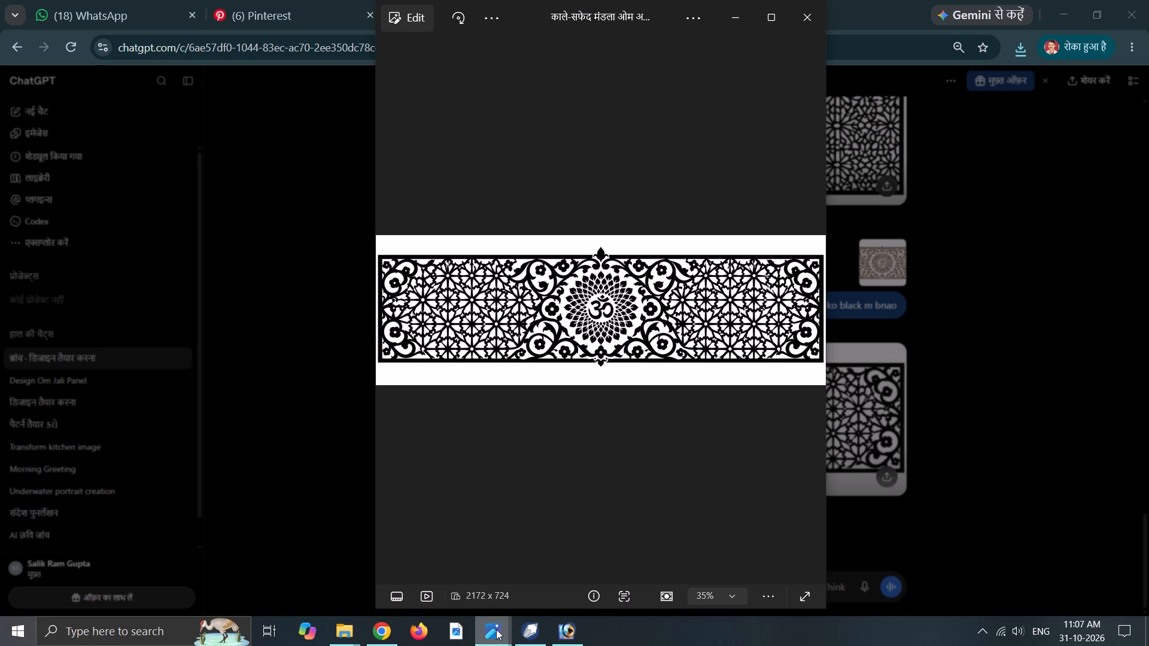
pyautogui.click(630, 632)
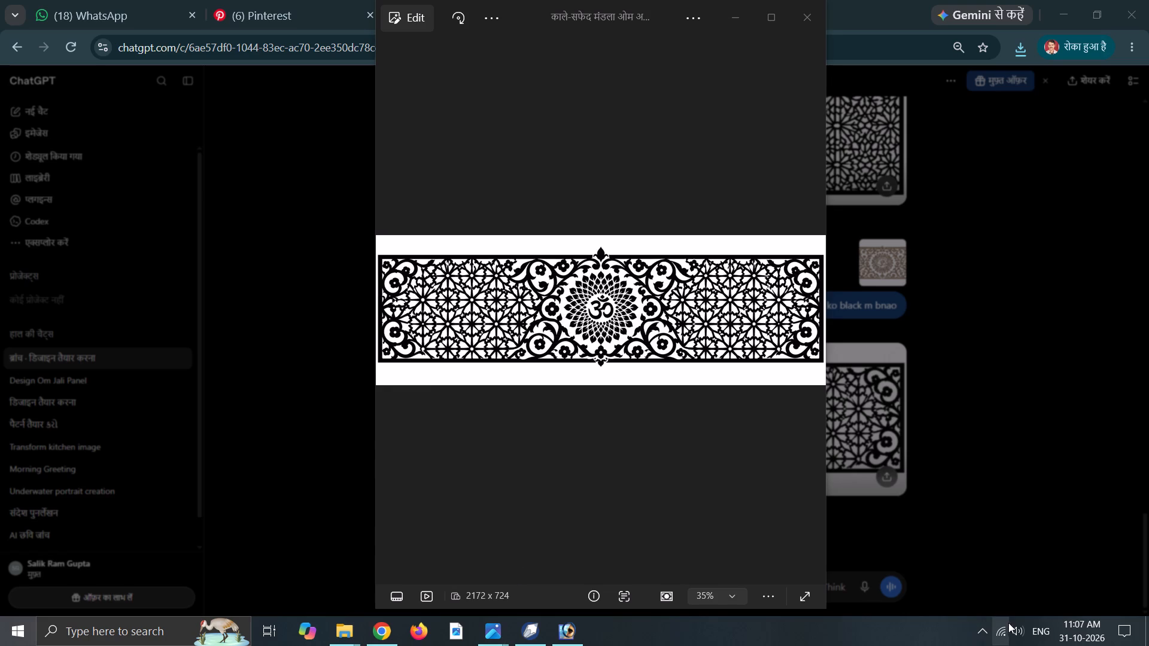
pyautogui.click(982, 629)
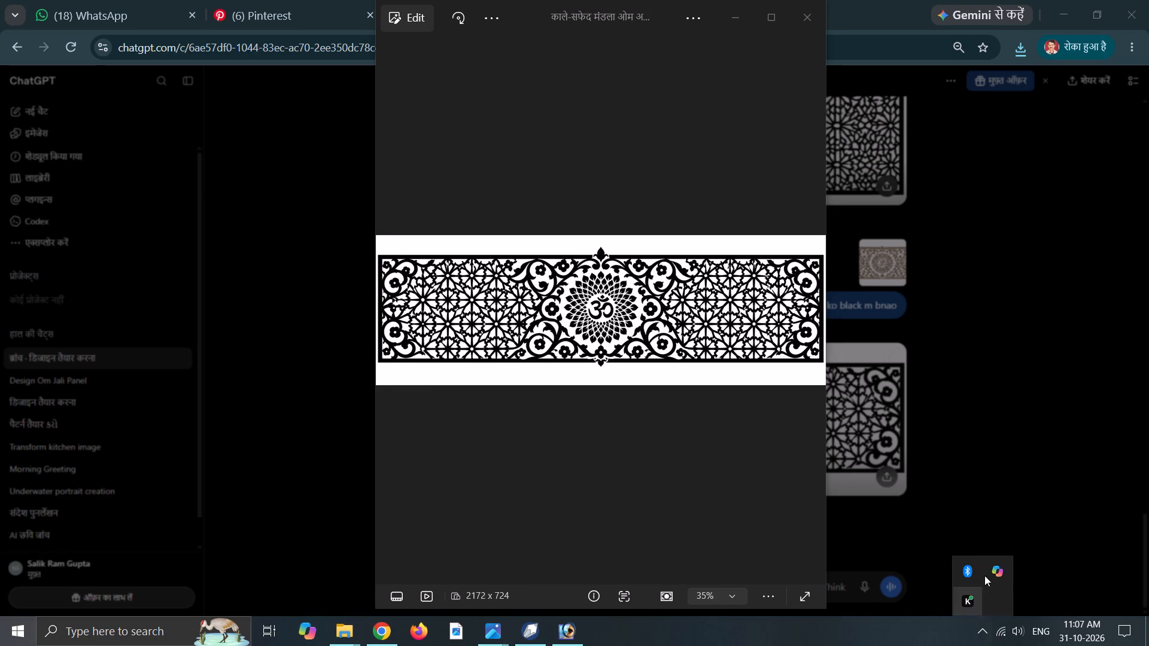
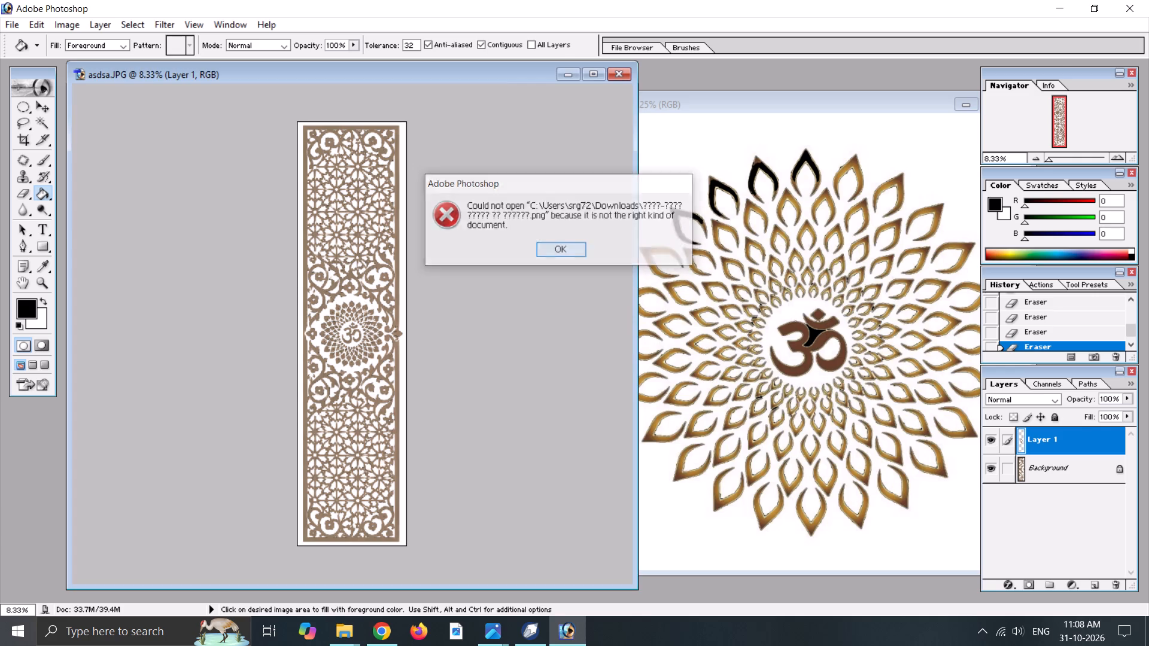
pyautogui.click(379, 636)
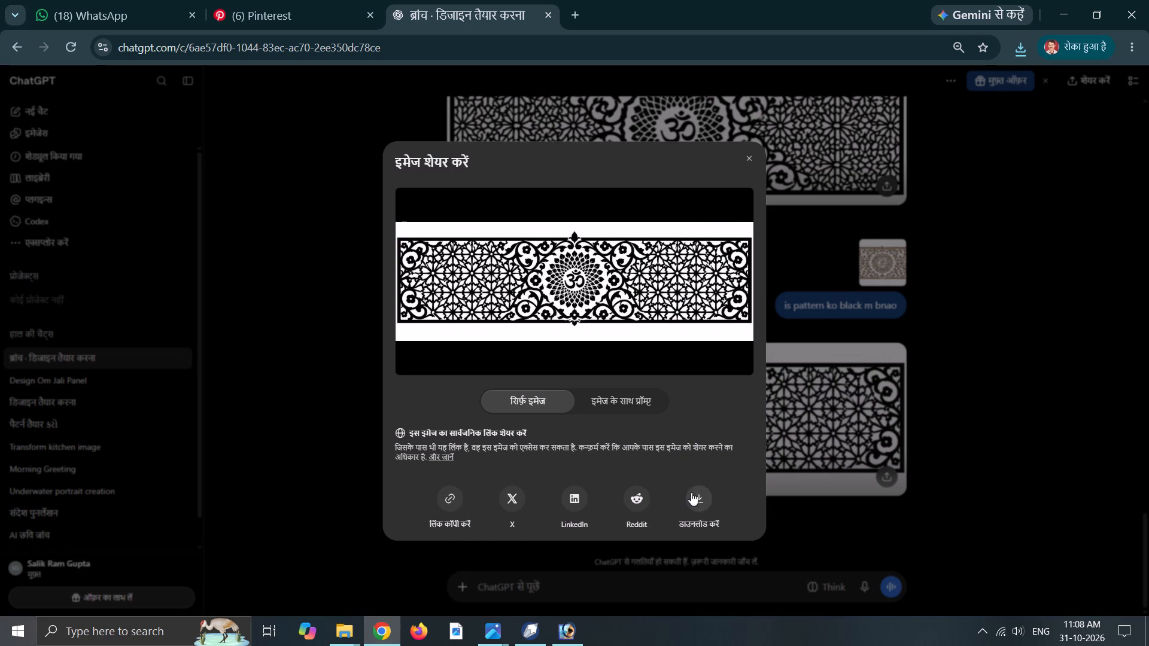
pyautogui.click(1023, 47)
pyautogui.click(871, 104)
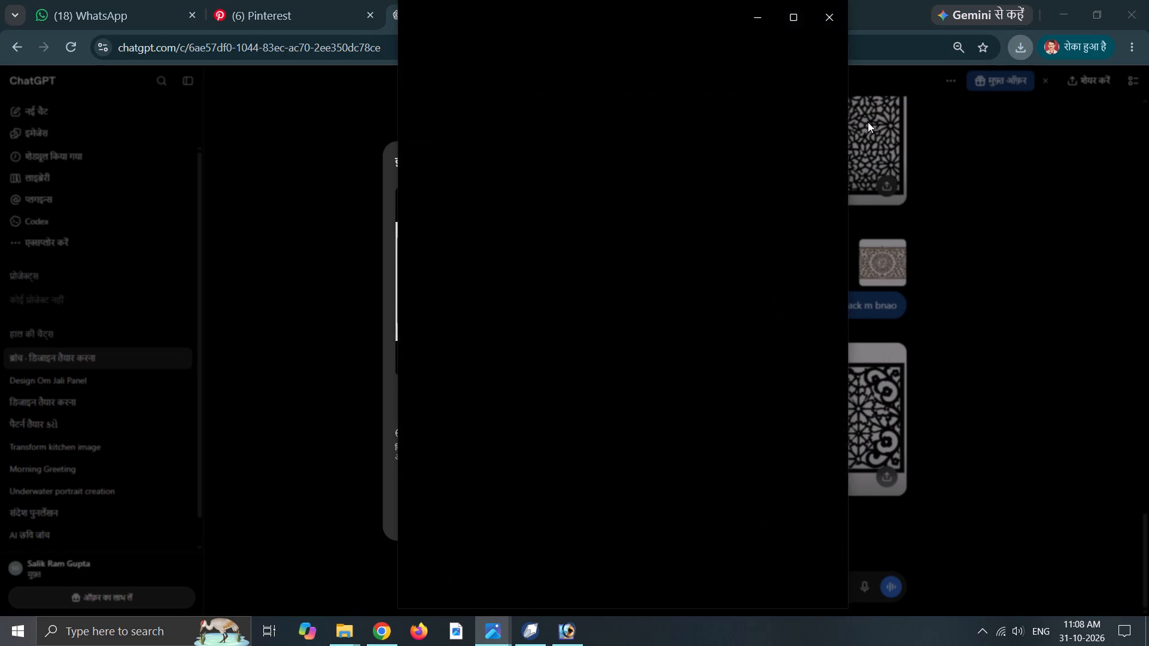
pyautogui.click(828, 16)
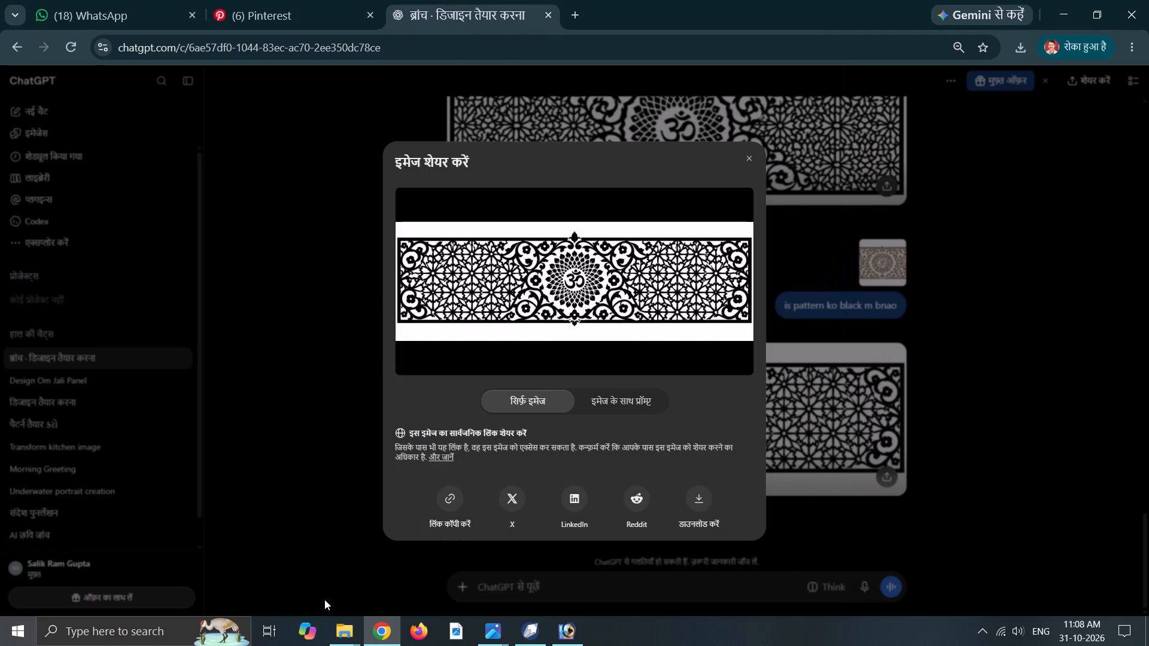
# Switch to File Explorer and open the newest PNG in Downloads, the black-and-white Om pattern, in Photos.
pyautogui.click(344, 633)
pyautogui.click(318, 583)
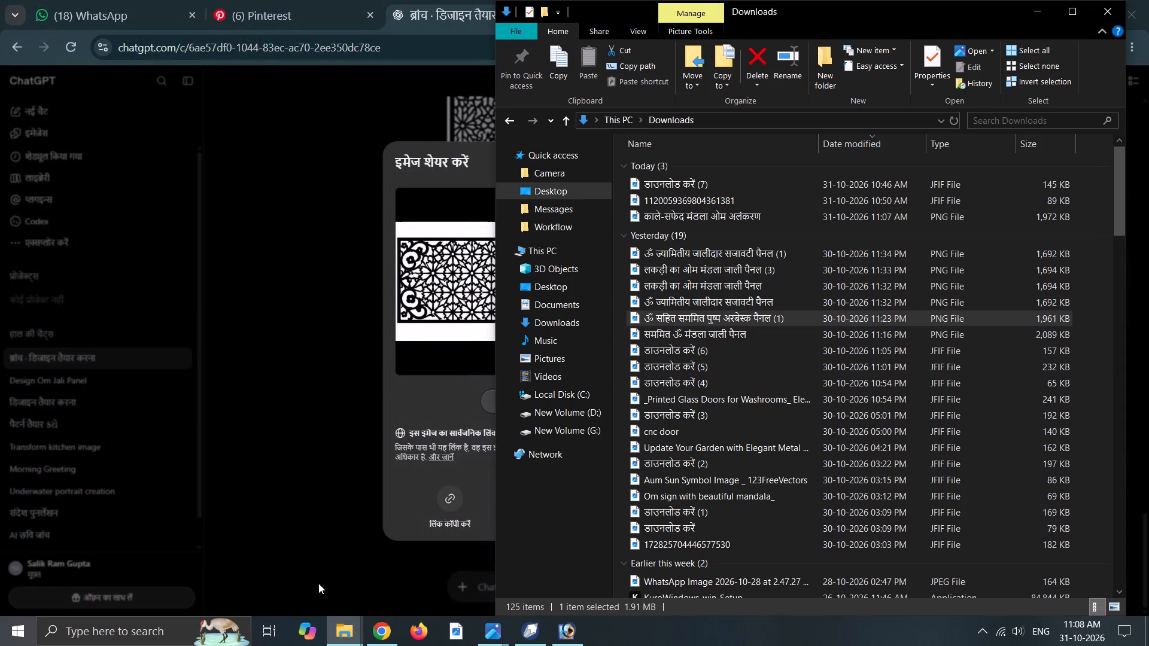
pyautogui.doubleClick(693, 182)
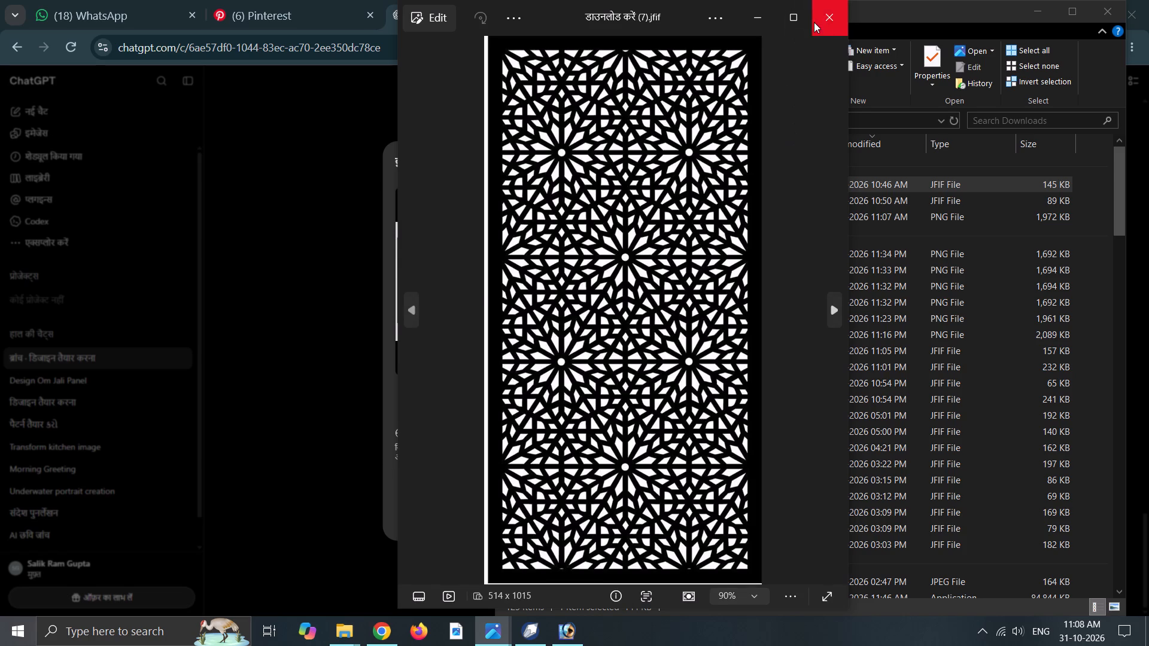
pyautogui.click(828, 19)
pyautogui.scroll(5, 752, 224)
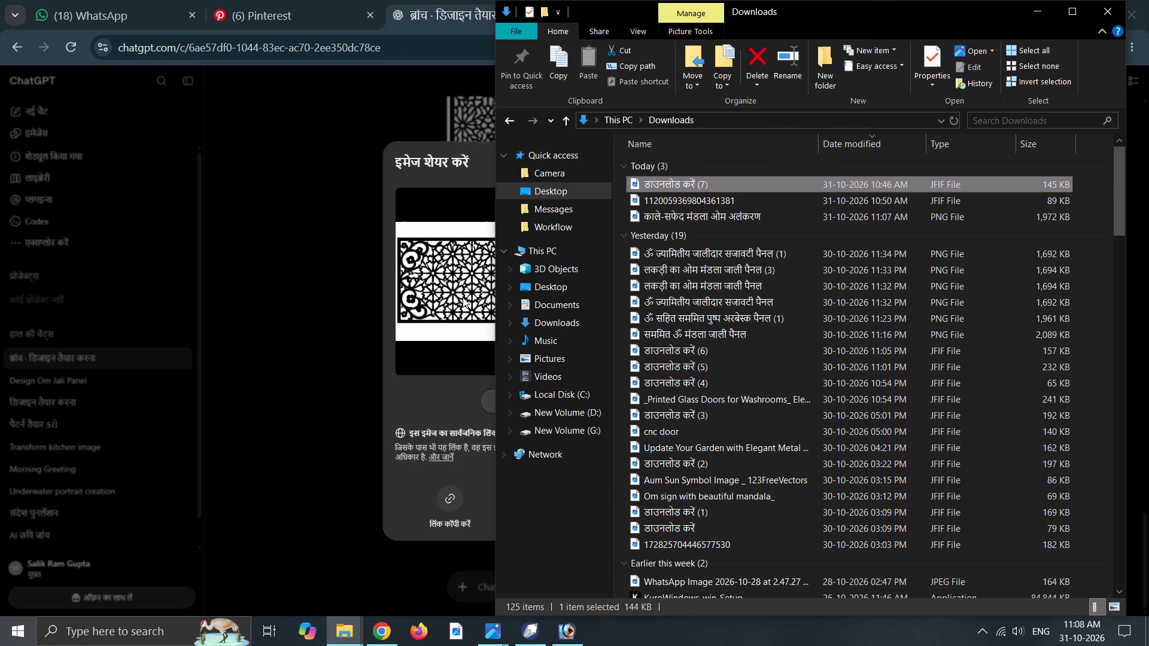
pyautogui.click(555, 321)
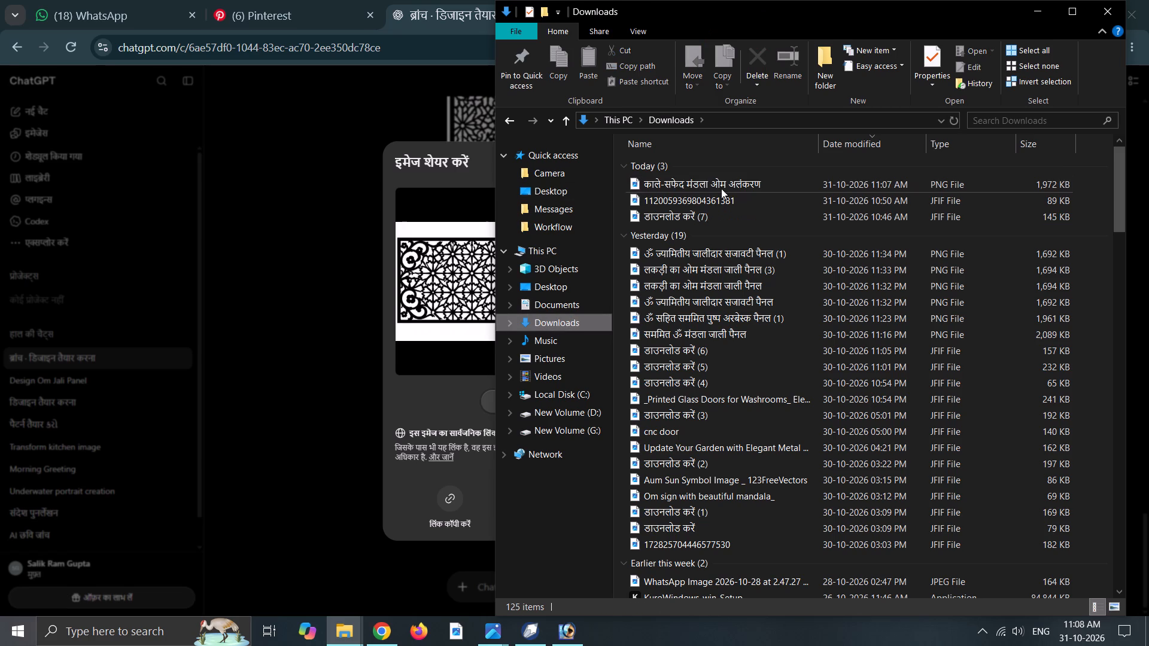
pyautogui.click(707, 185)
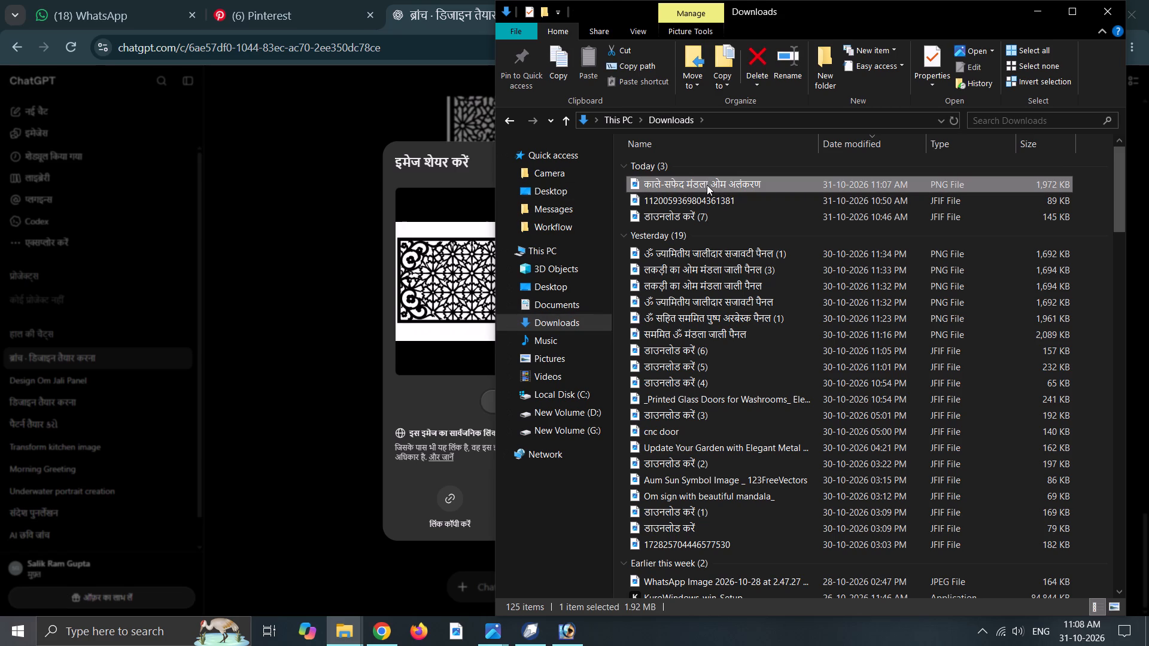
pyautogui.doubleClick(698, 182)
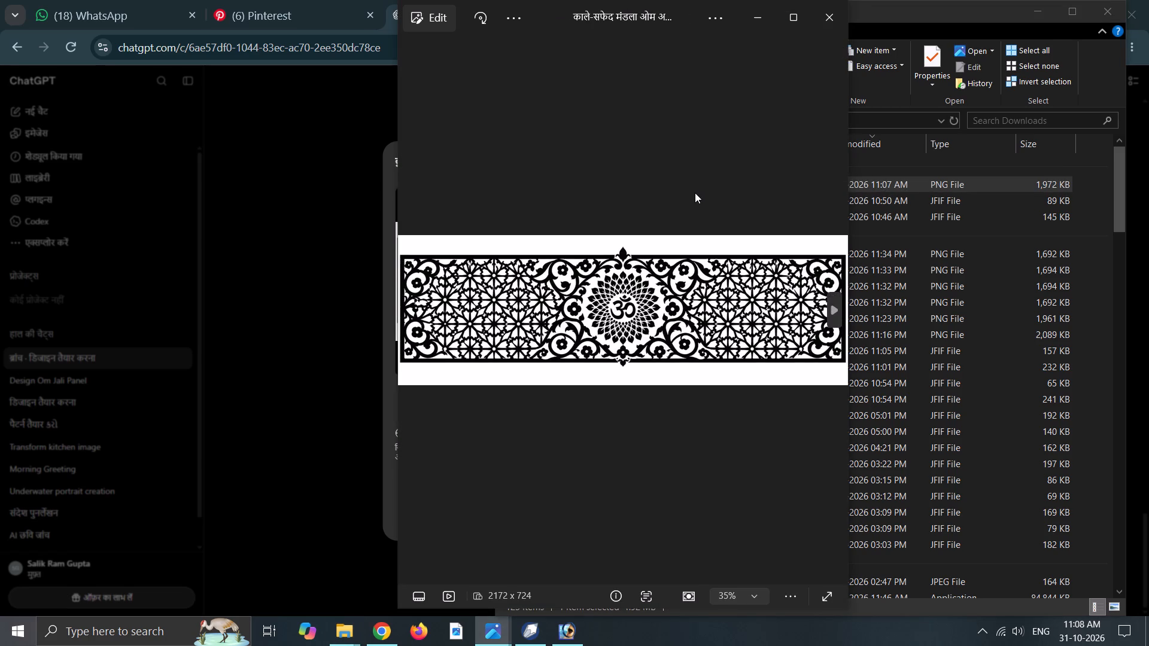
# Crop the white margins above and below the Om pattern, giving an image of about 2172 x 593 pixels.
pyautogui.click(438, 20)
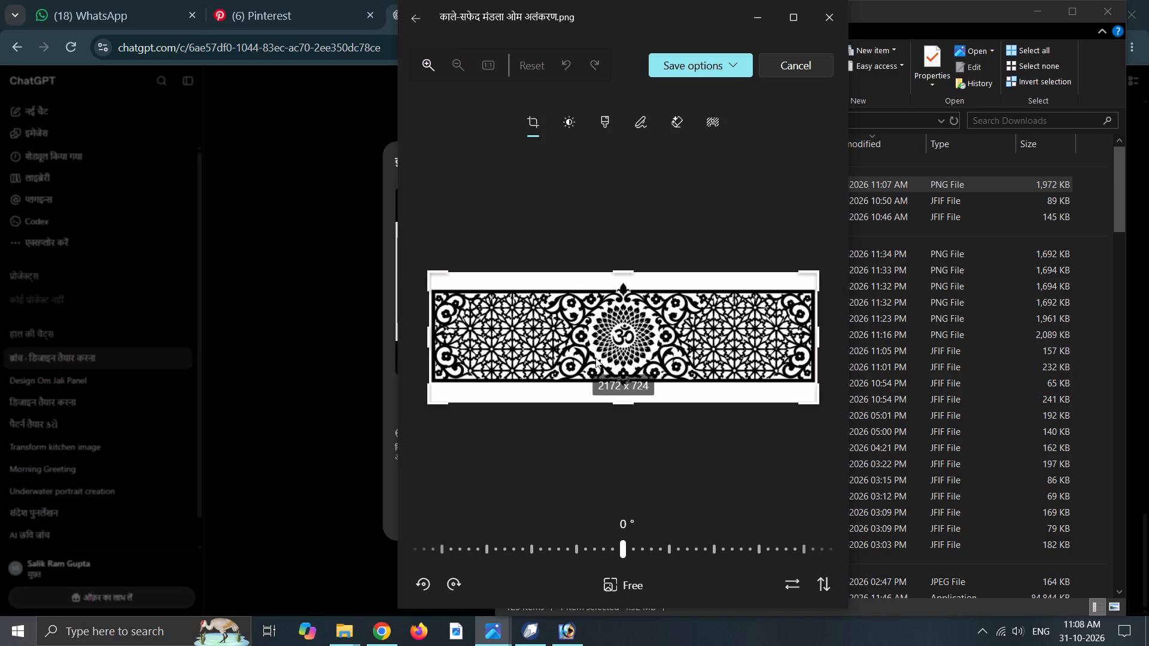
pyautogui.moveTo(627, 270); pyautogui.dragTo(628, 279)
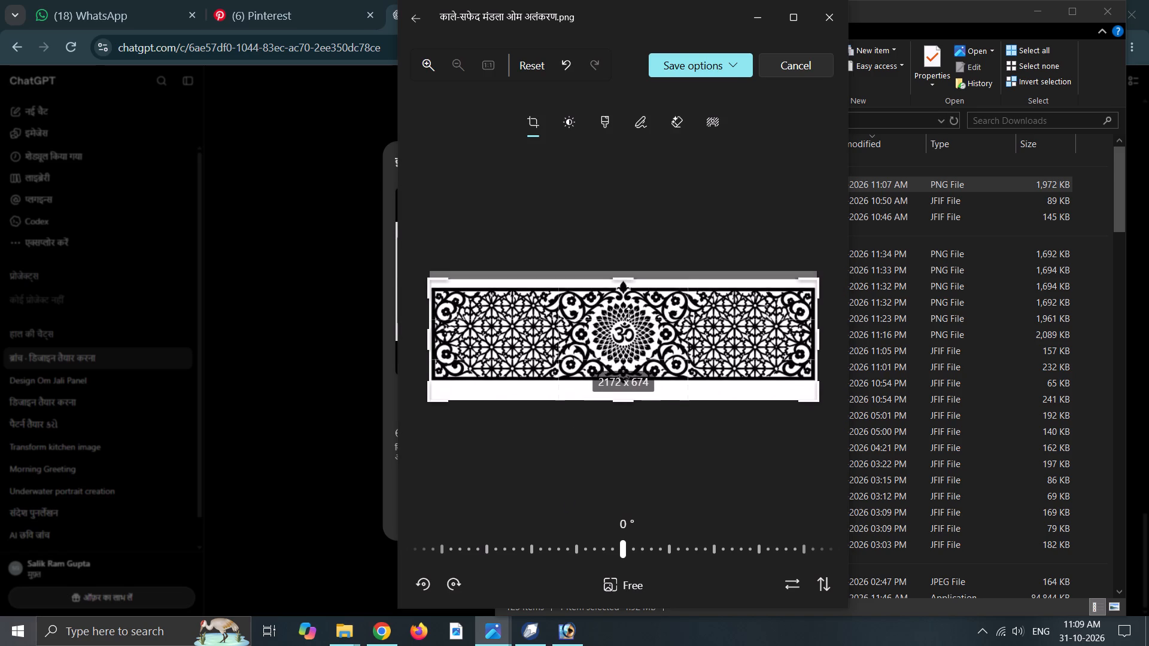
pyautogui.moveTo(624, 400); pyautogui.dragTo(624, 391)
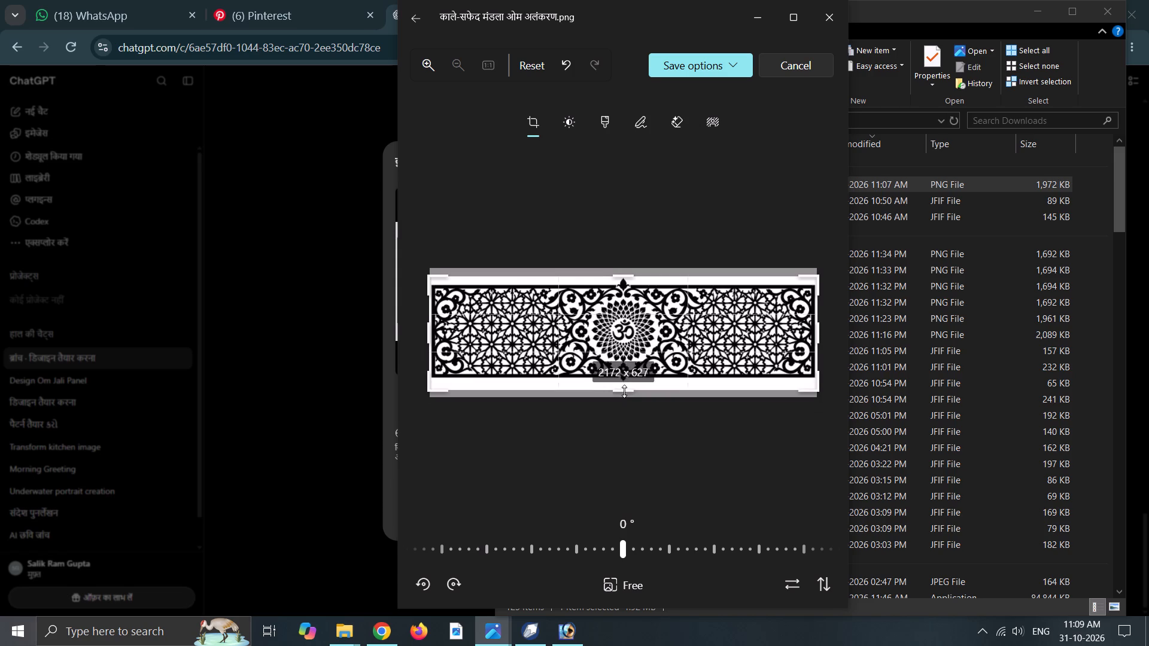
pyautogui.moveTo(624, 391); pyautogui.dragTo(628, 385)
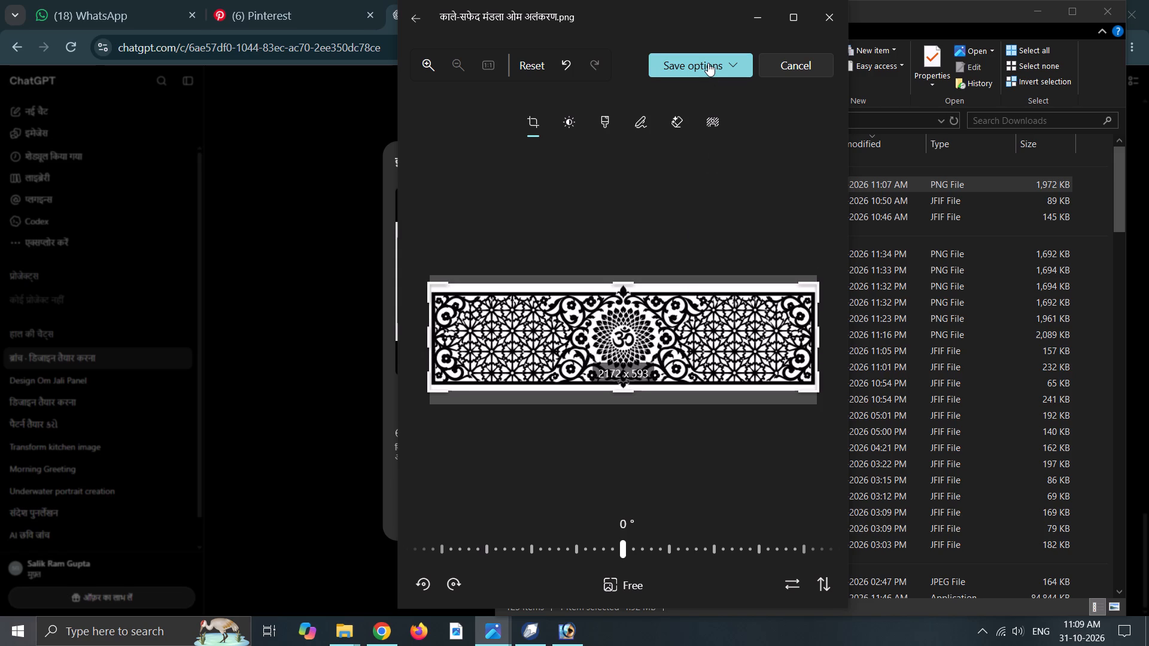
# Save the cropped Om pattern as a JPEG copy on the Desktop, keeping the suggested file name.
pyautogui.click(708, 63)
pyautogui.click(689, 106)
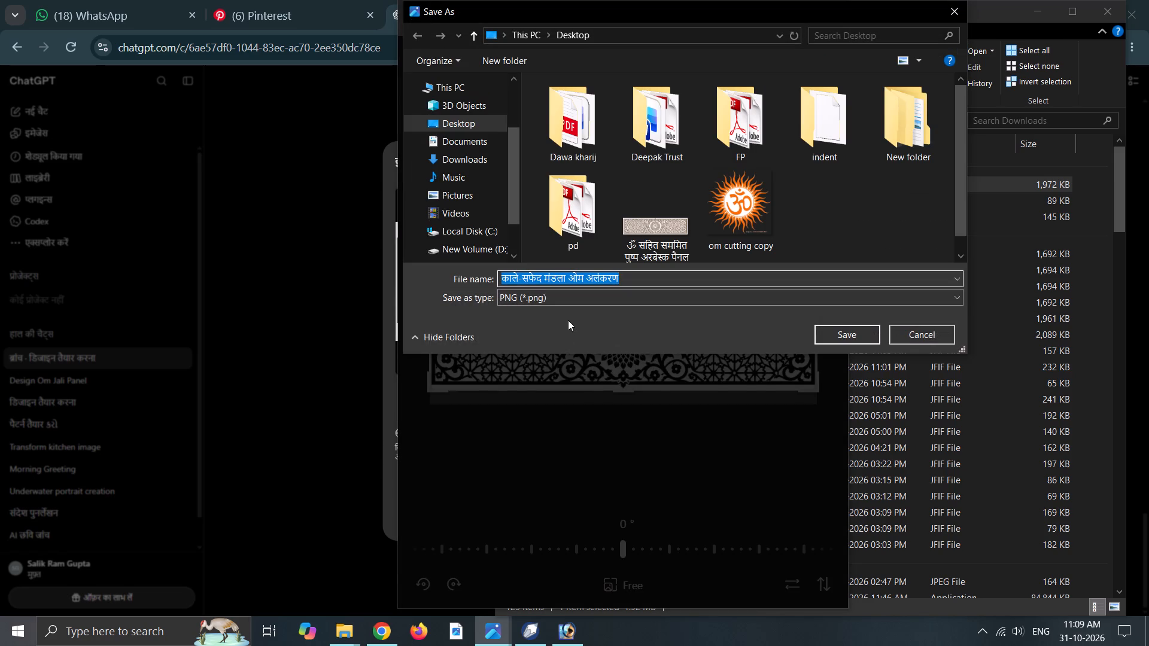
pyautogui.click(565, 297)
pyautogui.click(565, 322)
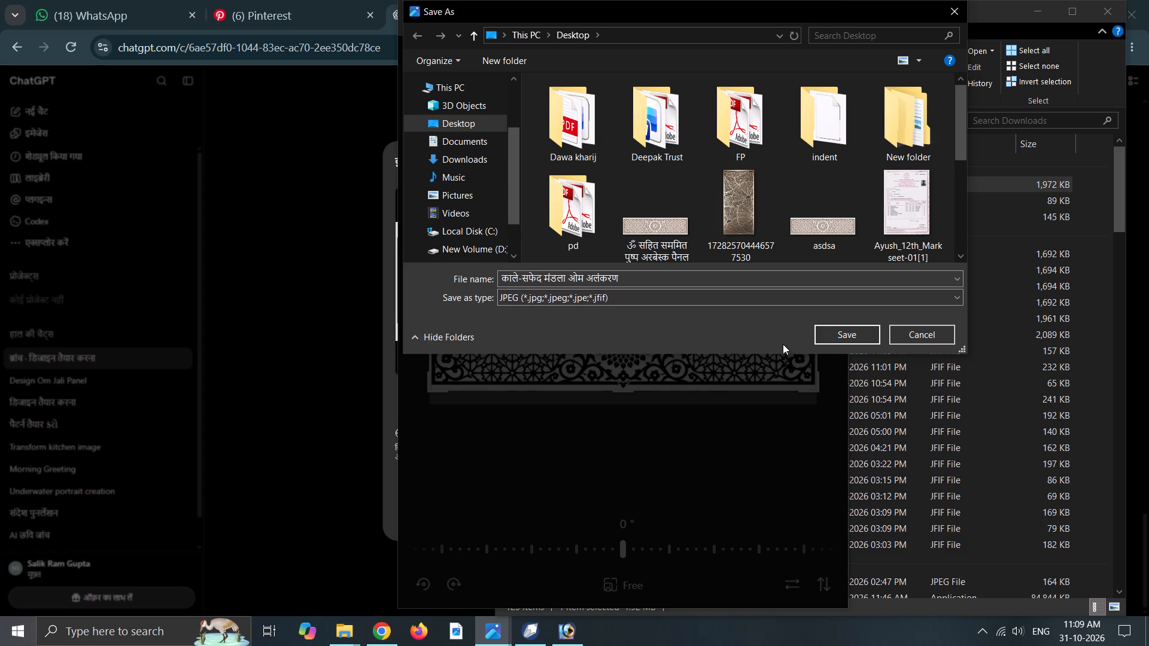
pyautogui.click(851, 338)
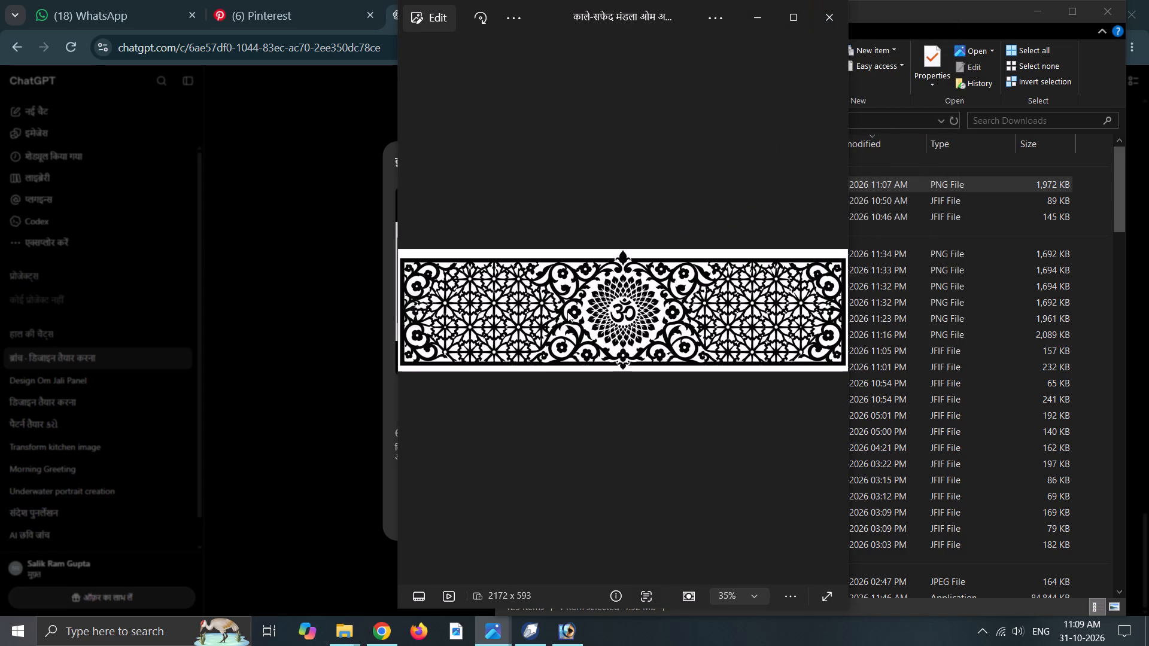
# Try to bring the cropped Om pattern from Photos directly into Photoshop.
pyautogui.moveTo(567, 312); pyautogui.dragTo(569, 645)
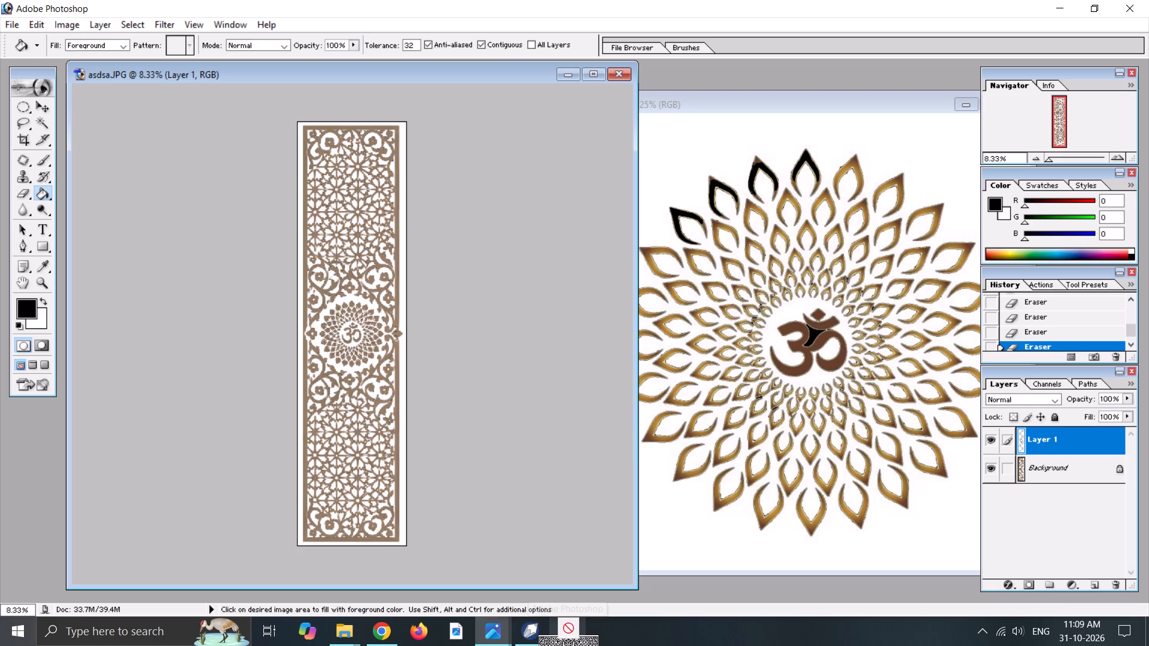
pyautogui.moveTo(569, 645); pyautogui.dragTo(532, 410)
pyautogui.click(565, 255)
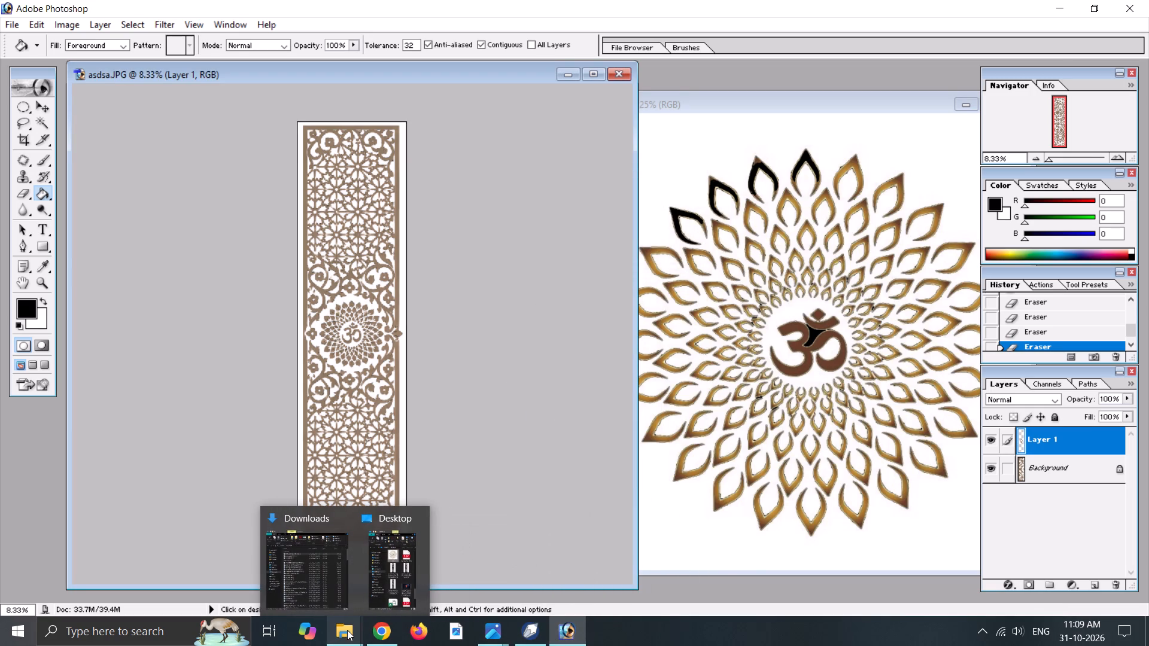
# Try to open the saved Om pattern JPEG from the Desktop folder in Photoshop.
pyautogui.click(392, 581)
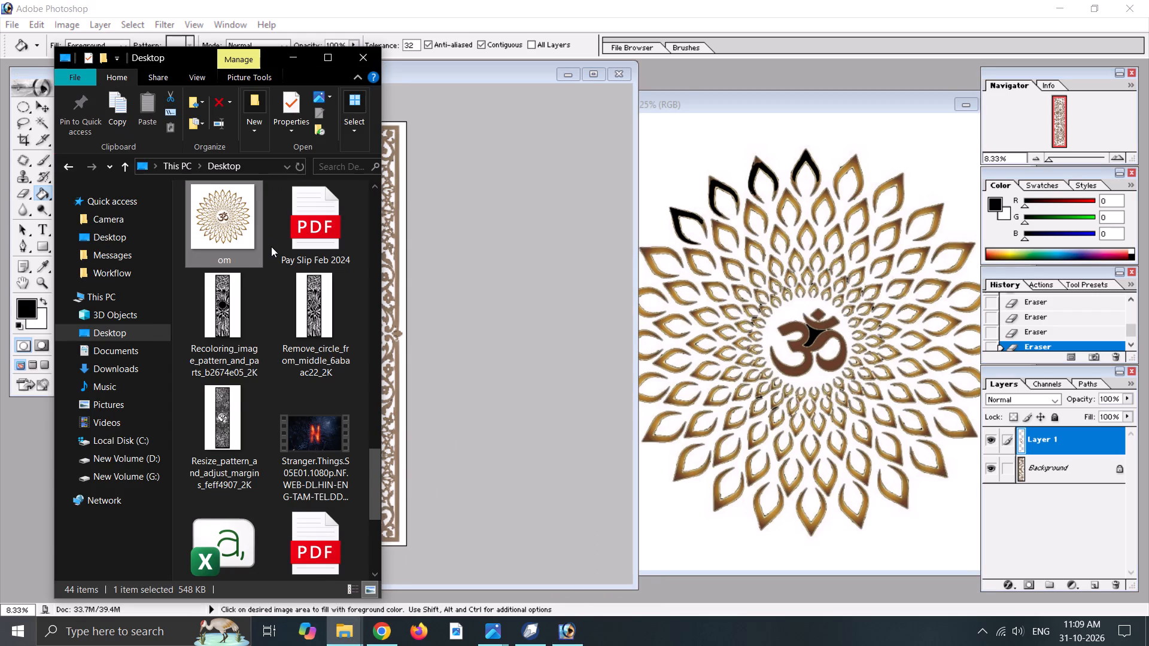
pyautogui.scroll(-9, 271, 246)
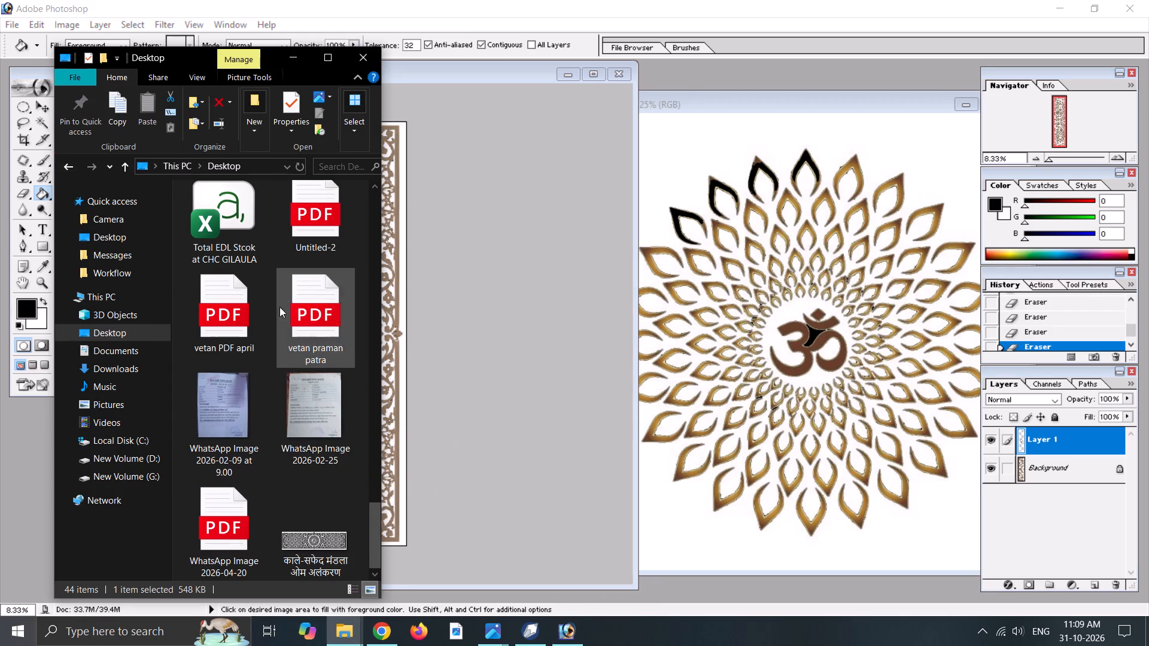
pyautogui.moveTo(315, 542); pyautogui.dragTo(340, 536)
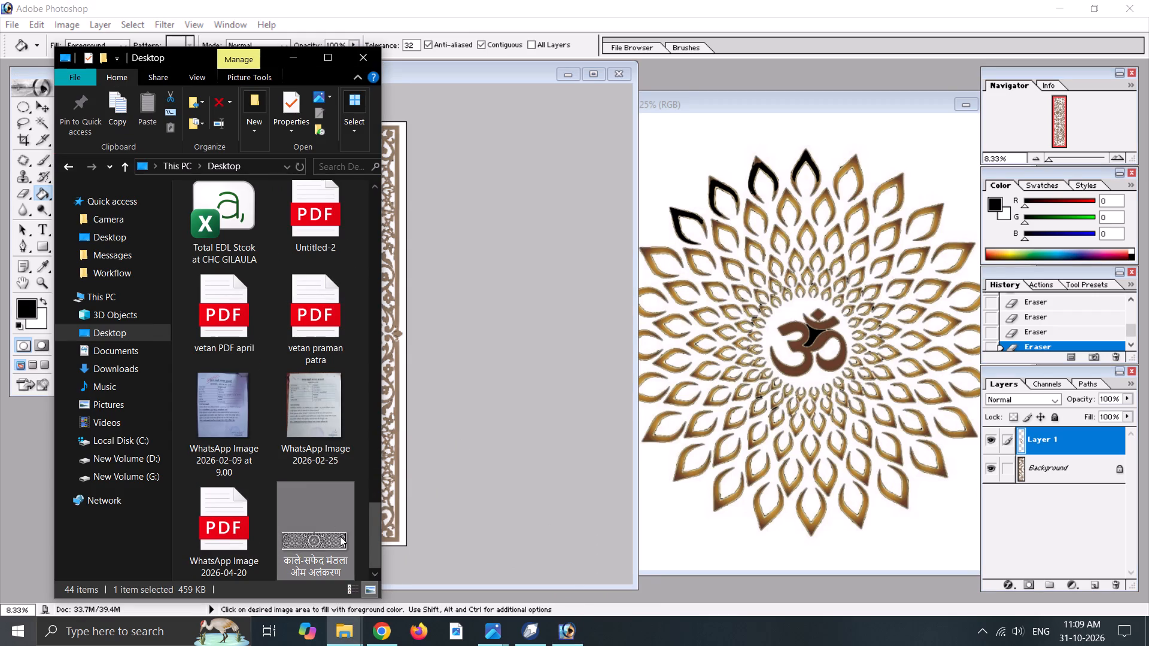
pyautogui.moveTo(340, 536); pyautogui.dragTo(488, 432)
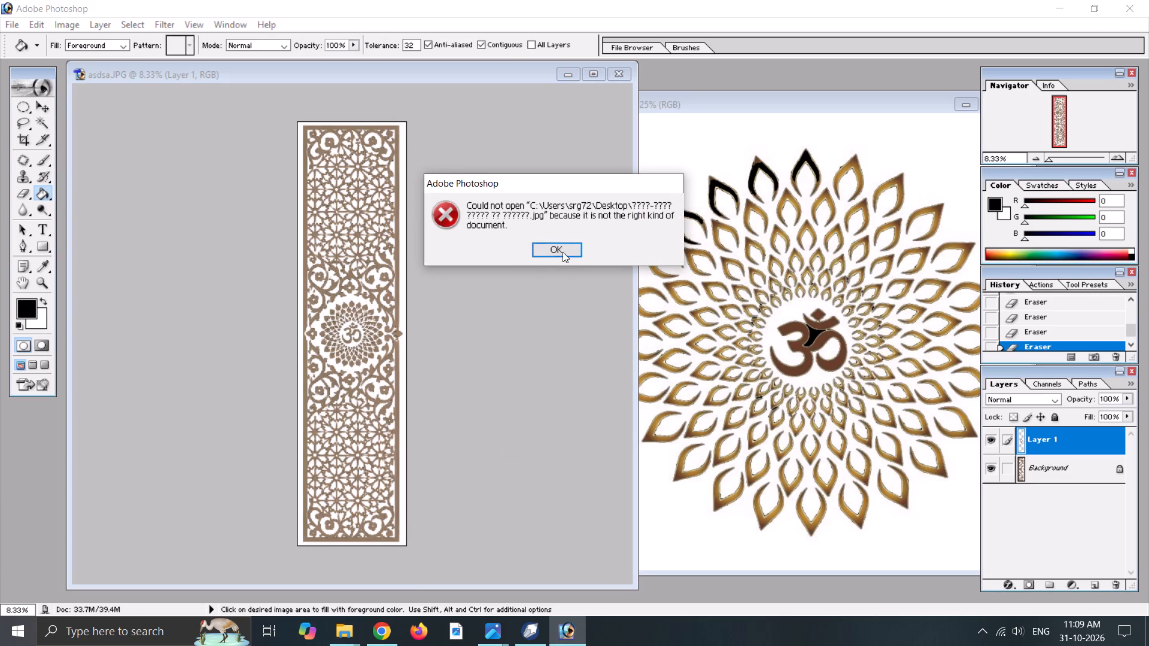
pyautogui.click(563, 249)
# Switch to CorelDRAW and import the cropped Om pattern JPEG from the Desktop folder onto Page 1.
pyautogui.click(529, 633)
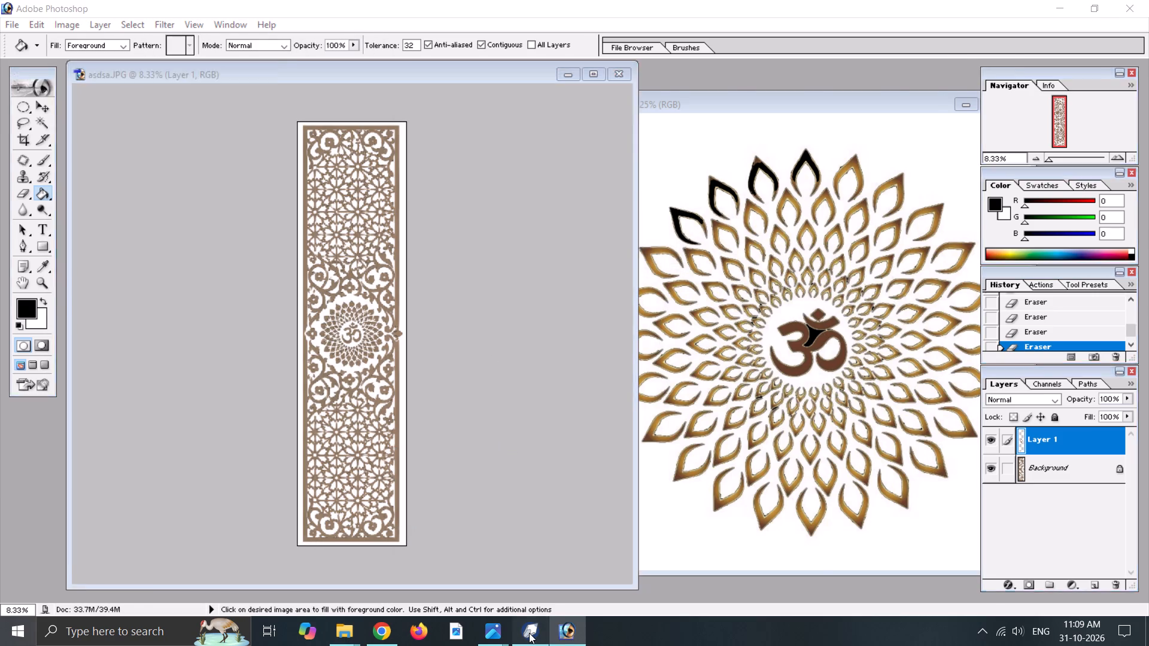
pyautogui.click(337, 633)
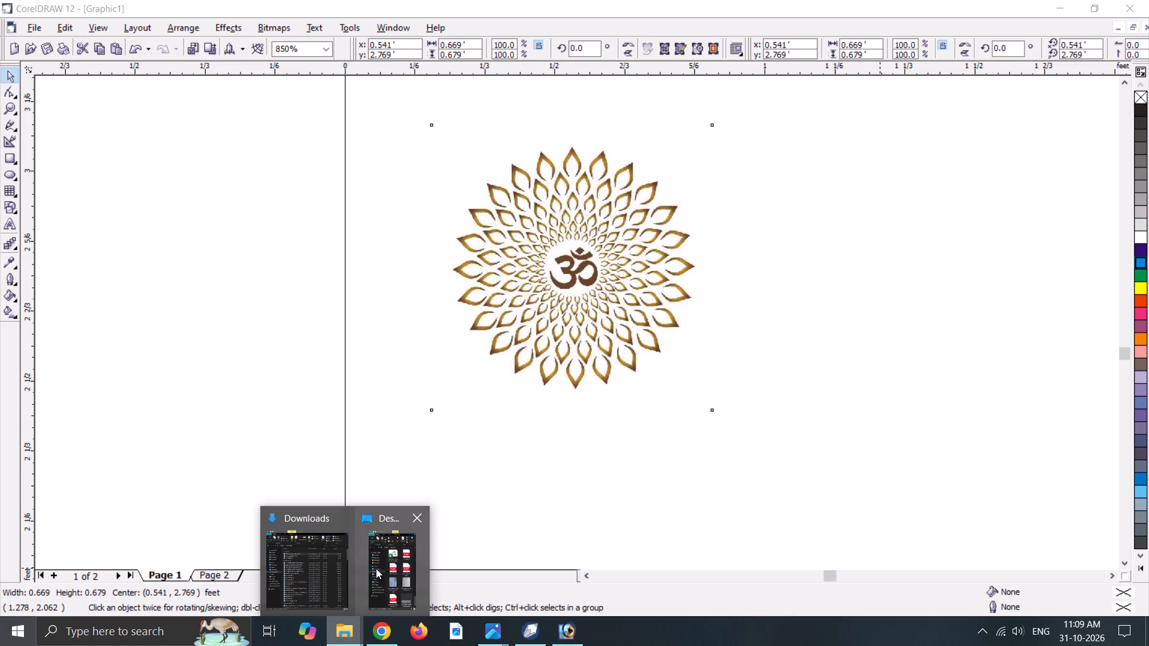
pyautogui.click(391, 568)
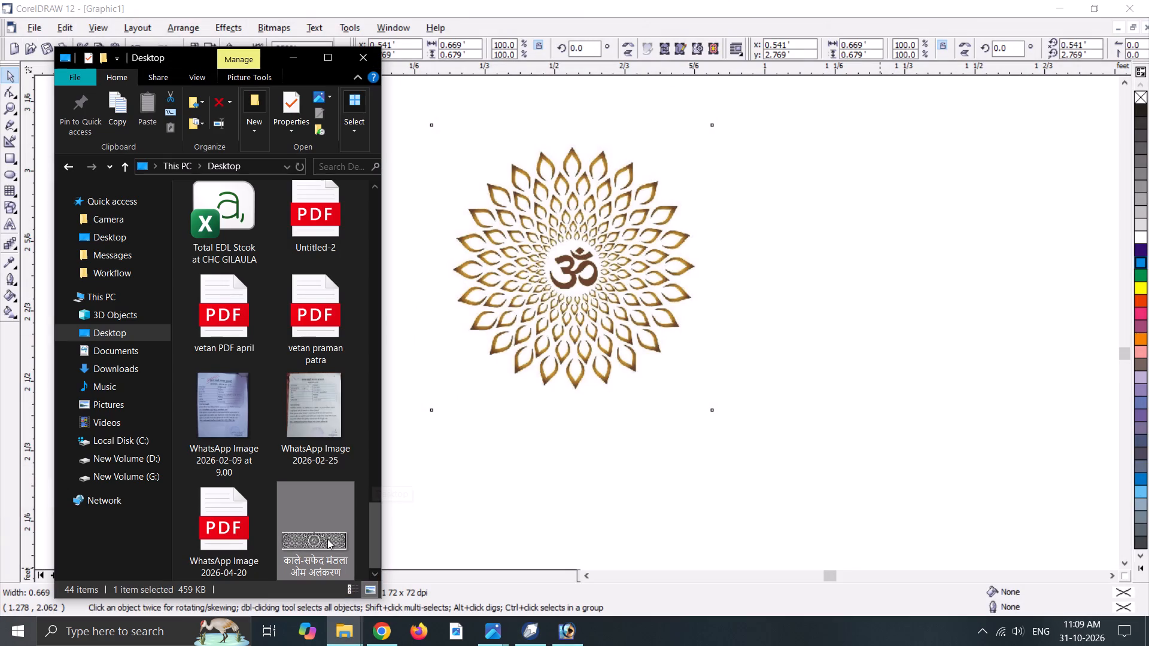
pyautogui.moveTo(327, 539); pyautogui.dragTo(632, 440)
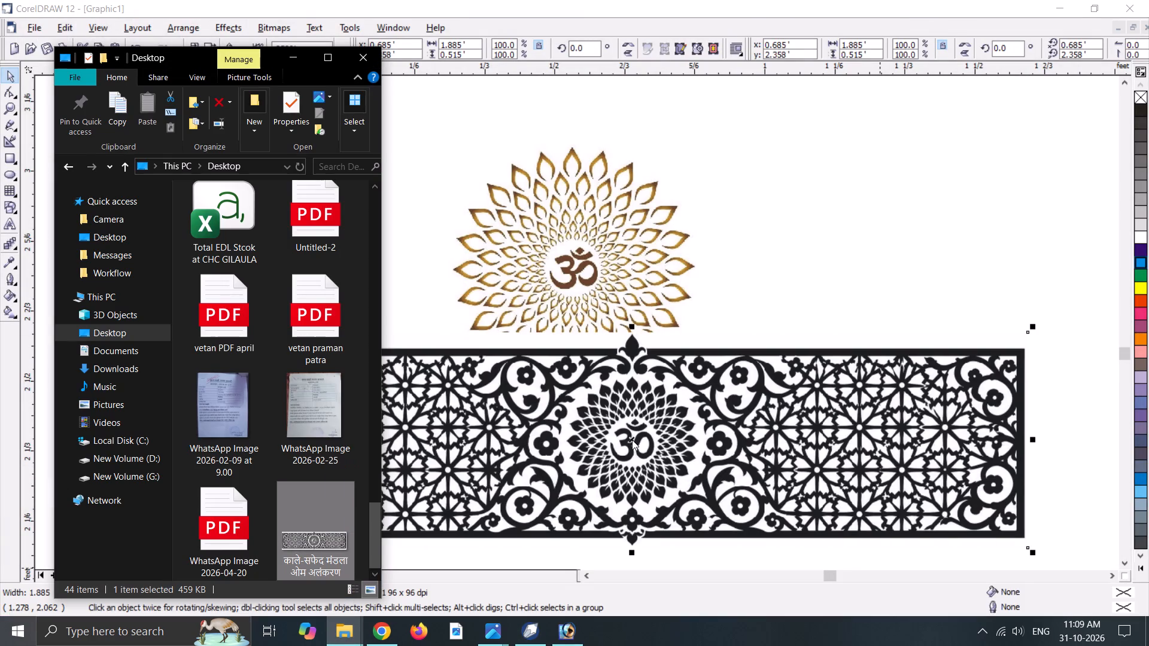
# Delete the gold Om mandala image above the imported pattern.
pyautogui.click(625, 249)
pyautogui.click(598, 193)
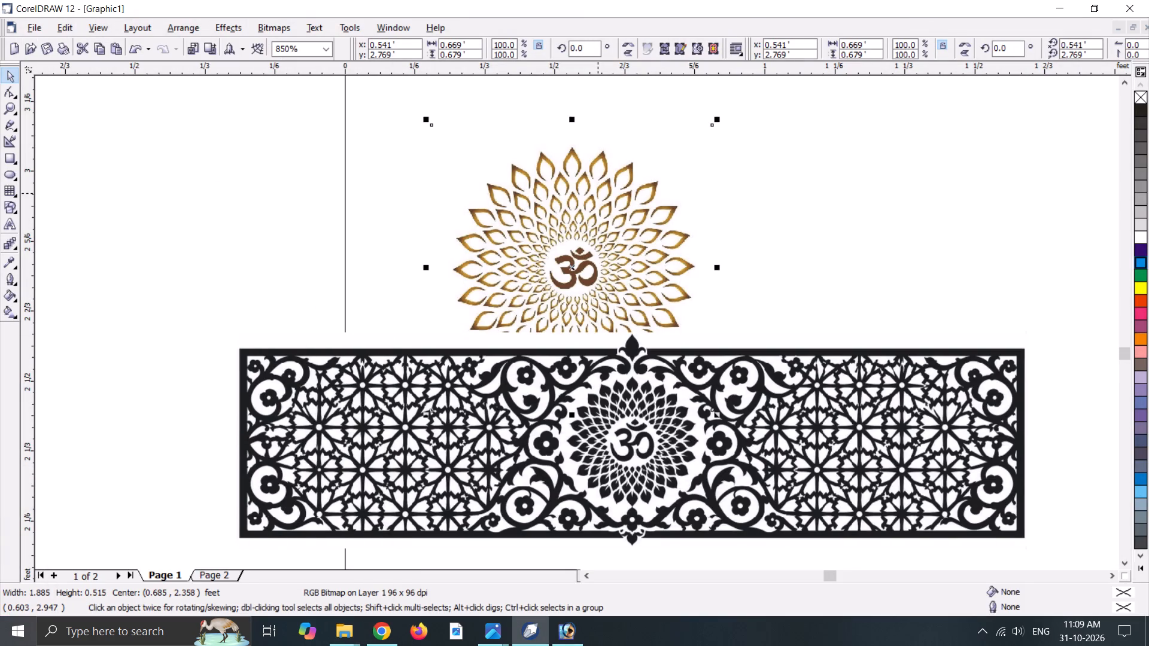
pyautogui.press('Delete')
# Centre the imported black Om pattern on the page.
pyautogui.click(601, 378)
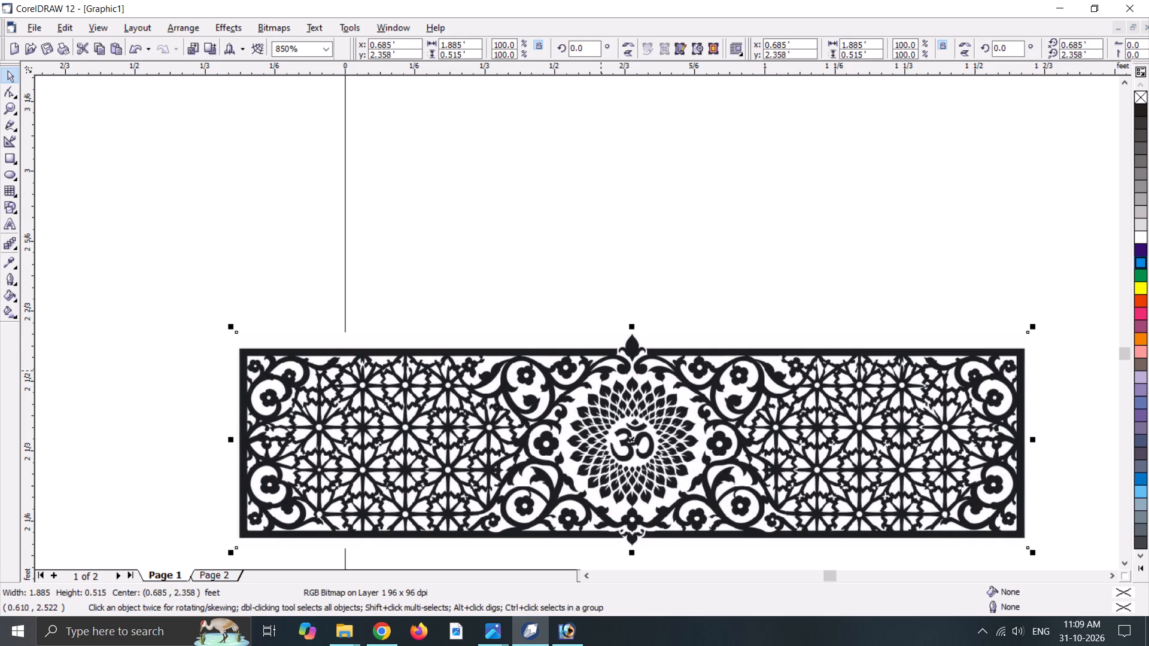
pyautogui.press('p')
pyautogui.scroll(-4, 642, 356)
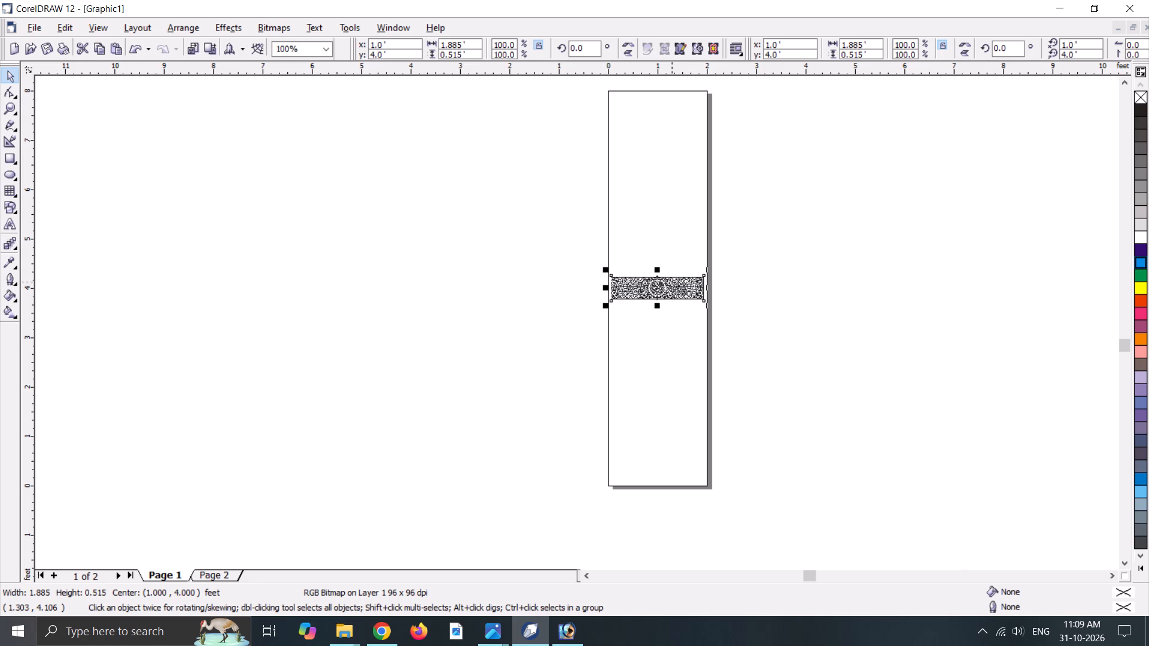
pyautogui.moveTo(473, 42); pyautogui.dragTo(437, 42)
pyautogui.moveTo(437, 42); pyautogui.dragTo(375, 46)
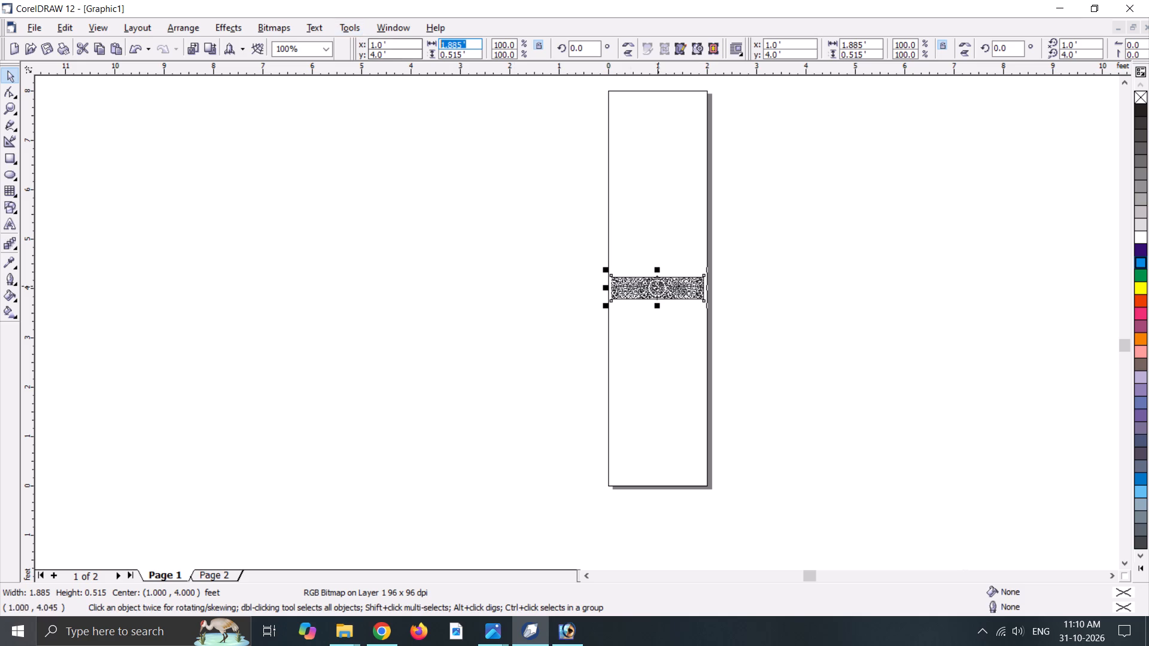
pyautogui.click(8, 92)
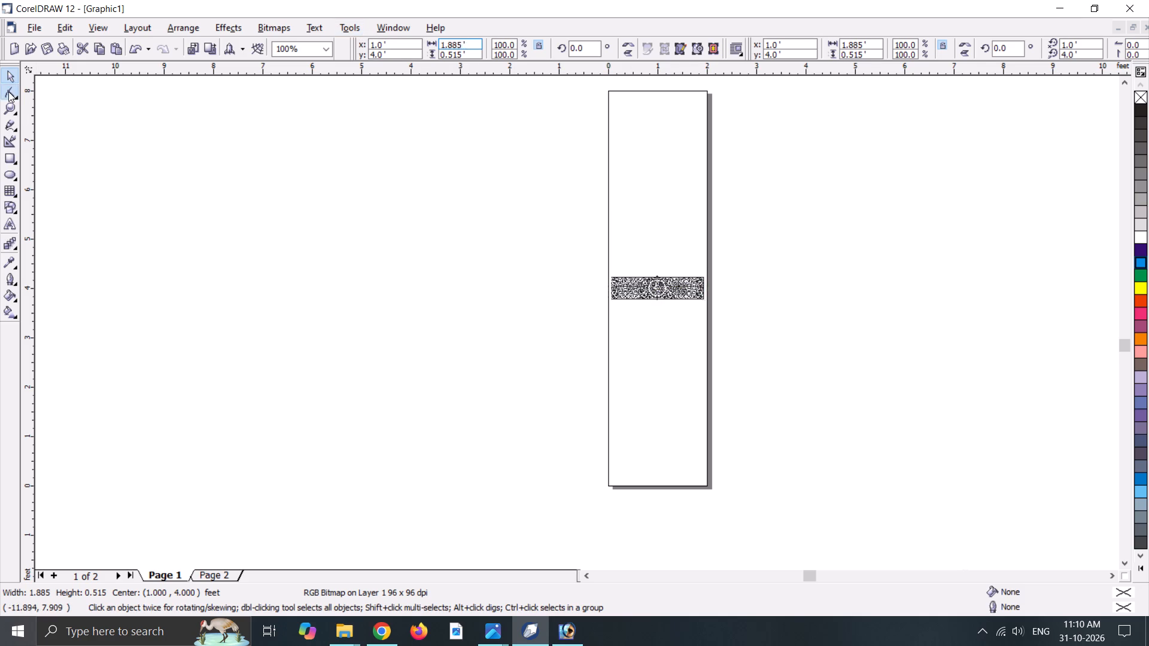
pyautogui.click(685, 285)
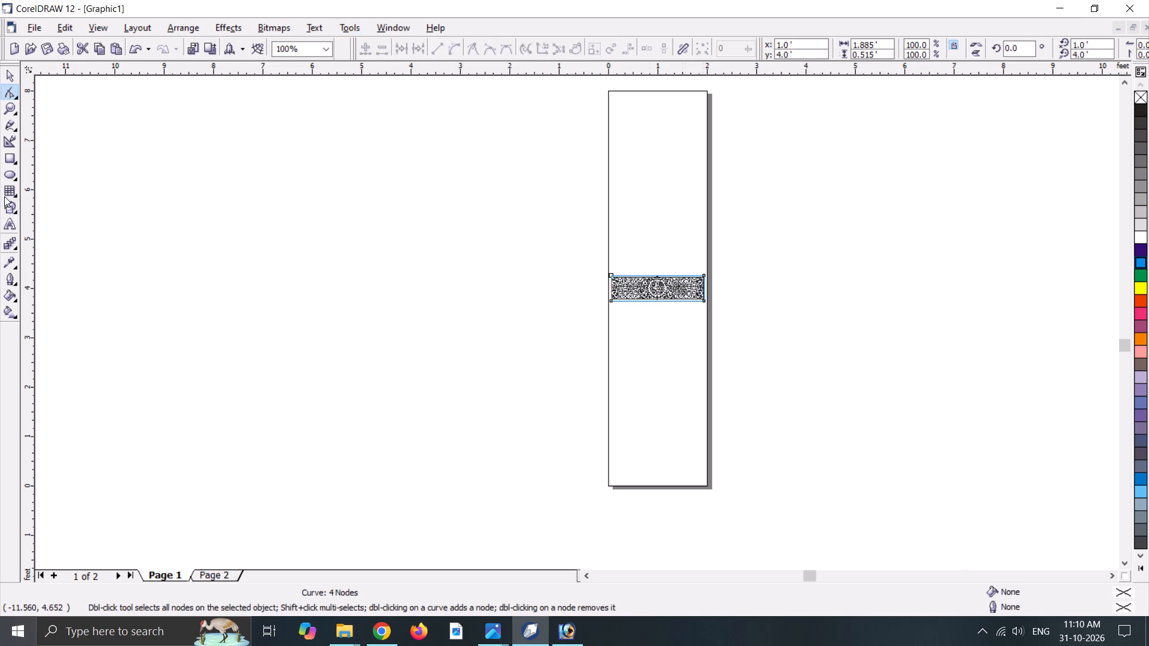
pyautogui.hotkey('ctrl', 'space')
# Rotate the Om pattern to about 270° so it stands upright, enlarging it to about 7.99 ft tall.
pyautogui.click(680, 298)
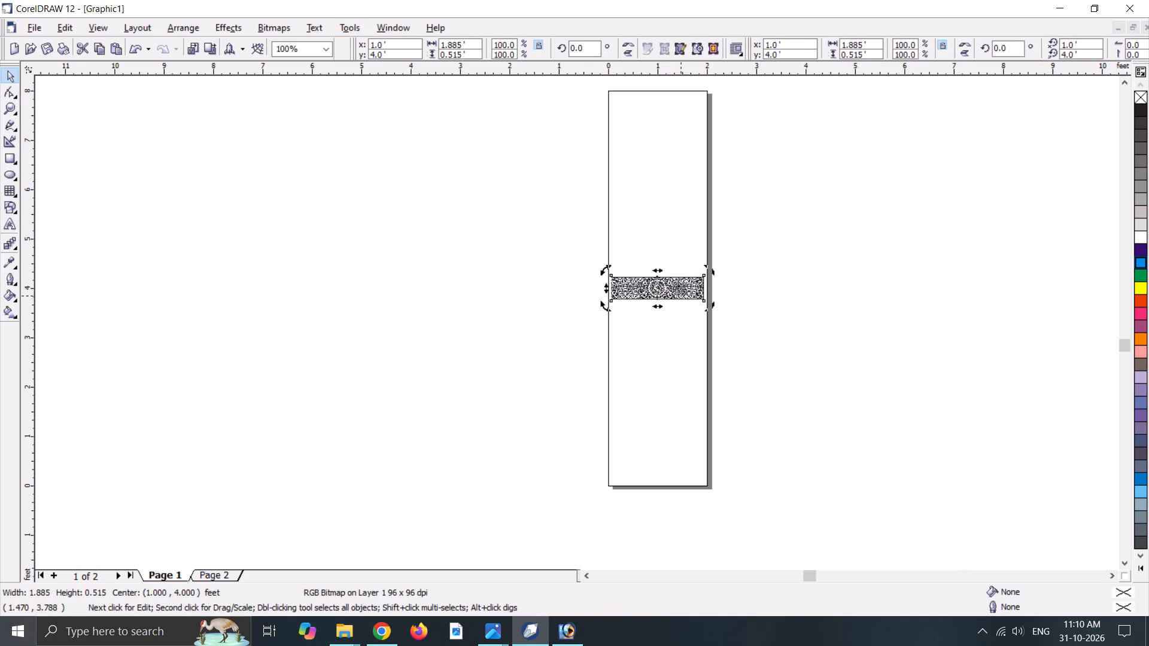
pyautogui.keyDown('shift'); pyautogui.moveTo(710, 269); pyautogui.dragTo(713, 453); pyautogui.keyUp('shift')
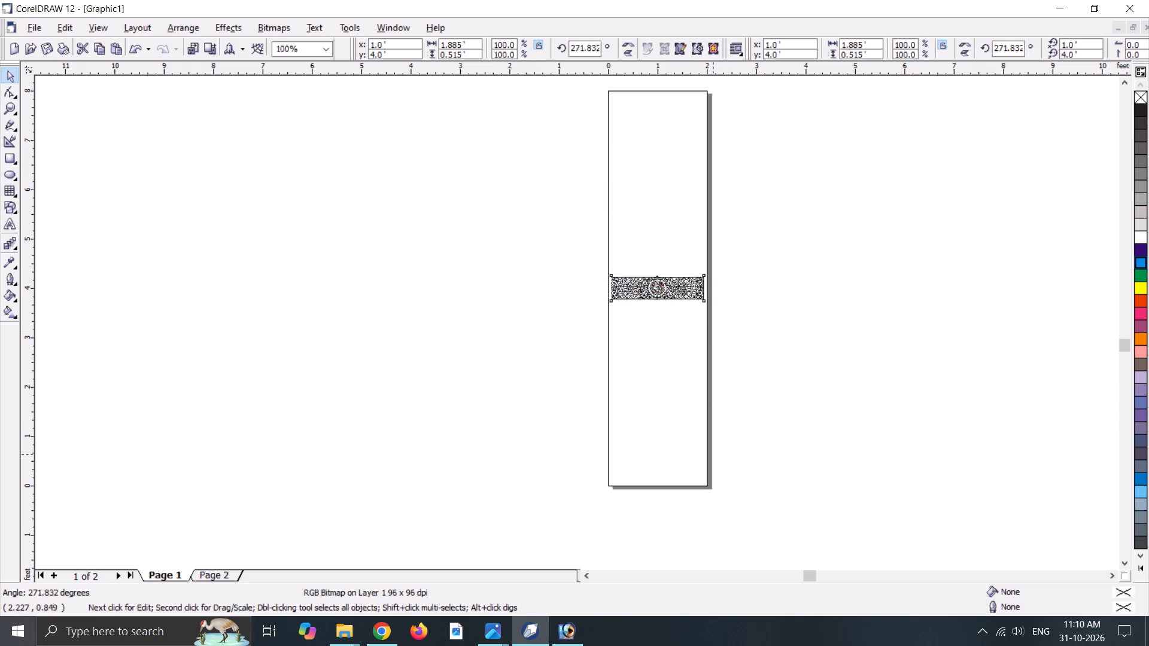
pyautogui.keyDown('shift'); pyautogui.moveTo(713, 453); pyautogui.dragTo(729, 456); pyautogui.keyUp('shift')
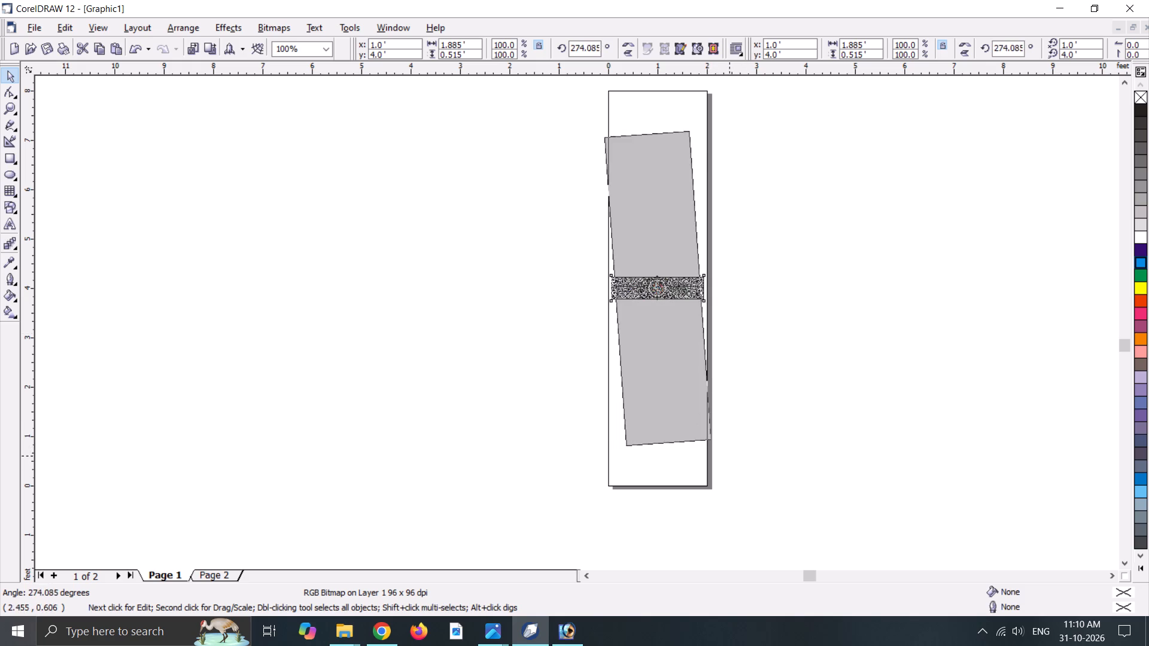
pyautogui.keyDown('shift'); pyautogui.moveTo(729, 456); pyautogui.dragTo(735, 508); pyautogui.keyUp('shift')
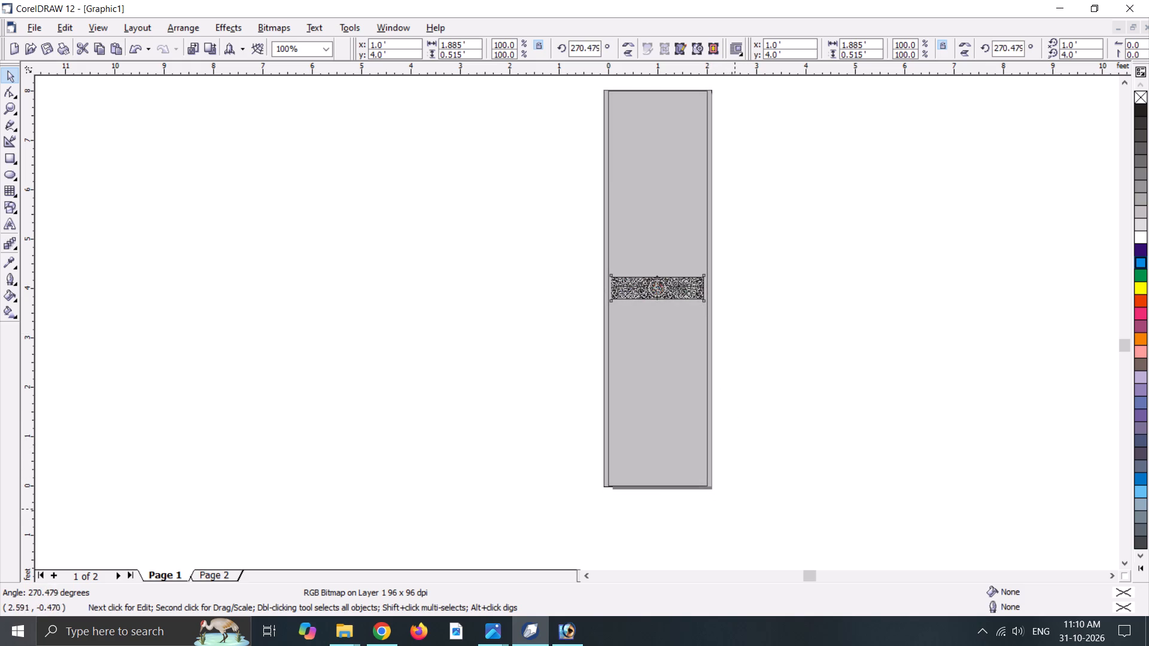
pyautogui.keyDown('shift'); pyautogui.moveTo(735, 508); pyautogui.dragTo(734, 507); pyautogui.keyUp('shift')
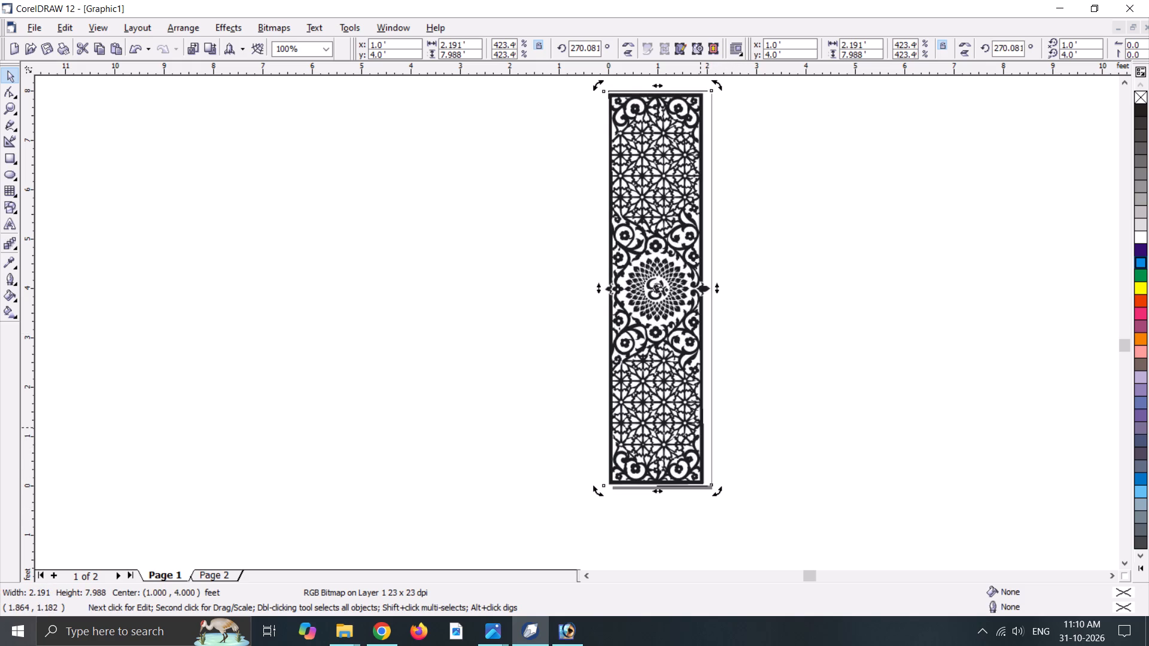
# Set the Om pattern's width to 2 ft and its height to 8 ft.
pyautogui.moveTo(472, 47); pyautogui.dragTo(404, 47)
pyautogui.press('2')
pyautogui.moveTo(472, 53); pyautogui.dragTo(388, 52)
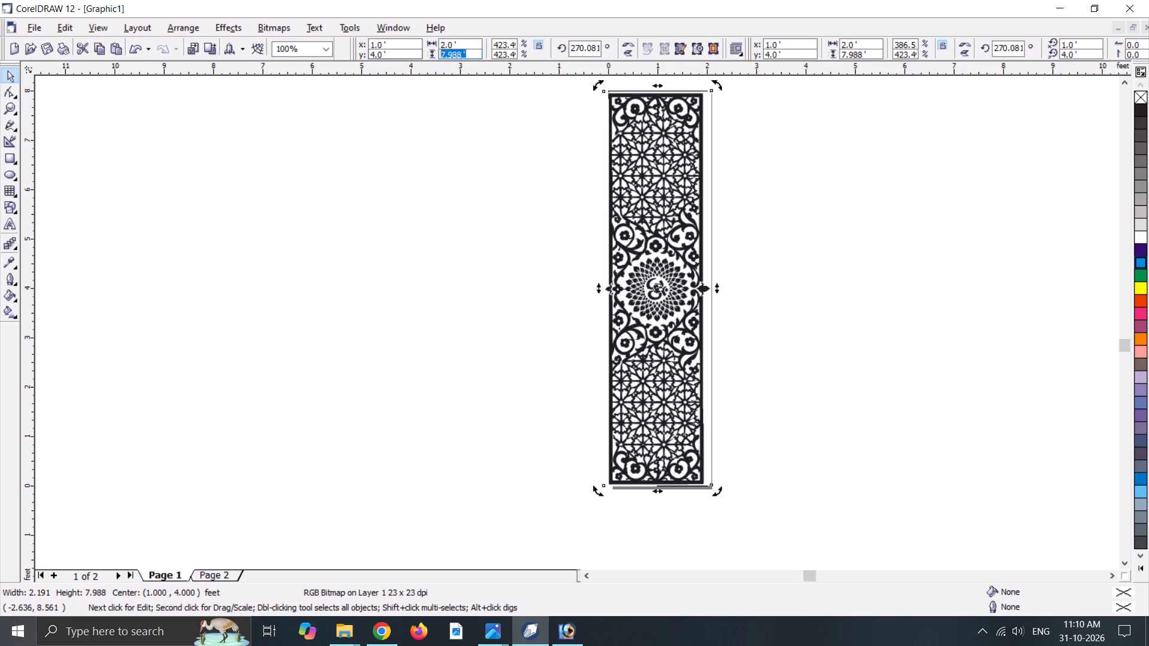
pyautogui.press('8')
pyautogui.press('Return')
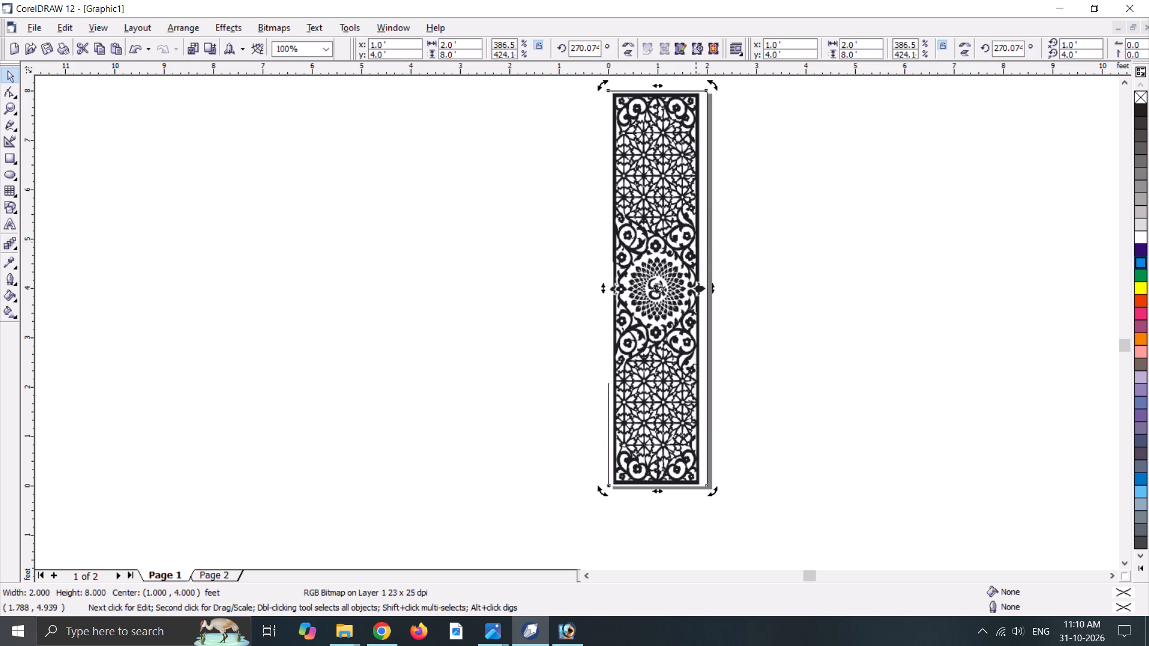
# Centre the resized Om pattern on the page.
pyautogui.press('p')
pyautogui.click(789, 153)
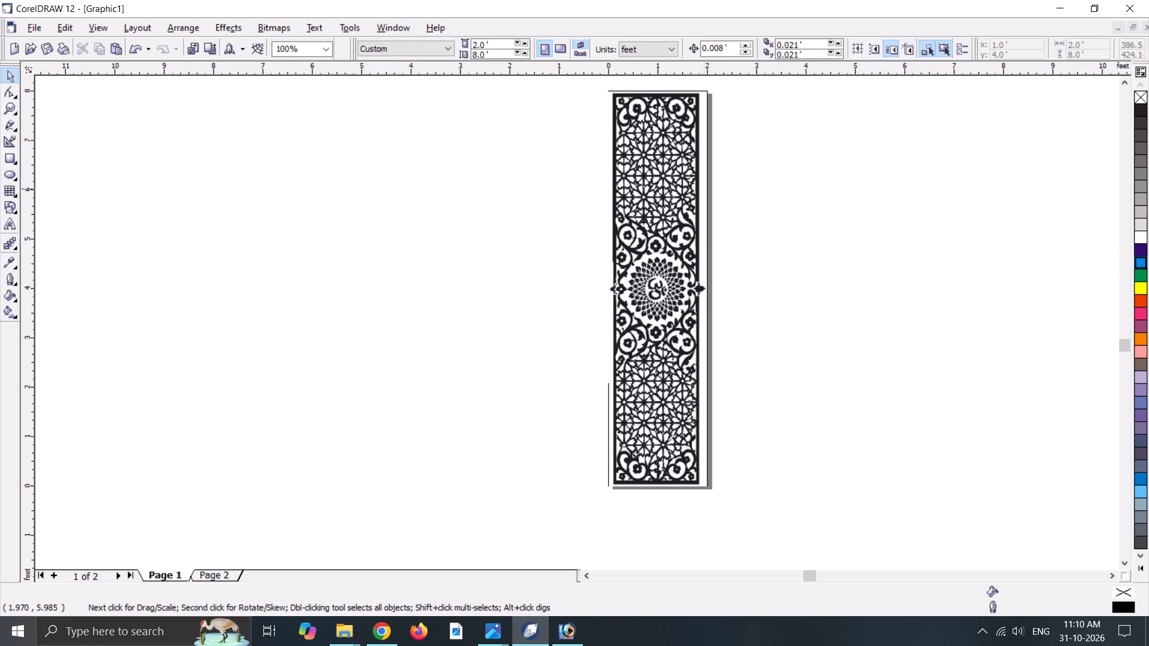
pyautogui.click(689, 184)
pyautogui.press('p')
pyautogui.click(700, 173)
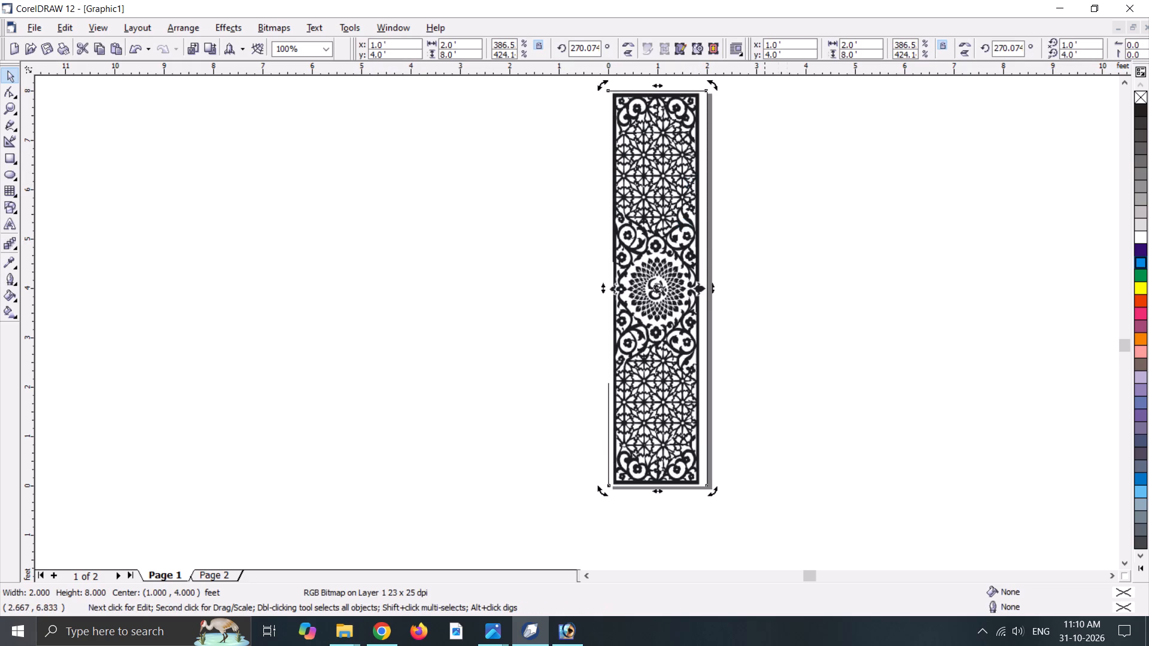
pyautogui.click(689, 266)
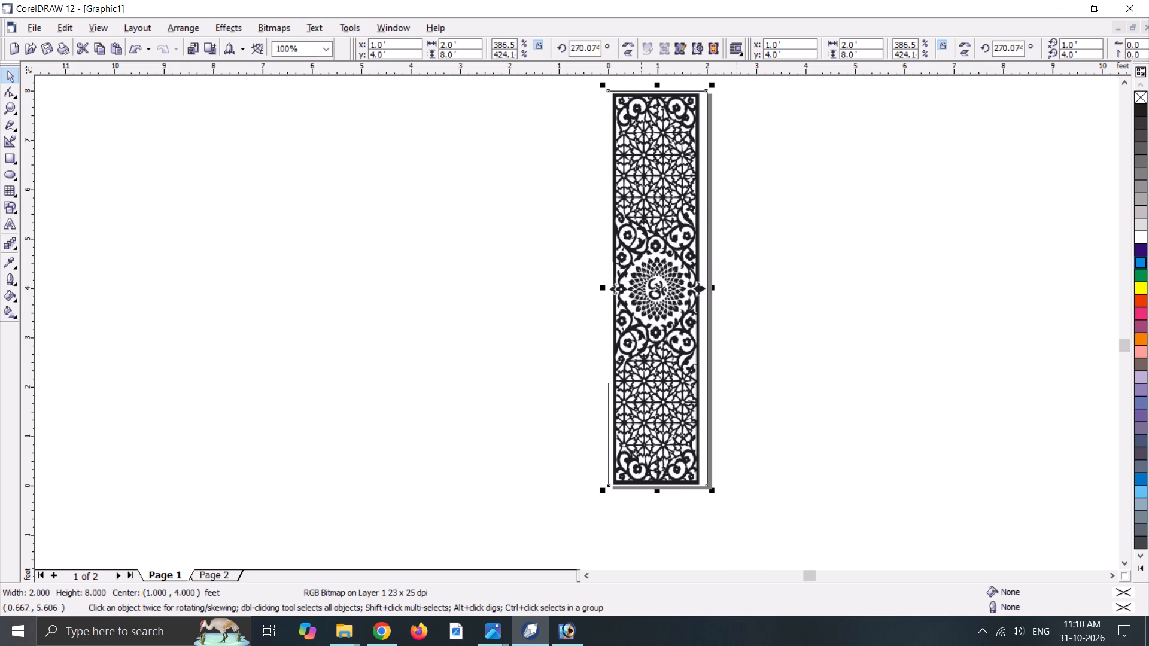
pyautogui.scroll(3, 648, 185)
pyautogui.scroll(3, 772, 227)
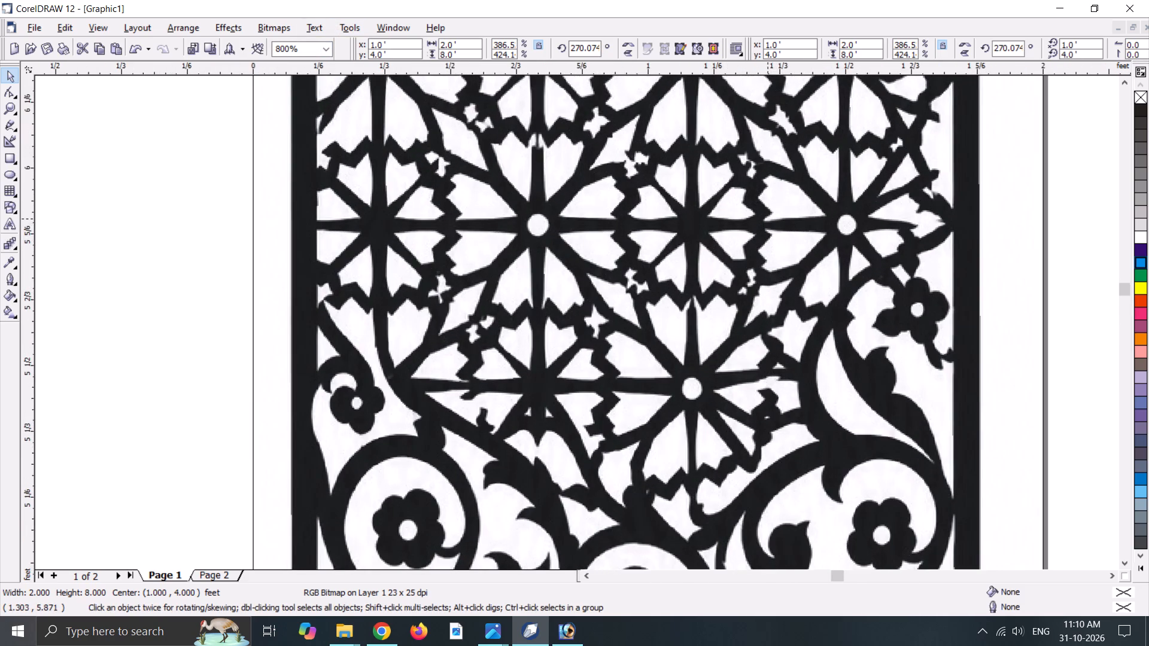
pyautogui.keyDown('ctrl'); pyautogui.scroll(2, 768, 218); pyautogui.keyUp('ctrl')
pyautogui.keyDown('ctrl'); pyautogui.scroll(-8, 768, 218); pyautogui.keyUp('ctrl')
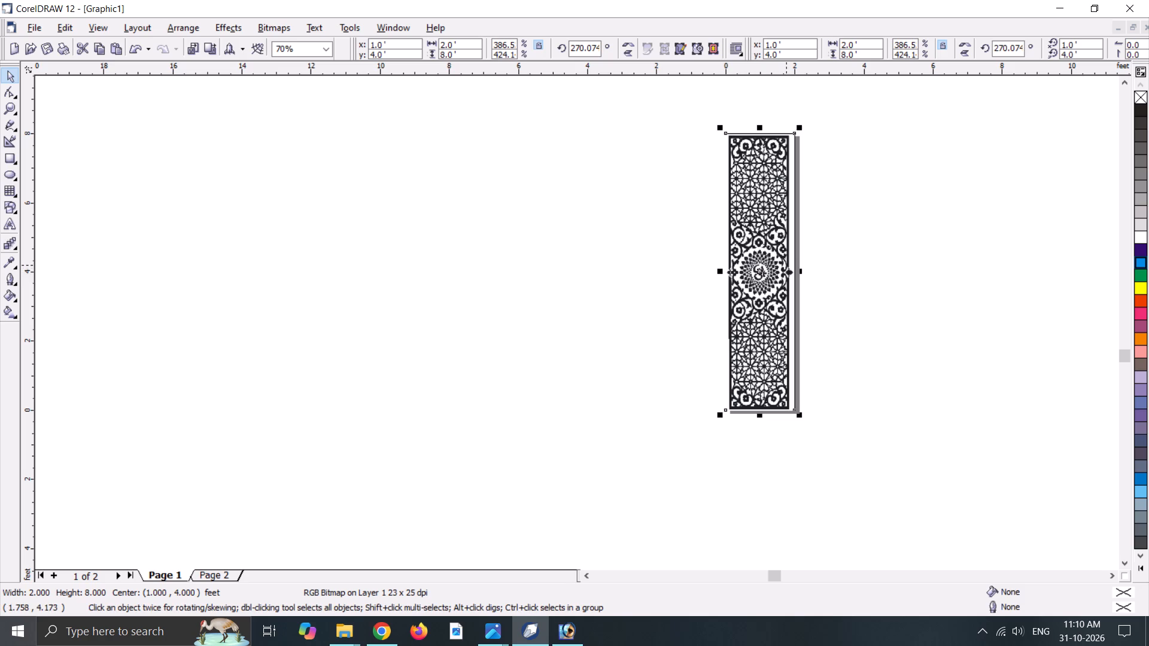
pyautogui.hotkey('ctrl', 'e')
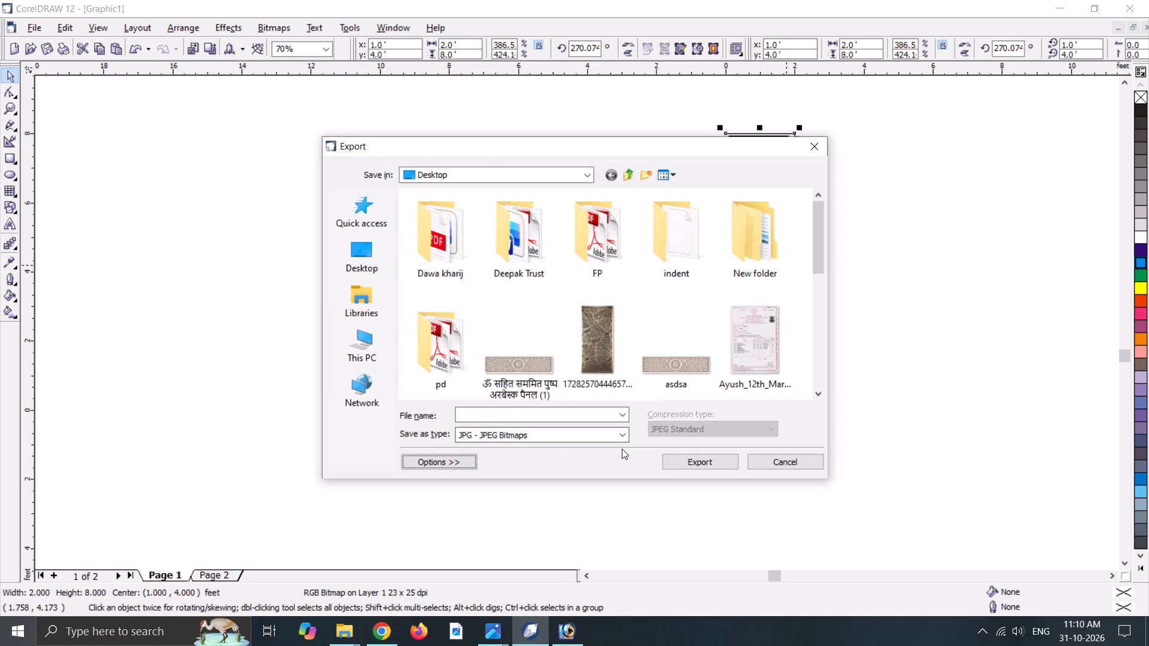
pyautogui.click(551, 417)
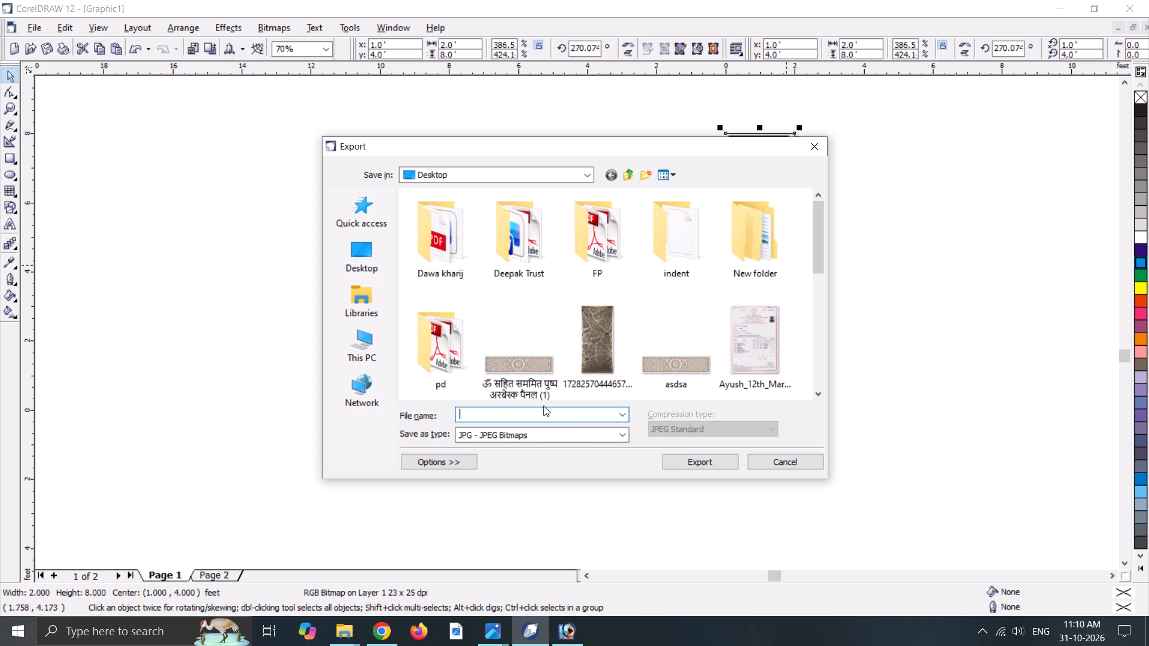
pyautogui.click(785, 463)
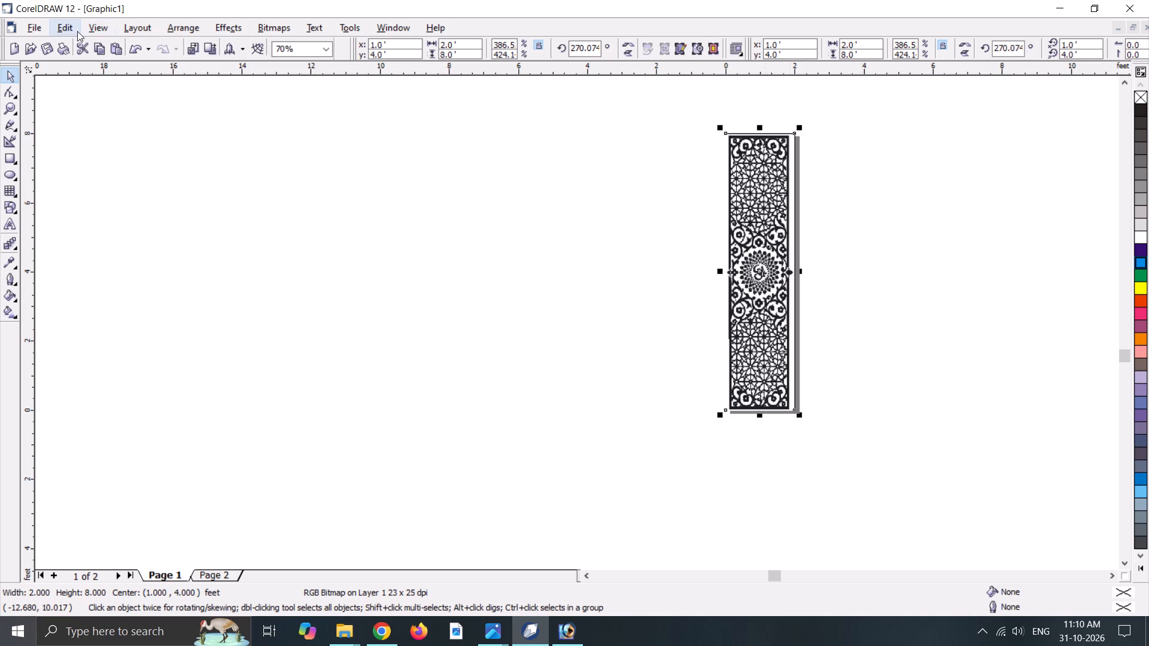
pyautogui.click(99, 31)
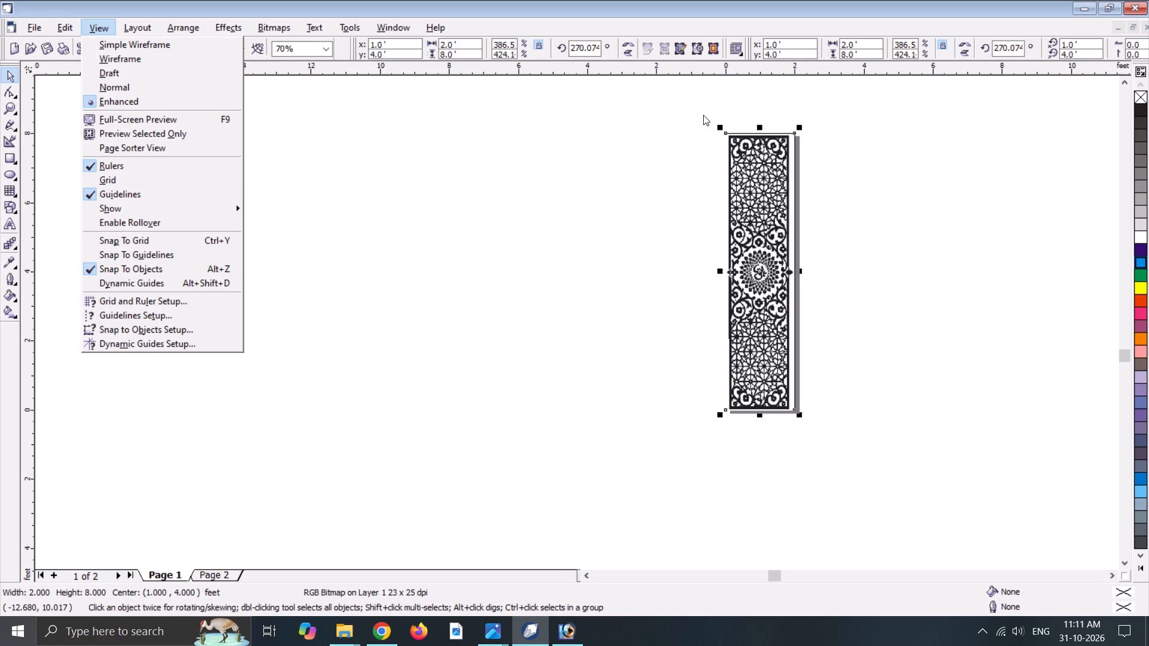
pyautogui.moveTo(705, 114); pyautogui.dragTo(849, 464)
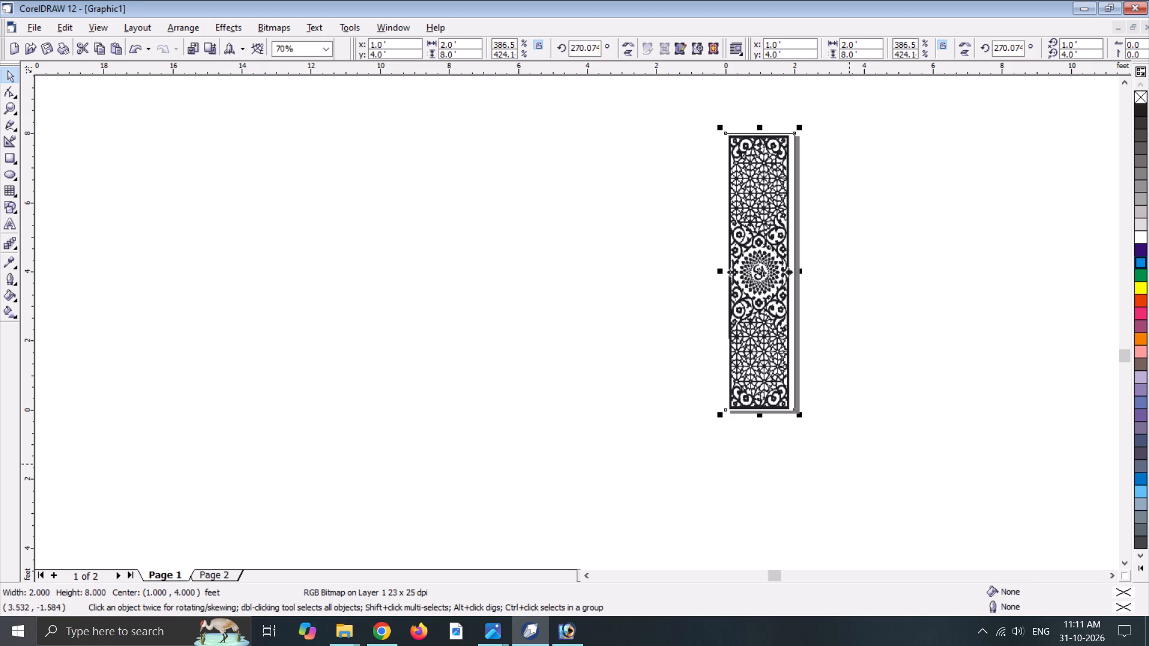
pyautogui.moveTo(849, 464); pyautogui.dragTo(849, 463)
# Export the Om pattern to the Desktop as a JPEG named "om" at 300 dpi in RGB Color (24-bit).
pyautogui.hotkey('ctrl', 'e')
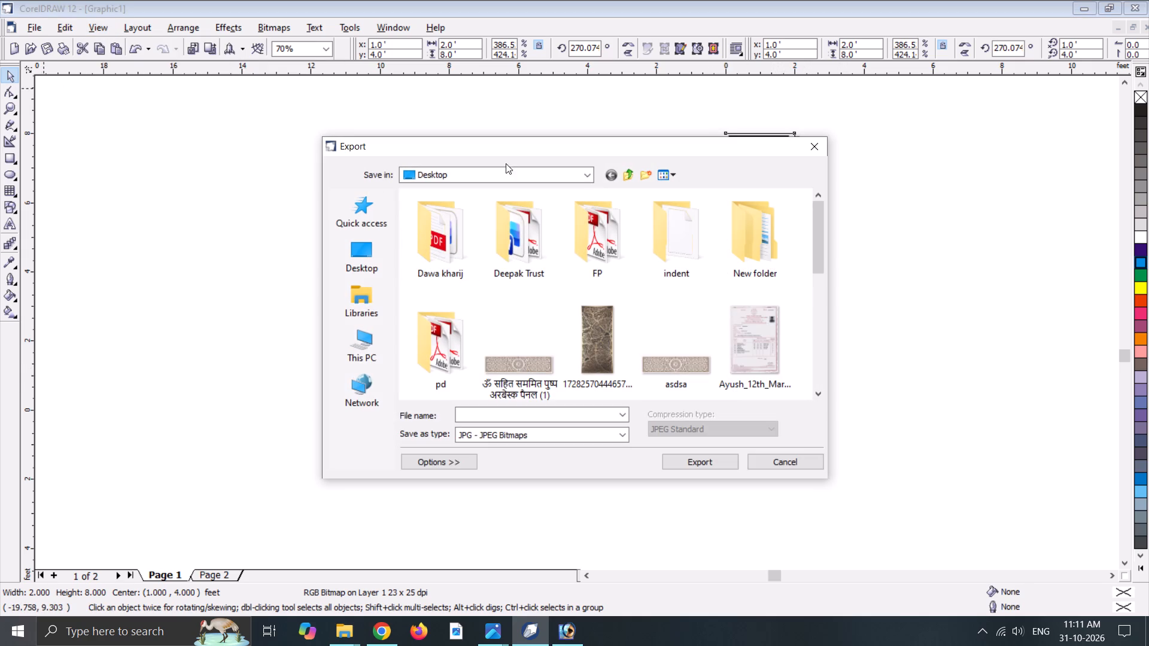
pyautogui.click(524, 410)
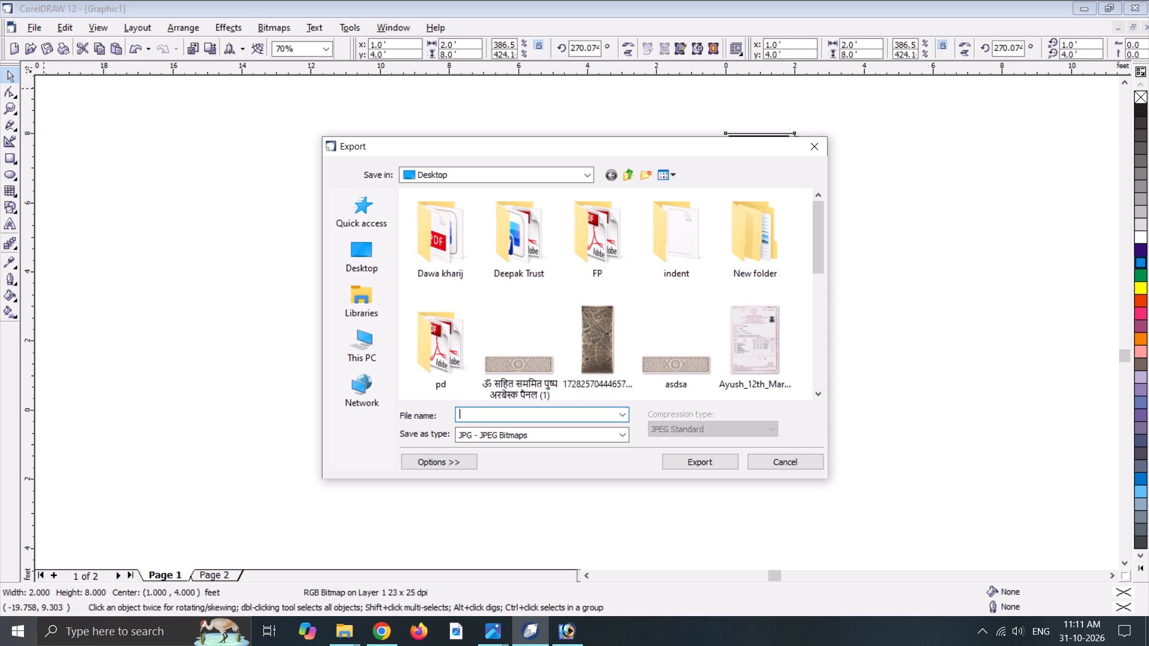
pyautogui.press('o')
pyautogui.press('m')
pyautogui.click(686, 461)
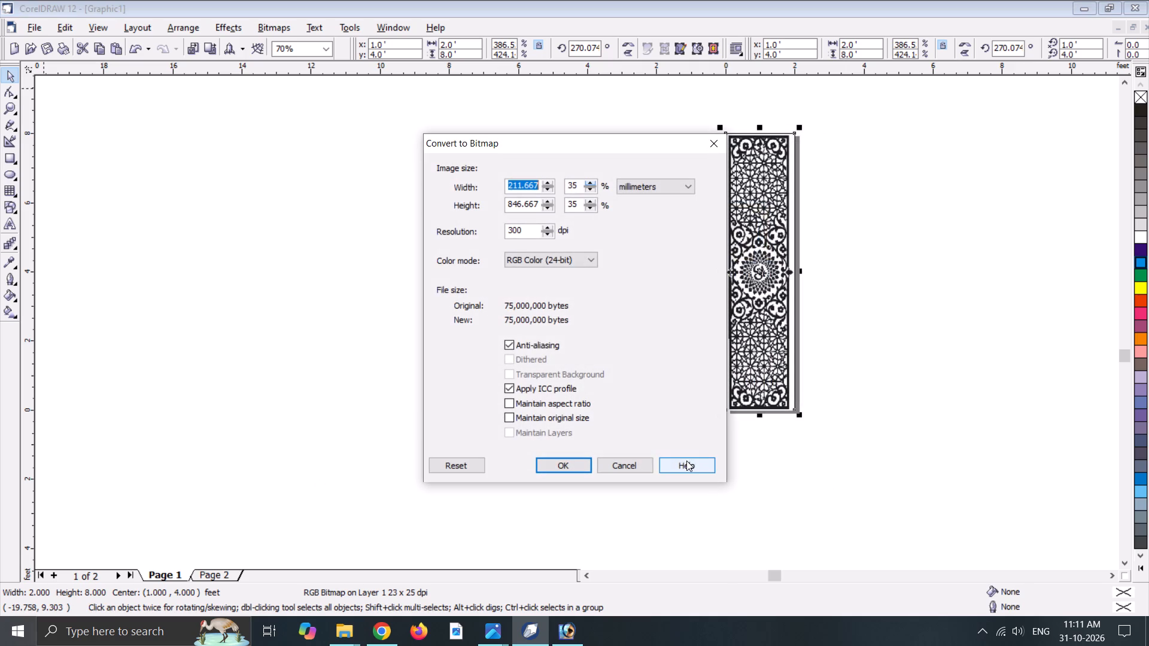
pyautogui.click(569, 467)
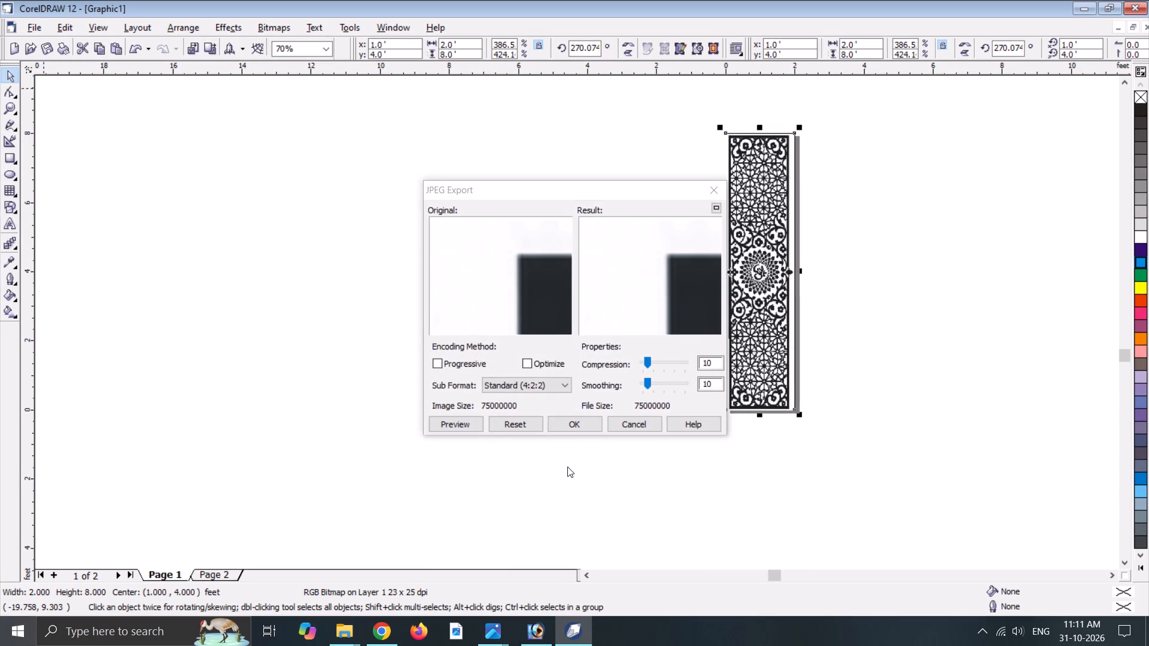
pyautogui.click(575, 425)
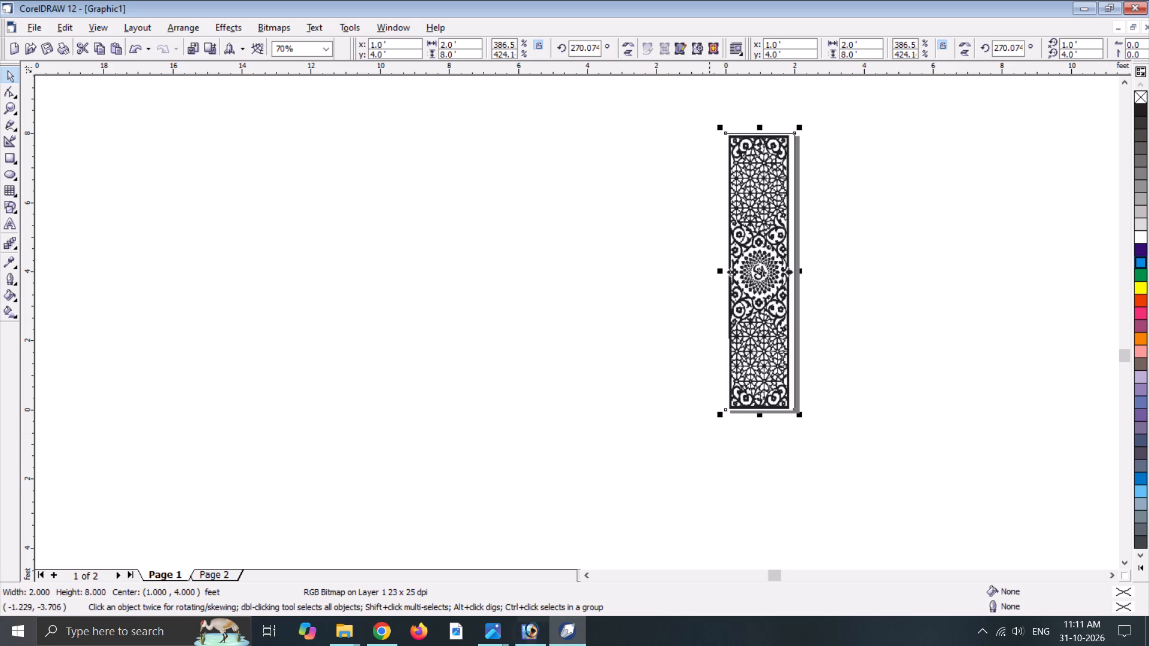
# Open the exported "om" JPEG from the Desktop folder in Photoshop, updating the already open om.JPG from disk.
pyautogui.click(347, 633)
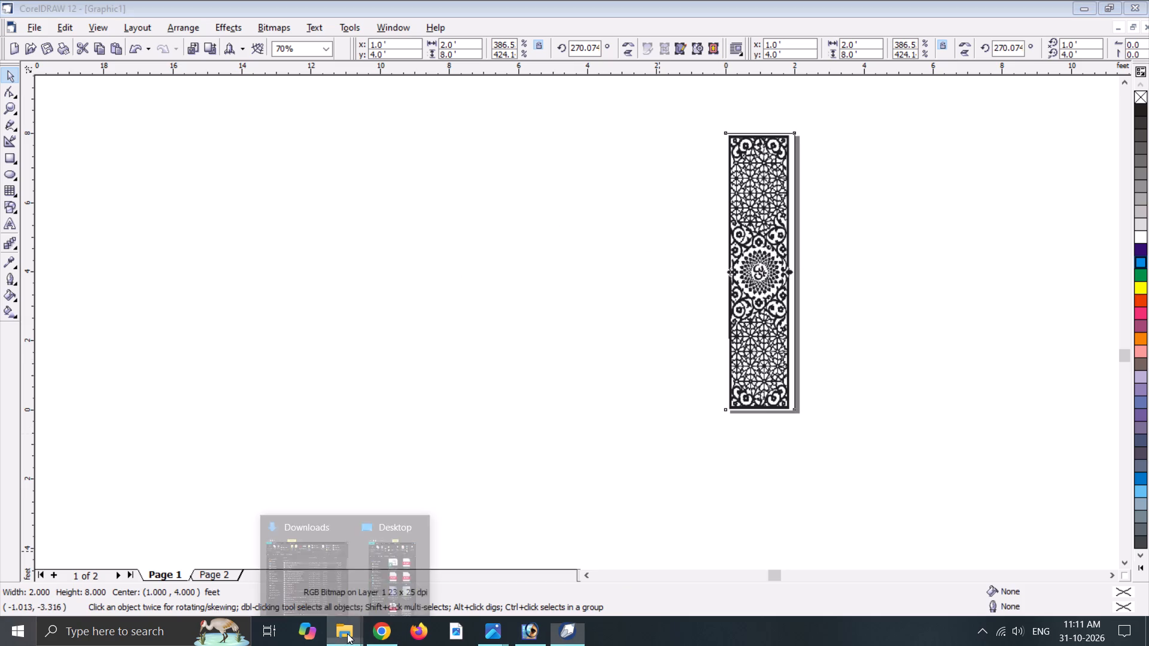
pyautogui.click(384, 572)
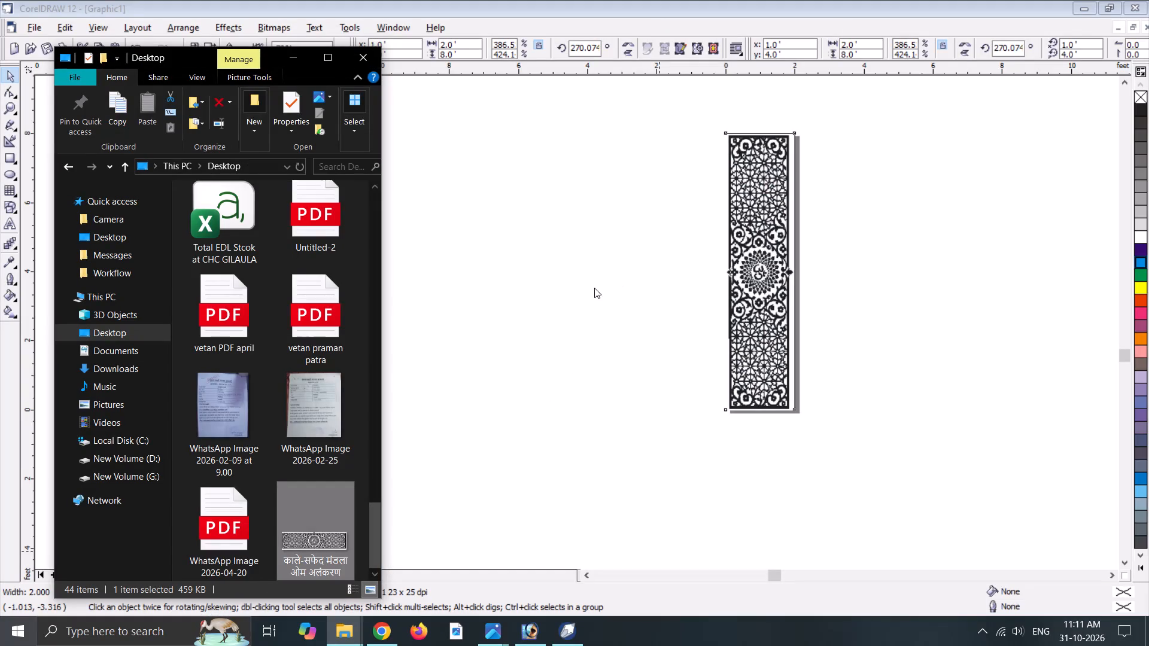
pyautogui.scroll(-4, 321, 530)
pyautogui.click(308, 503)
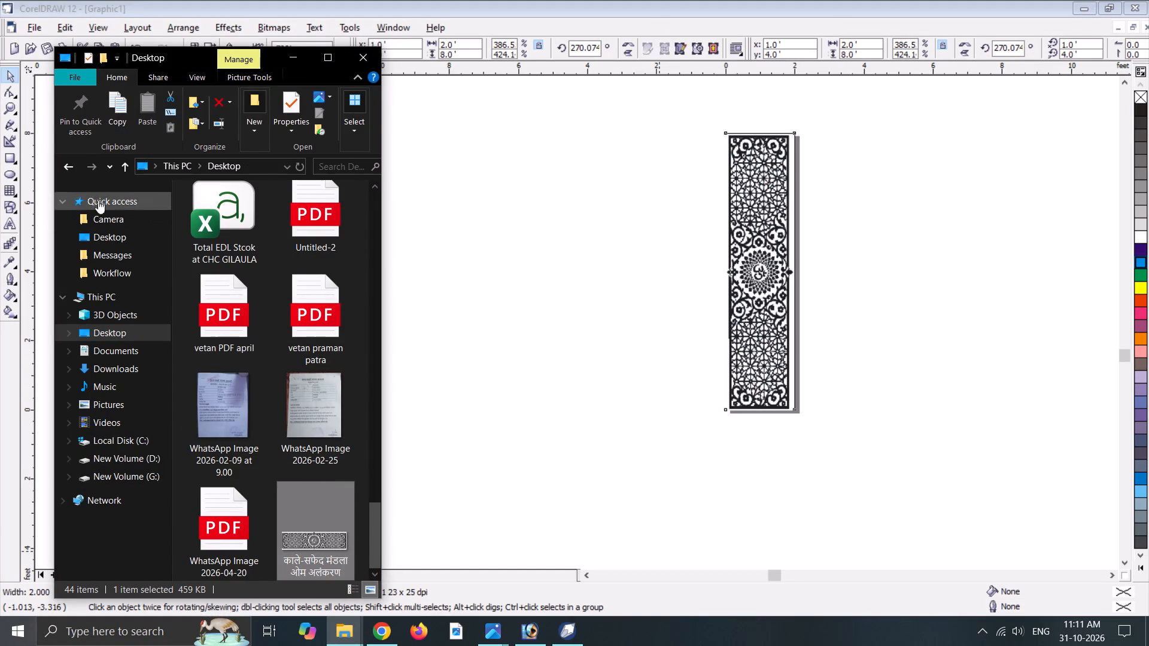
pyautogui.click(68, 164)
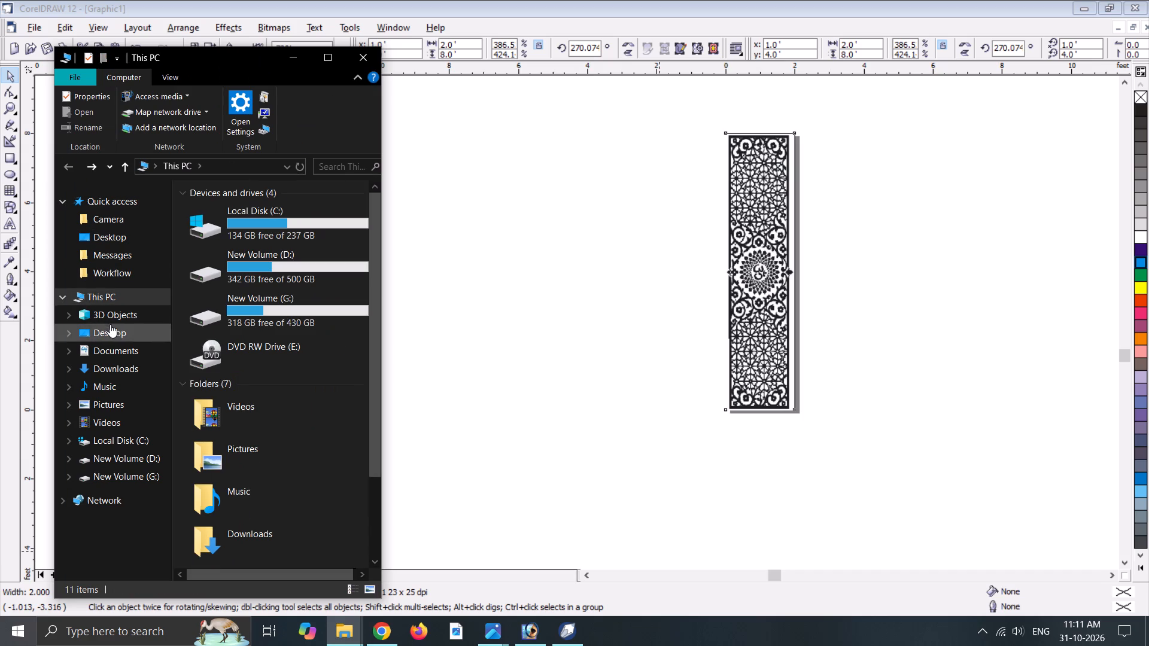
pyautogui.click(108, 331)
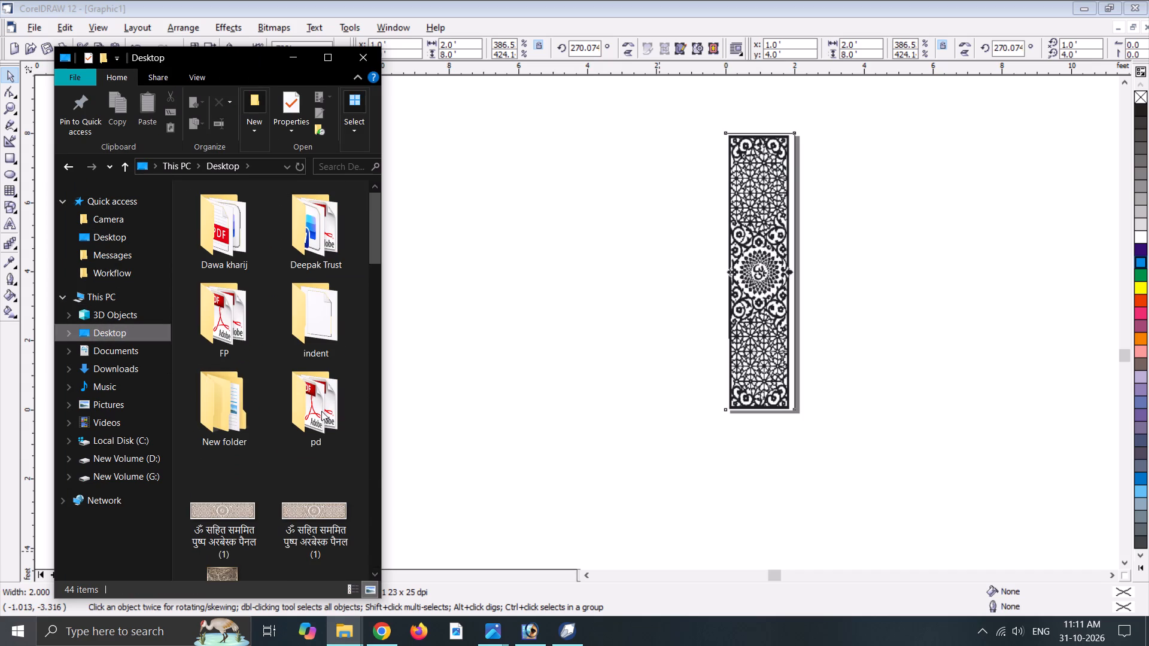
pyautogui.scroll(-2, 318, 411)
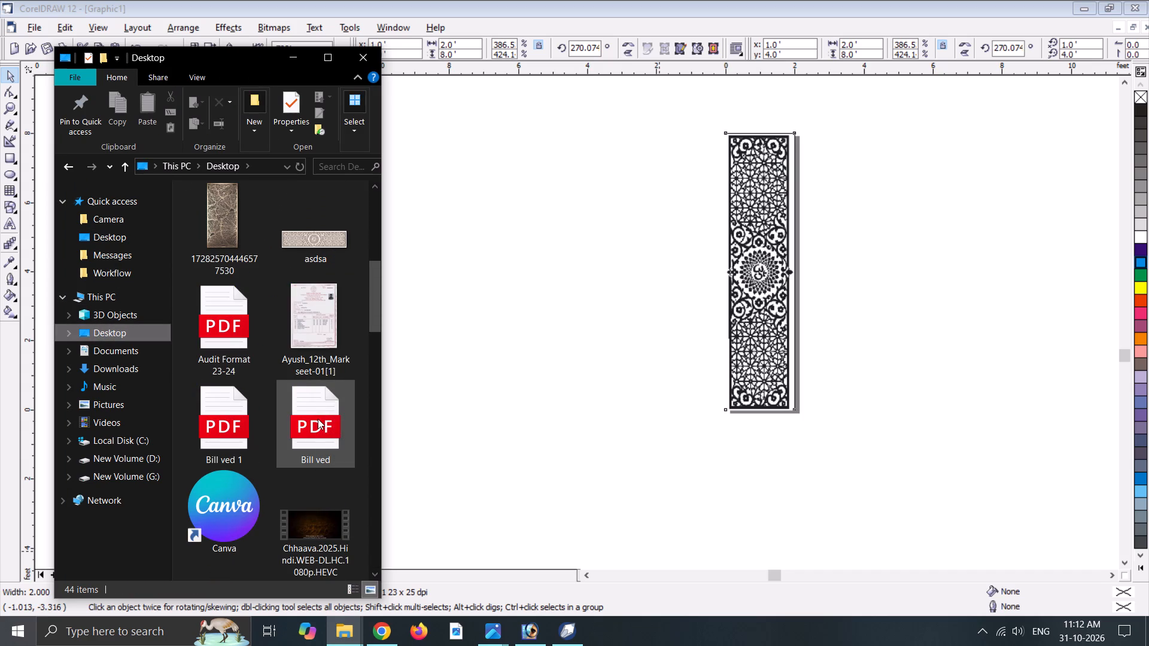
pyautogui.scroll(-3, 318, 419)
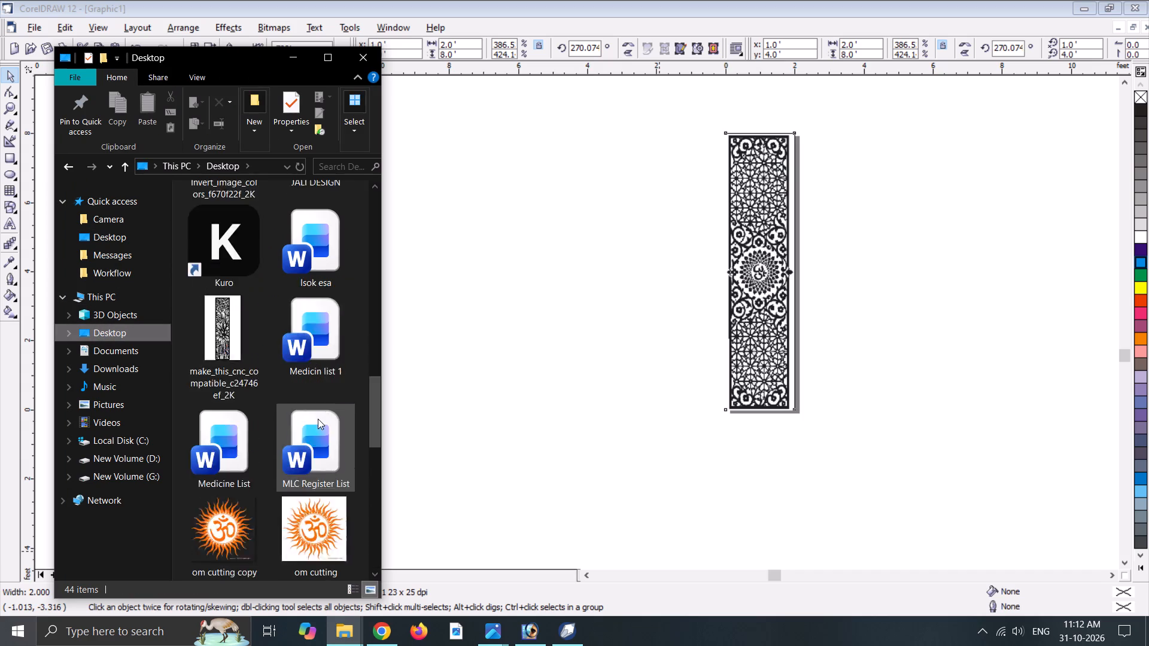
pyautogui.scroll(-17, 318, 419)
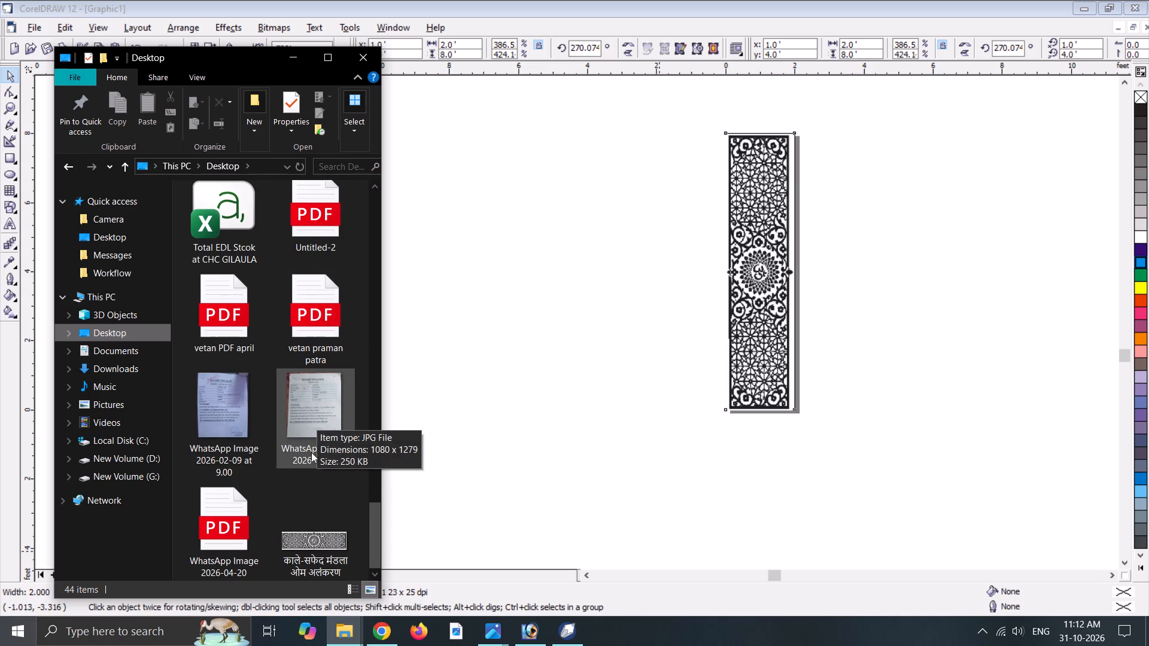
pyautogui.click(315, 390)
pyautogui.press('o')
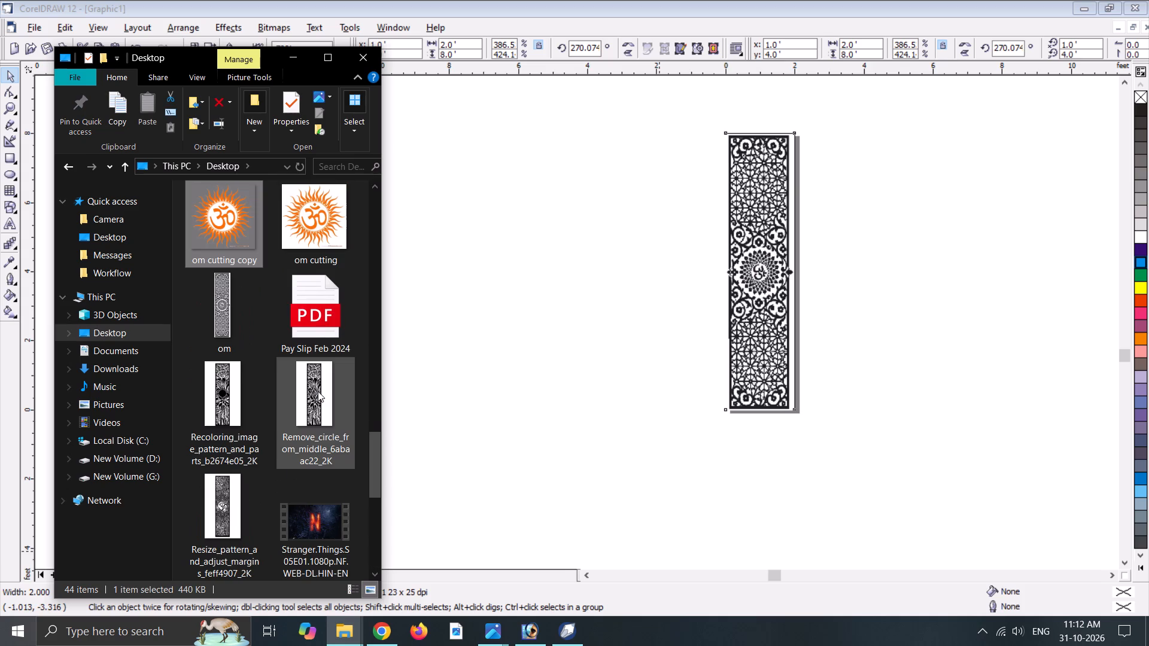
pyautogui.click(222, 316)
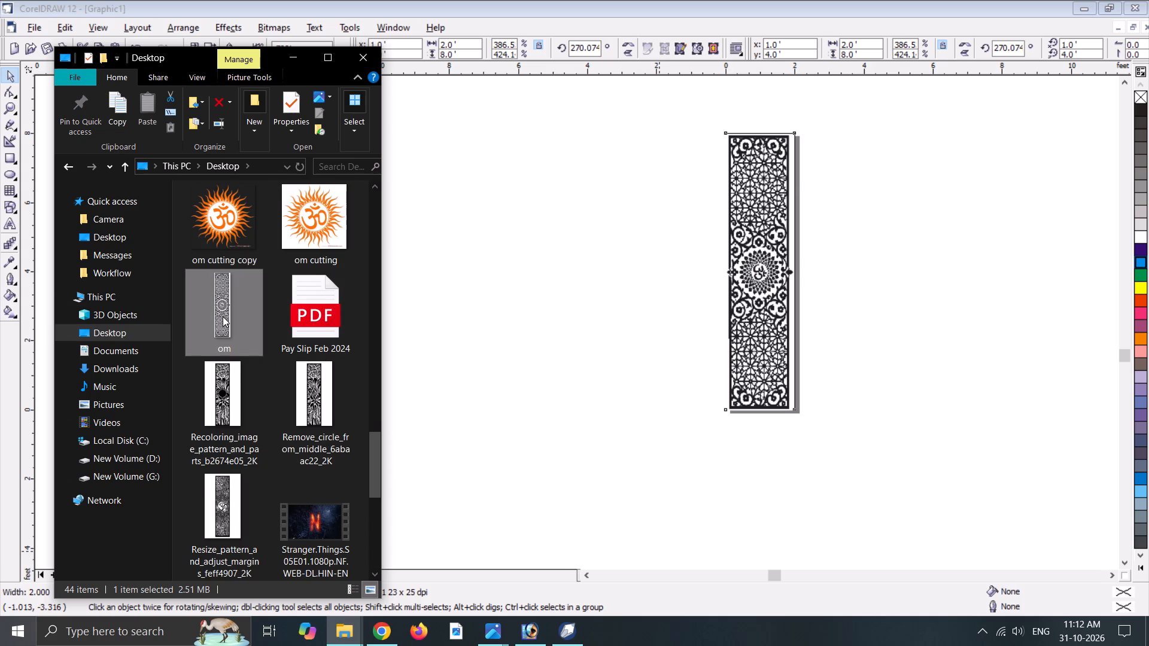
pyautogui.moveTo(223, 316); pyautogui.dragTo(285, 374)
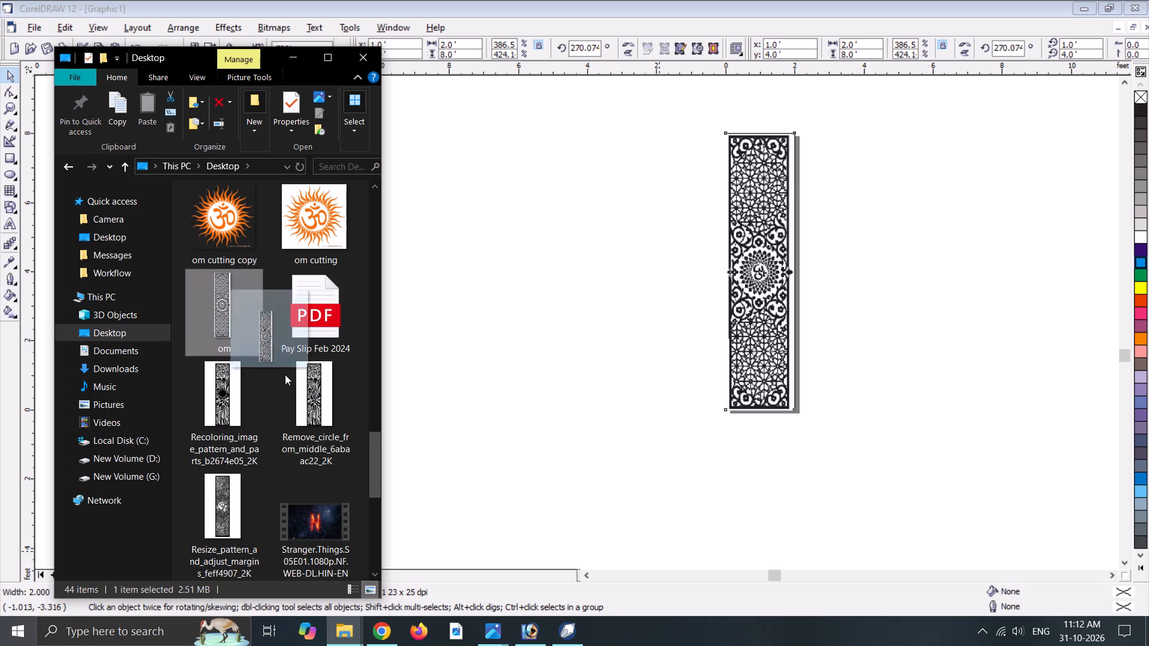
pyautogui.moveTo(285, 374); pyautogui.dragTo(499, 341)
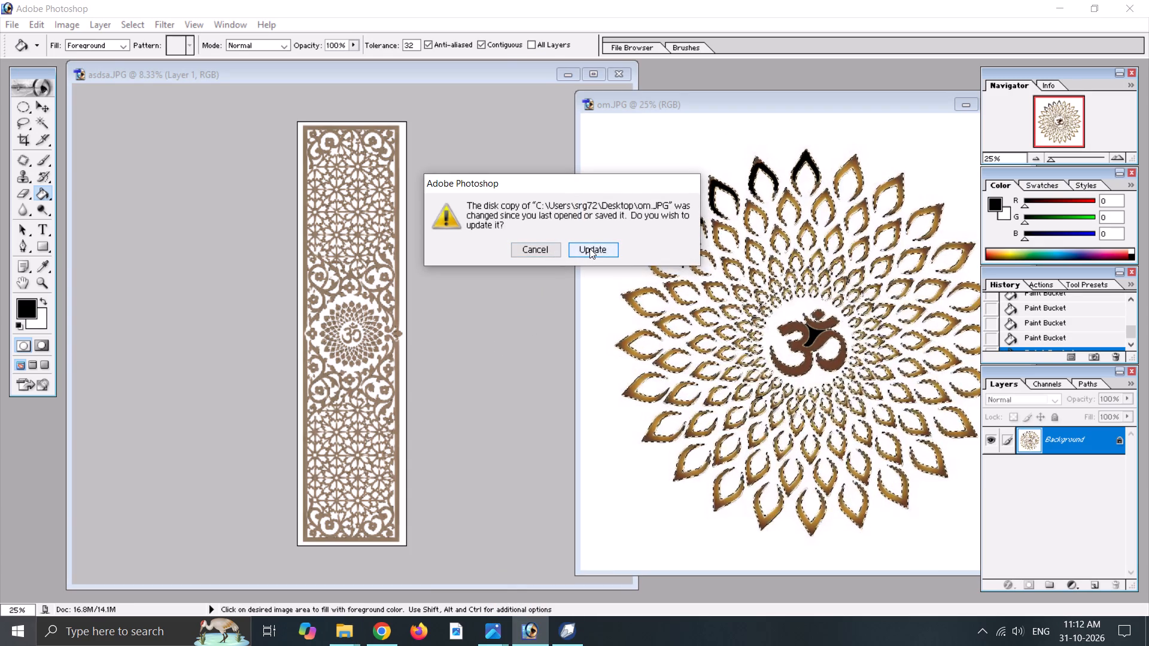
pyautogui.click(589, 248)
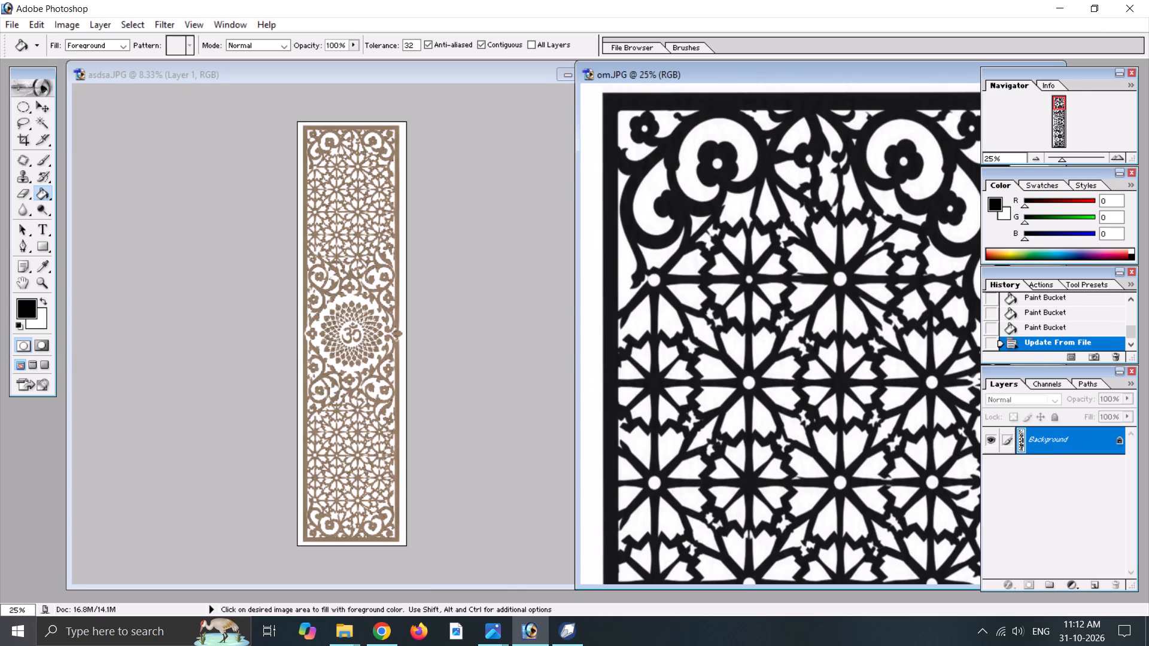
# Move the om.JPG window clear of the palettes and examine the pattern around its central Om flower at 12.5% zoom.
pyautogui.moveTo(810, 76); pyautogui.dragTo(439, 86)
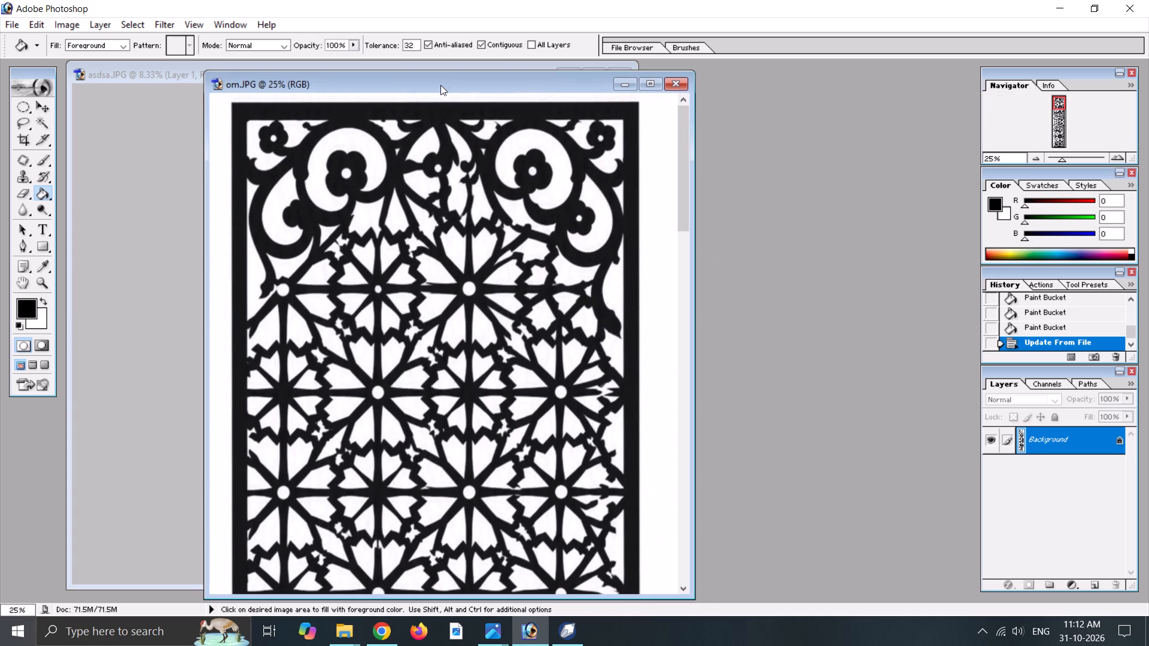
pyautogui.click(1037, 156)
pyautogui.click(1037, 156)
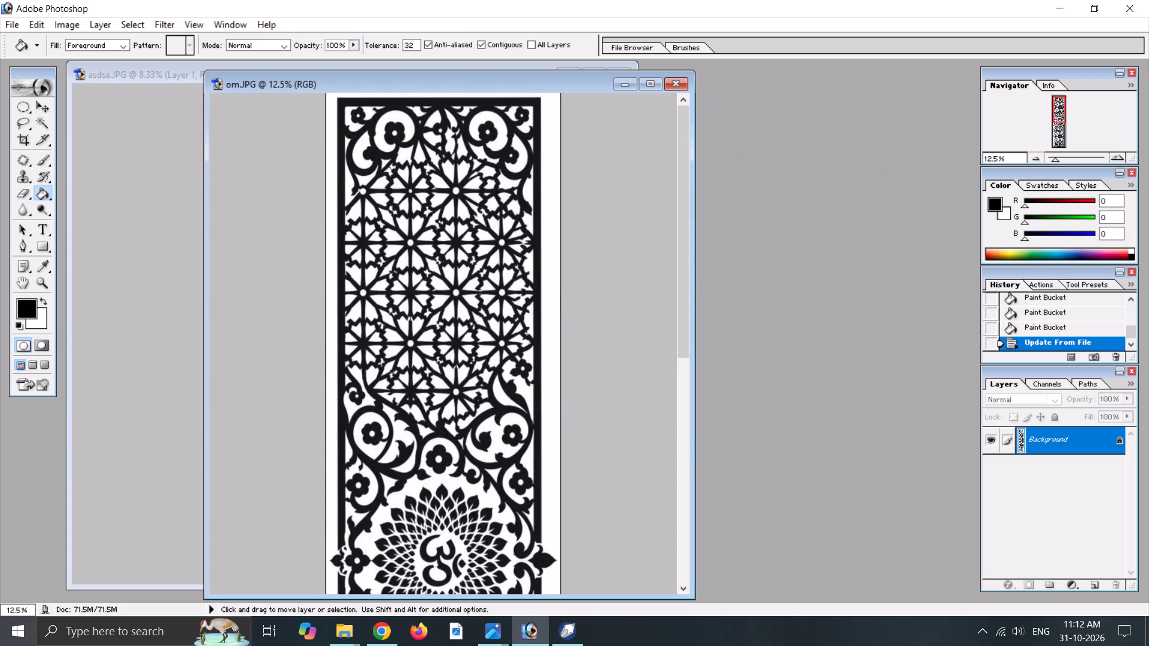
pyautogui.keyDown('ctrl'); pyautogui.scroll(-14, 476, 259); pyautogui.keyUp('ctrl')
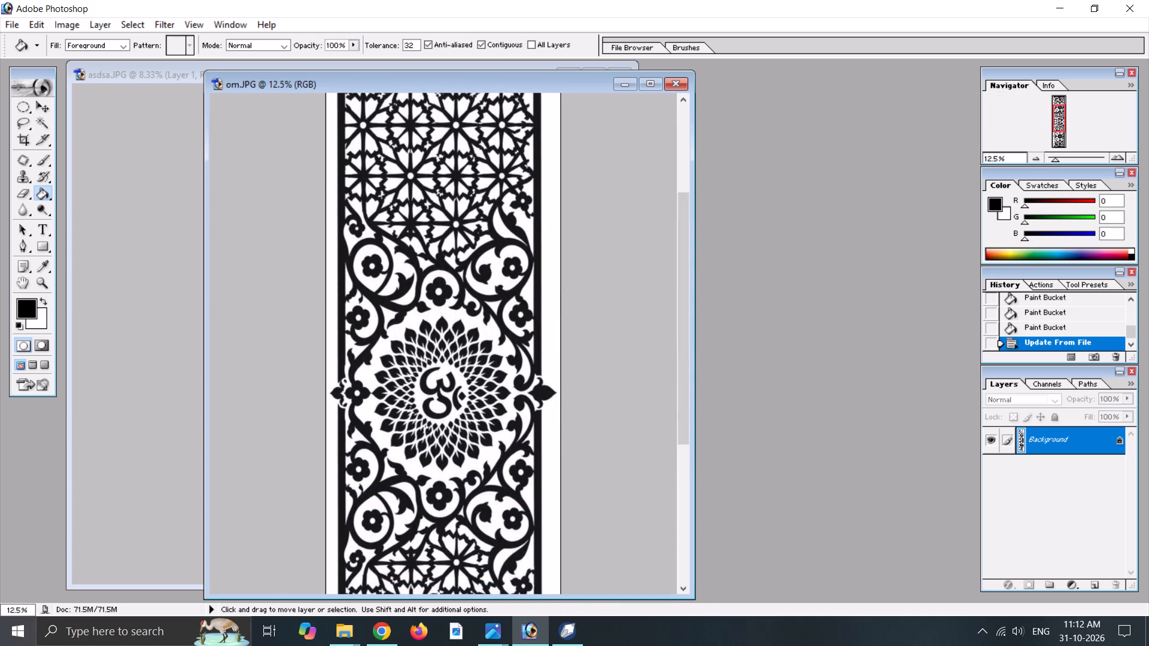
pyautogui.keyDown('ctrl'); pyautogui.scroll(-3, 476, 334); pyautogui.keyUp('ctrl')
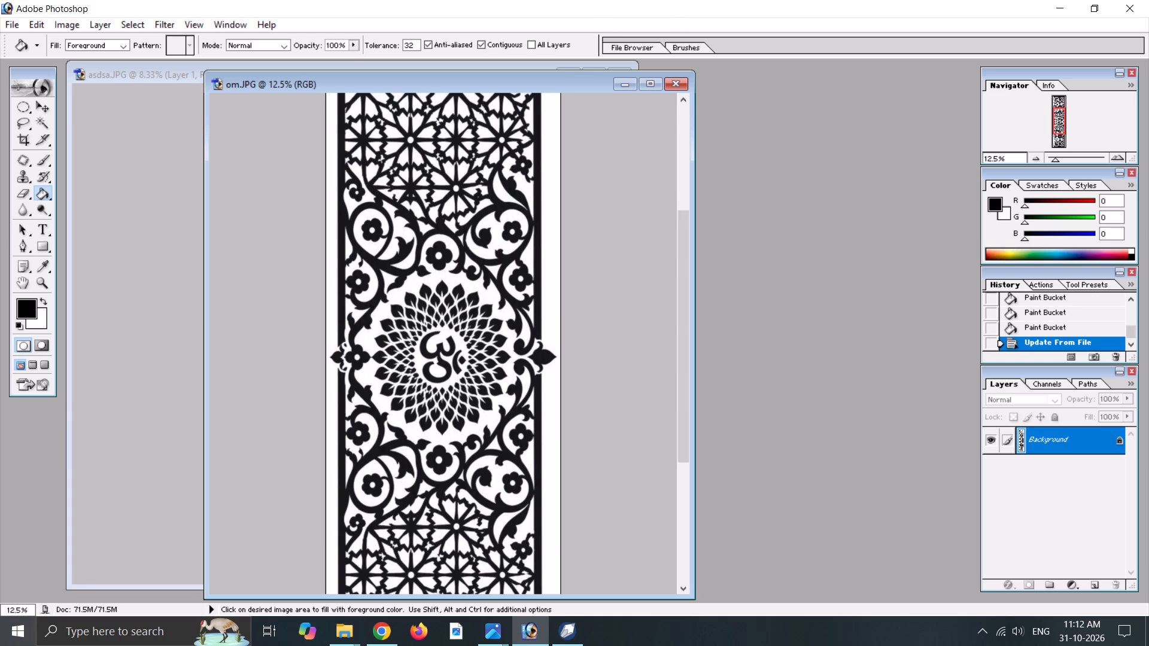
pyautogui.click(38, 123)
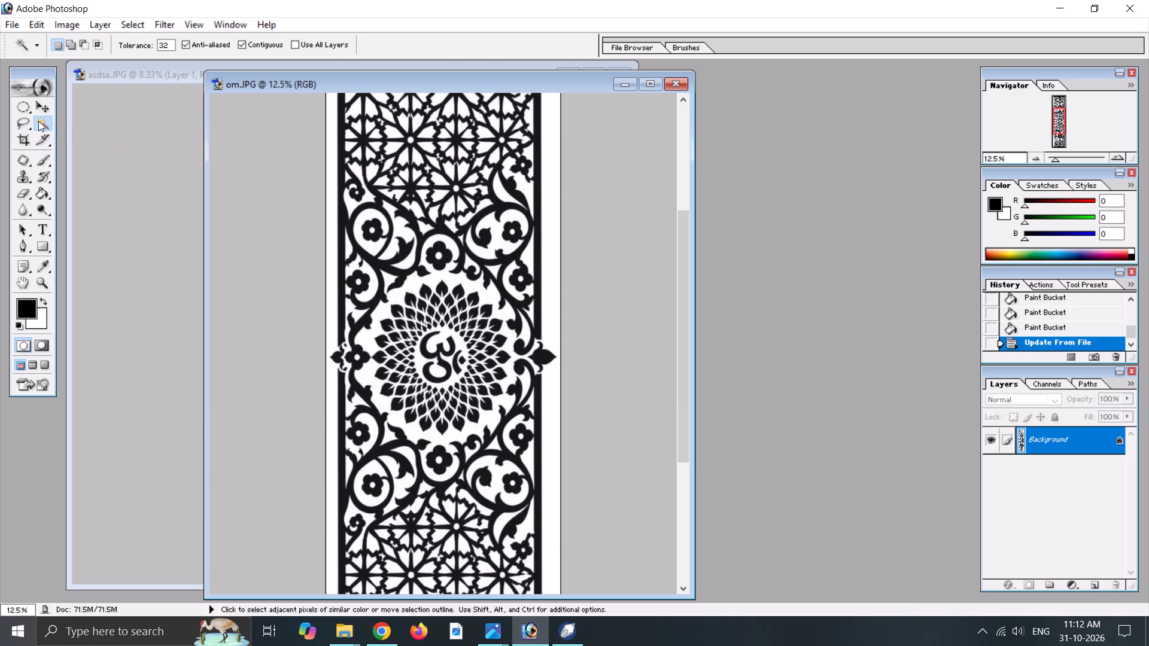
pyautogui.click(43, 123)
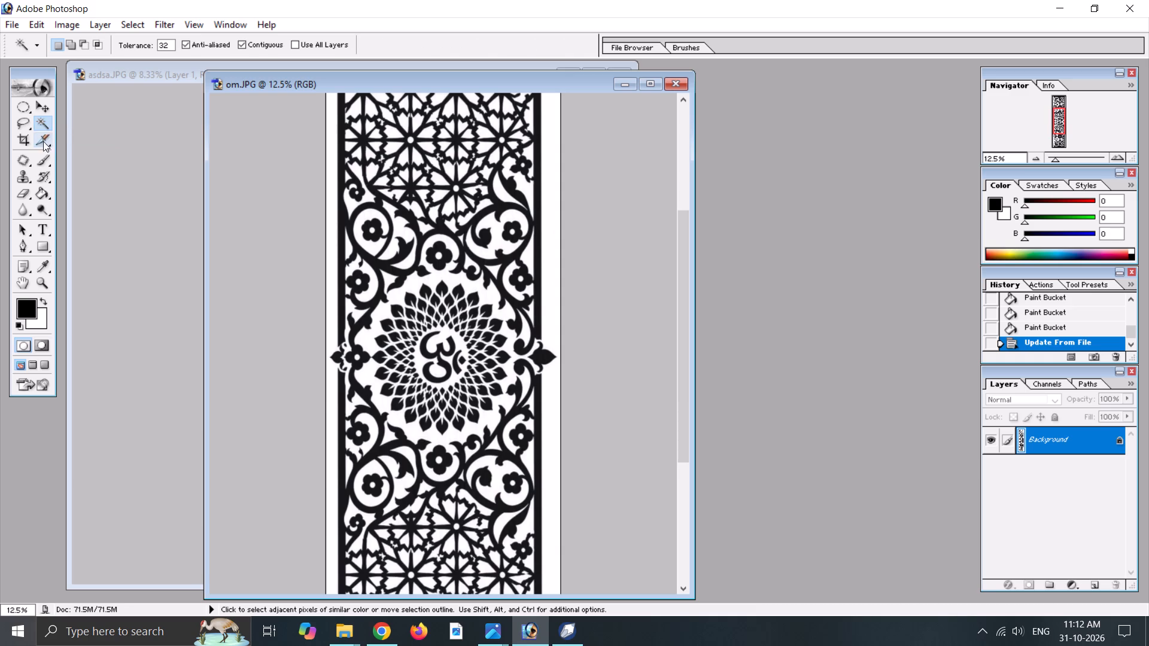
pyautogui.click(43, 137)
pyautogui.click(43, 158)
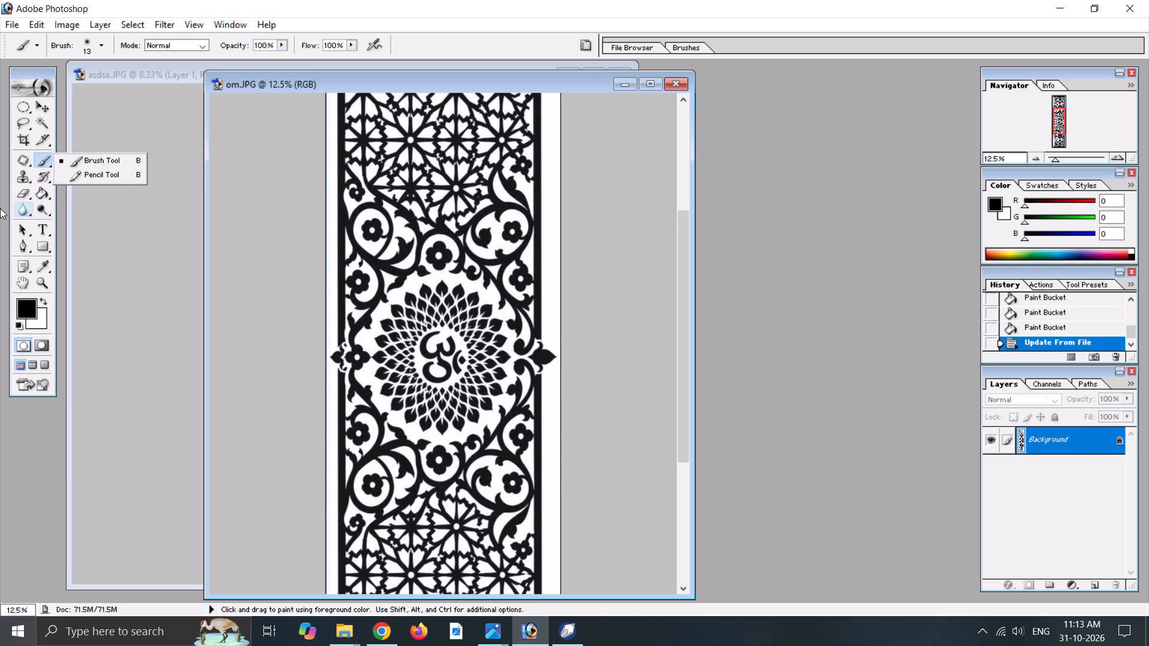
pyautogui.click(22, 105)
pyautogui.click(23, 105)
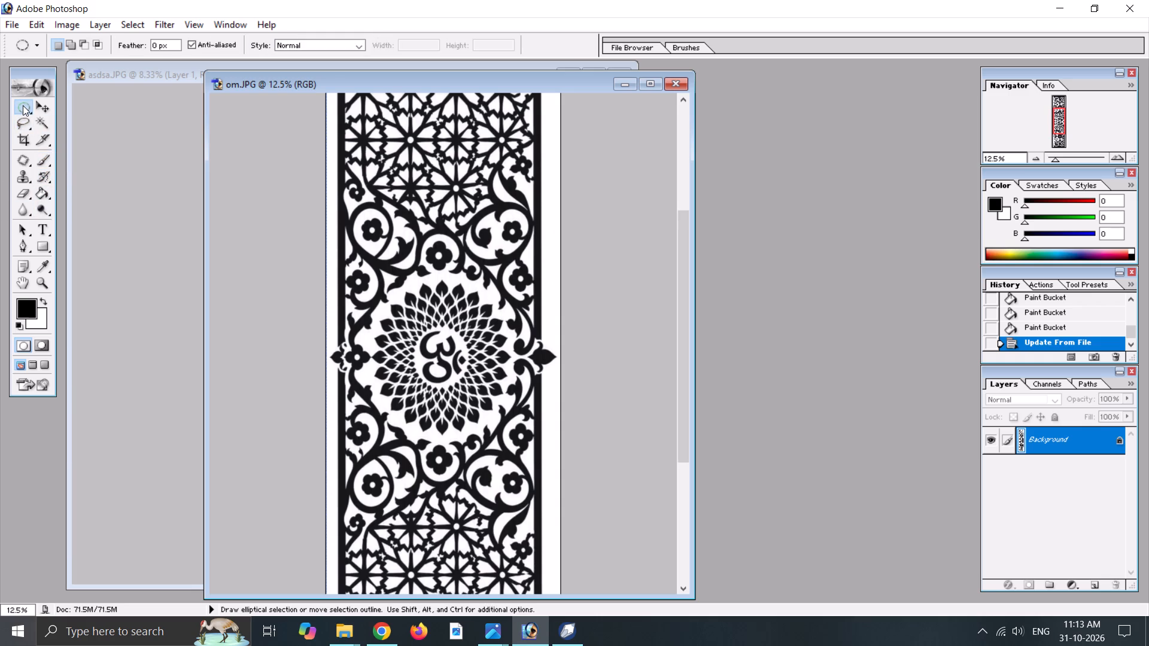
# Outline the upper part of the central Om flower with a Polygonal Lasso selection, following the white ring around its petals.
pyautogui.click(25, 121)
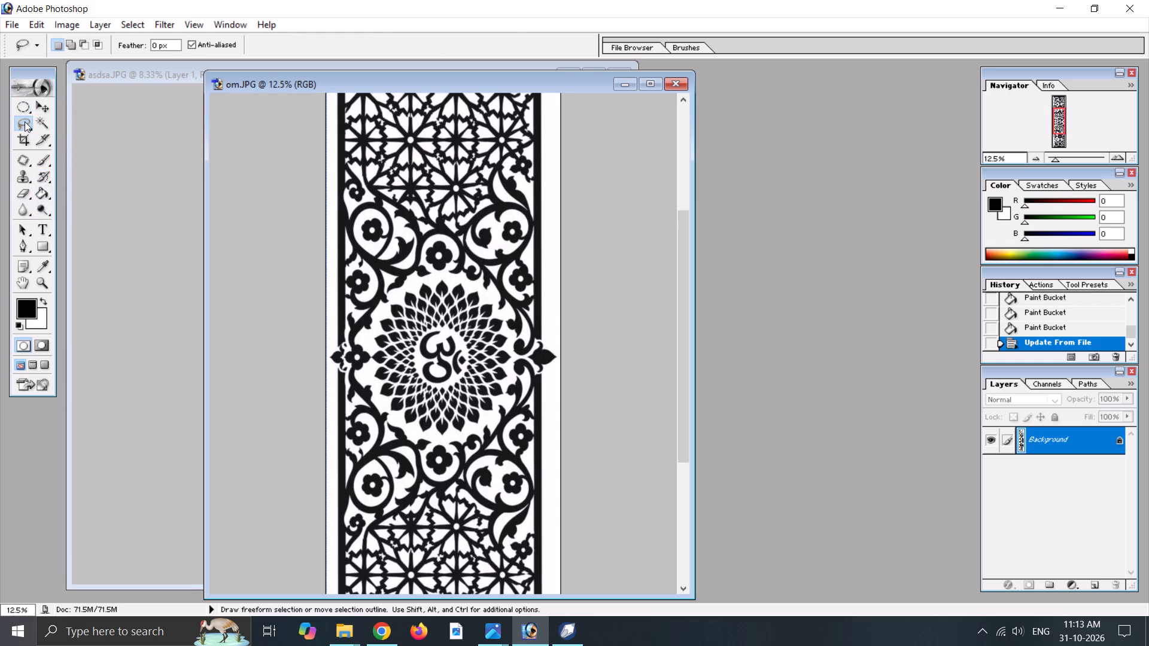
pyautogui.moveTo(25, 121); pyautogui.dragTo(78, 138)
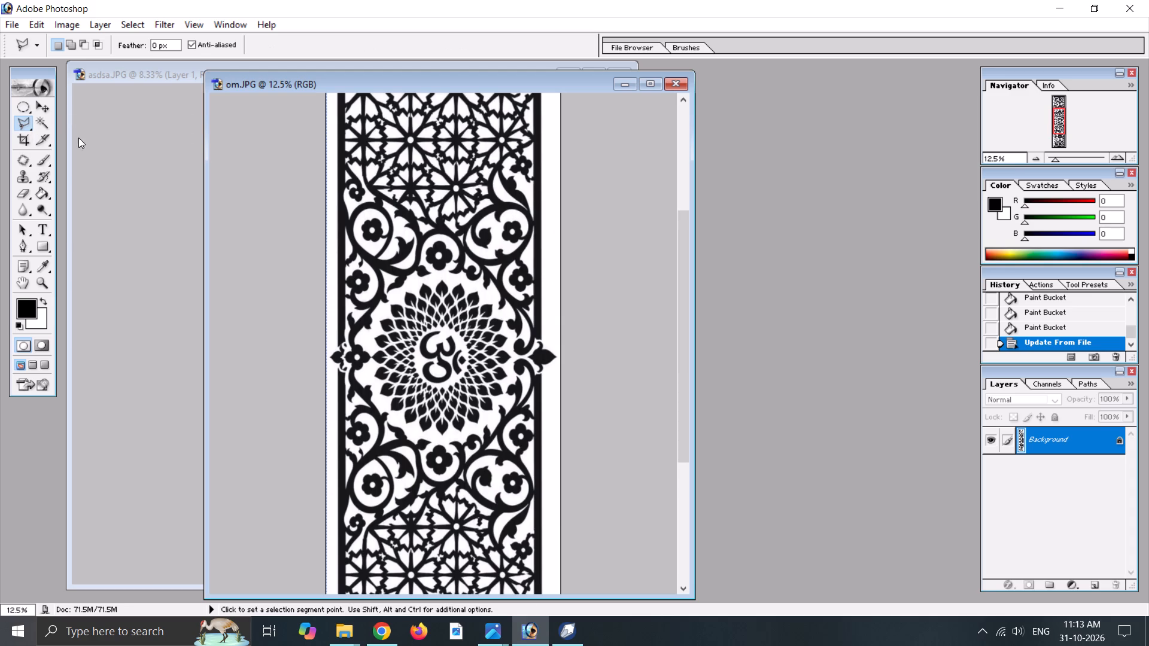
pyautogui.click(377, 312)
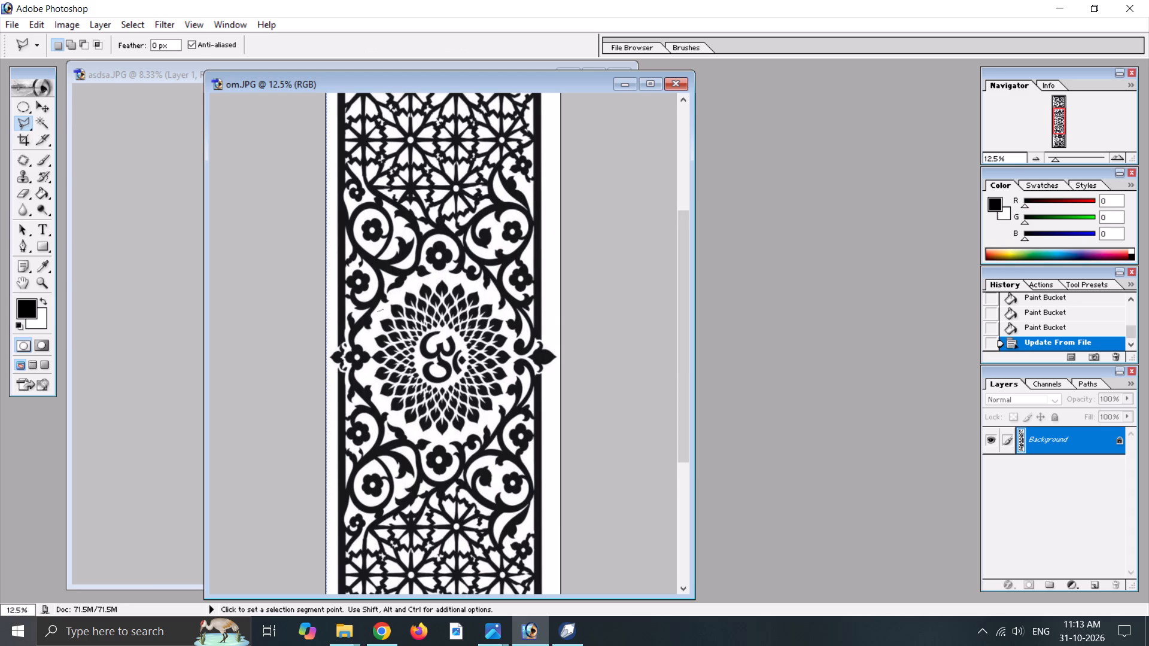
pyautogui.click(391, 300)
pyautogui.click(400, 290)
pyautogui.click(419, 280)
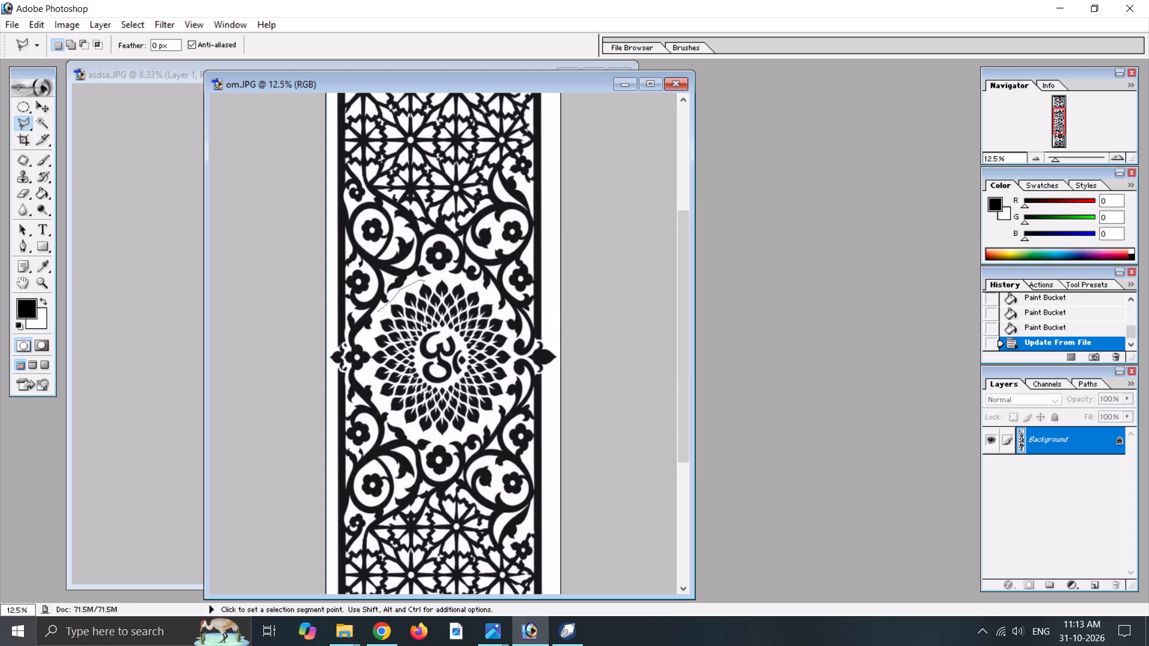
pyautogui.click(433, 278)
pyautogui.click(447, 276)
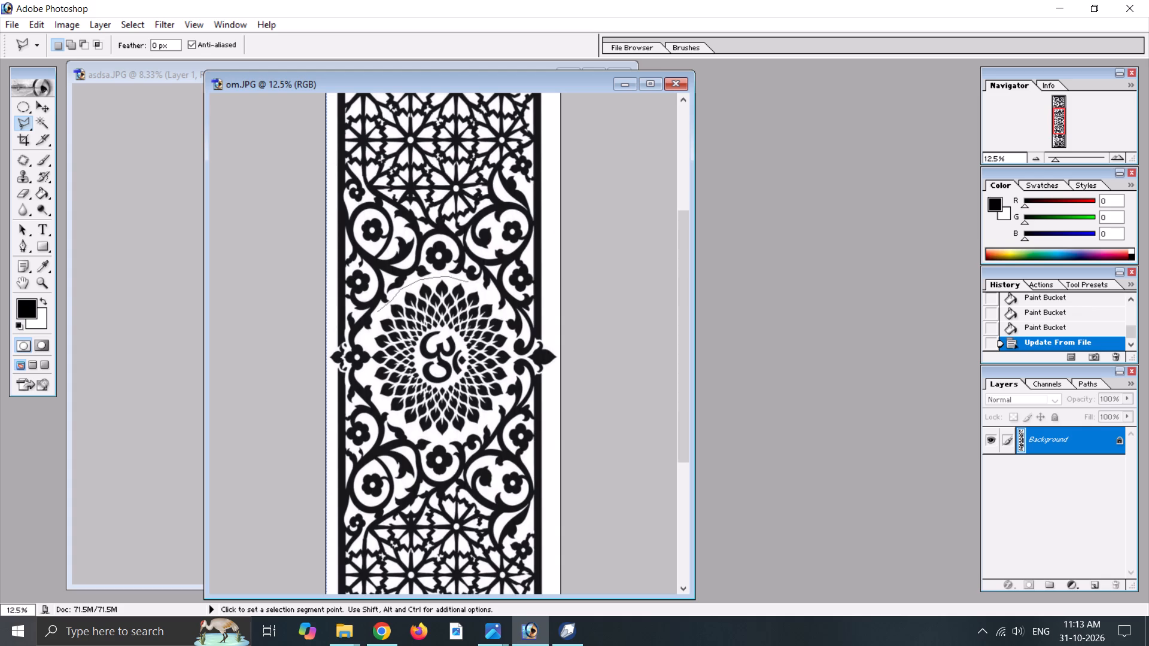
pyautogui.click(468, 281)
pyautogui.click(485, 293)
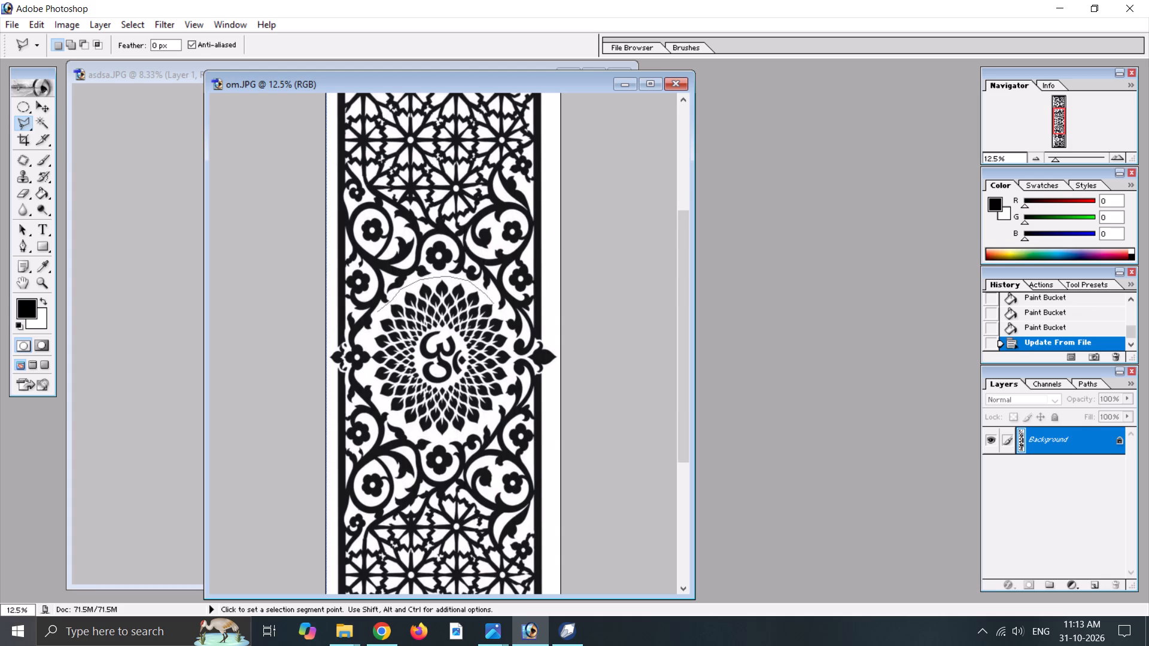
pyautogui.click(488, 300)
pyautogui.click(495, 300)
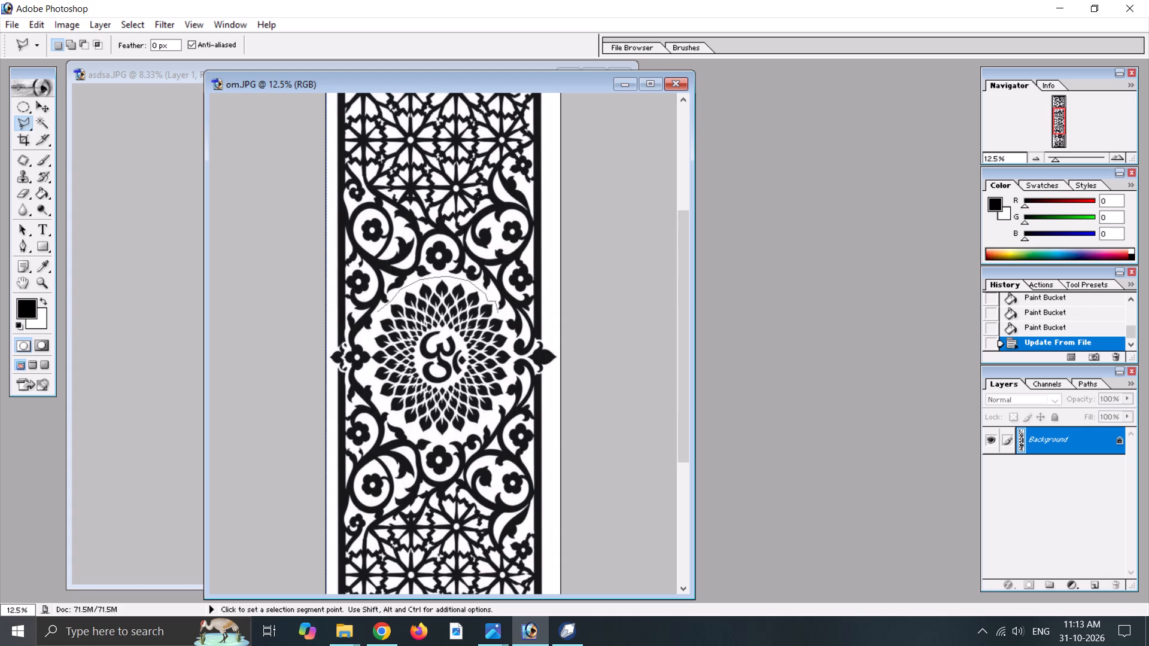
pyautogui.click(496, 315)
pyautogui.click(506, 315)
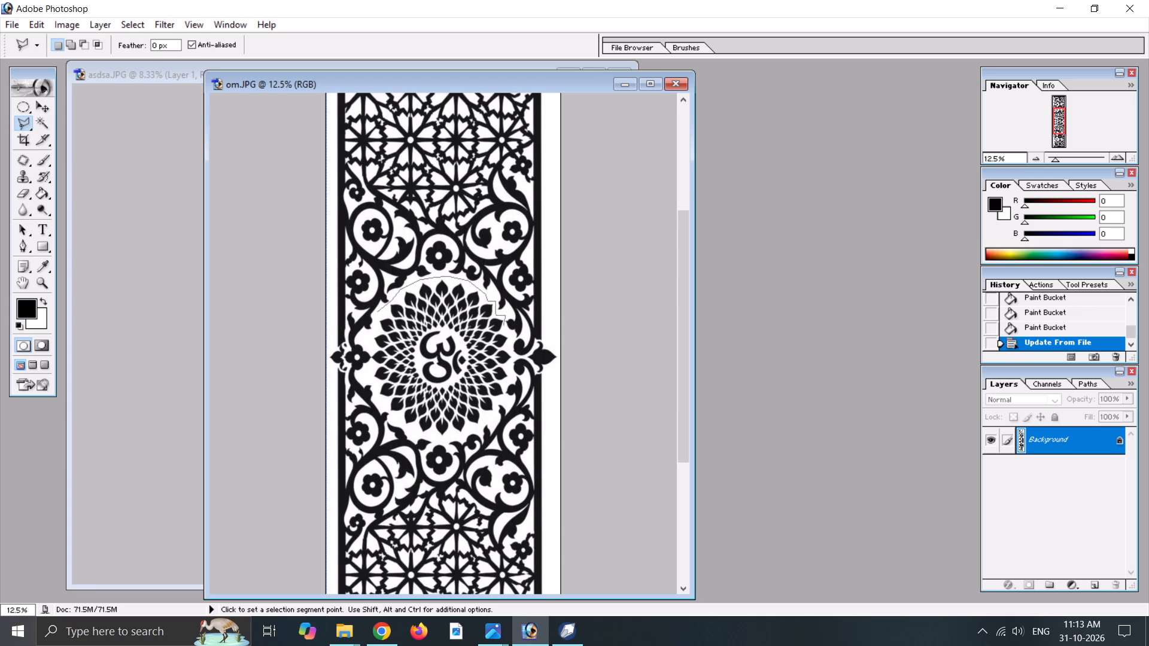
pyautogui.click(505, 330)
pyautogui.click(511, 336)
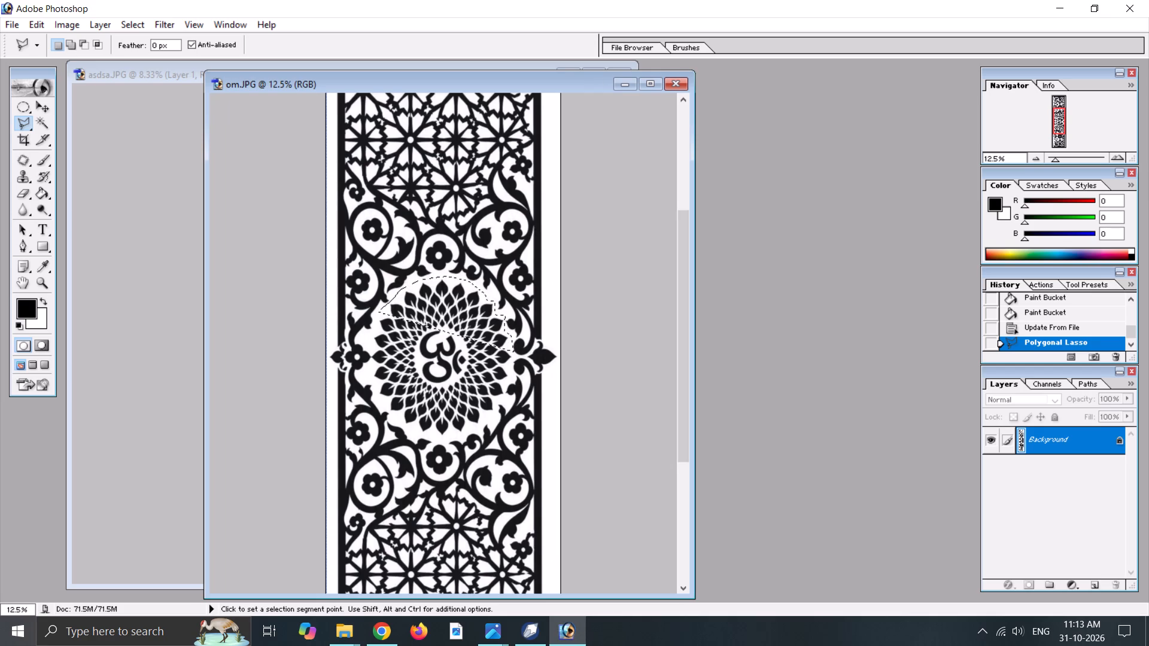
# Add the lower part of the central Om flower to the existing Polygonal Lasso selection, following the white ring around its petals.
pyautogui.keyDown('shift'); pyautogui.click(514, 352); pyautogui.keyUp('shift')
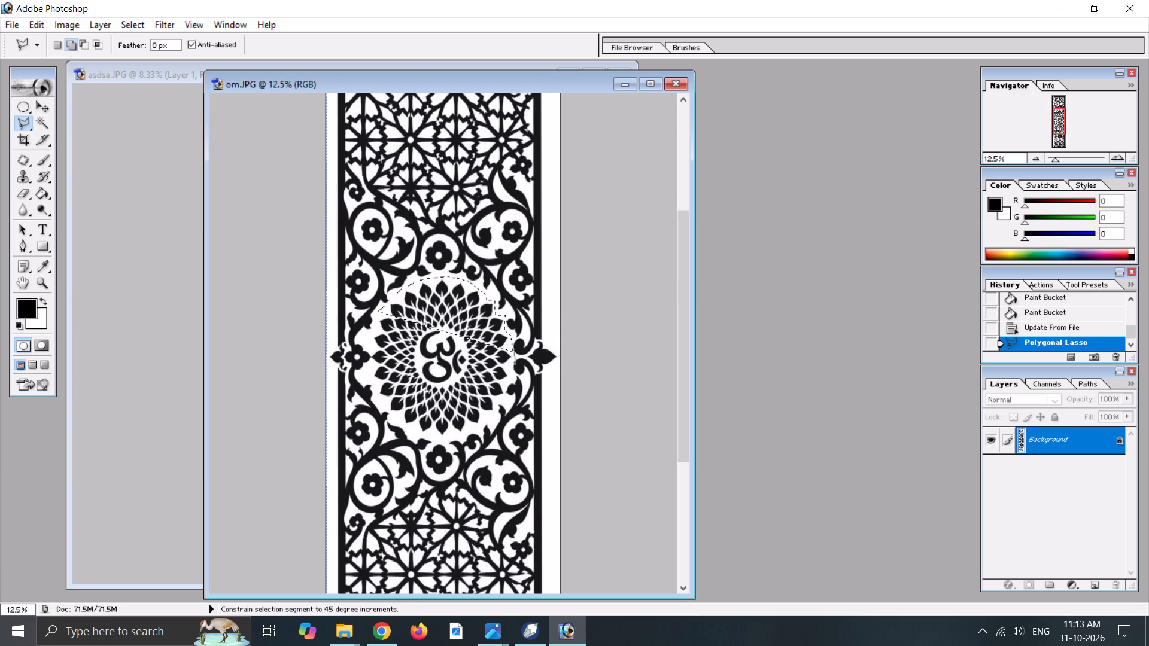
pyautogui.click(512, 364)
pyautogui.click(509, 380)
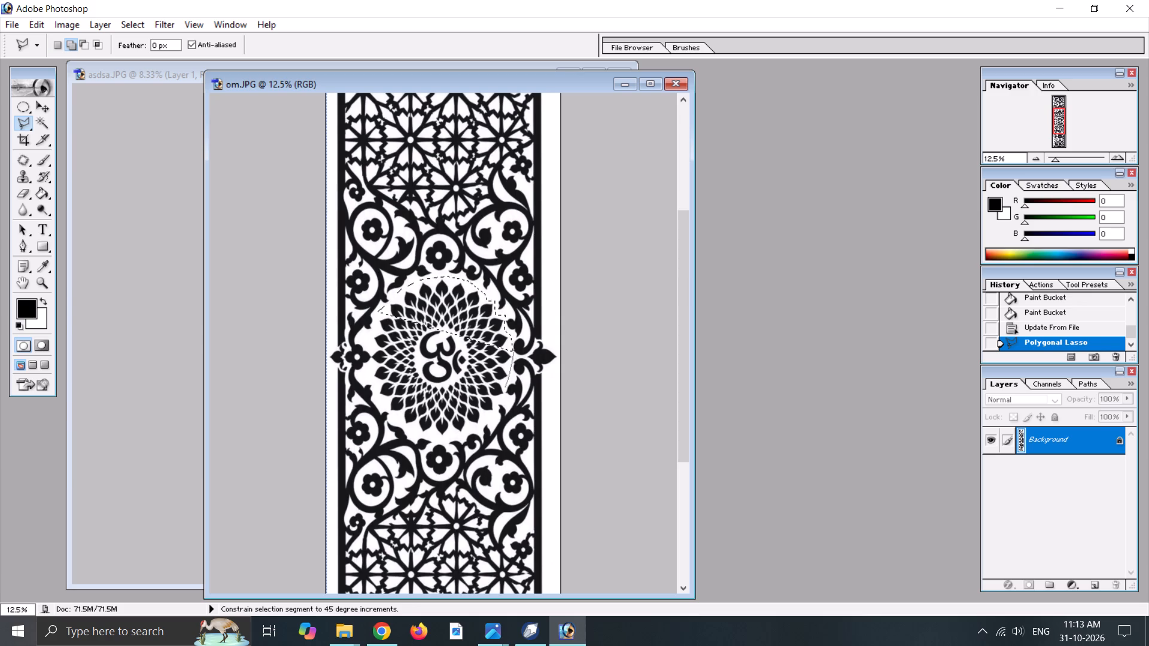
pyautogui.click(505, 387)
pyautogui.click(505, 404)
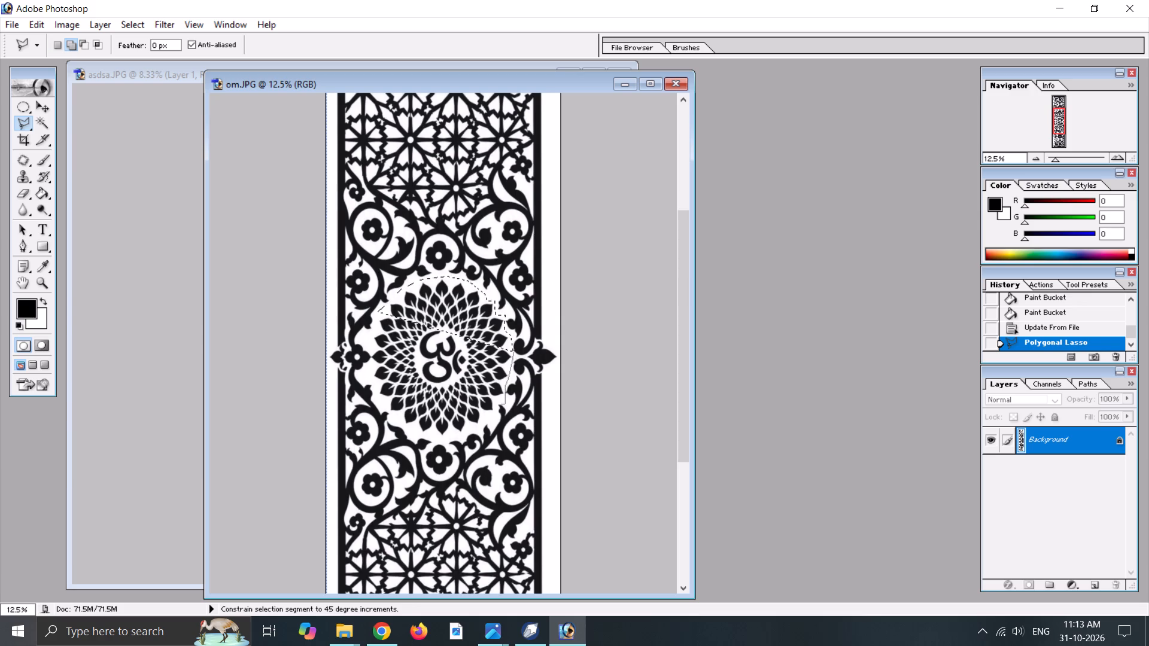
pyautogui.click(497, 400)
pyautogui.click(495, 415)
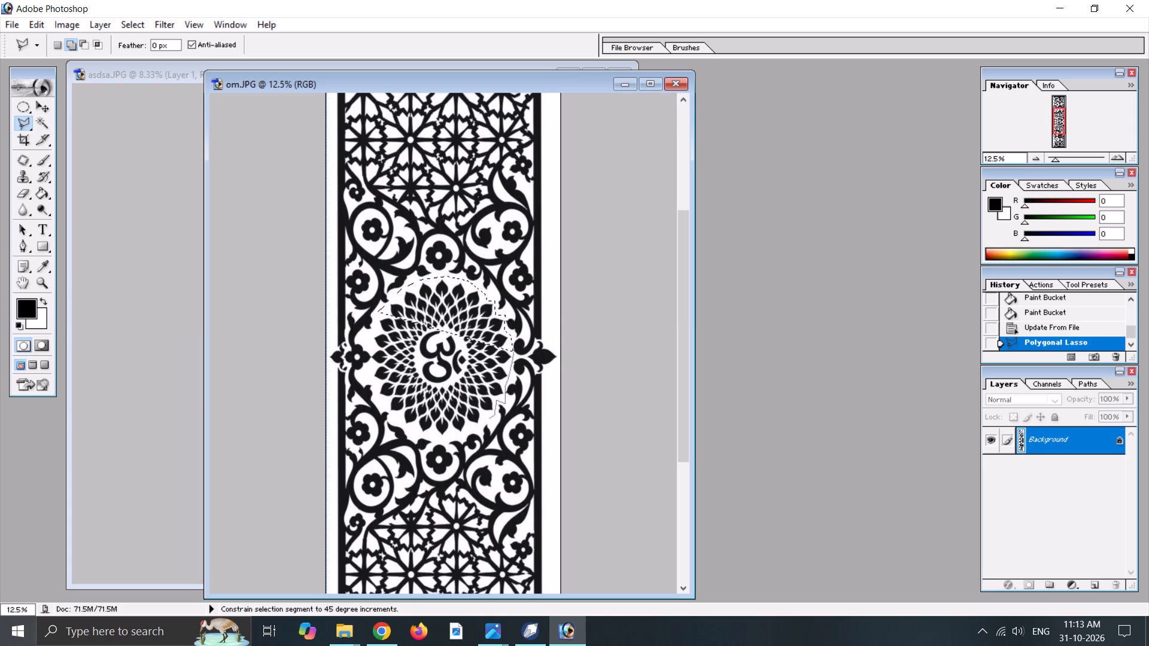
pyautogui.click(487, 418)
pyautogui.click(478, 428)
pyautogui.click(459, 435)
pyautogui.click(442, 440)
pyautogui.click(426, 437)
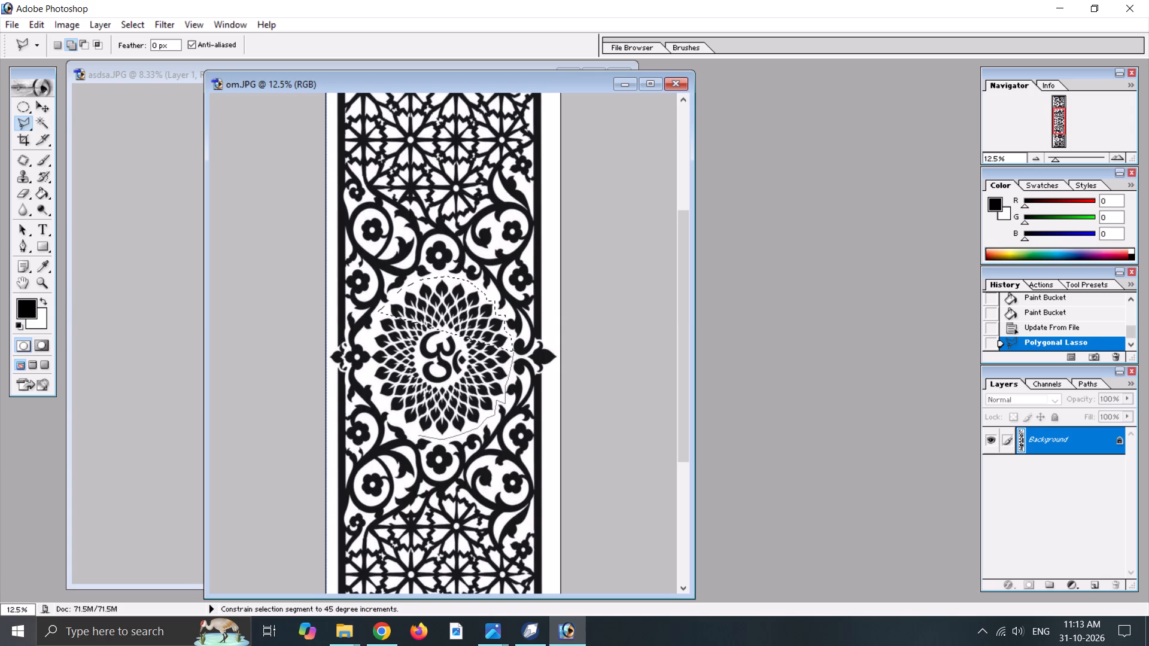
pyautogui.click(414, 432)
pyautogui.click(399, 422)
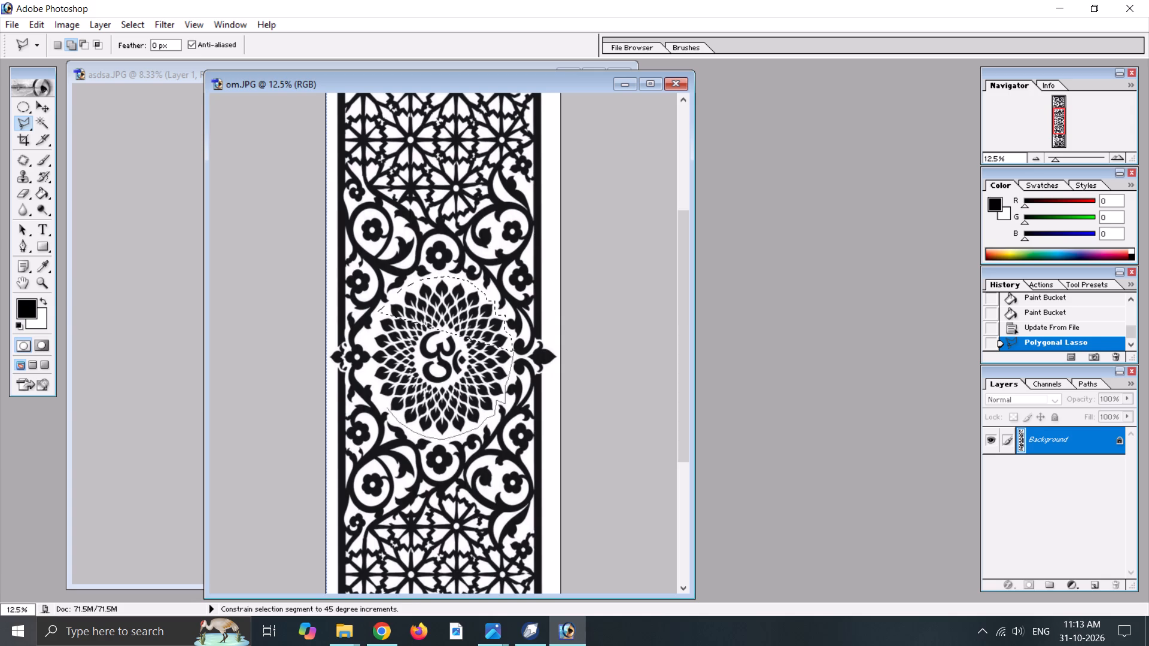
pyautogui.click(385, 407)
pyautogui.click(378, 392)
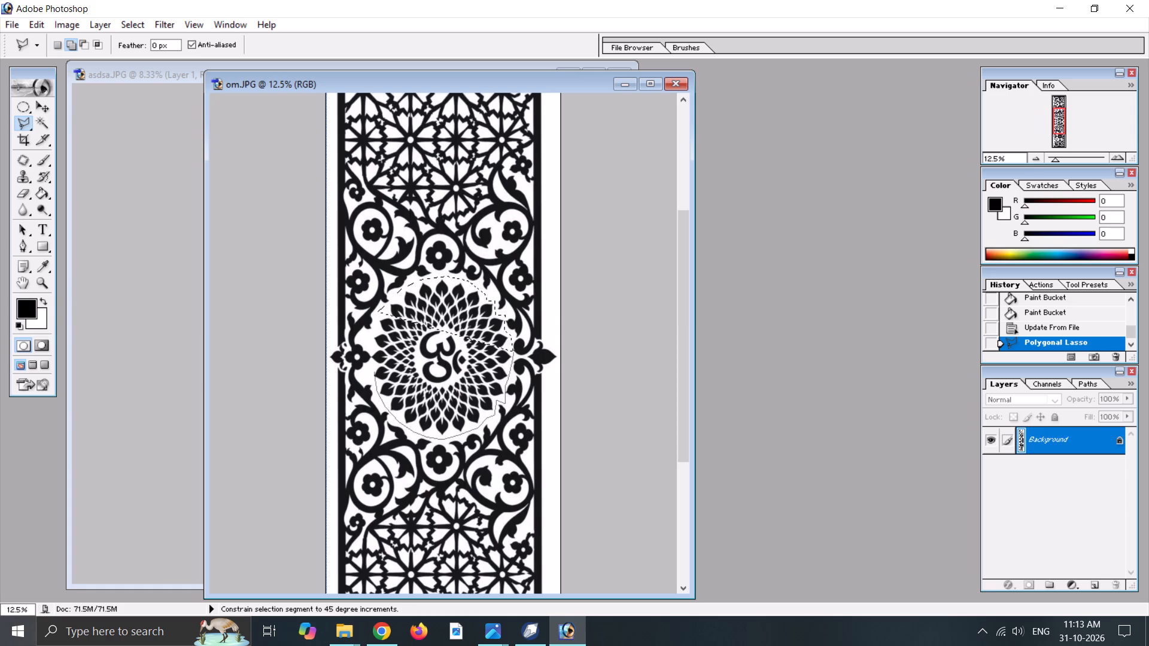
pyautogui.click(373, 371)
pyautogui.click(371, 354)
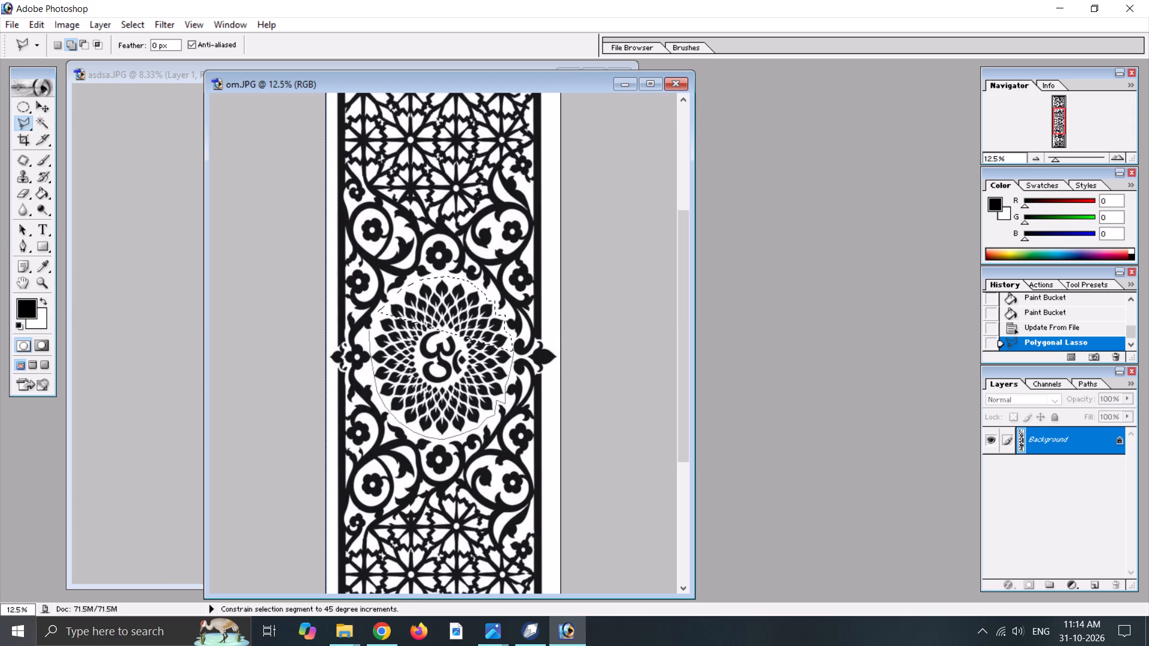
pyautogui.click(370, 333)
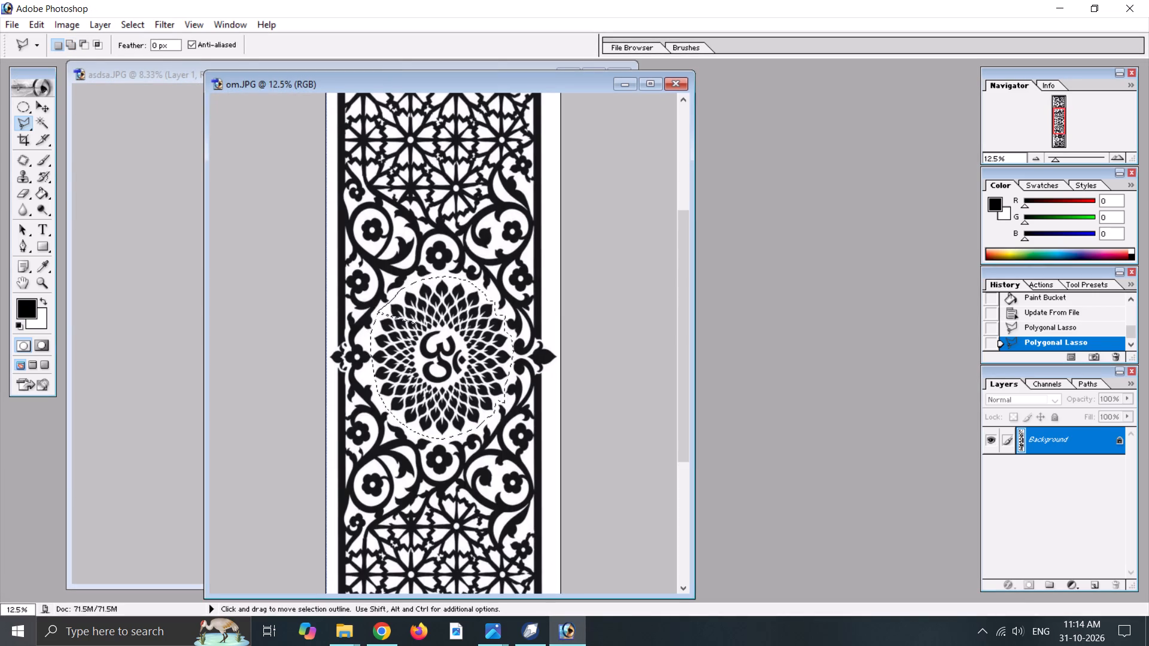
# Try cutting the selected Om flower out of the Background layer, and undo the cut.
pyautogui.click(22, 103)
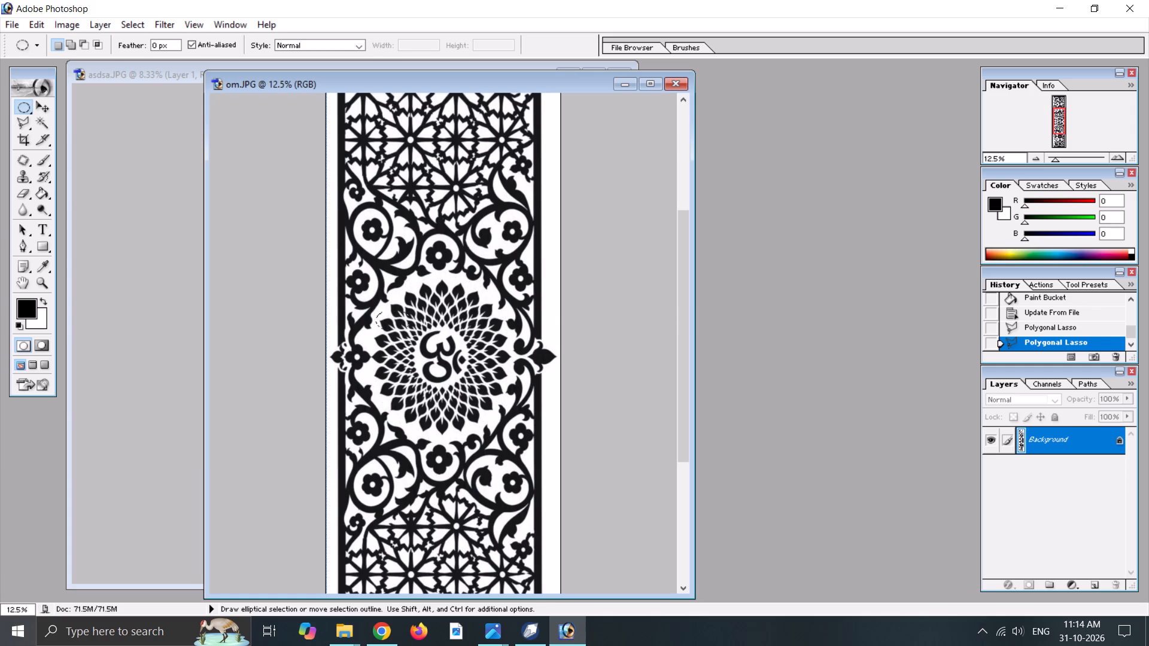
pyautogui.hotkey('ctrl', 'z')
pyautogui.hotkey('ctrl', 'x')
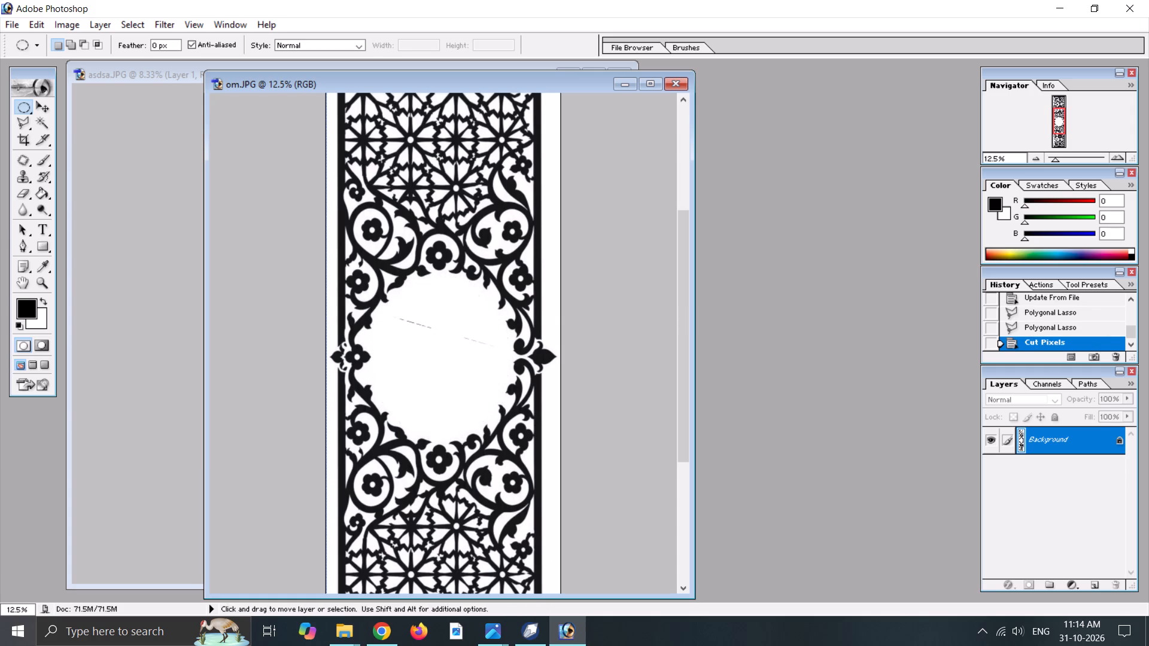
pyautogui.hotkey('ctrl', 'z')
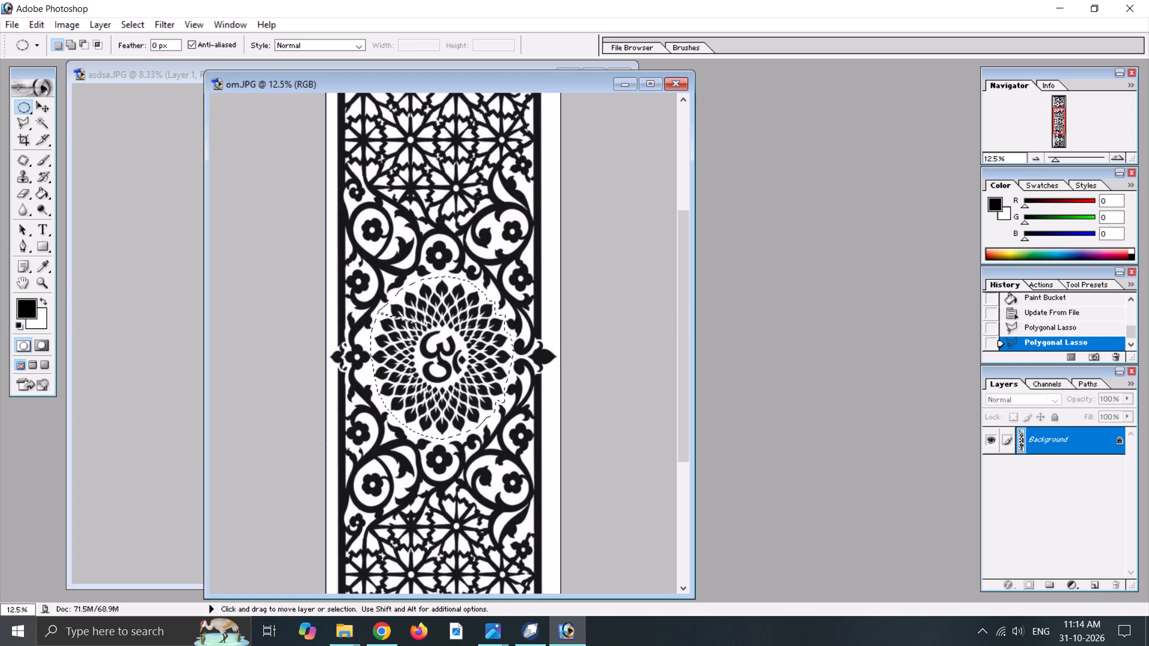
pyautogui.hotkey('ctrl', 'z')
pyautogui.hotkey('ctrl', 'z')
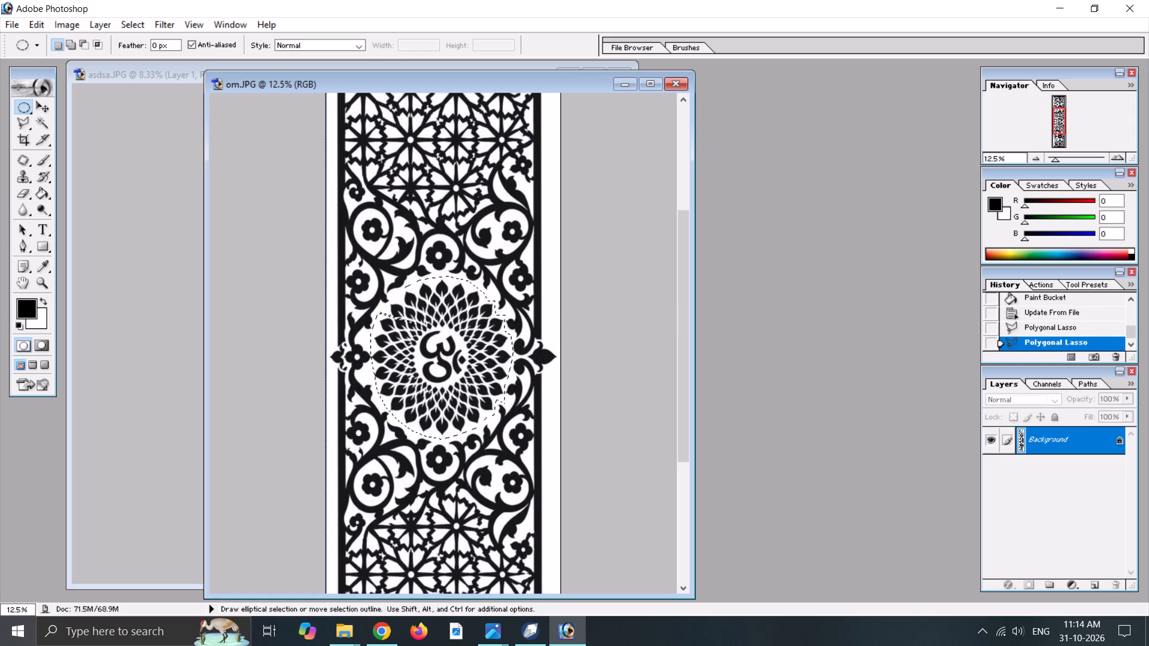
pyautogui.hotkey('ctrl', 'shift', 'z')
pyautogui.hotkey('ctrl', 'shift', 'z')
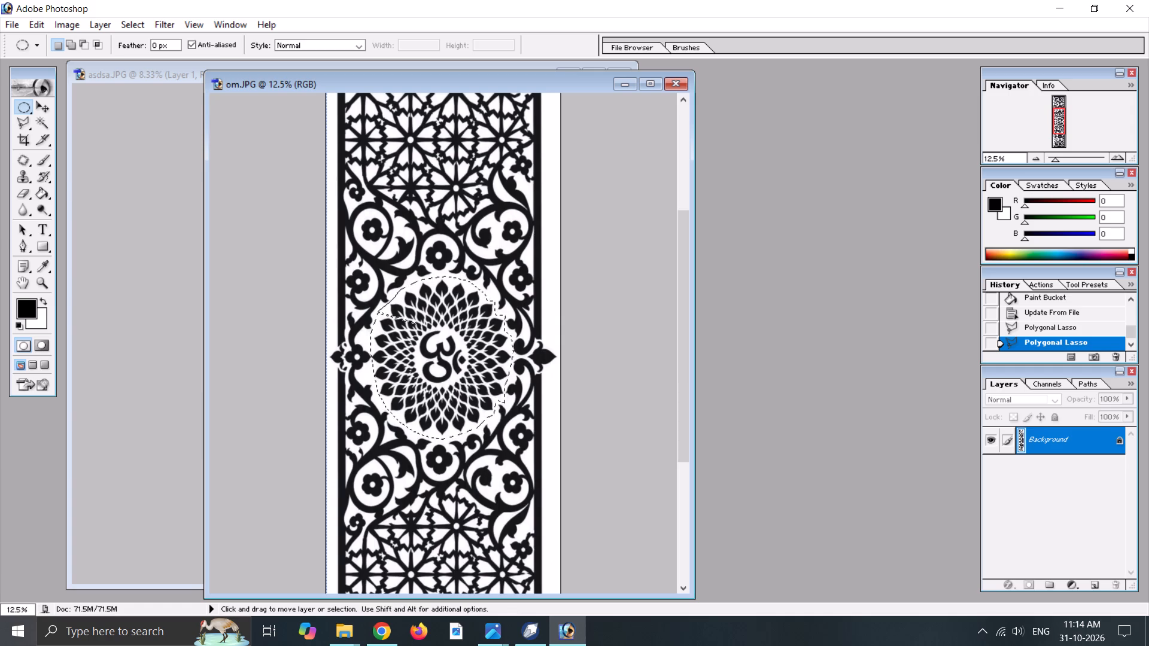
# Fill the diagonal gap between the two selected parts of the Om flower by adding a Rectangular Marquee area to the selection.
pyautogui.click(46, 103)
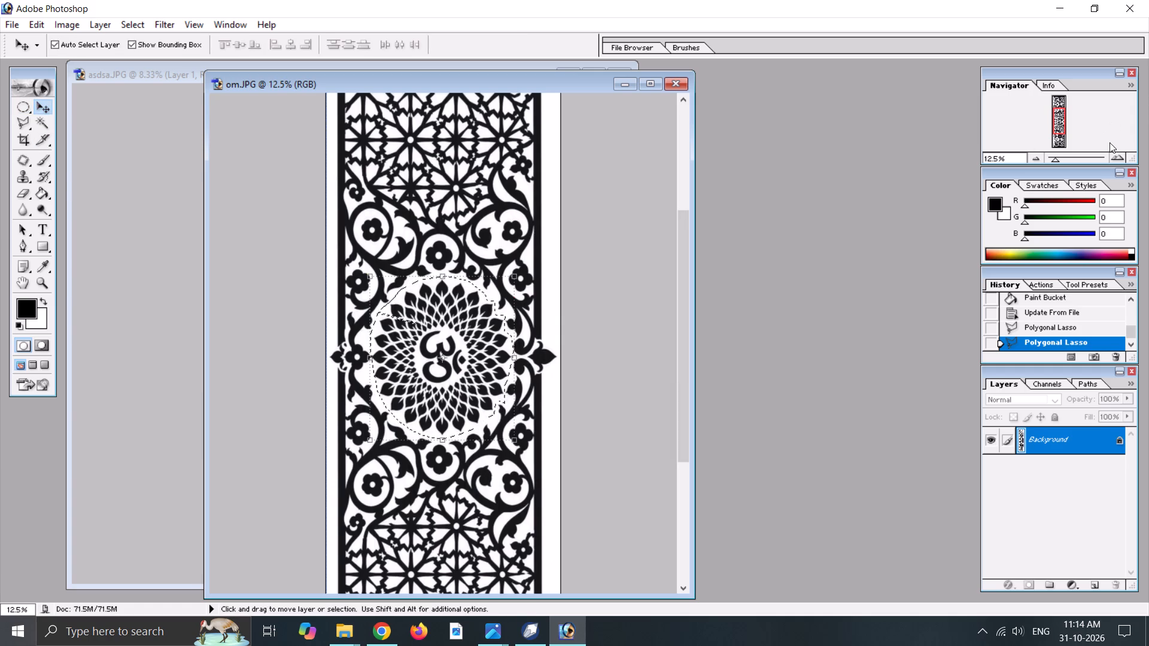
pyautogui.doubleClick(1117, 161)
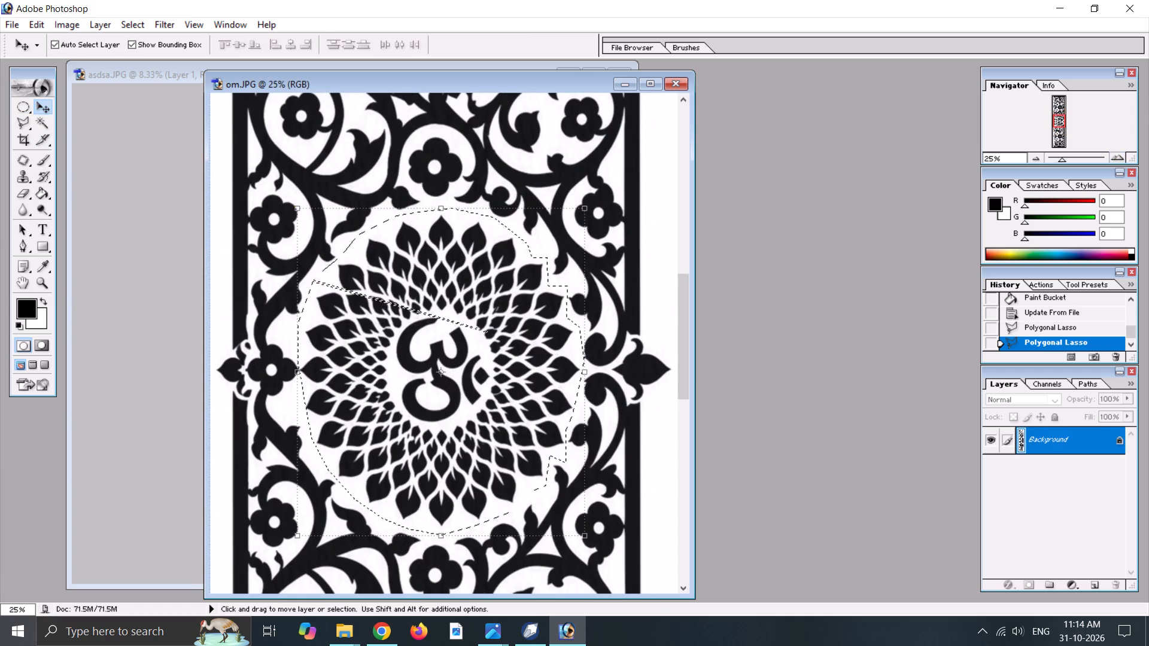
pyautogui.click(22, 103)
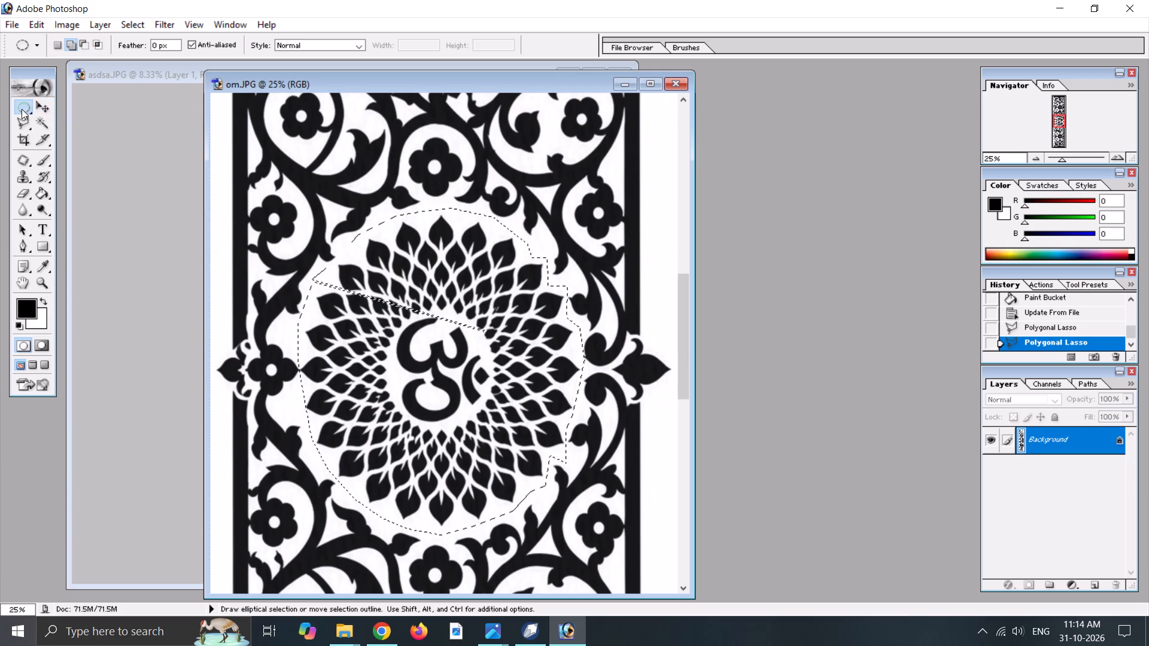
pyautogui.moveTo(22, 109); pyautogui.dragTo(71, 109)
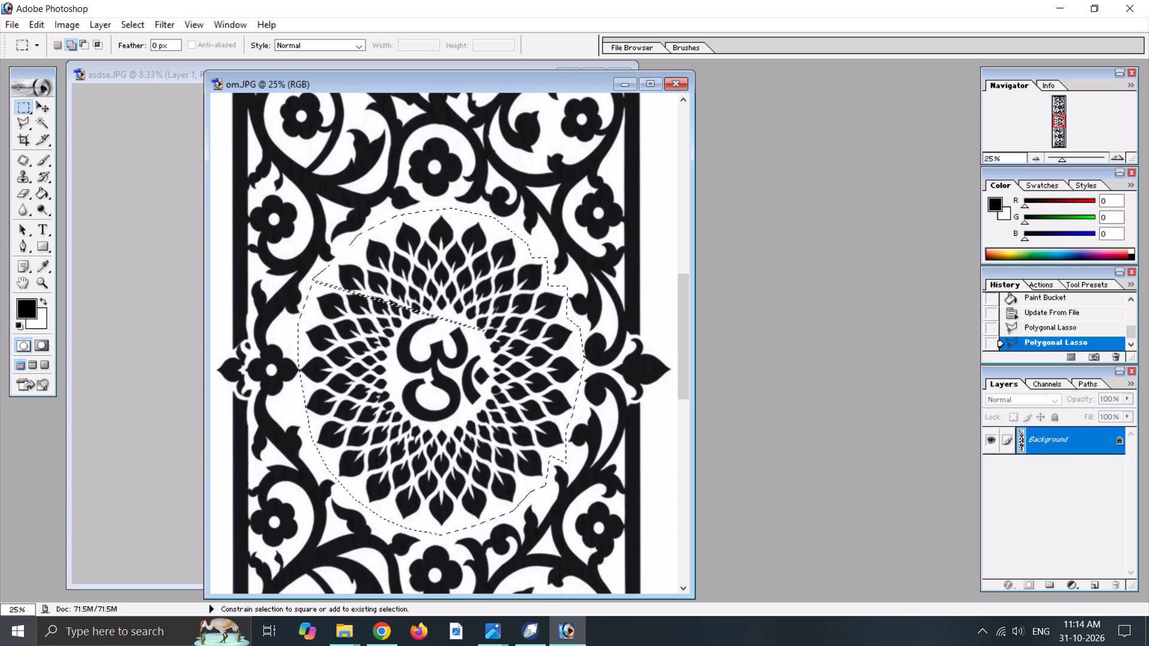
pyautogui.keyDown('shift'); pyautogui.moveTo(305, 275); pyautogui.dragTo(330, 297); pyautogui.keyUp('shift')
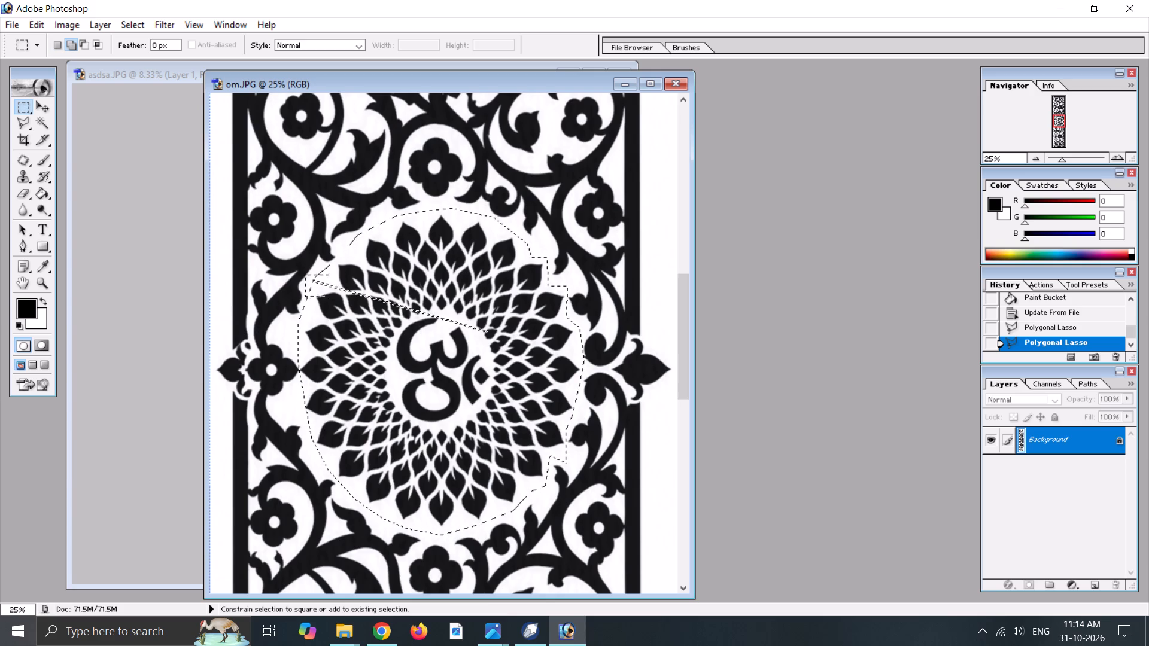
pyautogui.keyDown('shift'); pyautogui.moveTo(330, 297); pyautogui.dragTo(507, 334); pyautogui.keyUp('shift')
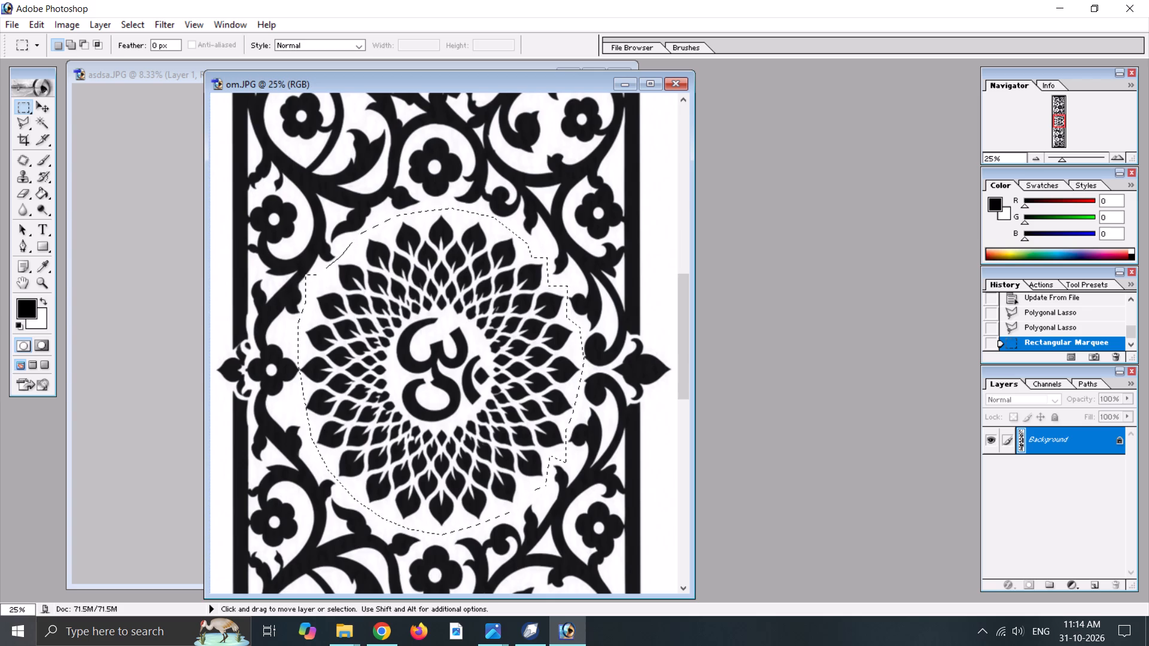
# Copy the selected Om flower onto a single new layer and hide the Background layer.
pyautogui.hotkey('ctrl', 'c')
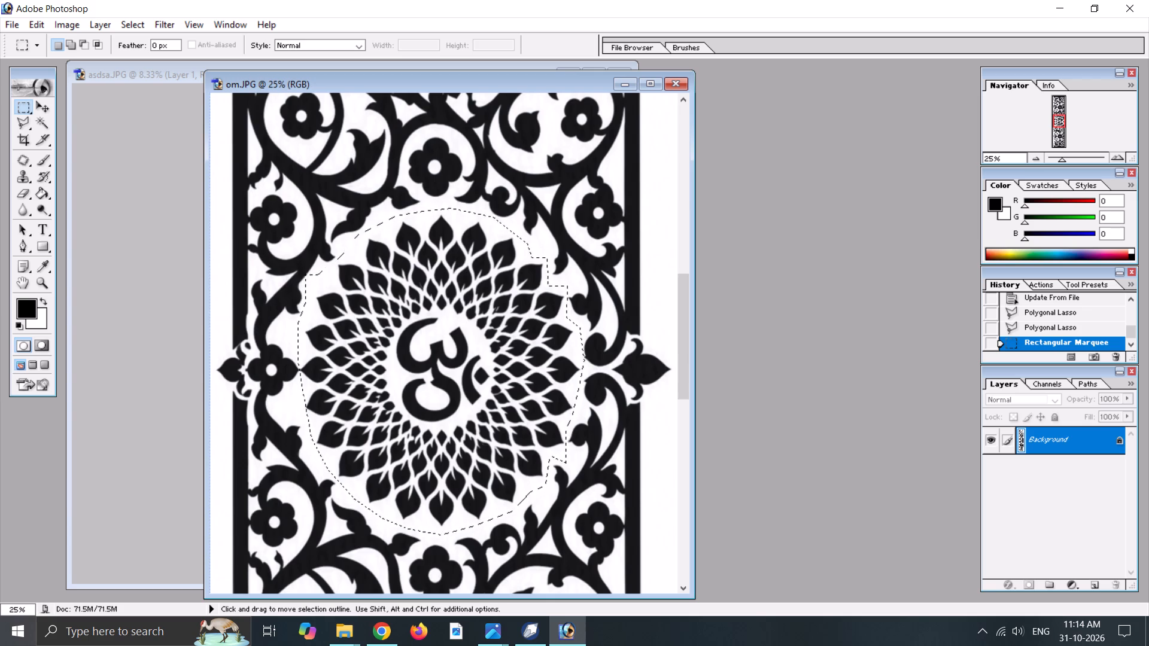
pyautogui.hotkey('ctrl', 'v')
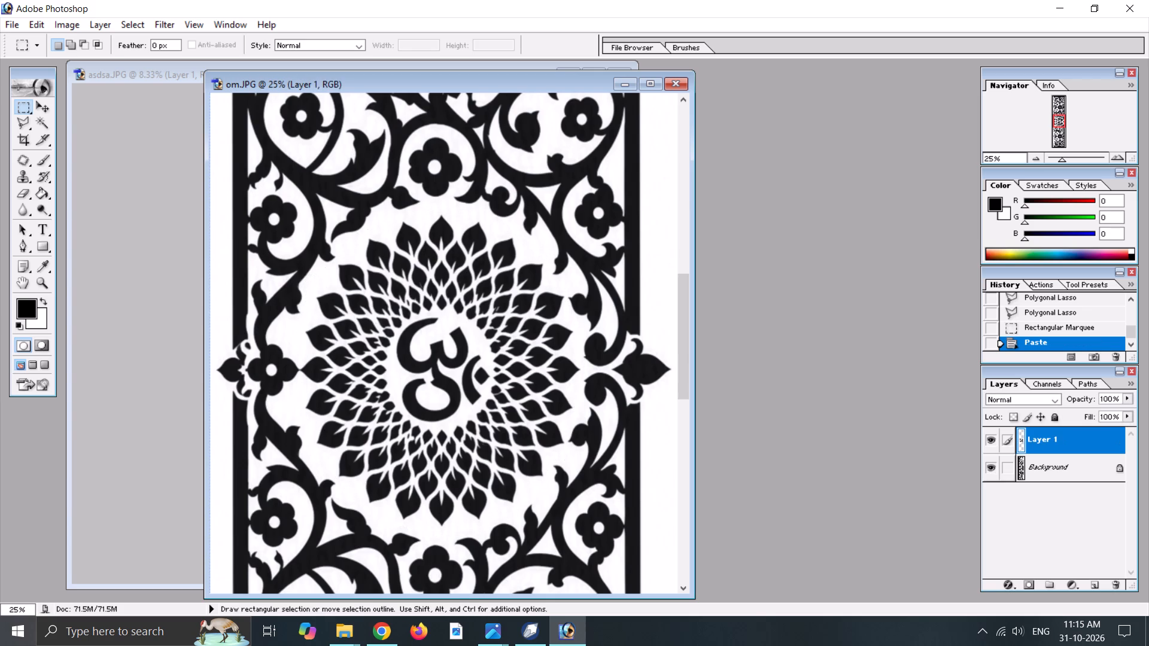
pyautogui.click(993, 464)
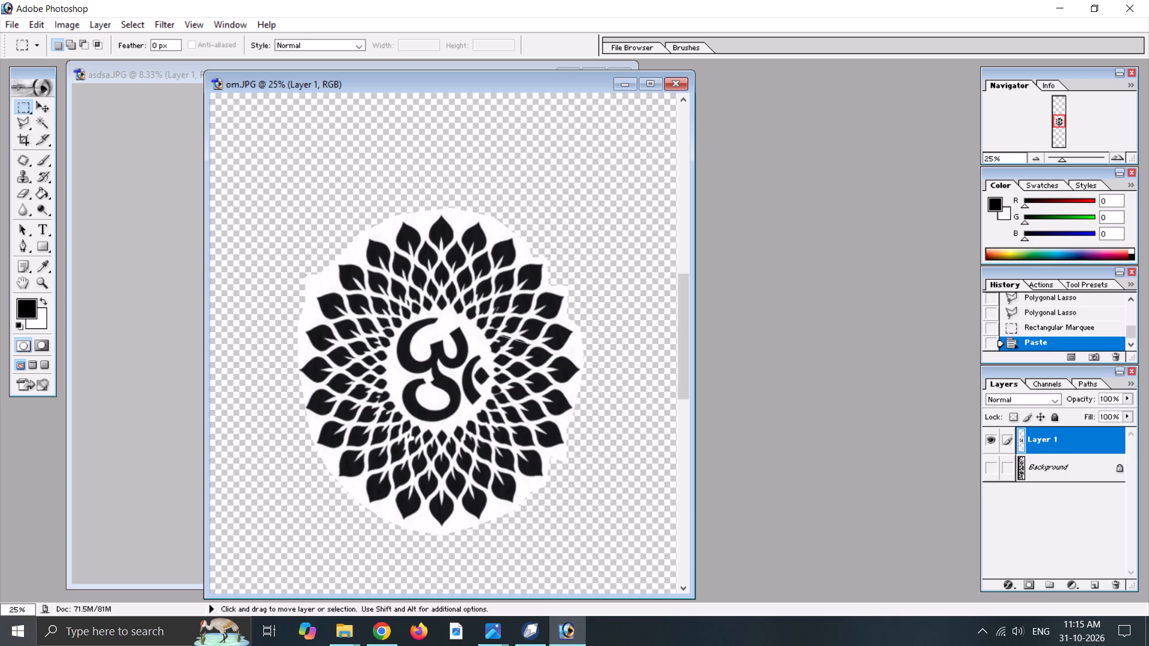
pyautogui.hotkey('ctrl', 'v')
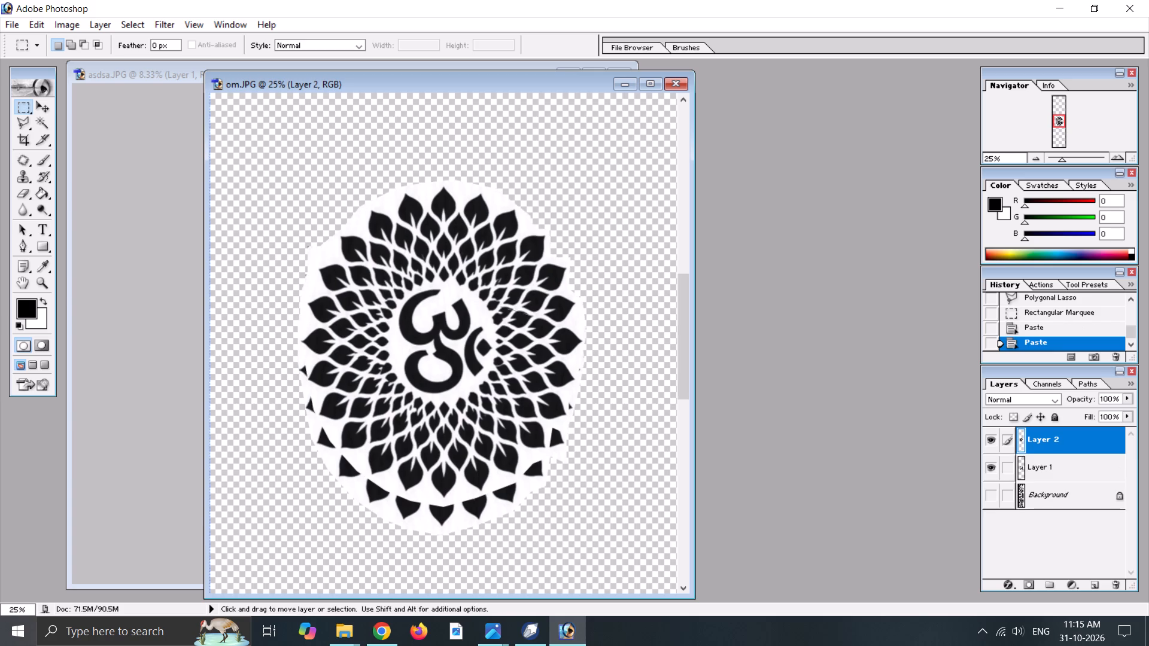
pyautogui.hotkey('ctrl', 'z')
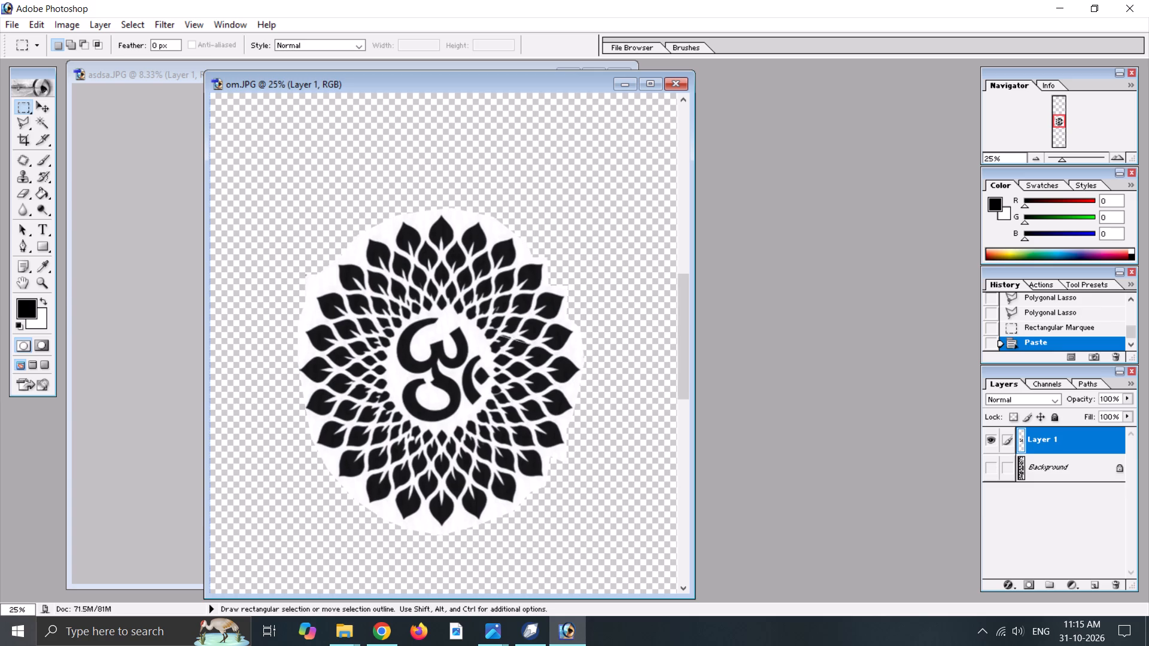
# Rotate the copied Om flower layer by -90° so the Om symbol stands upright.
pyautogui.press('v')
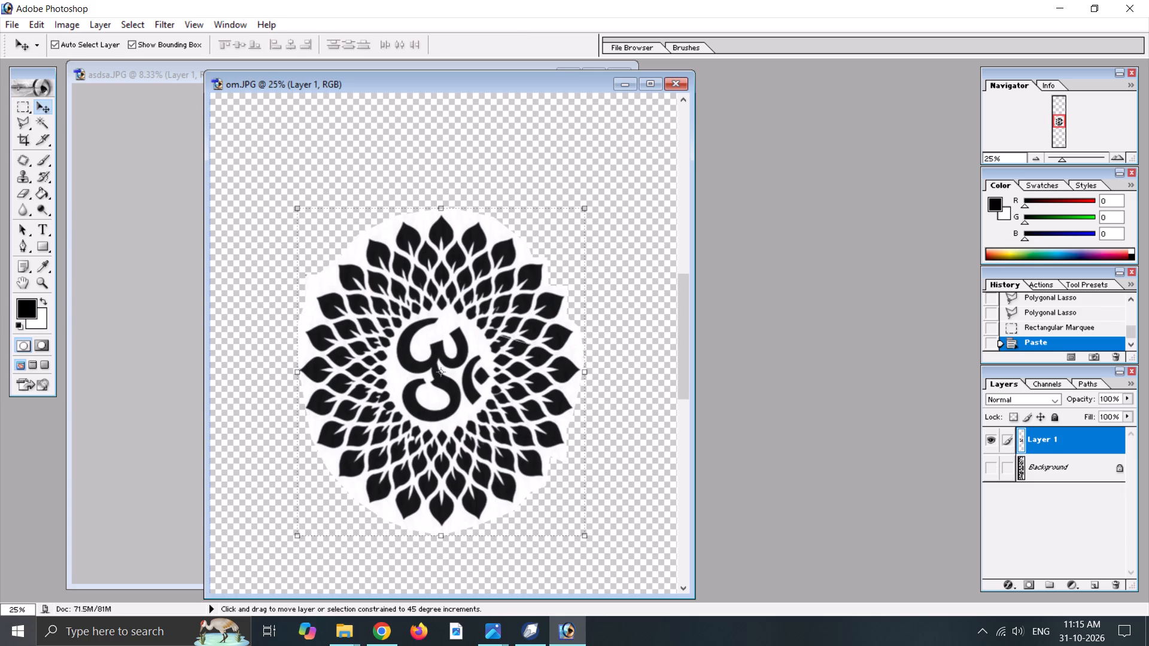
pyautogui.keyDown('shift'); pyautogui.moveTo(594, 201); pyautogui.dragTo(330, 261); pyautogui.keyUp('shift')
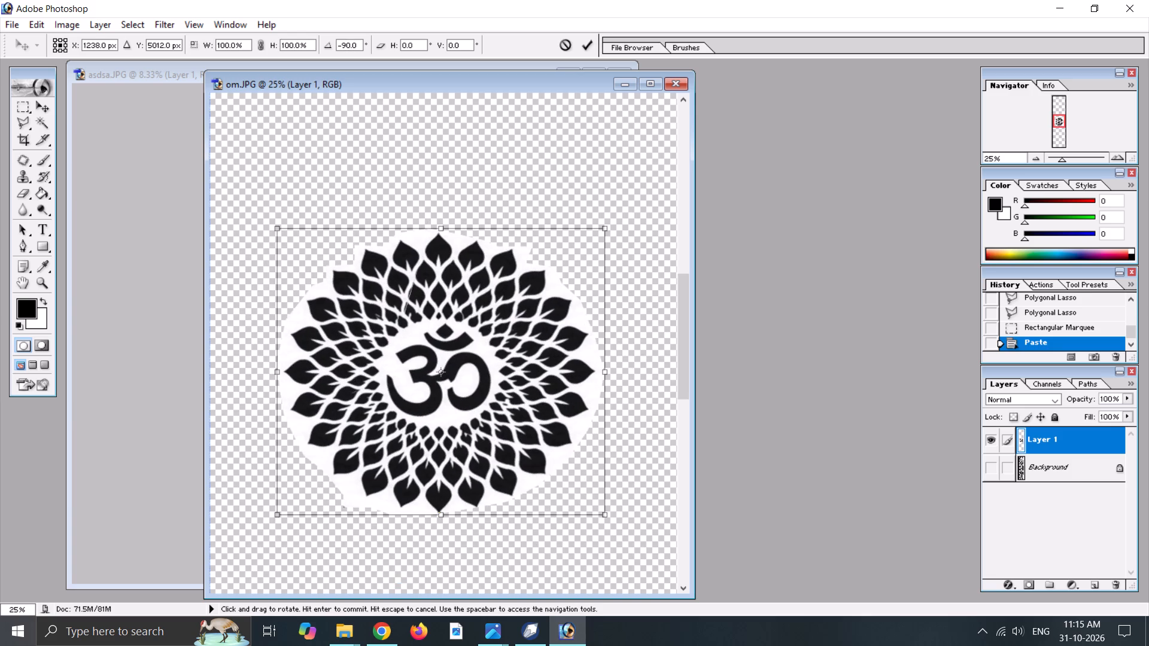
pyautogui.keyDown('shift'); pyautogui.moveTo(330, 261); pyautogui.dragTo(328, 260); pyautogui.keyUp('shift')
pyautogui.keyDown('shift'); pyautogui.moveTo(328, 260); pyautogui.dragTo(327, 258); pyautogui.keyUp('shift')
pyautogui.keyDown('shift'); pyautogui.moveTo(327, 258); pyautogui.dragTo(326, 254); pyautogui.keyUp('shift')
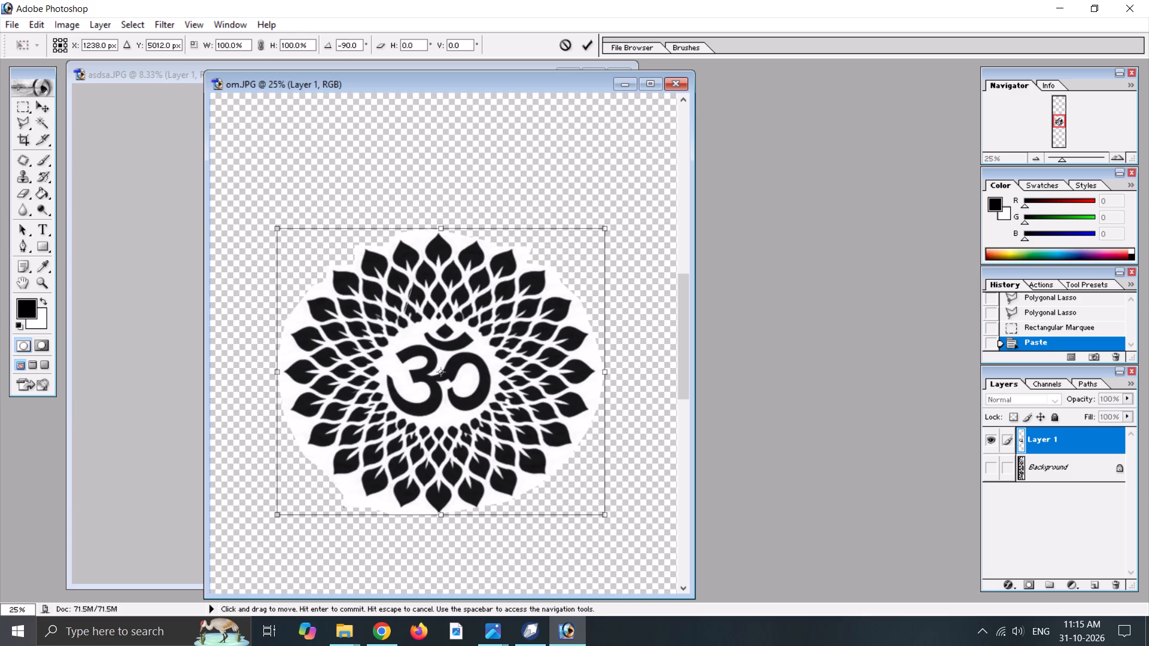
pyautogui.press('Return')
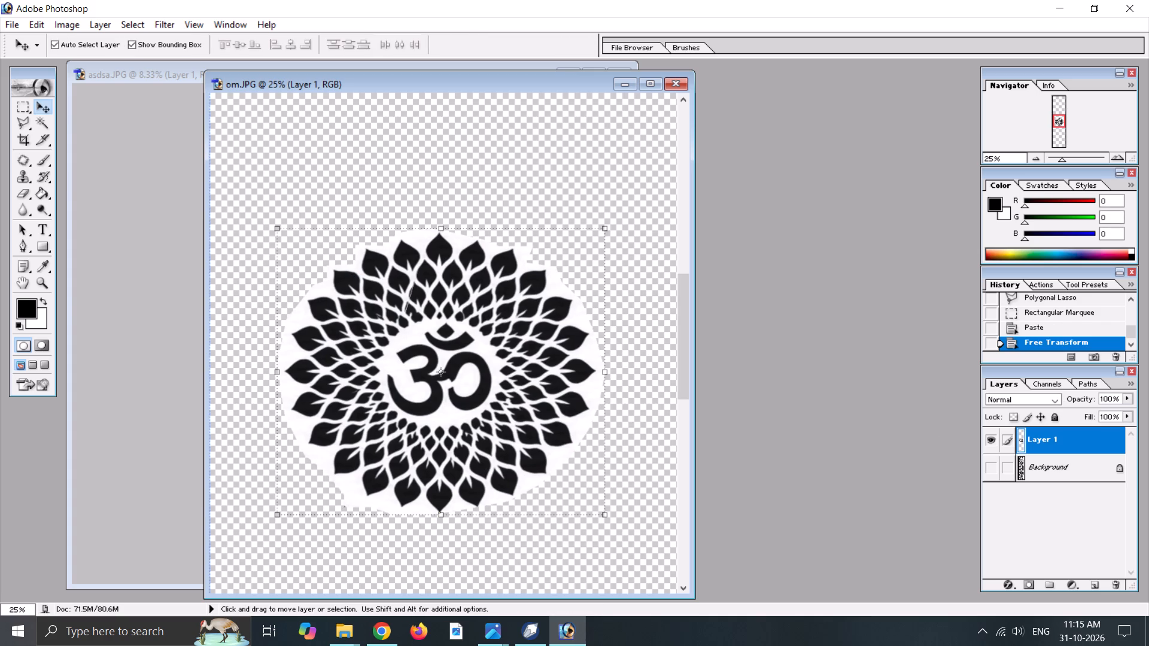
# Show the Background layer and stretch the copied Om flower vertically over the original to about 111.5% height.
pyautogui.click(993, 465)
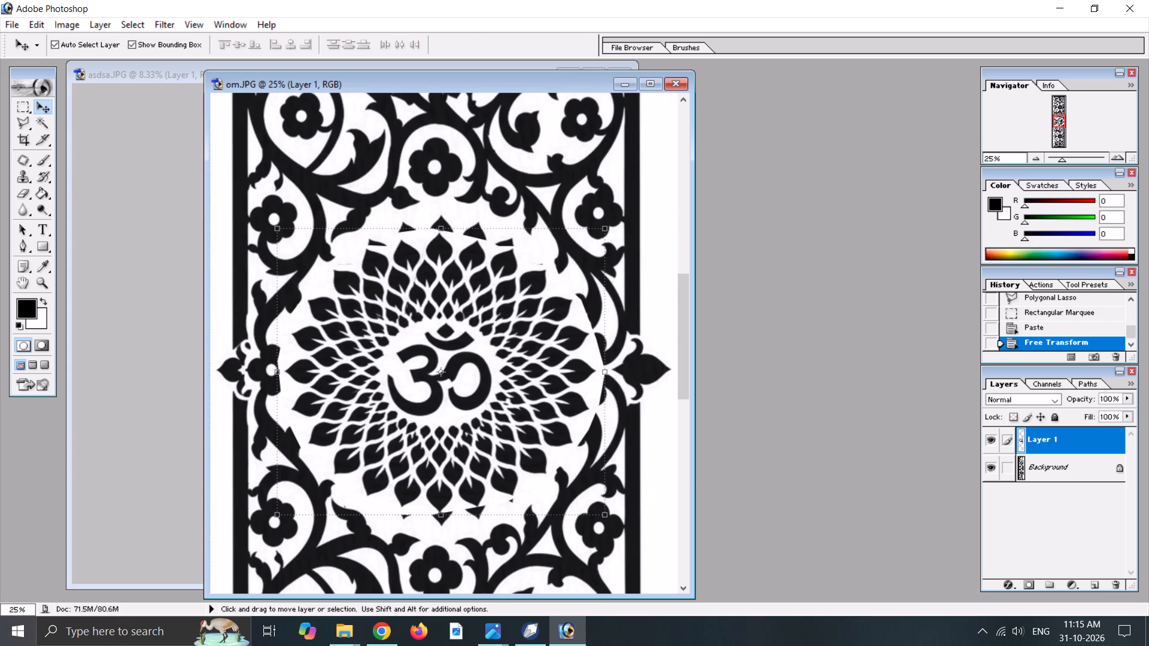
pyautogui.moveTo(439, 228); pyautogui.dragTo(444, 209)
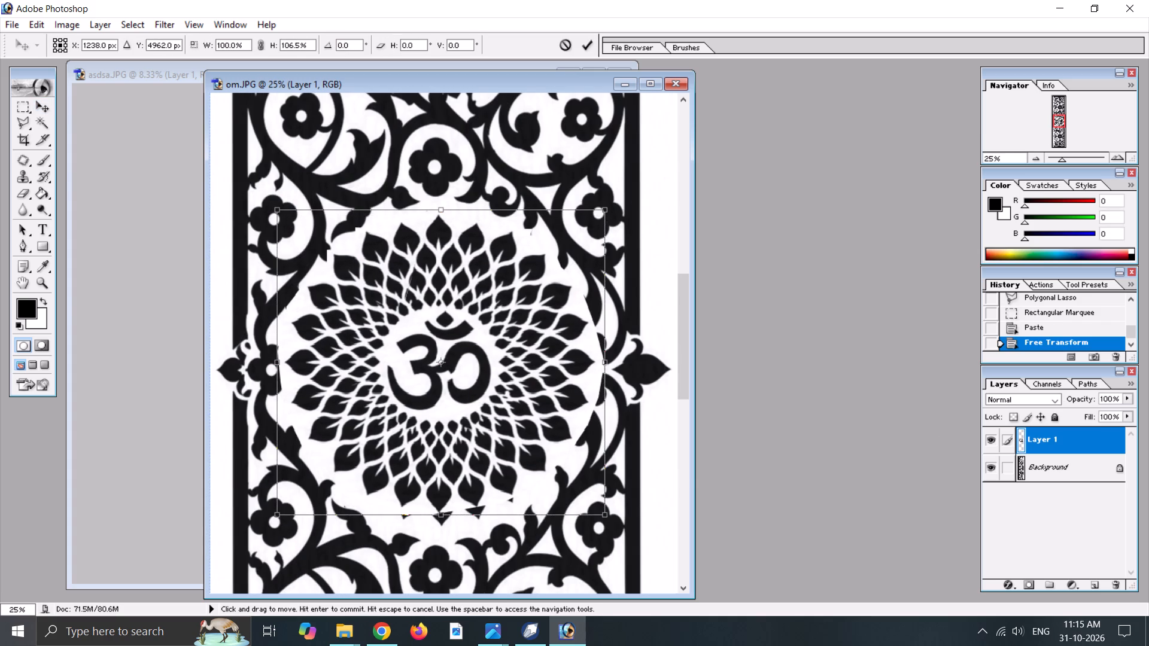
pyautogui.moveTo(444, 209); pyautogui.dragTo(445, 211)
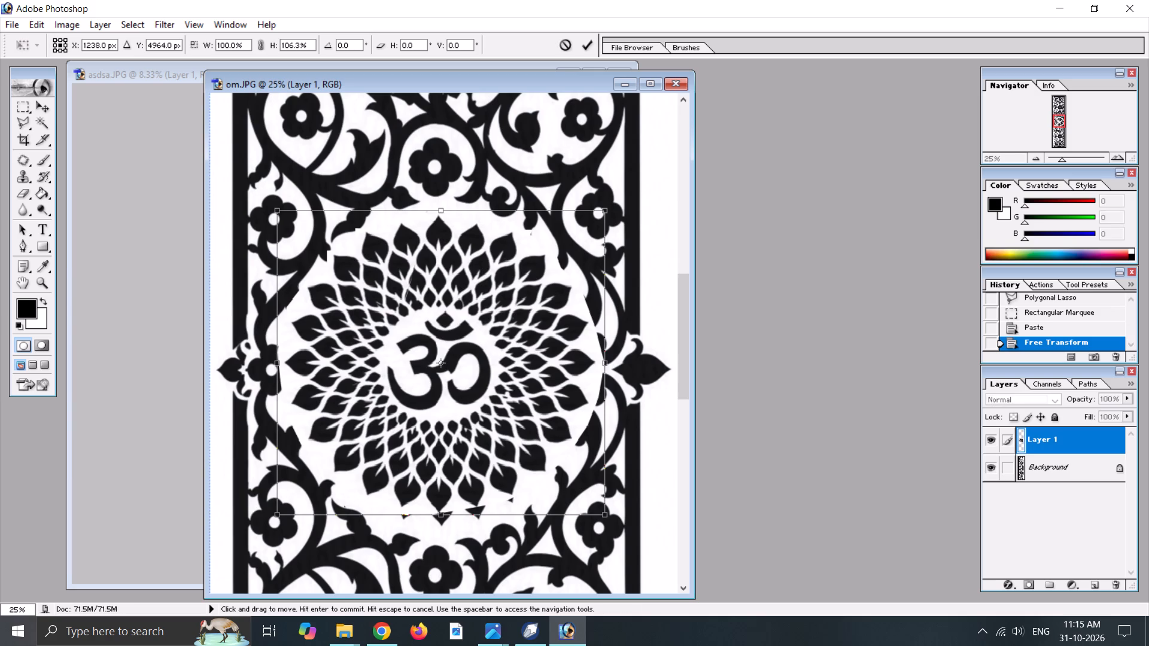
pyautogui.moveTo(440, 517); pyautogui.dragTo(446, 534)
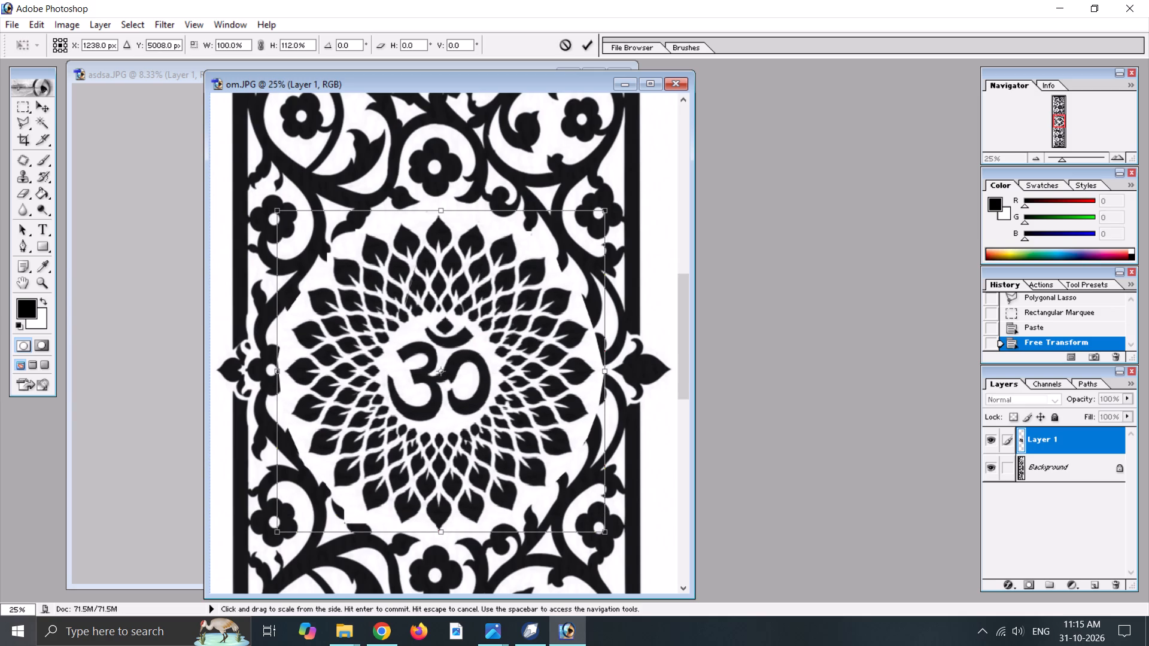
pyautogui.moveTo(446, 534); pyautogui.dragTo(445, 532)
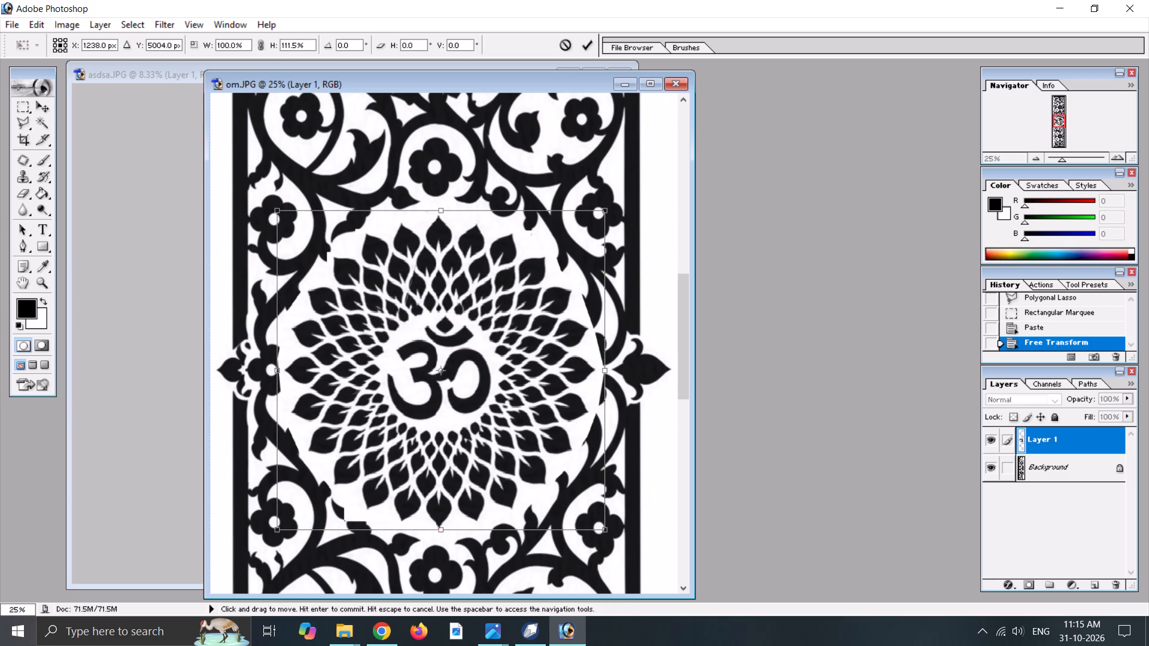
# Narrow the copied Om flower from both sides to about 91.6% width to match the original flower.
pyautogui.moveTo(606, 370); pyautogui.dragTo(597, 368)
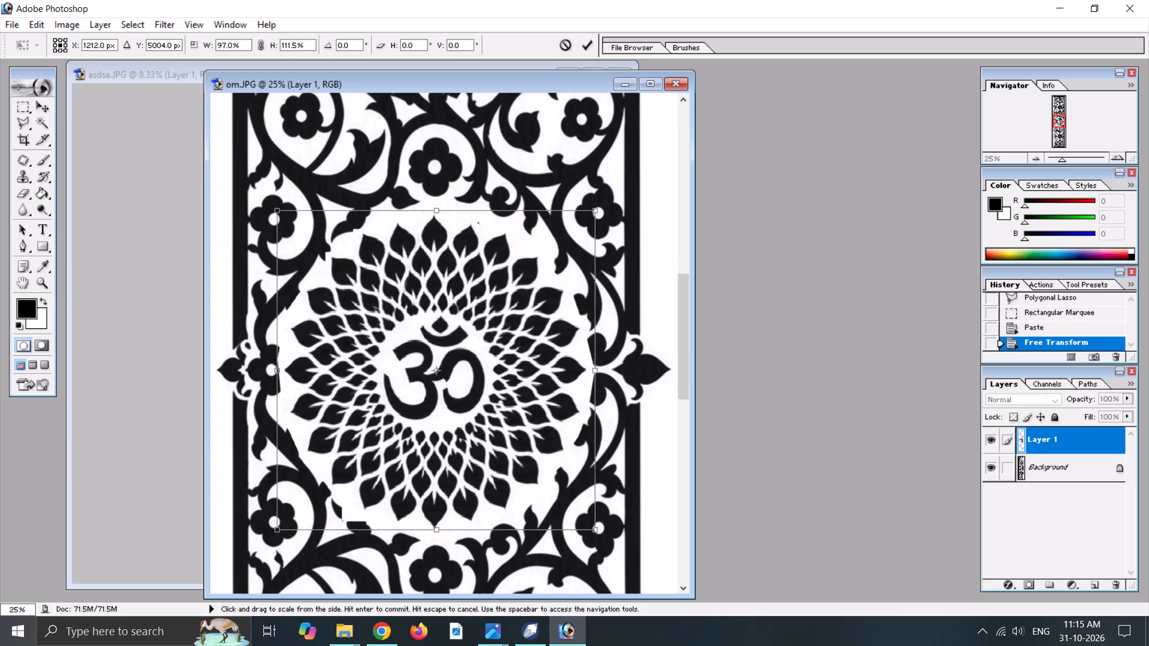
pyautogui.moveTo(597, 368); pyautogui.dragTo(589, 368)
pyautogui.moveTo(278, 368); pyautogui.dragTo(284, 368)
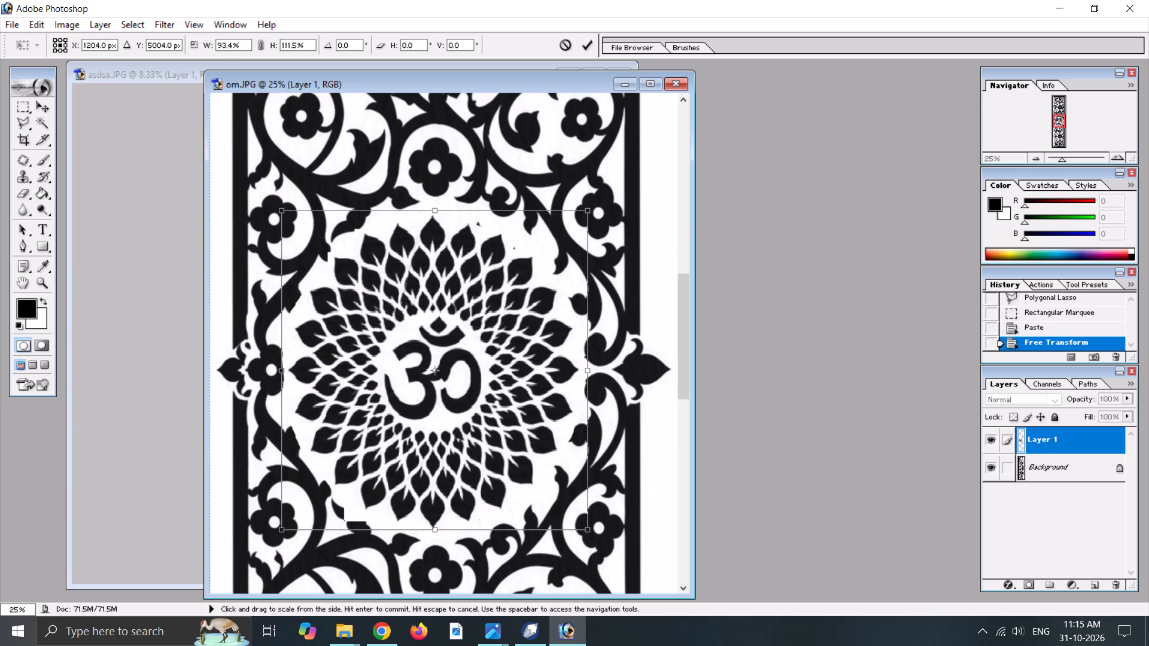
pyautogui.moveTo(284, 368); pyautogui.dragTo(302, 379)
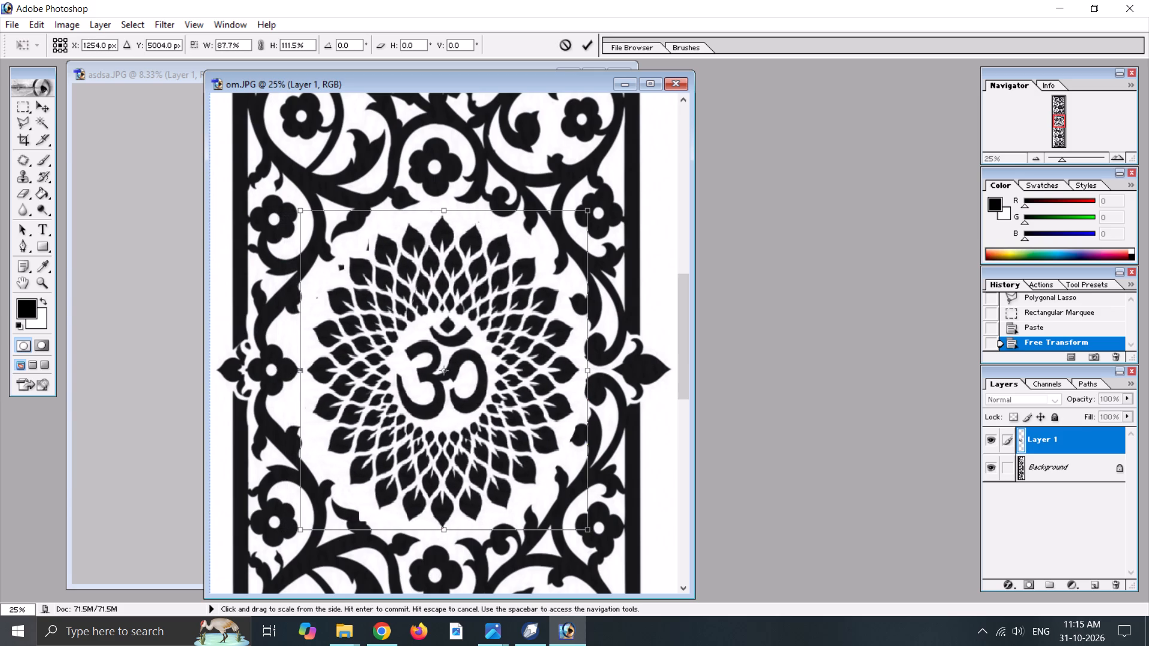
pyautogui.moveTo(302, 379); pyautogui.dragTo(290, 384)
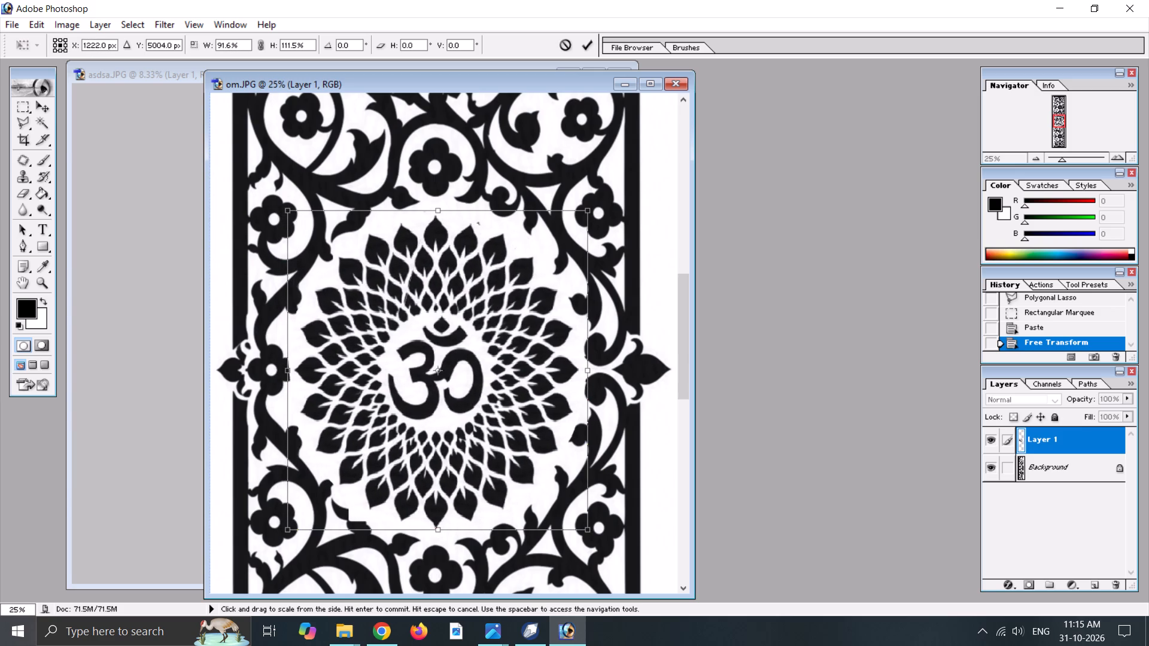
pyautogui.moveTo(290, 384); pyautogui.dragTo(289, 384)
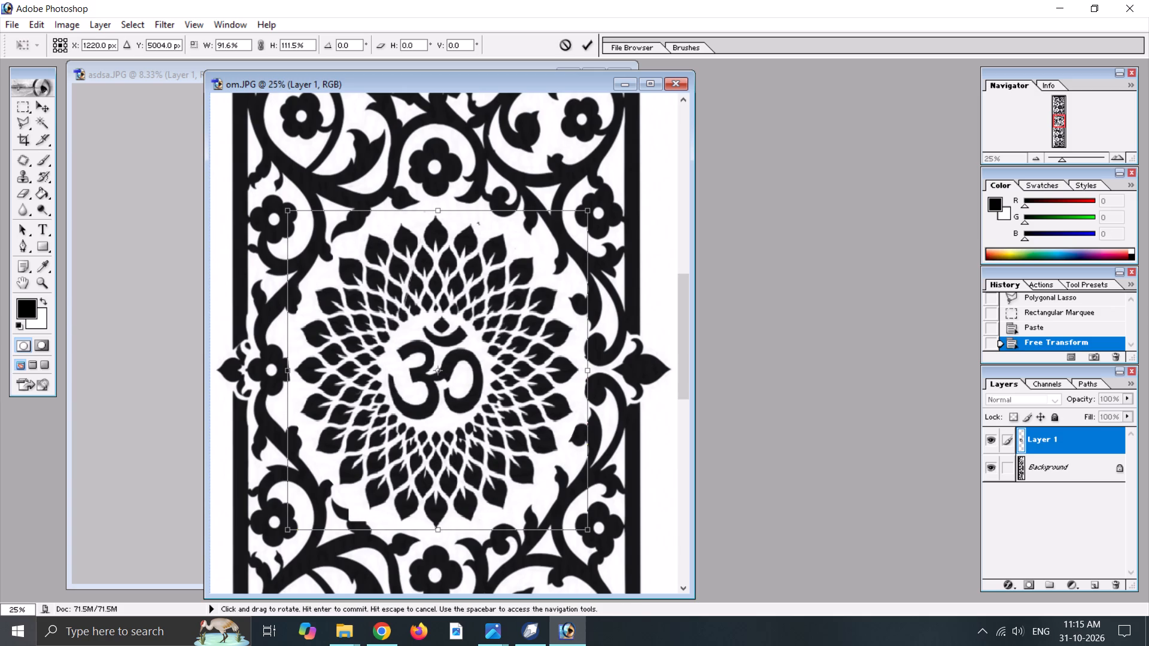
# Extend the Om flower upward to about 113.3% height, nudge it right to X 1236 px, and apply the transform.
pyautogui.moveTo(440, 209); pyautogui.dragTo(442, 204)
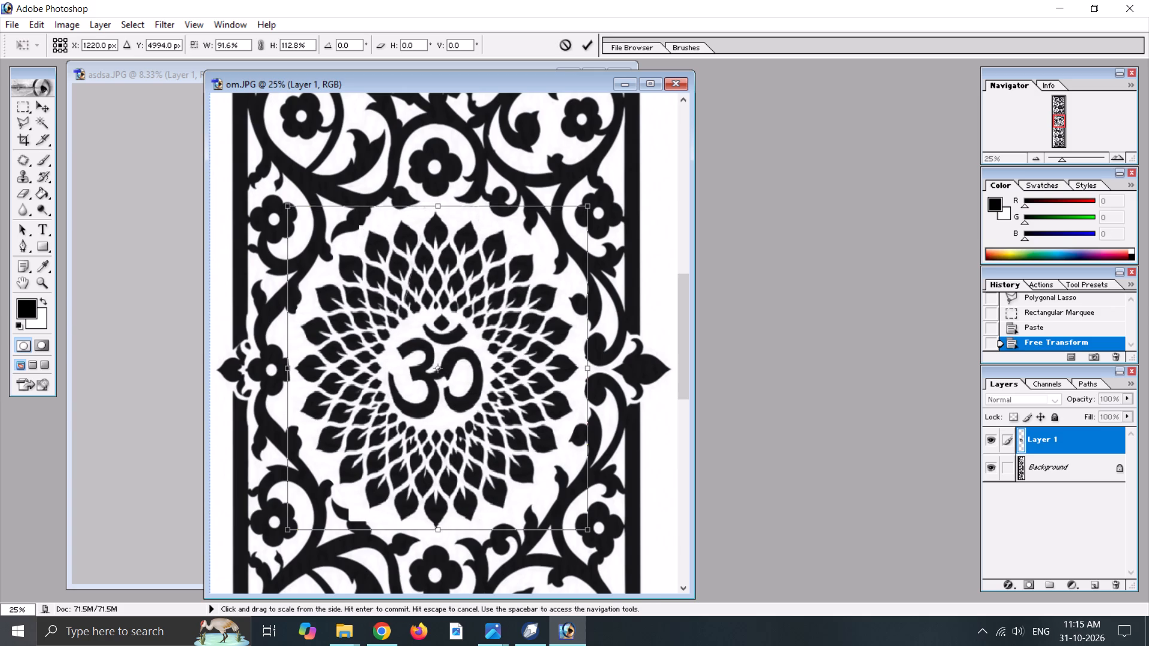
pyautogui.moveTo(442, 204); pyautogui.dragTo(446, 203)
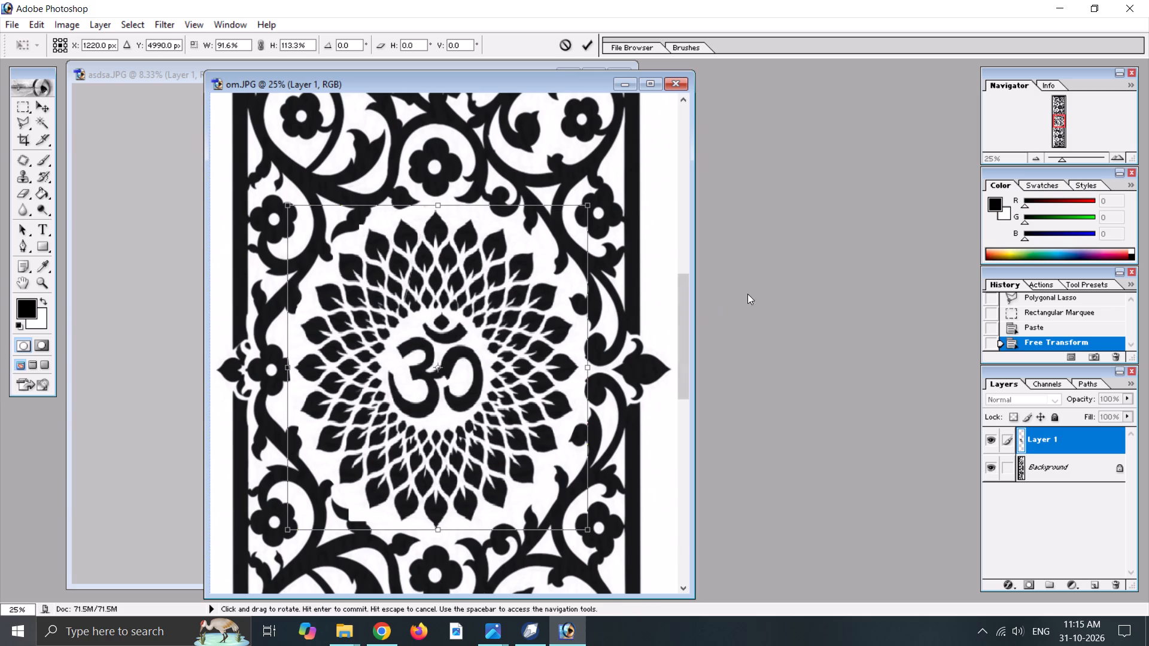
pyautogui.press('Right')
pyautogui.press('Right')
pyautogui.press('Right')
pyautogui.press('Right')
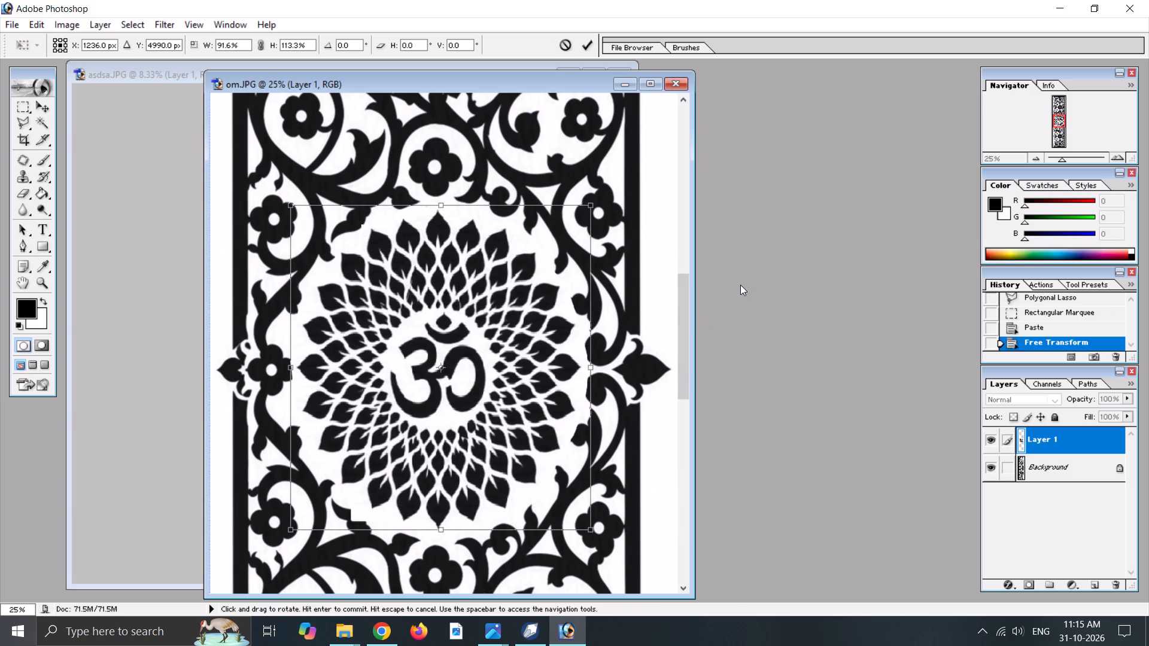
pyautogui.click(587, 44)
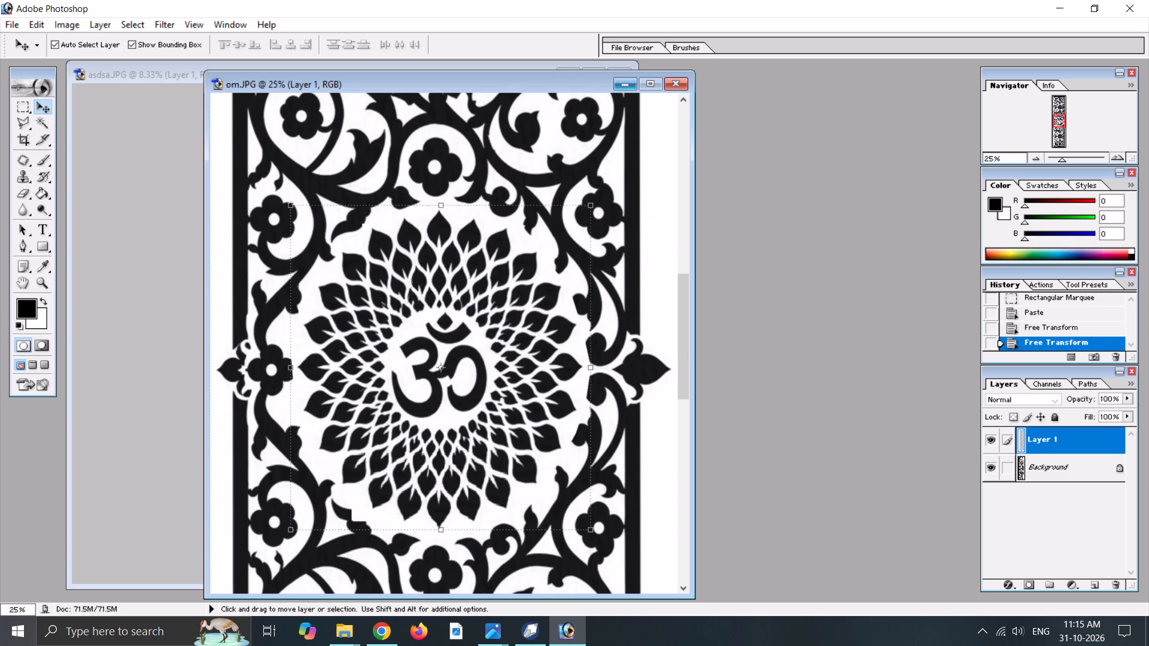
# Make the Background layer active and set the Eraser brush diameter to about 157 px.
pyautogui.click(617, 382)
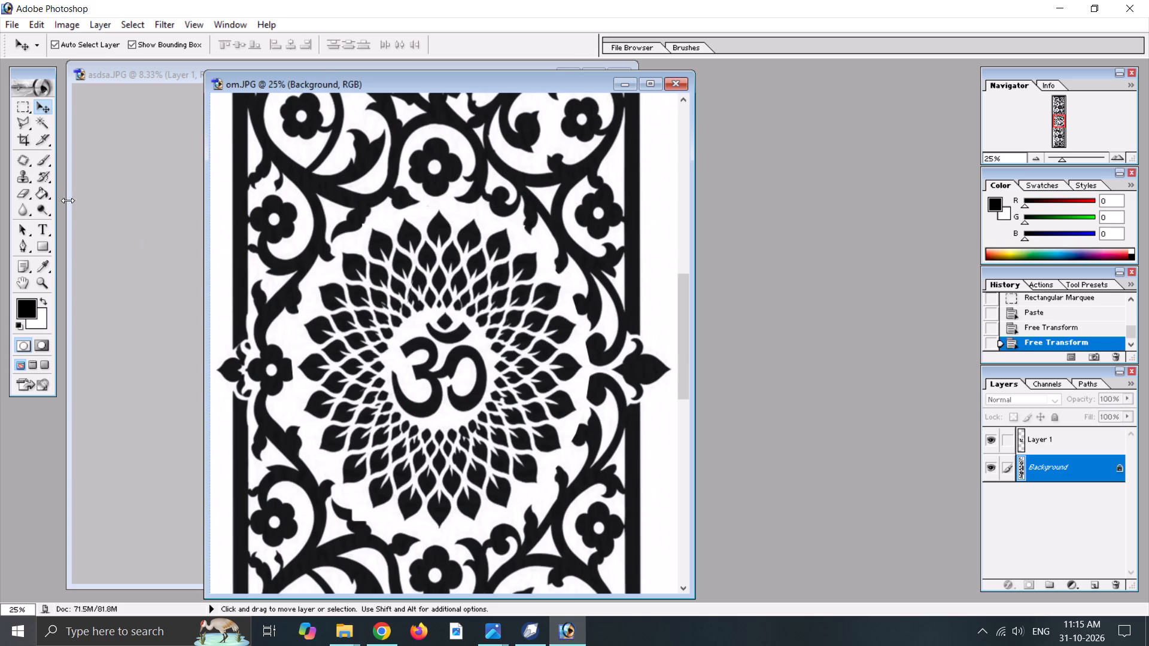
pyautogui.click(22, 194)
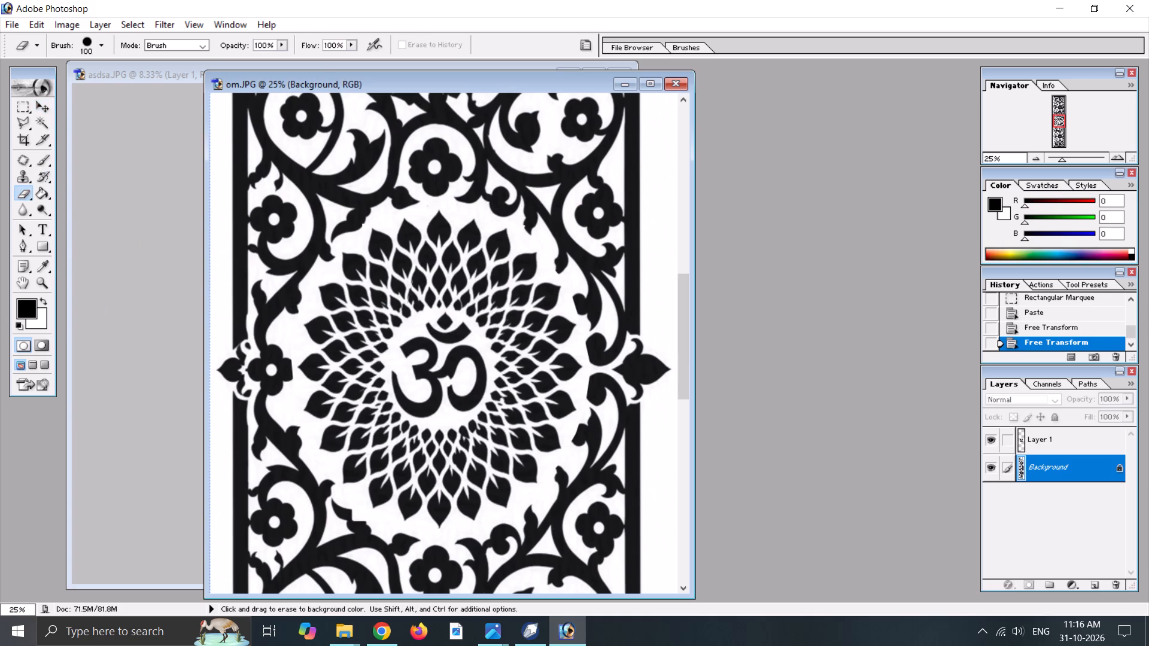
pyautogui.rightClick(297, 312)
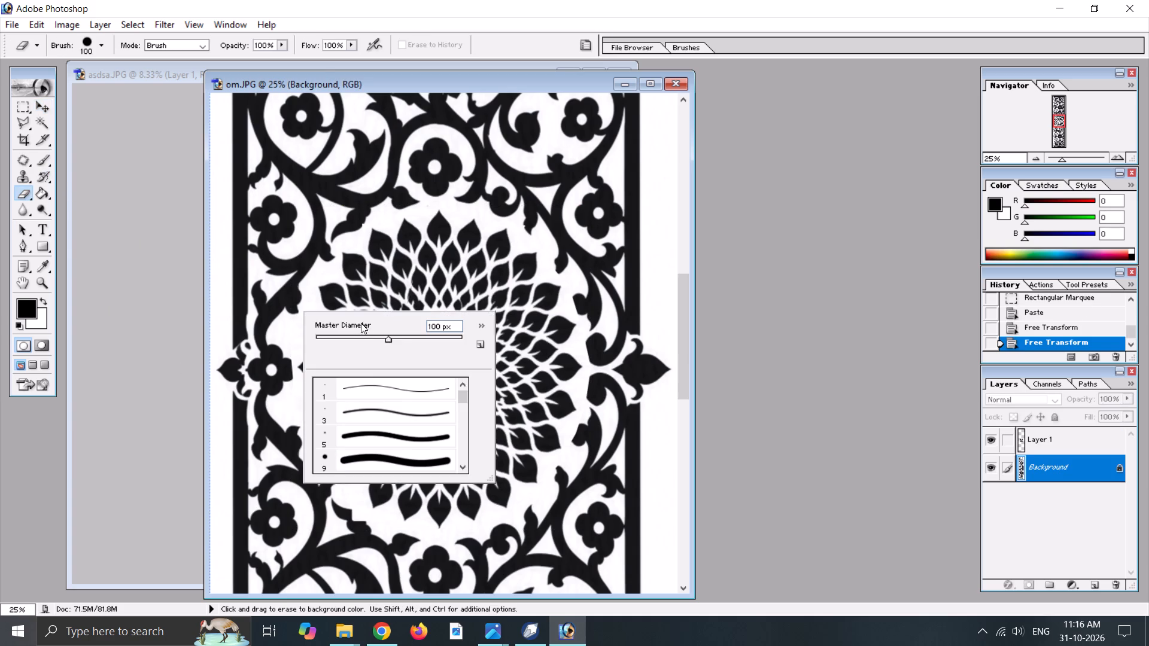
pyautogui.click(411, 339)
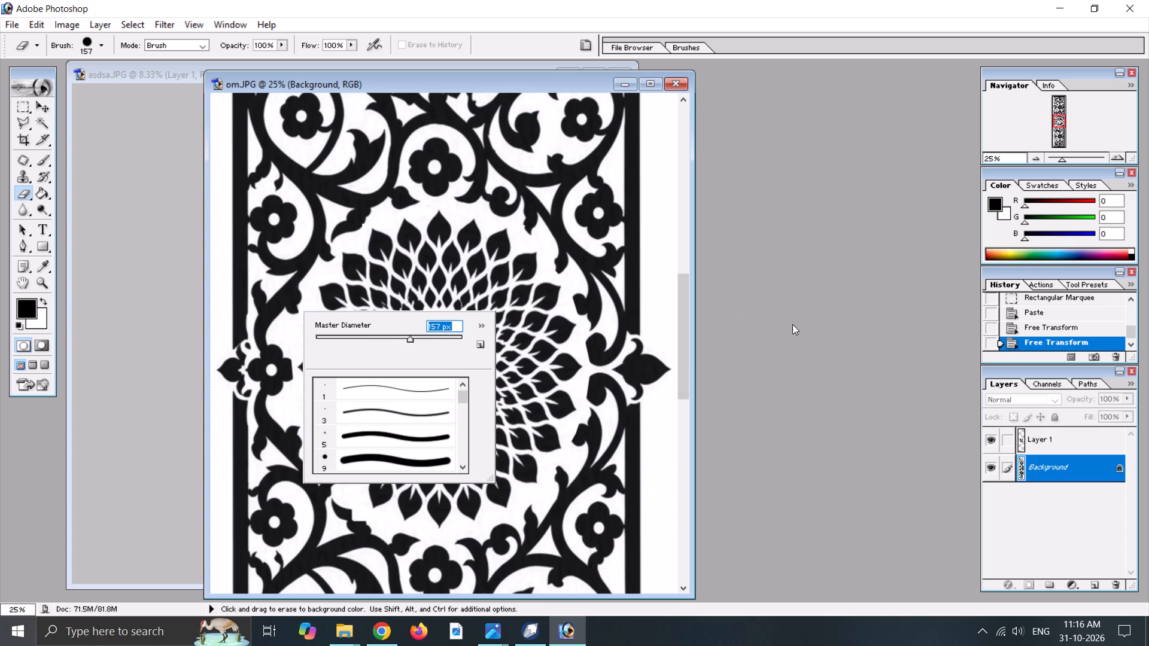
# Compare the fitted Om flower with the original beneath it by toggling the visibility of the Background layer and Layer 1.
pyautogui.click(989, 467)
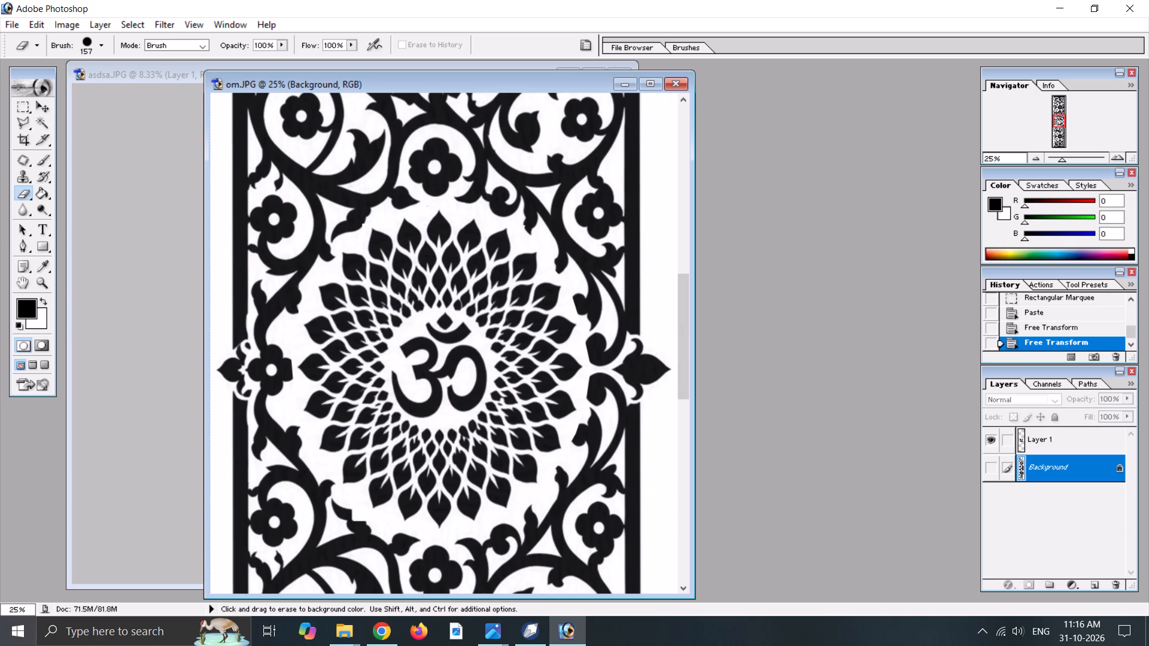
pyautogui.click(989, 467)
pyautogui.click(994, 440)
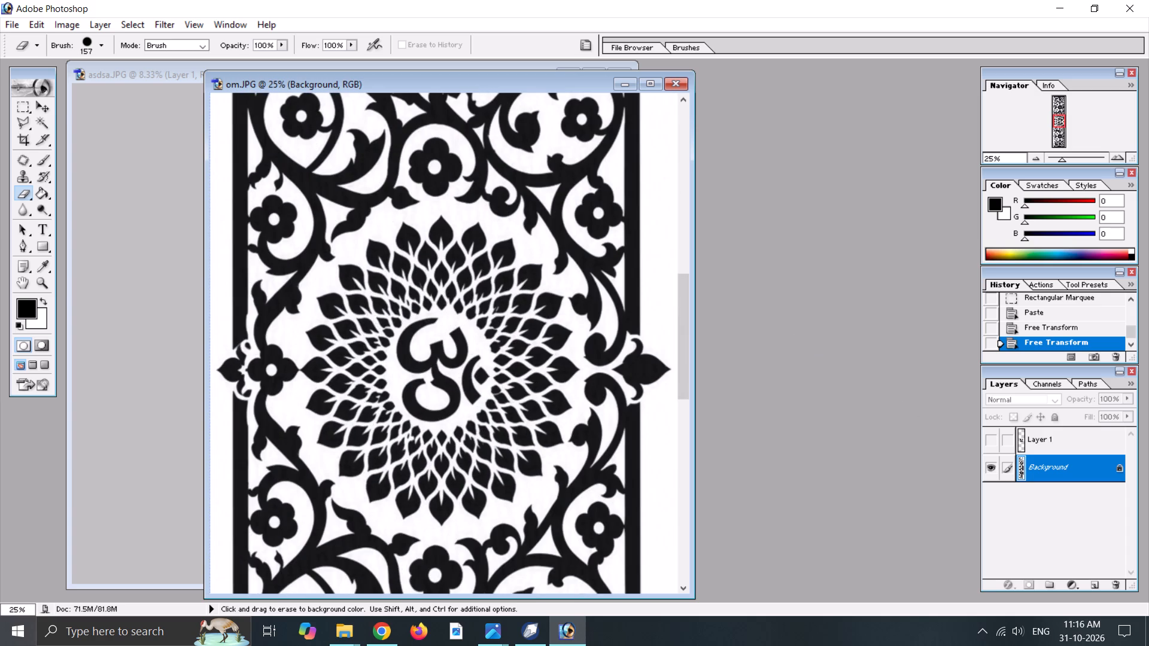
pyautogui.click(994, 440)
pyautogui.click(993, 440)
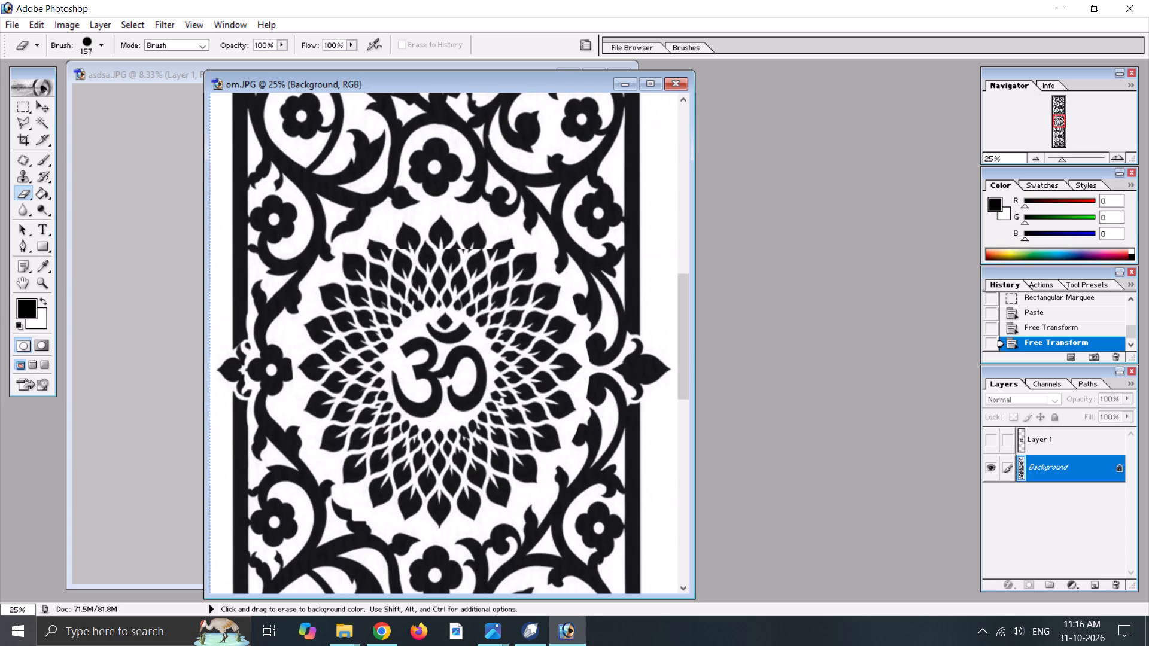
pyautogui.click(993, 440)
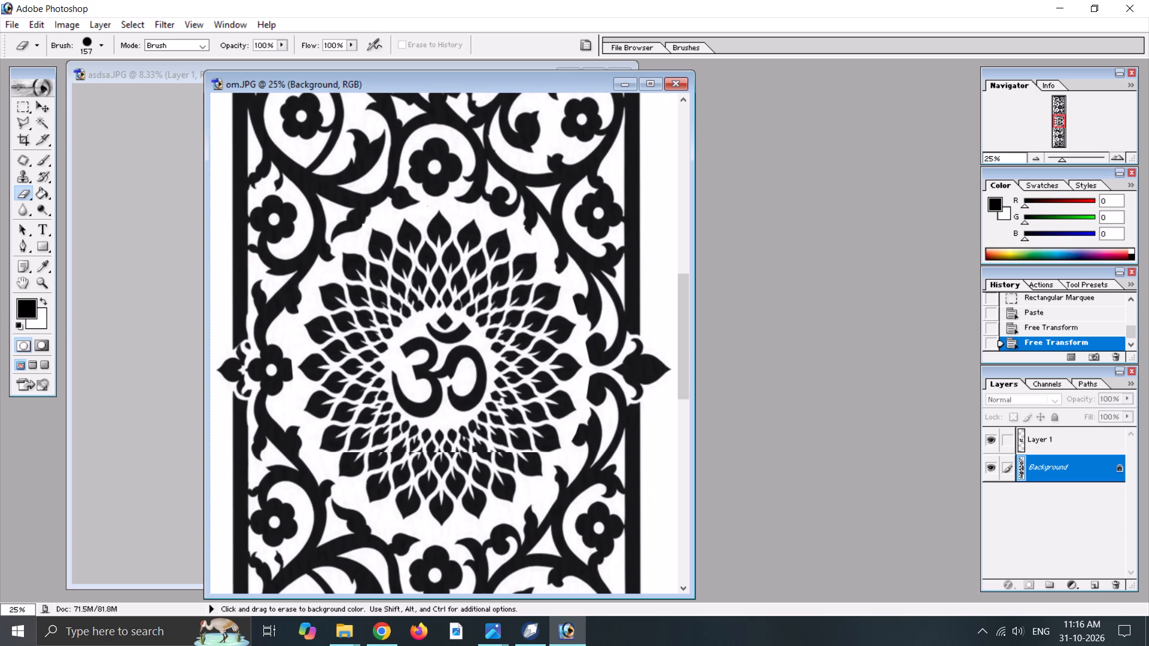
pyautogui.click(993, 440)
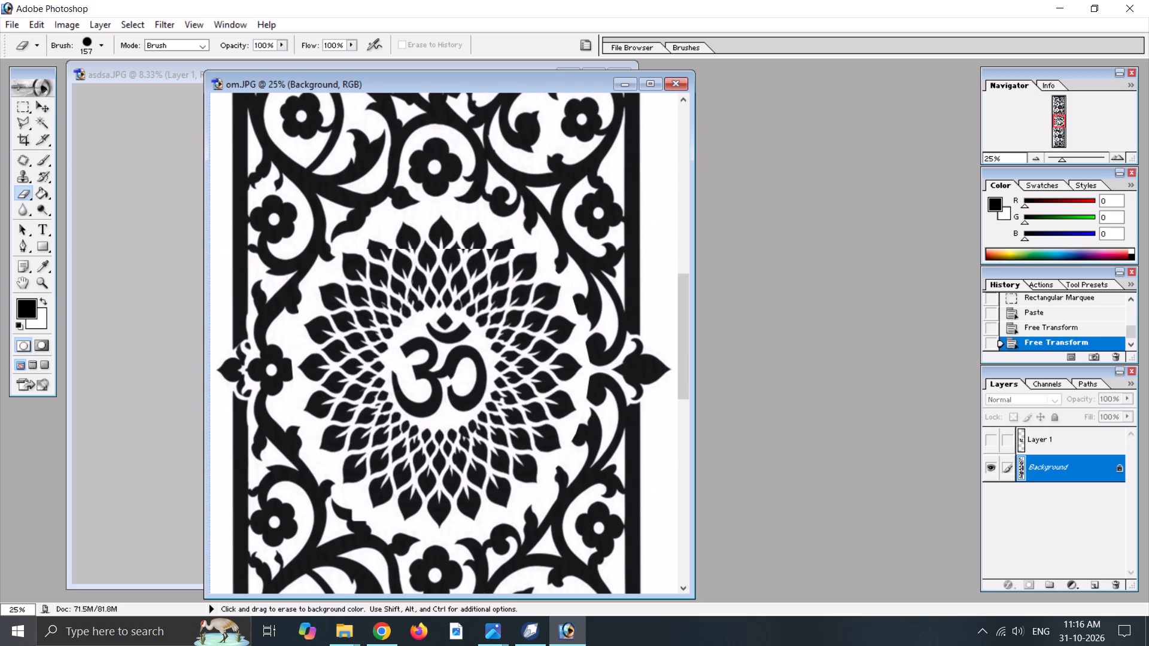
pyautogui.click(993, 440)
pyautogui.click(993, 440)
pyautogui.click(993, 440)
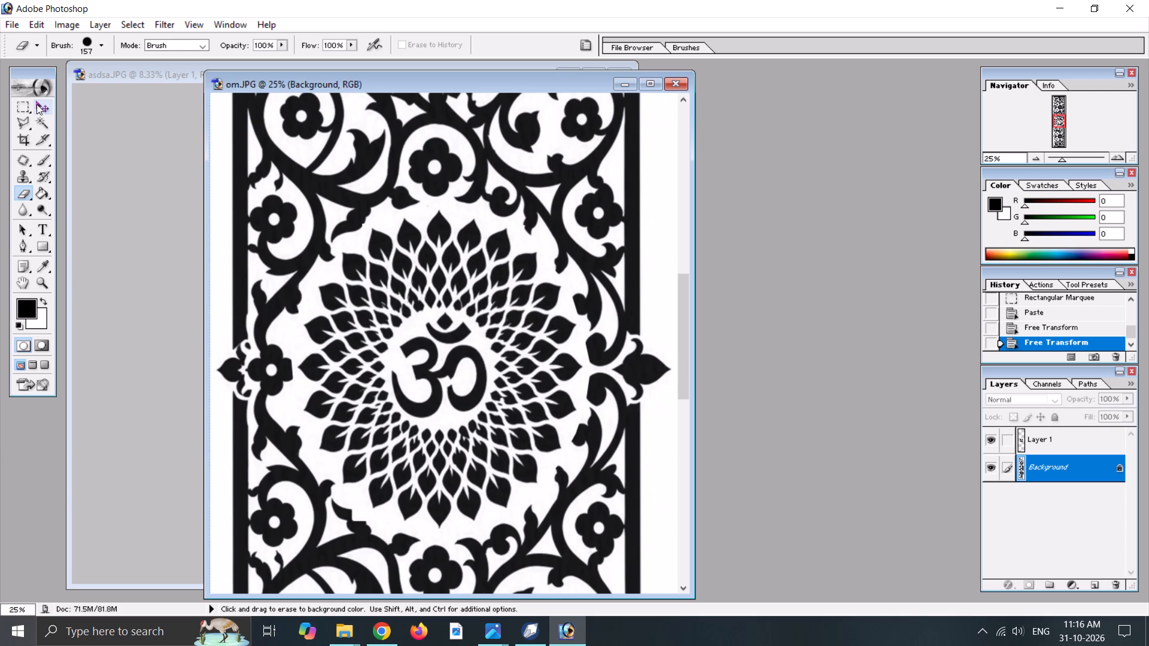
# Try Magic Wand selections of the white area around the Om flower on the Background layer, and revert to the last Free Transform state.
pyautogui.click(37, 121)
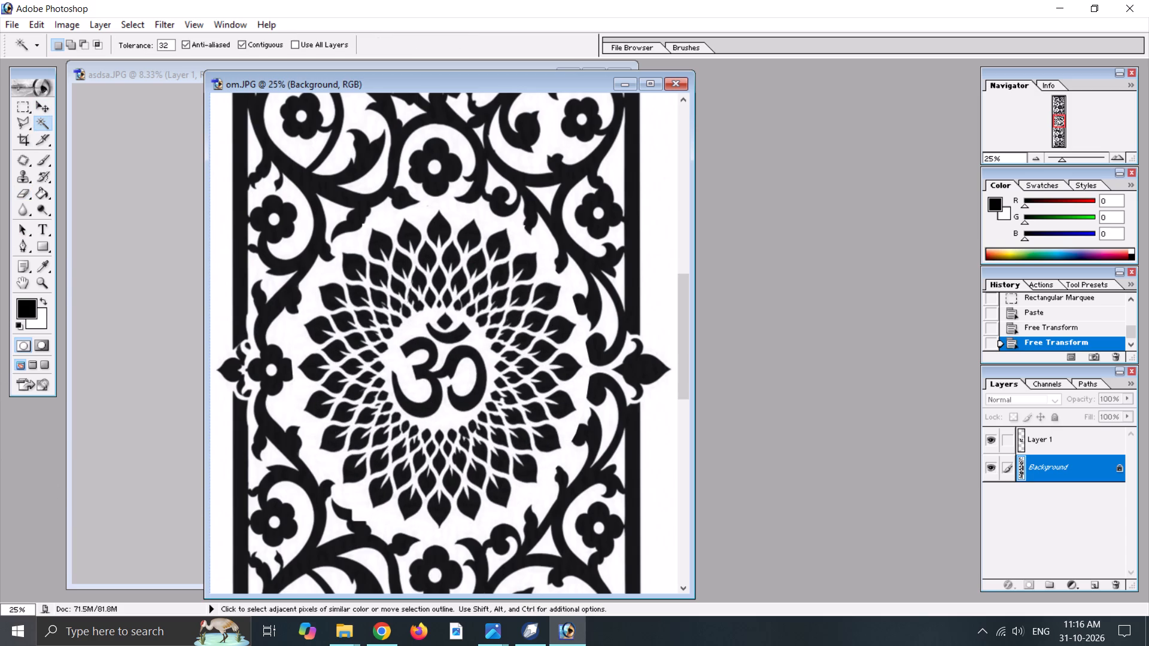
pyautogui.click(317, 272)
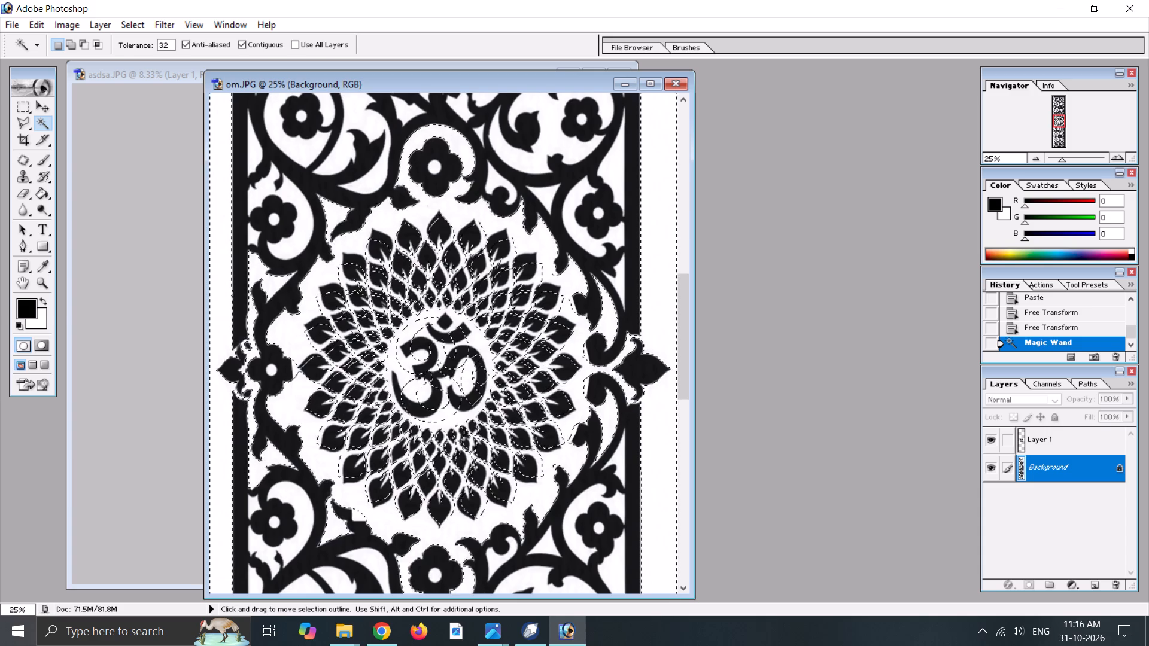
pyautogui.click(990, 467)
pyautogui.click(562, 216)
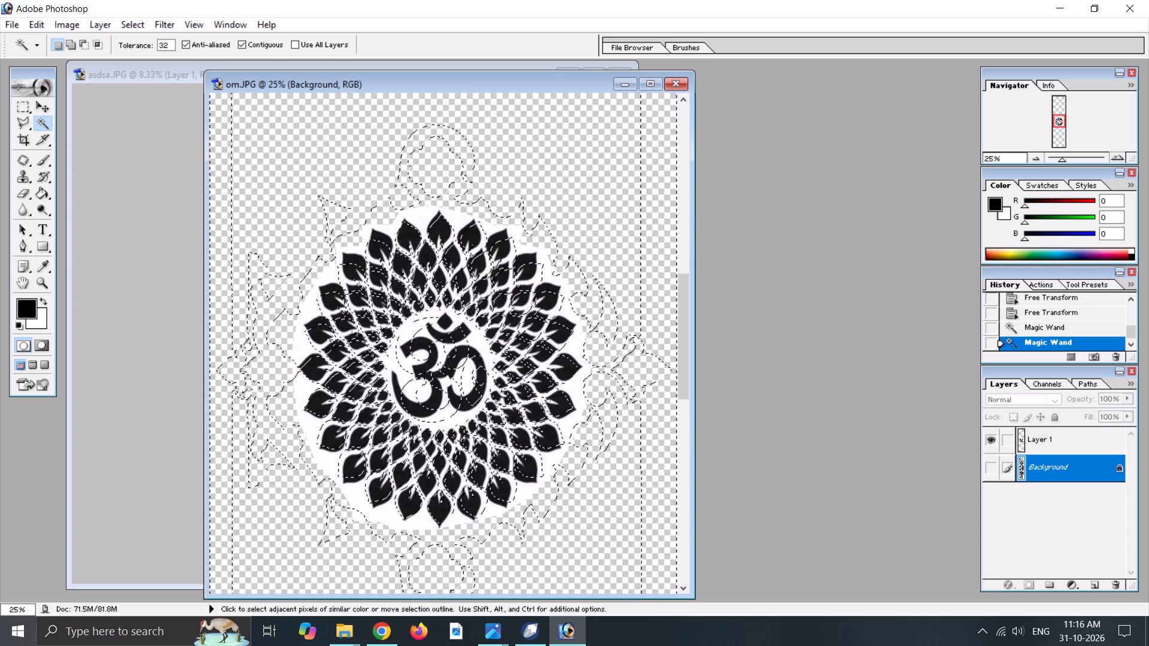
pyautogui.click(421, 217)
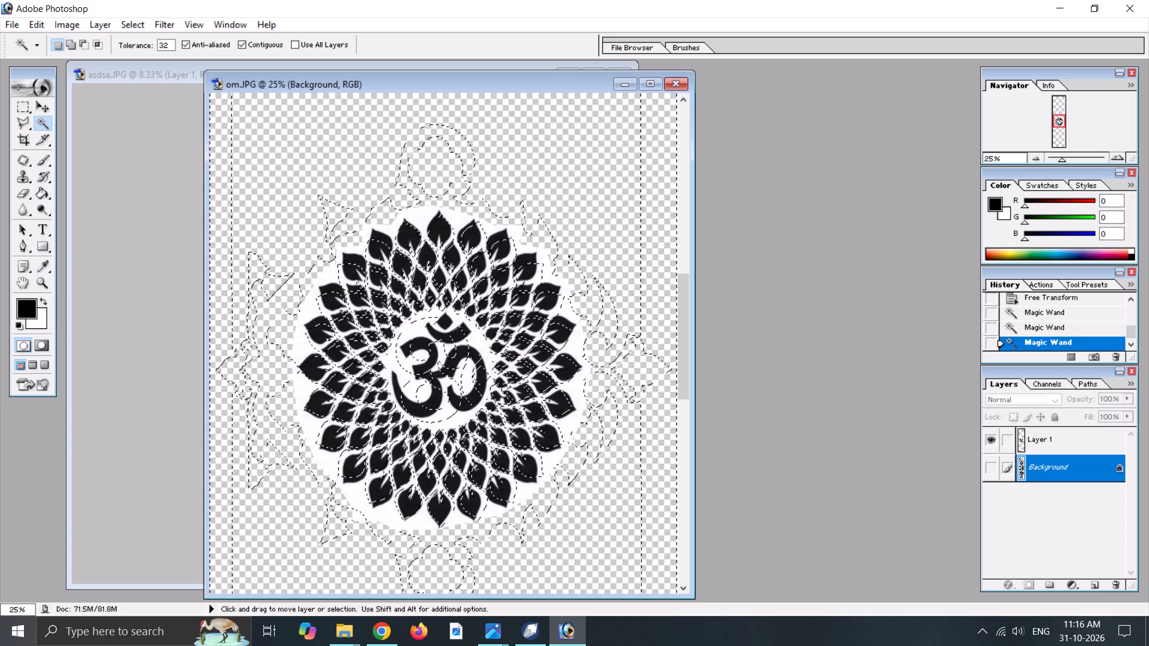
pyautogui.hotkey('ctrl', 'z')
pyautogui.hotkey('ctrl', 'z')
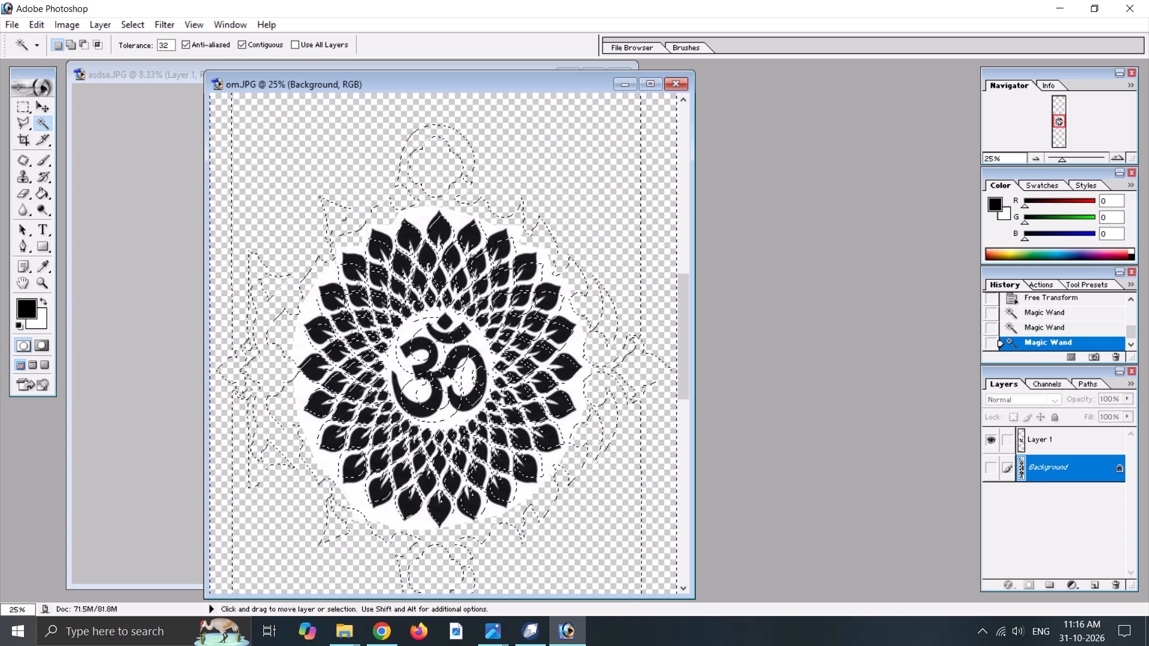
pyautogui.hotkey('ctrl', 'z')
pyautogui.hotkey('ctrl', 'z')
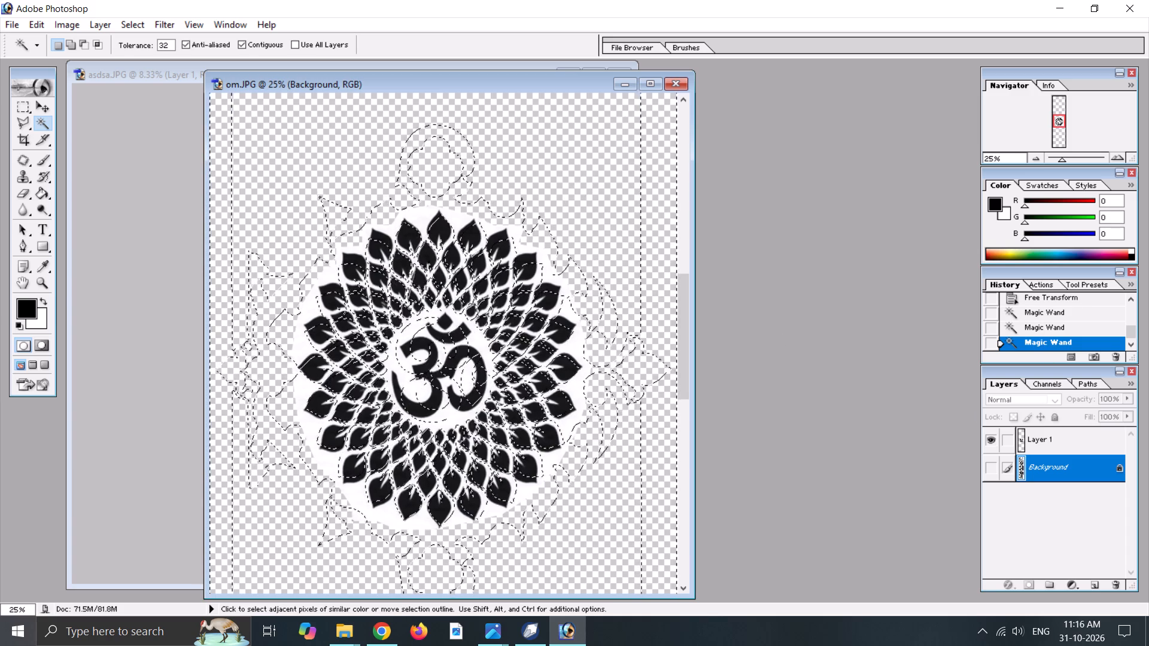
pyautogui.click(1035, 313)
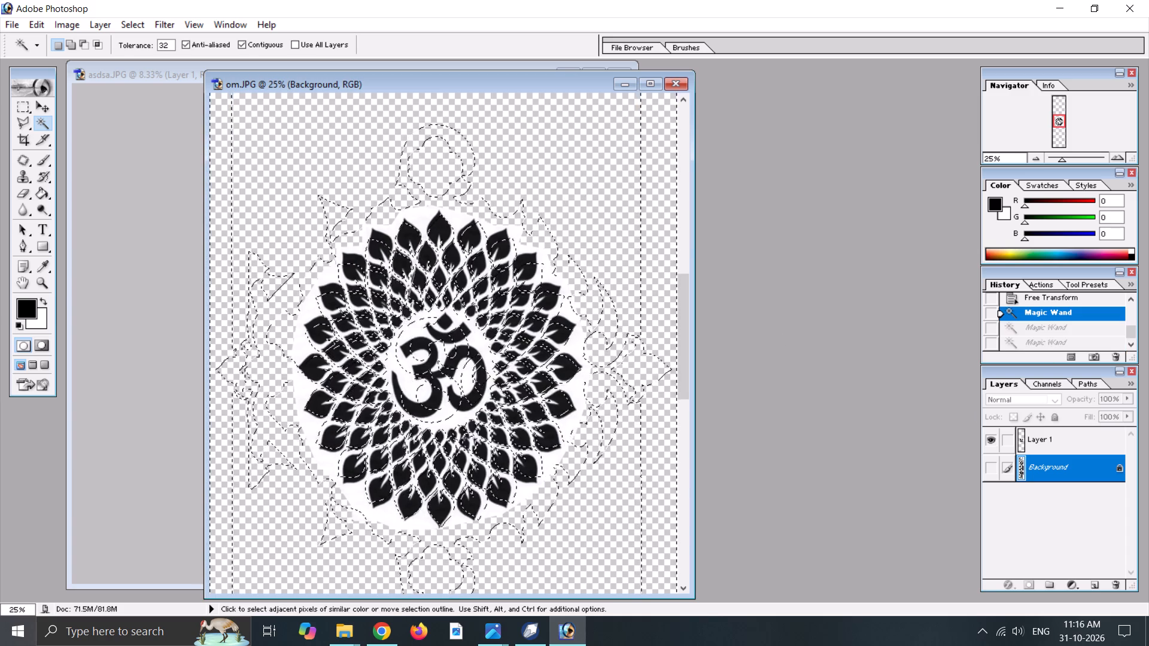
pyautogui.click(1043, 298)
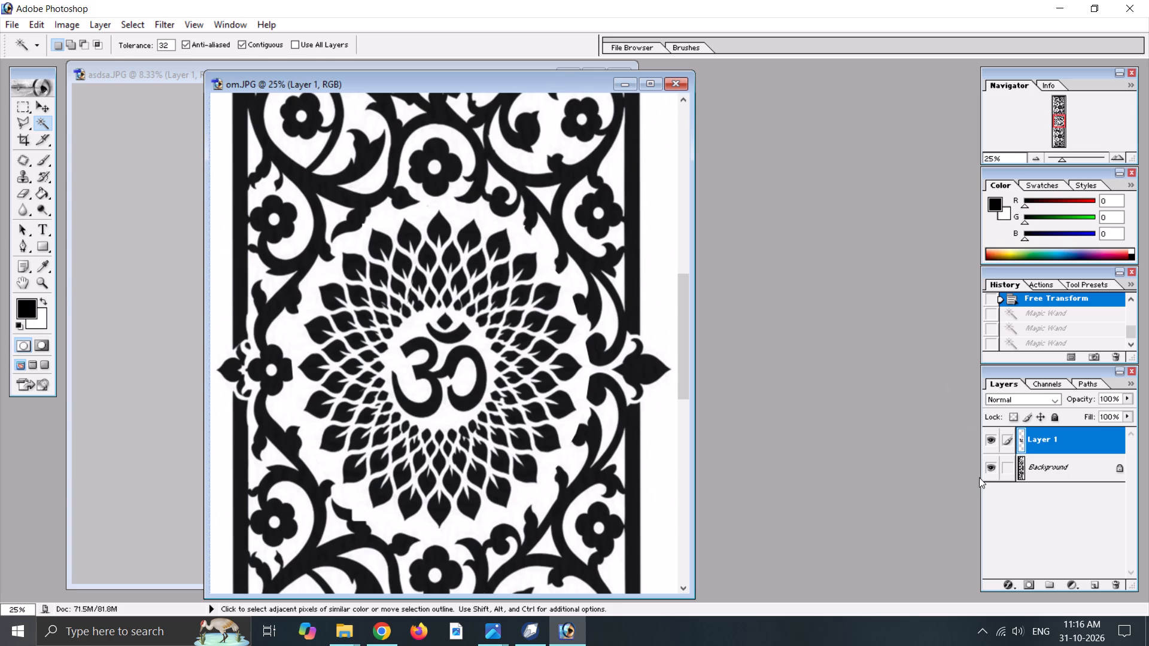
# Hide the Background layer, select the white area around the Om flower's petals on Layer 1 with the Magic Wand, and delete it.
pyautogui.click(991, 470)
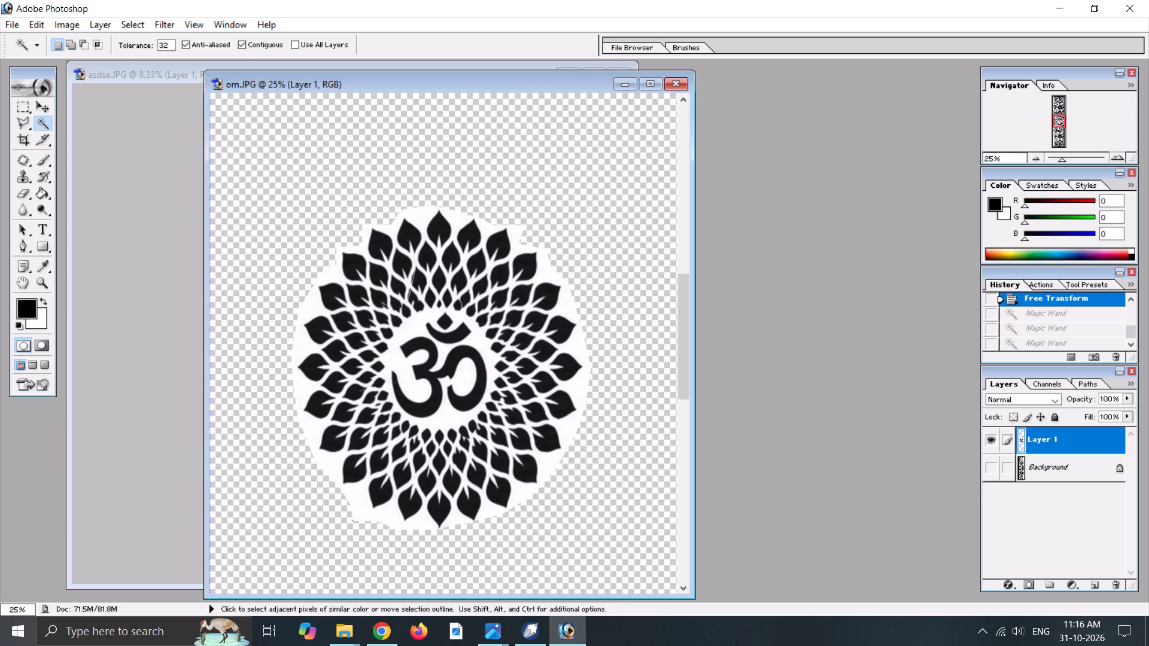
pyautogui.click(419, 212)
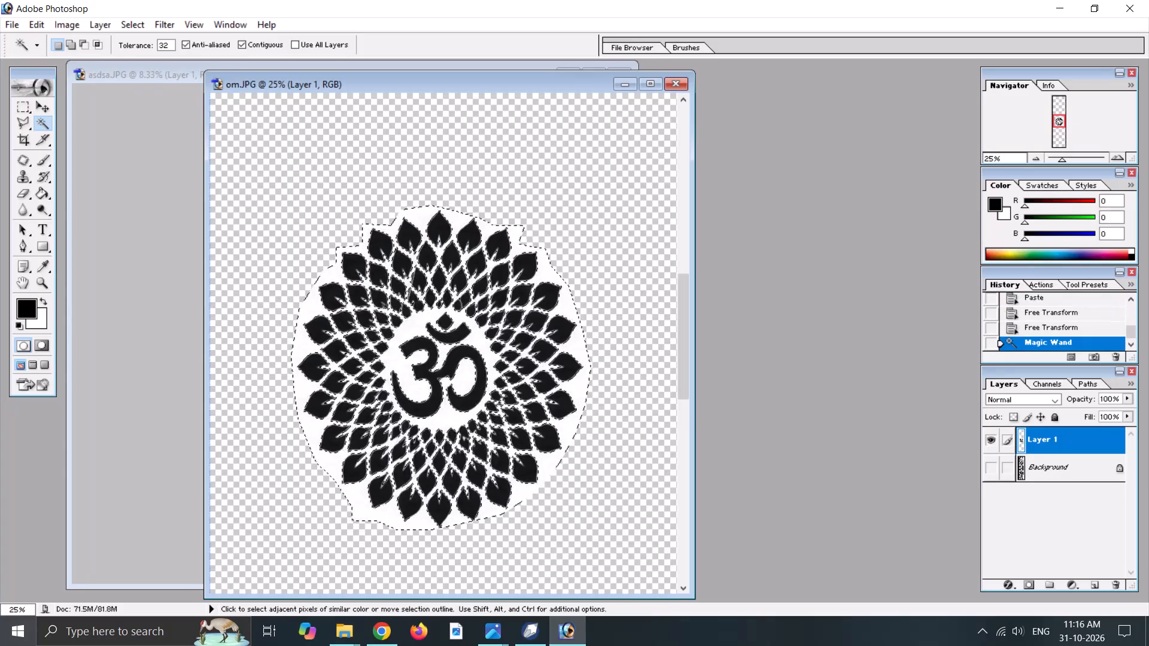
pyautogui.press('Delete')
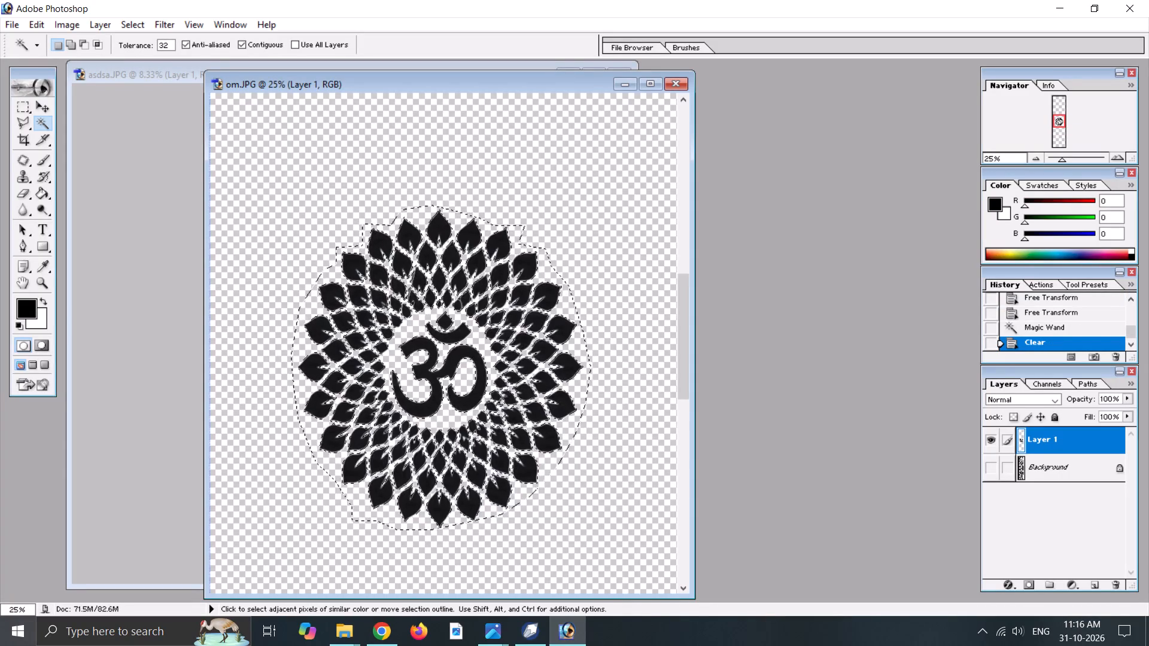
# Deselect the cleared area, show the Background layer, and hide Layer 1 with the new Om flower.
pyautogui.click(587, 301)
pyautogui.click(587, 301)
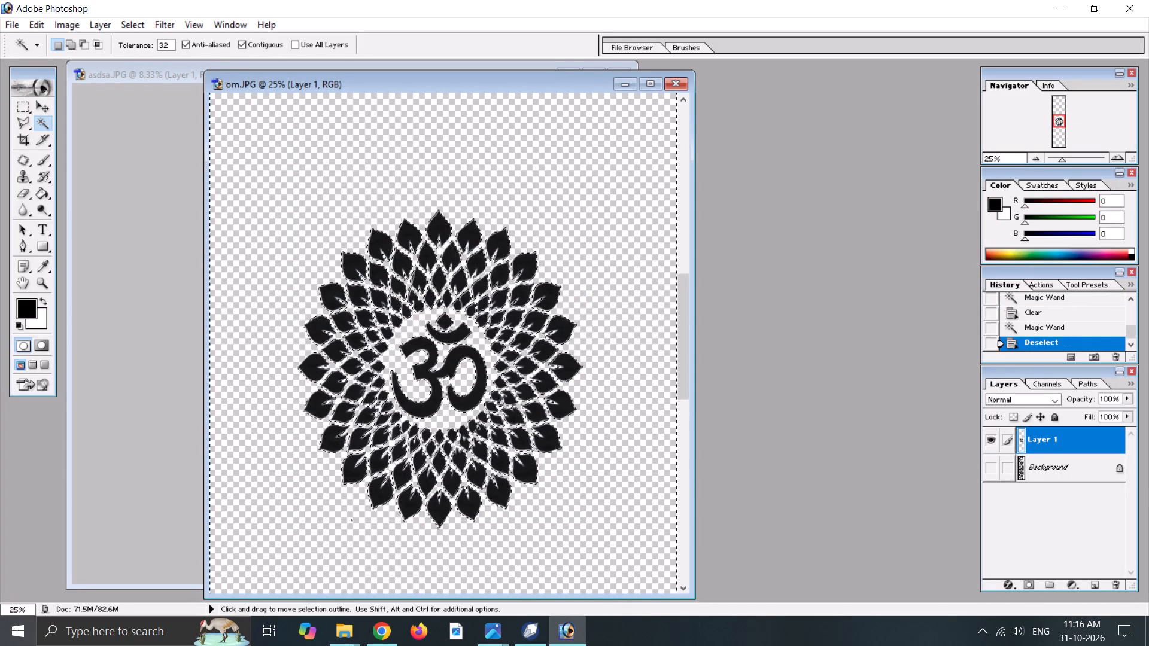
pyautogui.click(993, 470)
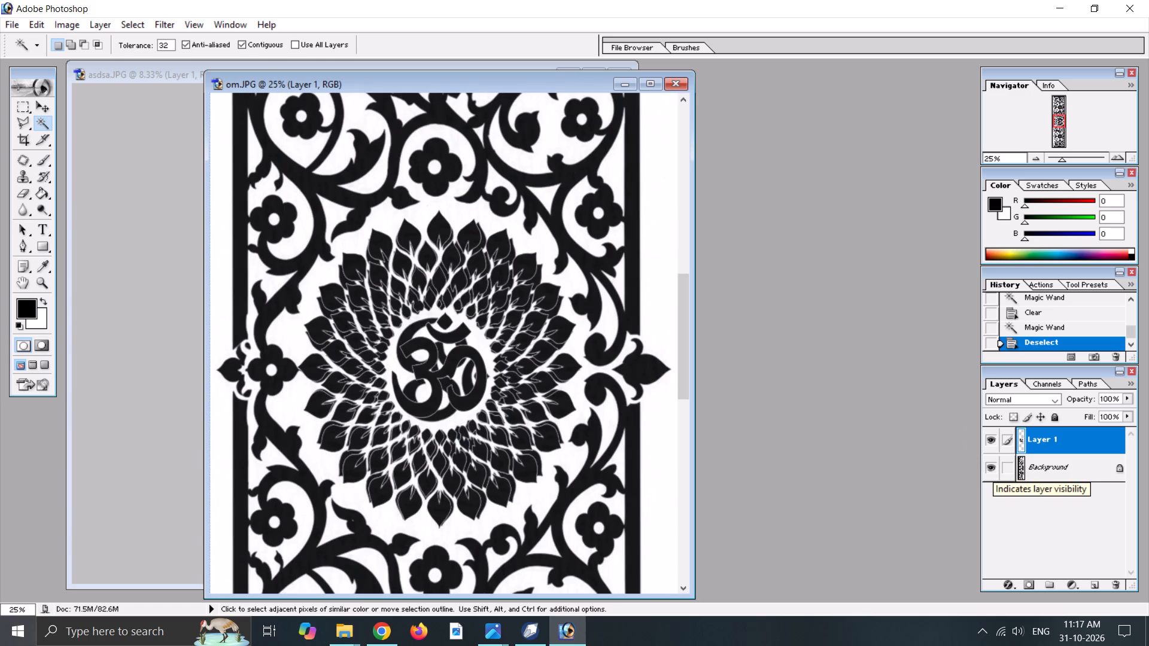
pyautogui.click(992, 440)
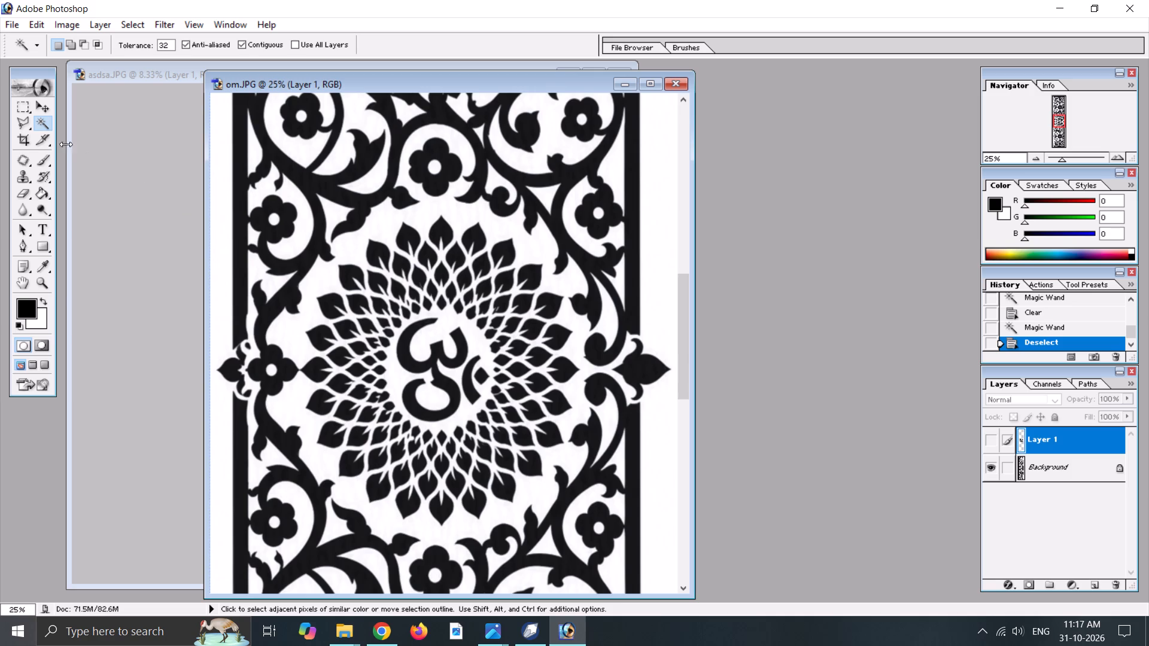
# Switch the marquee tool to the Elliptical Marquee.
pyautogui.click(19, 105)
pyautogui.moveTo(22, 107); pyautogui.dragTo(60, 124)
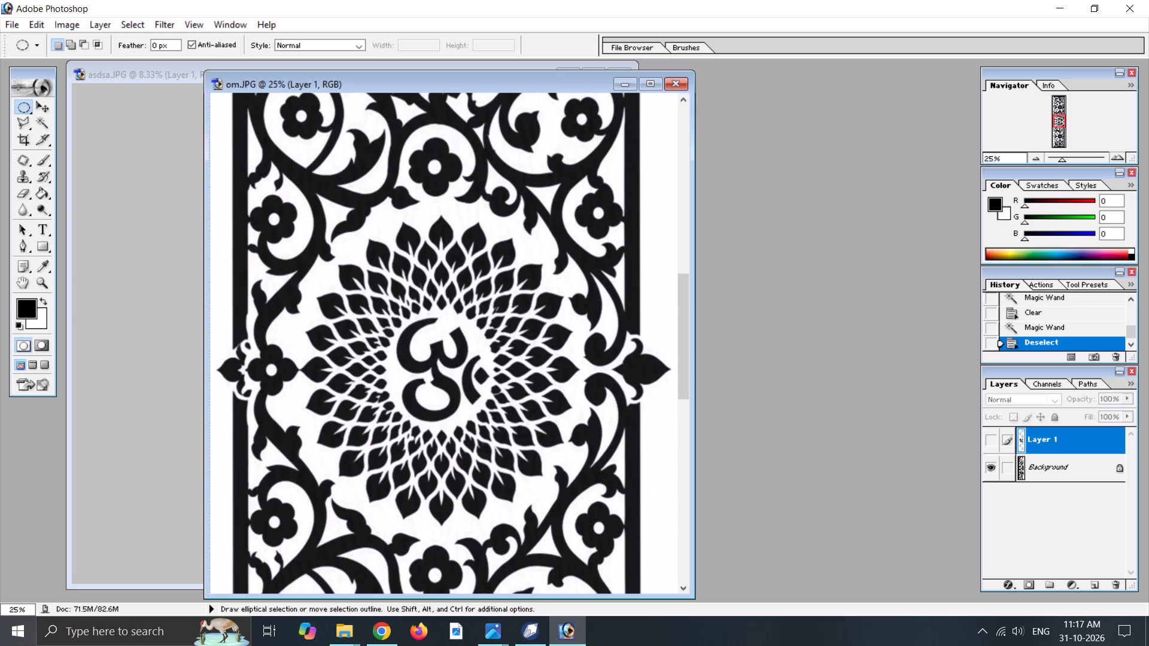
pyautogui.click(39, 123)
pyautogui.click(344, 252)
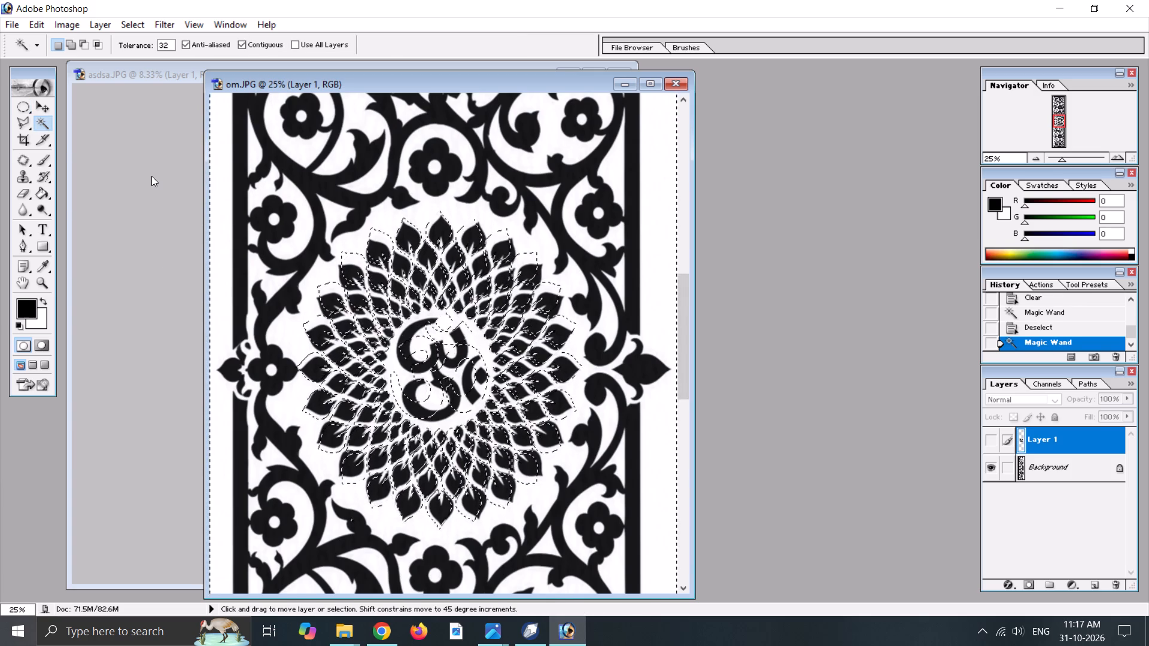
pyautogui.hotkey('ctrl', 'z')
# Draw a circular selection around the original Om flower, delete it from the Background layer, and deselect.
pyautogui.click(20, 106)
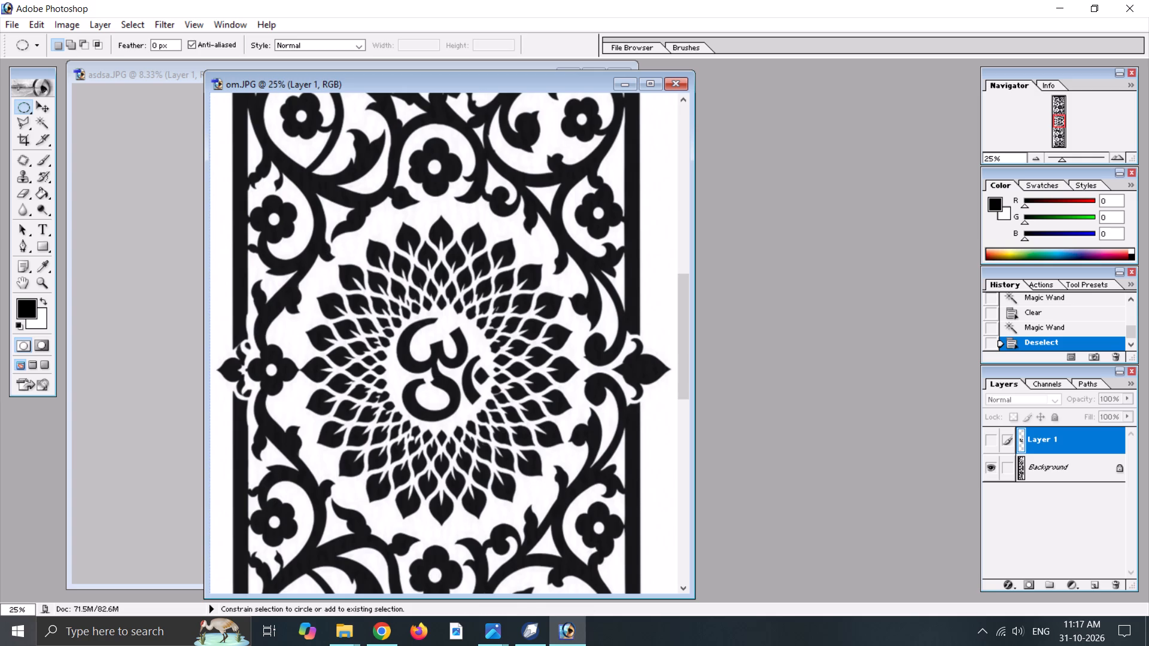
pyautogui.keyDown('shift'); pyautogui.moveTo(300, 237); pyautogui.dragTo(542, 333); pyautogui.keyUp('shift')
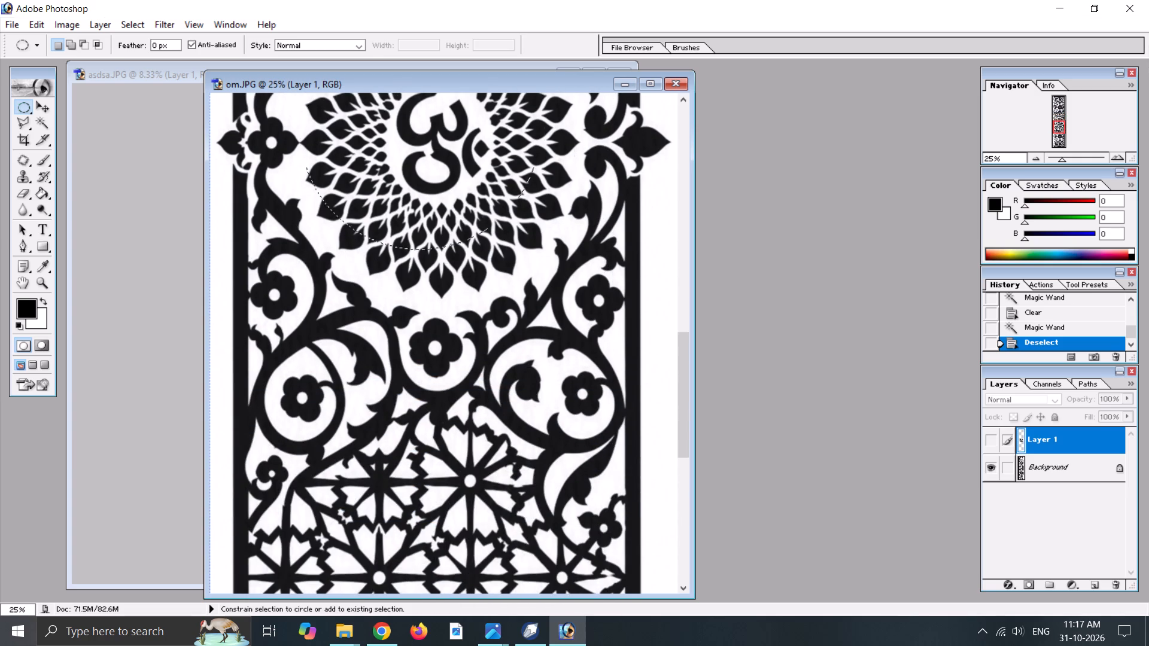
pyautogui.keyDown('shift'); pyautogui.moveTo(542, 333); pyautogui.dragTo(579, 422); pyautogui.keyUp('shift')
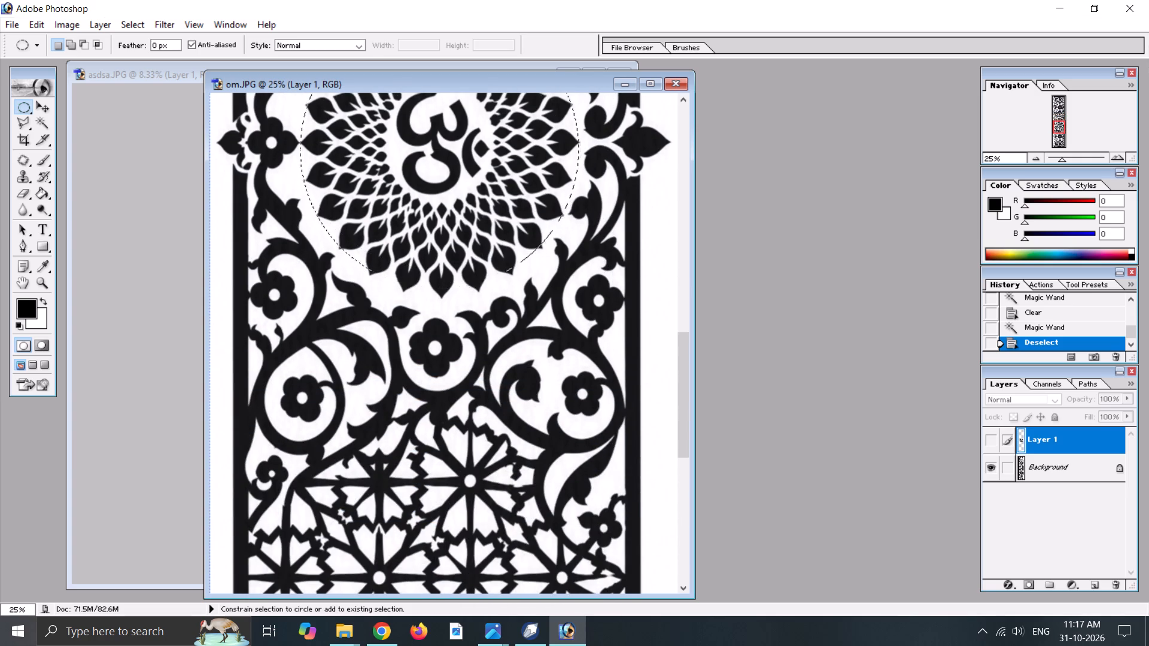
pyautogui.keyDown('shift'); pyautogui.moveTo(579, 422); pyautogui.dragTo(574, 432); pyautogui.keyUp('shift')
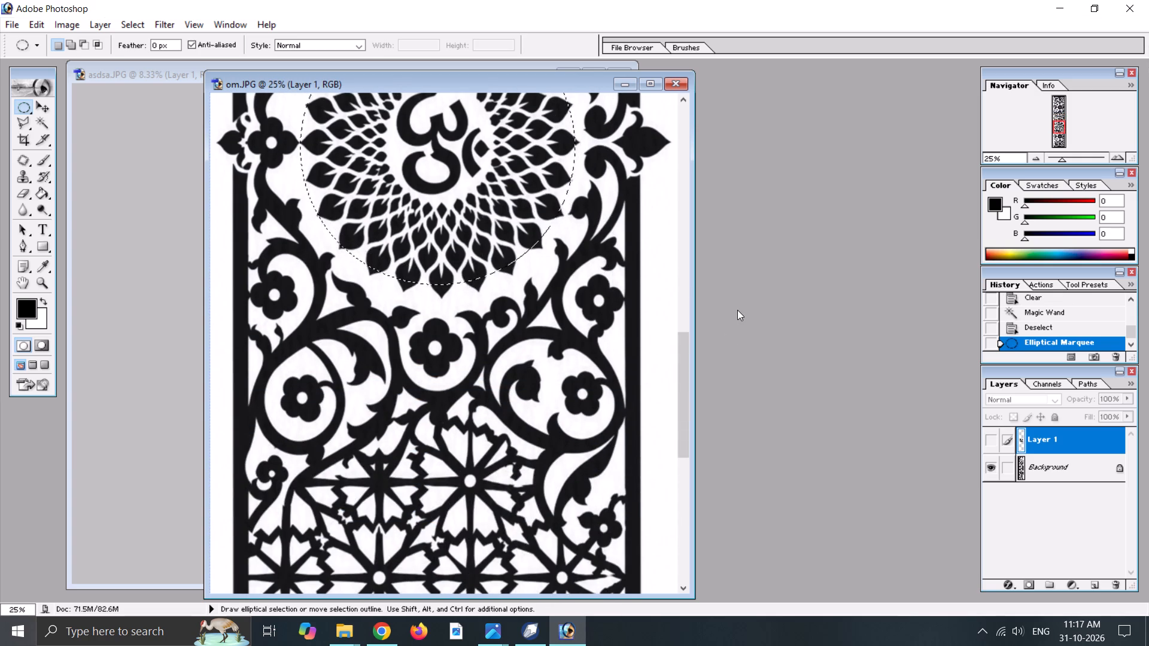
pyautogui.press('Delete')
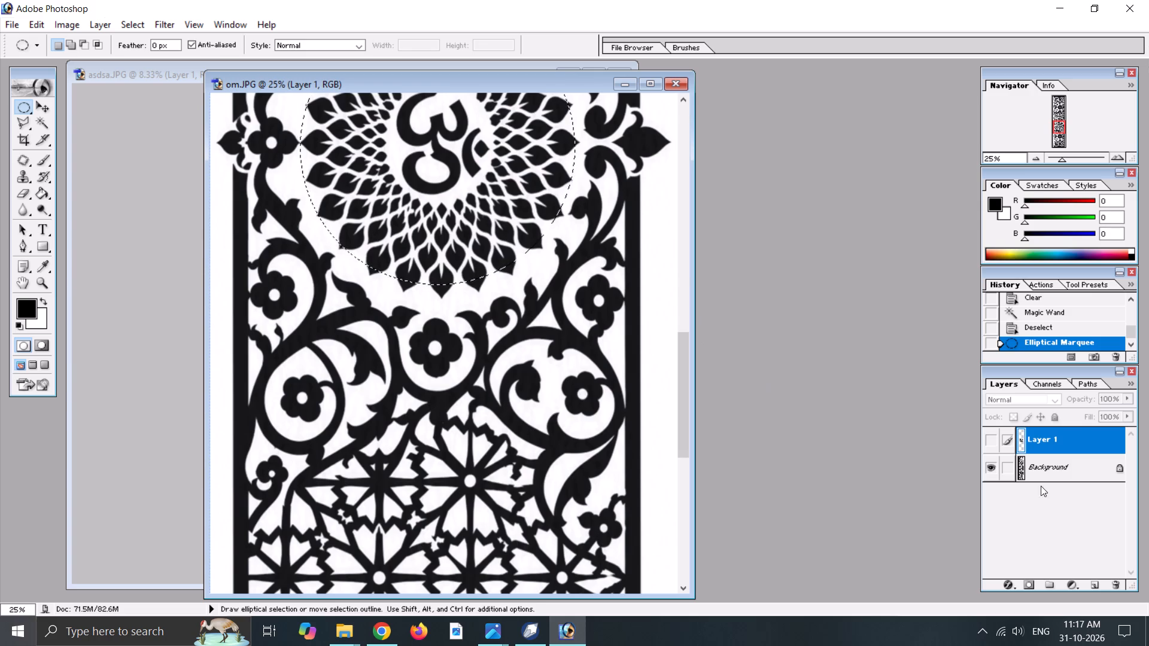
pyautogui.click(1058, 468)
pyautogui.press('Delete')
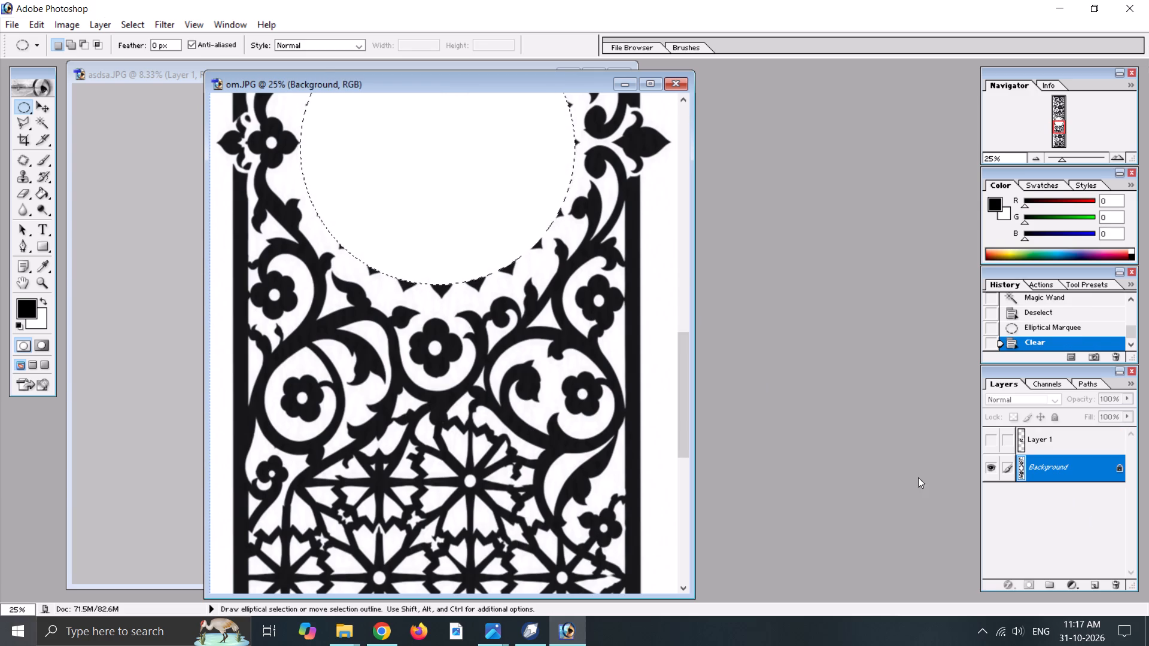
pyautogui.keyDown('ctrl'); pyautogui.scroll(-3, 572, 211); pyautogui.keyUp('ctrl')
pyautogui.keyDown('ctrl'); pyautogui.scroll(17, 533, 245); pyautogui.keyUp('ctrl')
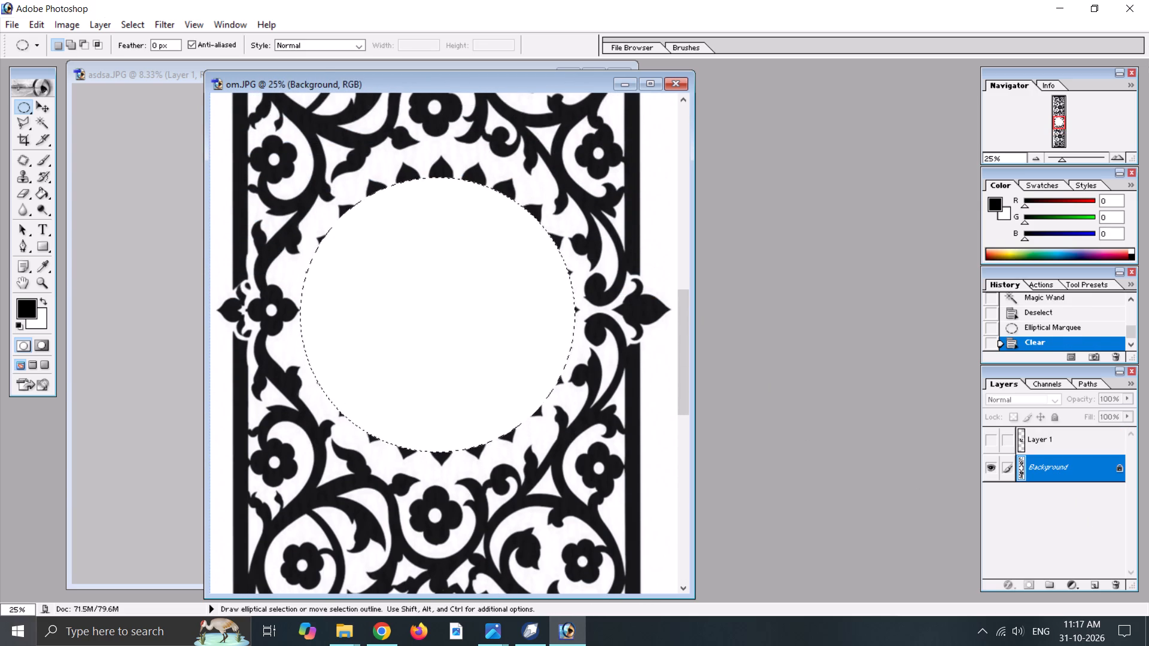
pyautogui.click(434, 156)
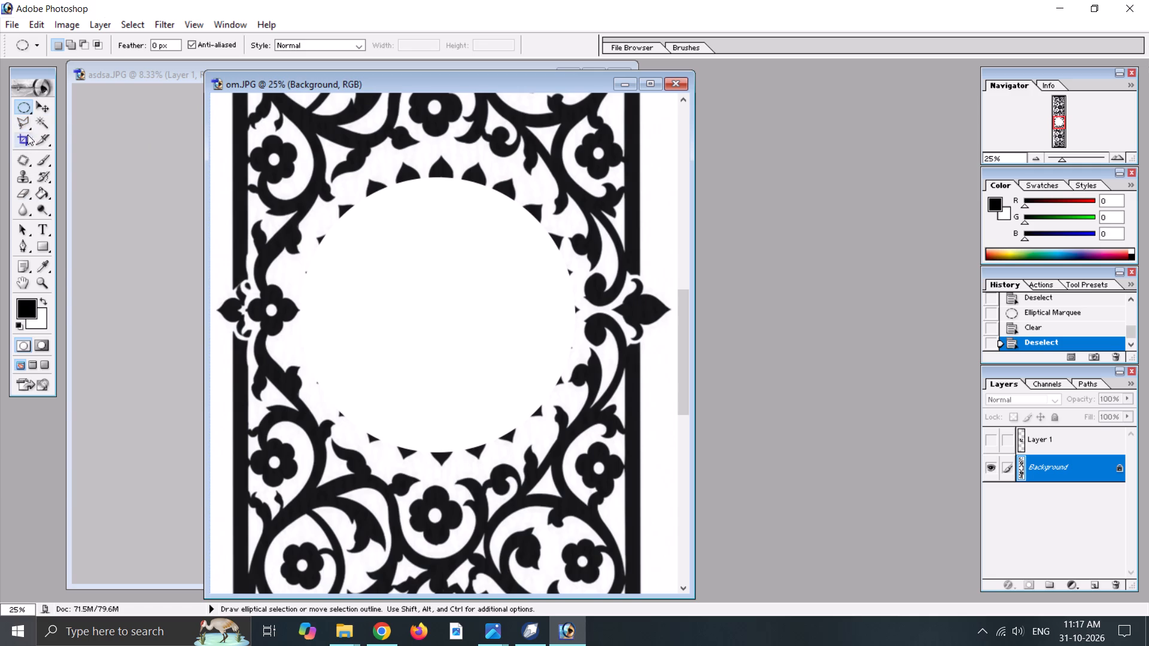
# Draw a slightly larger circular selection over the cleared area, nudge it left and down, and delete the leftover lower petal tips.
pyautogui.keyDown('shift'); pyautogui.moveTo(300, 181); pyautogui.dragTo(588, 499); pyautogui.keyUp('shift')
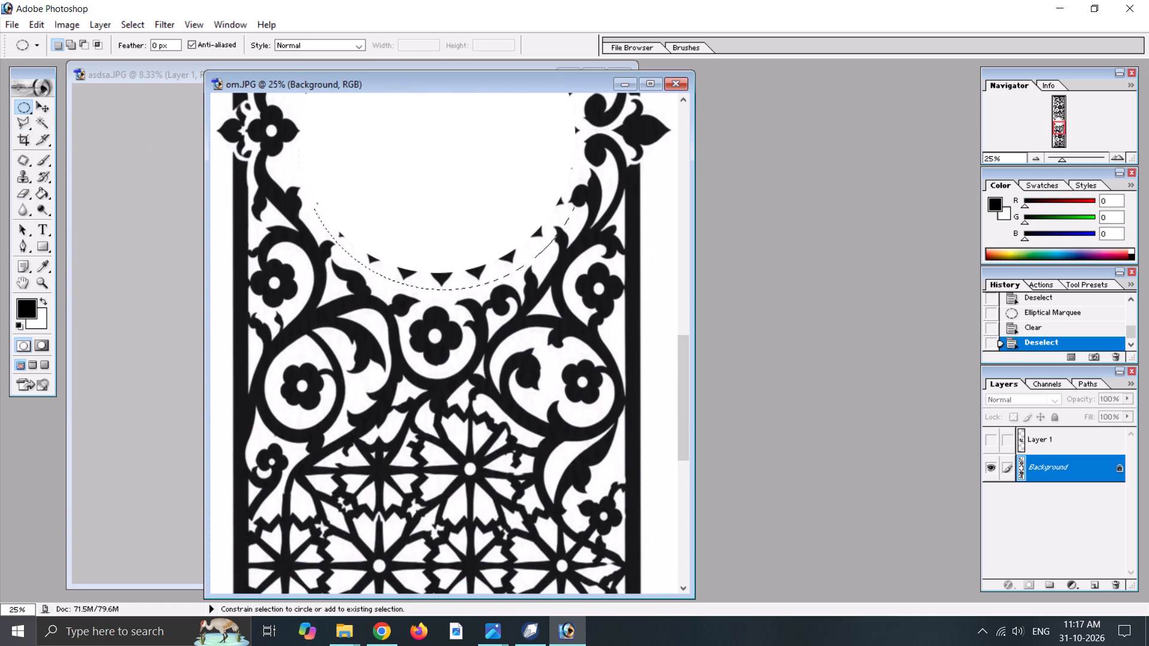
pyautogui.keyDown('shift'); pyautogui.moveTo(588, 499); pyautogui.dragTo(582, 499); pyautogui.keyUp('shift')
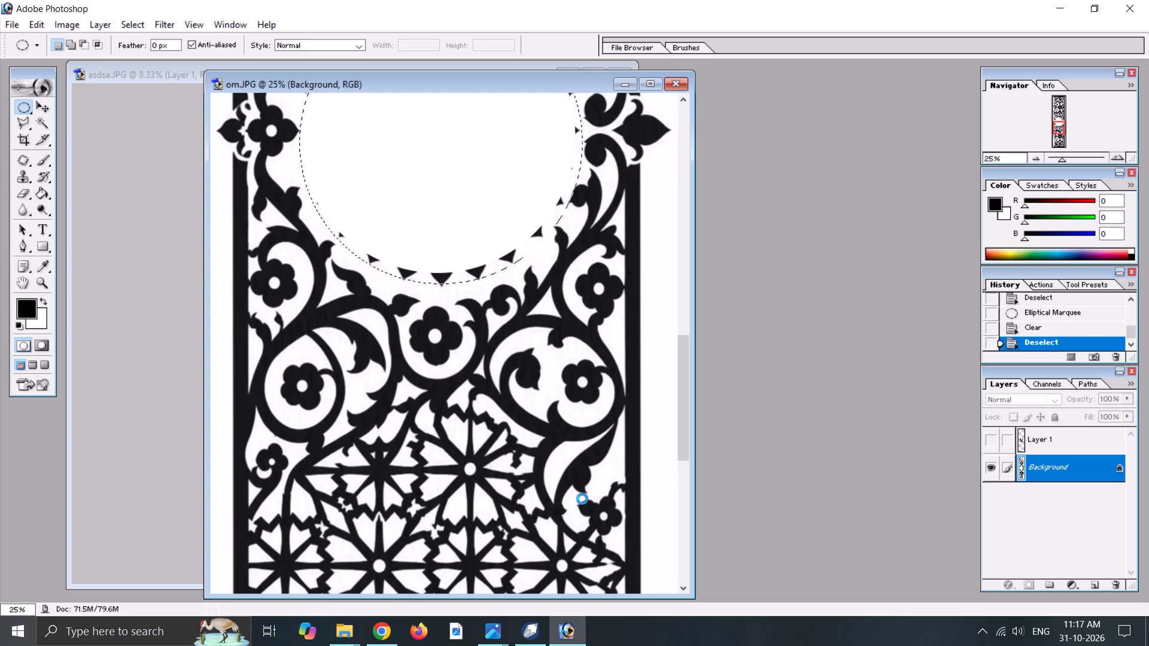
pyautogui.press('Left')
pyautogui.press('Left')
pyautogui.press('Left')
pyautogui.press('Down')
pyautogui.press('Down')
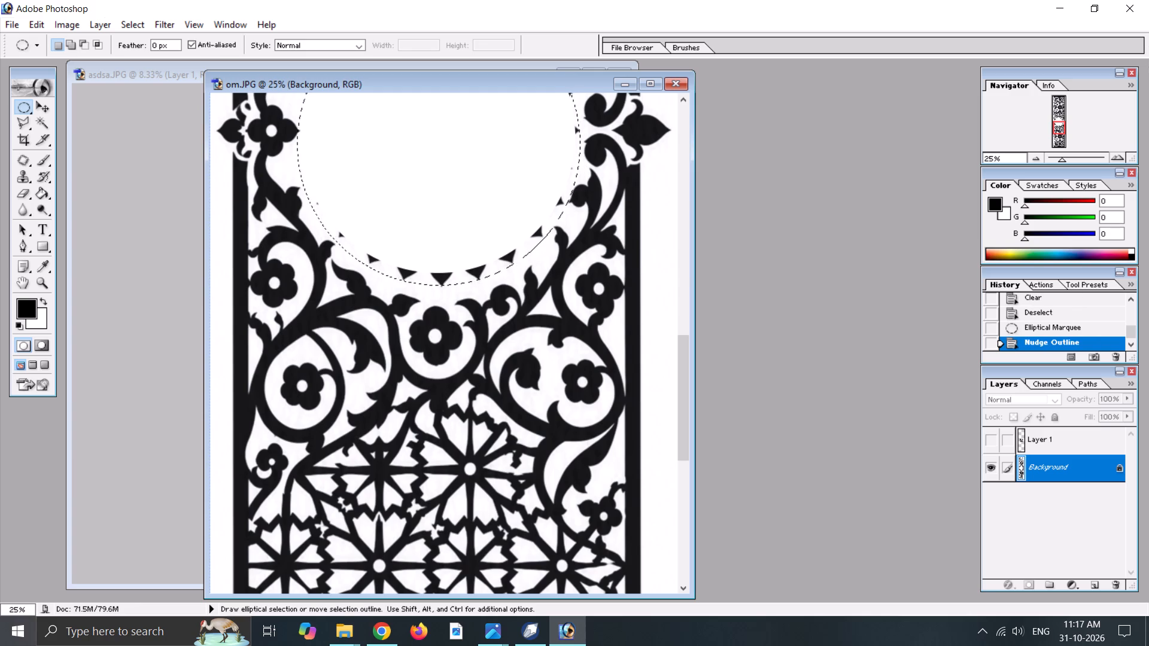
pyautogui.press('Down')
pyautogui.press('Down')
pyautogui.press('Delete')
# Nudge the circular selection up over the leftover upper petal tips on the Background layer and delete them.
pyautogui.press('Up')
pyautogui.press('Up')
pyautogui.press('Up')
pyautogui.press('Up')
pyautogui.press('Up')
pyautogui.press('Up')
pyautogui.press('Up')
pyautogui.press('Up')
pyautogui.press('Up')
pyautogui.press('Up')
pyautogui.press('Up')
pyautogui.press('Up')
pyautogui.press('Up')
pyautogui.press('Up')
pyautogui.press('Up')
pyautogui.press('Up')
pyautogui.press('Up')
pyautogui.press('Up')
pyautogui.press('Up')
pyautogui.press('Up')
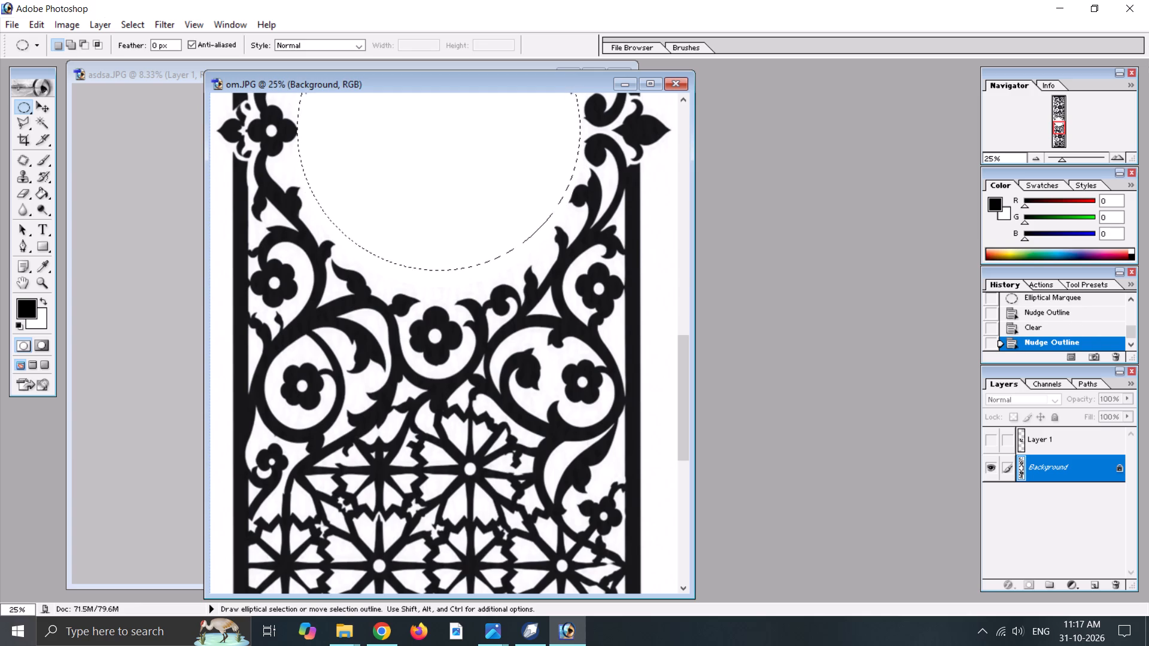
pyautogui.scroll(12, 565, 438)
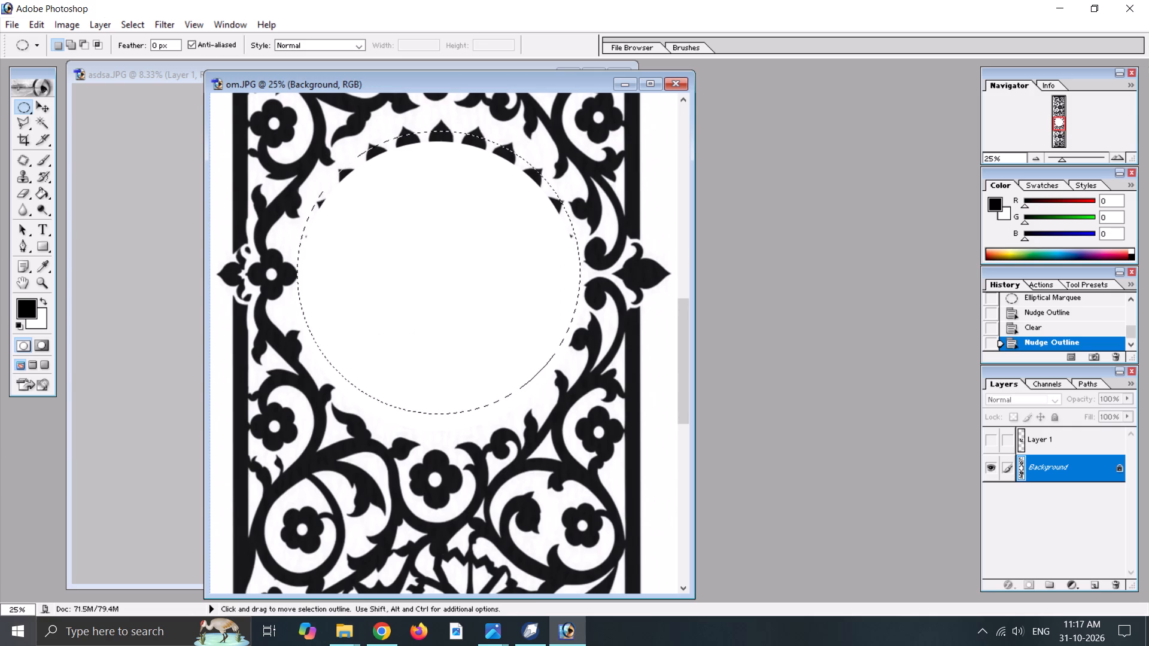
pyautogui.press('Up')
pyautogui.press('Up')
pyautogui.press('Up')
pyautogui.press('Up')
pyautogui.press('Up')
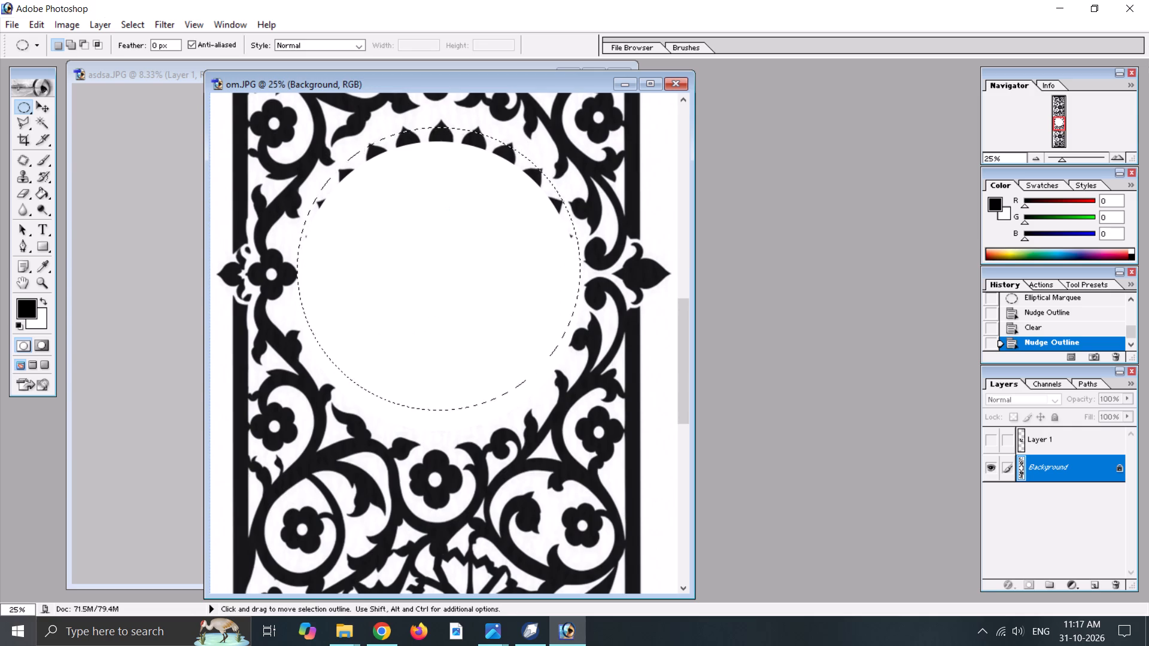
pyautogui.press('Up')
pyautogui.press('Up')
pyautogui.press('Up')
pyautogui.press('Delete')
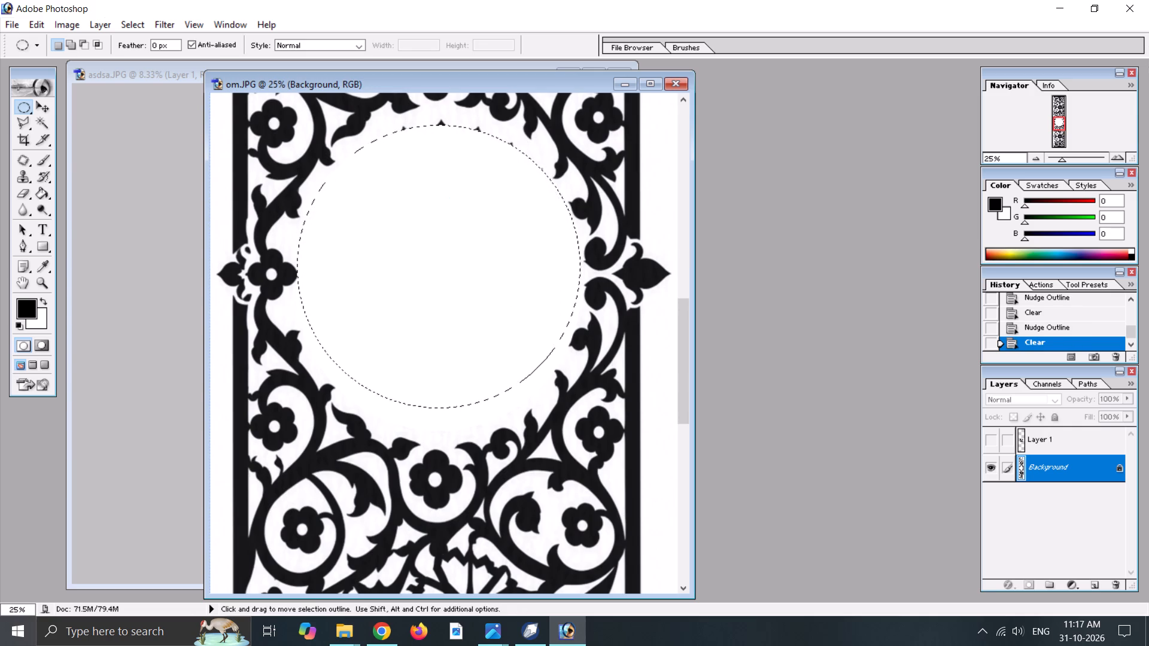
# Nudge the circular selection slightly further up, delete the last remnants of the top petal tips, and deselect.
pyautogui.press('Up')
pyautogui.press('Up')
pyautogui.press('Up')
pyautogui.press('Up')
pyautogui.press('Up')
pyautogui.press('Up')
pyautogui.press('Up')
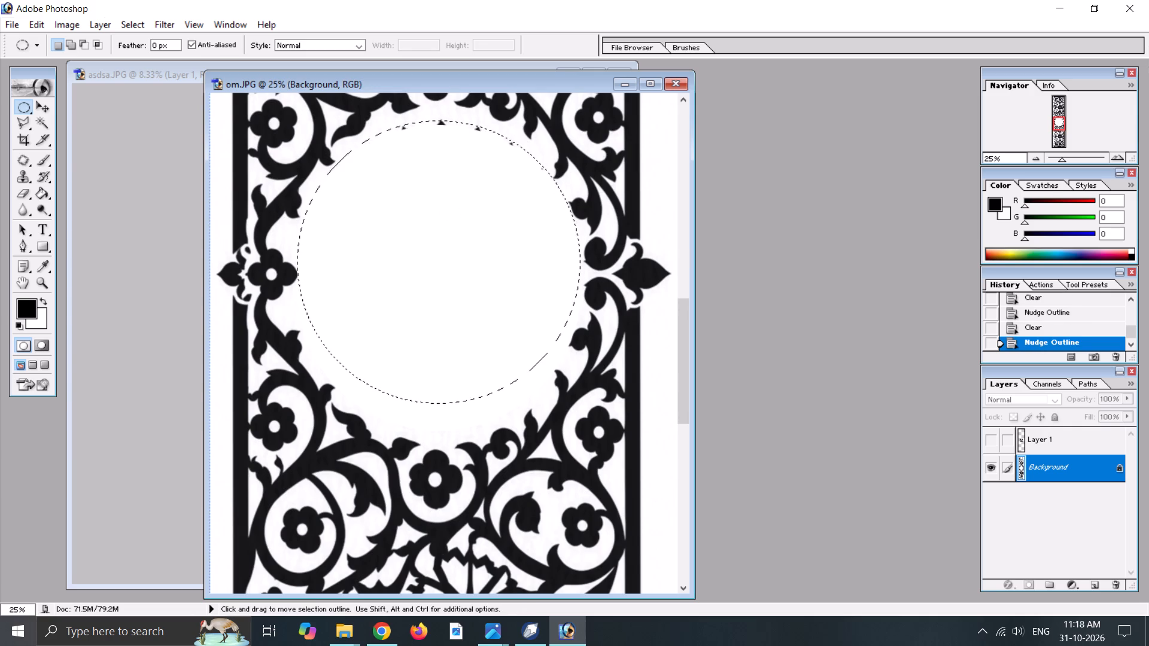
pyautogui.press('Delete')
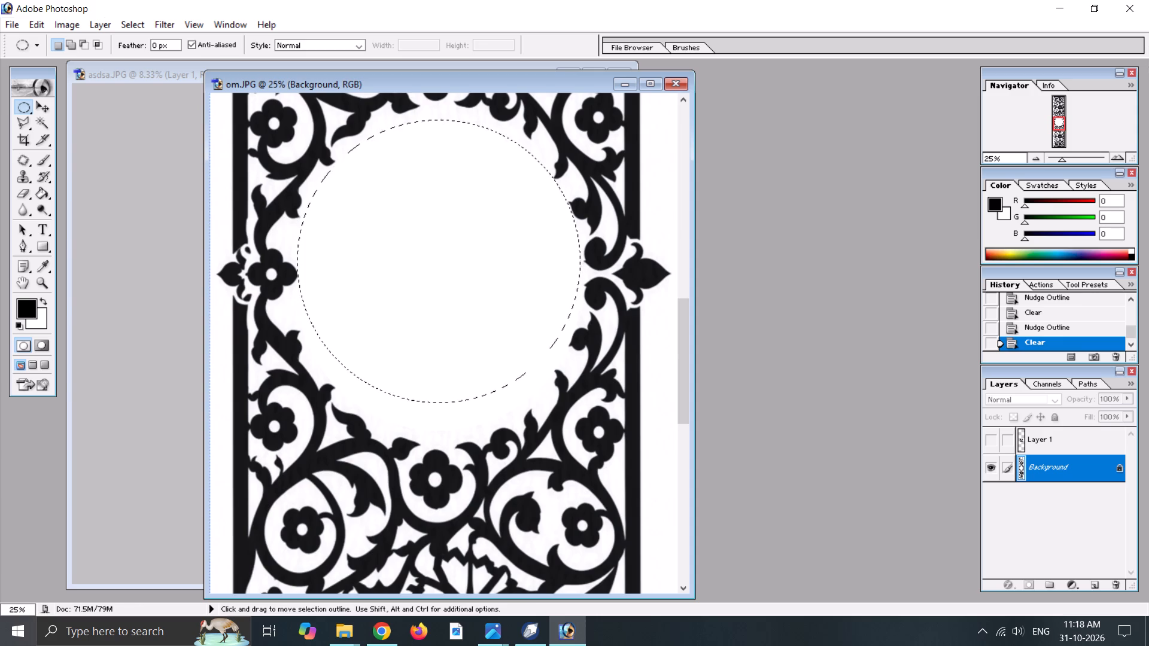
pyautogui.click(481, 232)
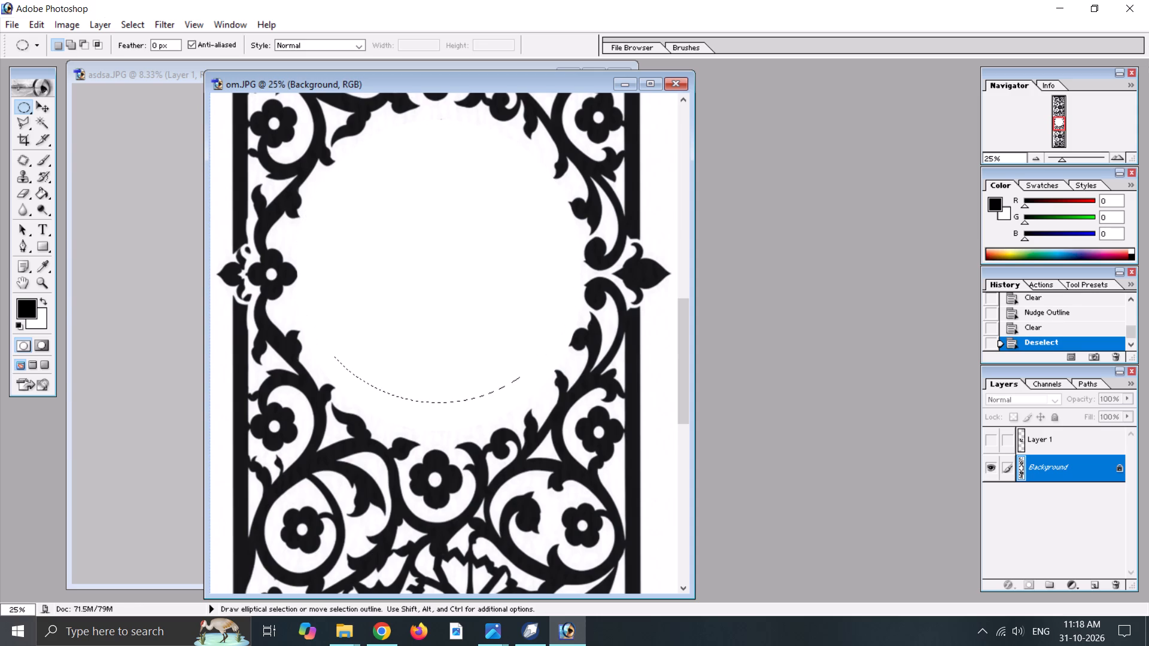
# Show Layer 1 so the new Om flower appears in the cleared centre of the pattern.
pyautogui.click(992, 438)
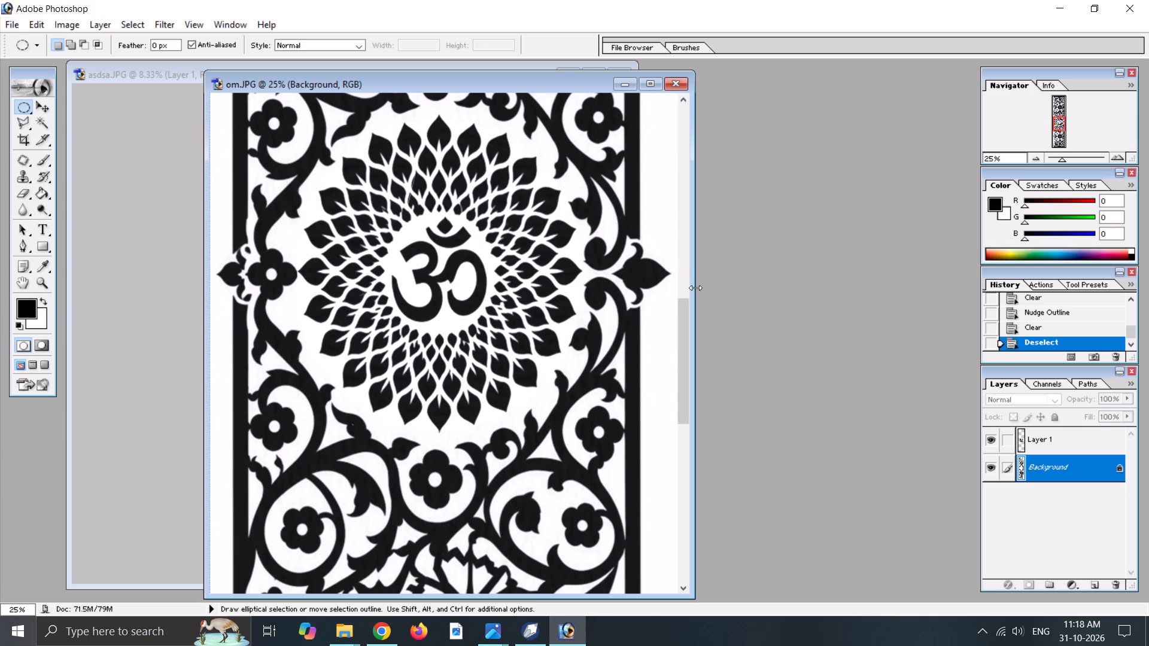
pyautogui.click(1035, 156)
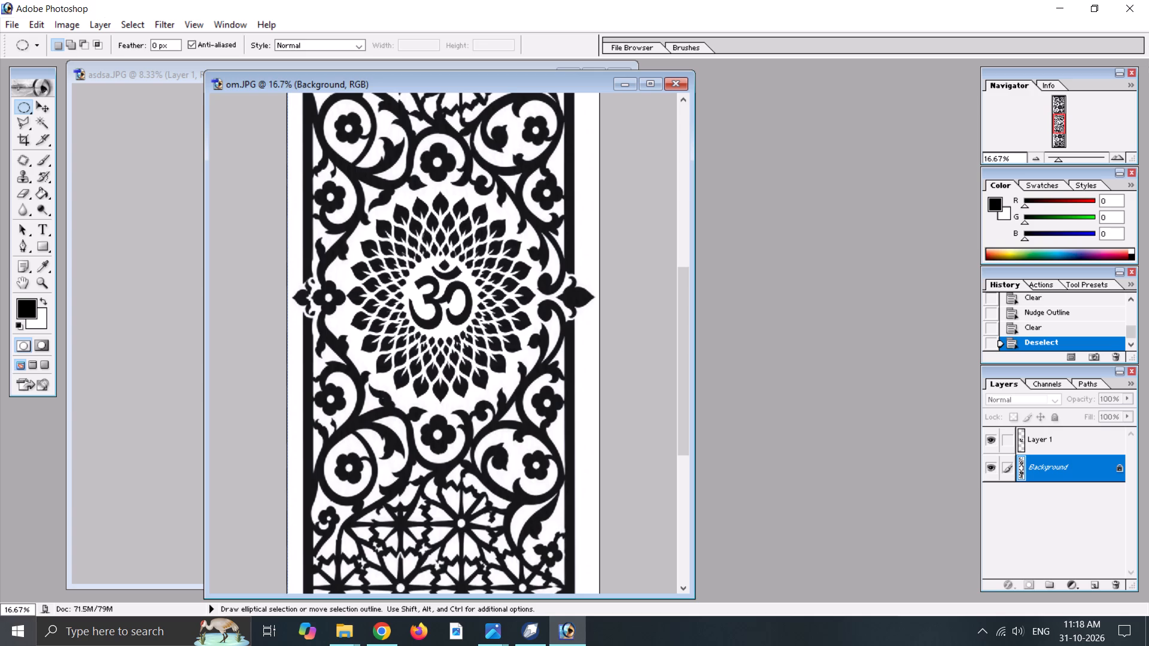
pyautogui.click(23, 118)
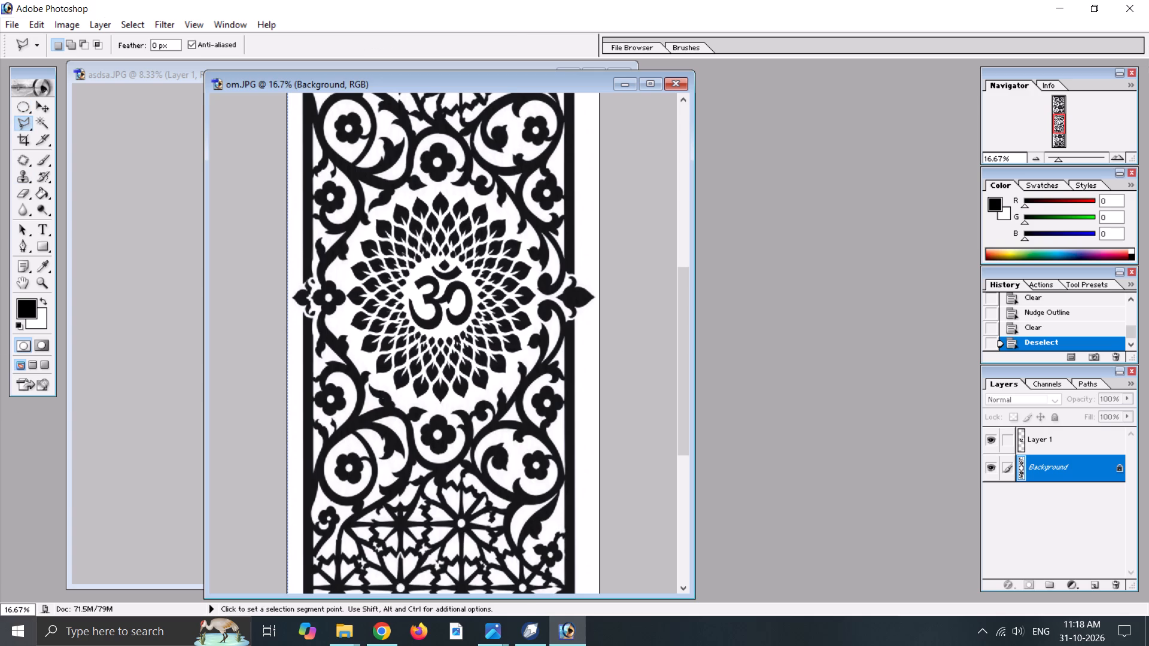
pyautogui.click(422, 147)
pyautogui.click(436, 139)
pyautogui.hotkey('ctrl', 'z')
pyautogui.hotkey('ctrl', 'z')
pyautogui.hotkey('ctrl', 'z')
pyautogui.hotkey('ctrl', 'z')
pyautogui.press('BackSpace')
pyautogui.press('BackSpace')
# Select the small five-petal flower directly above the Om flower with a circular marquee, nudged right and down, and delete it.
pyautogui.click(20, 103)
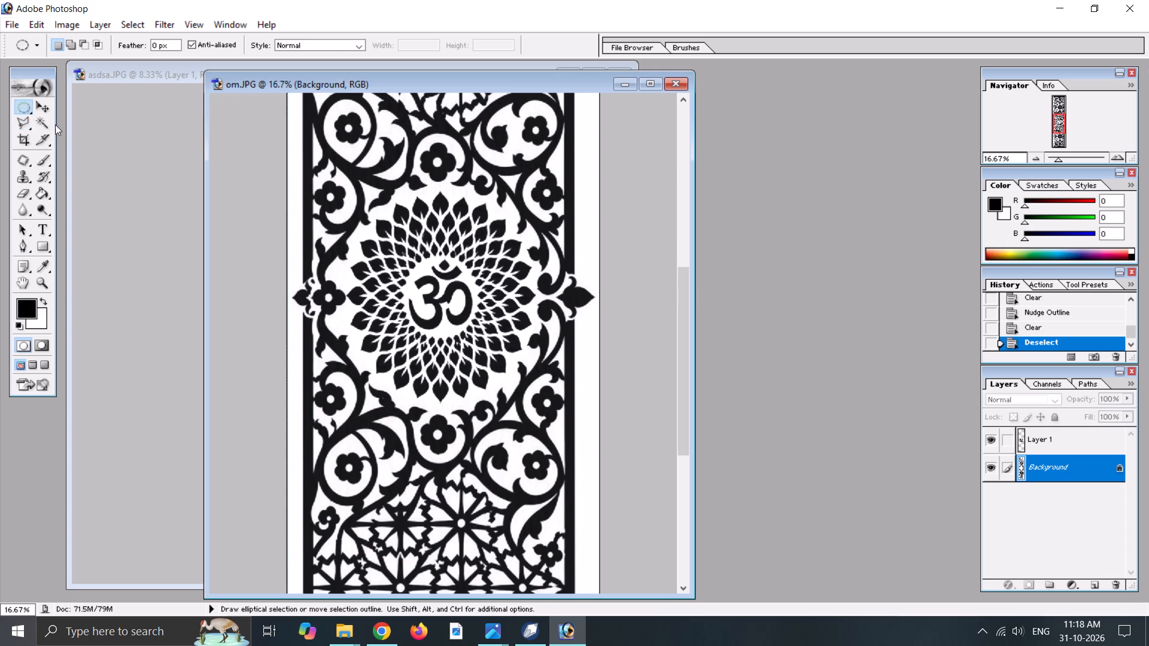
pyautogui.moveTo(412, 141); pyautogui.dragTo(449, 181)
pyautogui.moveTo(449, 181); pyautogui.dragTo(454, 179)
pyautogui.press('Right')
pyautogui.press('Right')
pyautogui.press('Right')
pyautogui.press('Right')
pyautogui.press('Right')
pyautogui.press('Right')
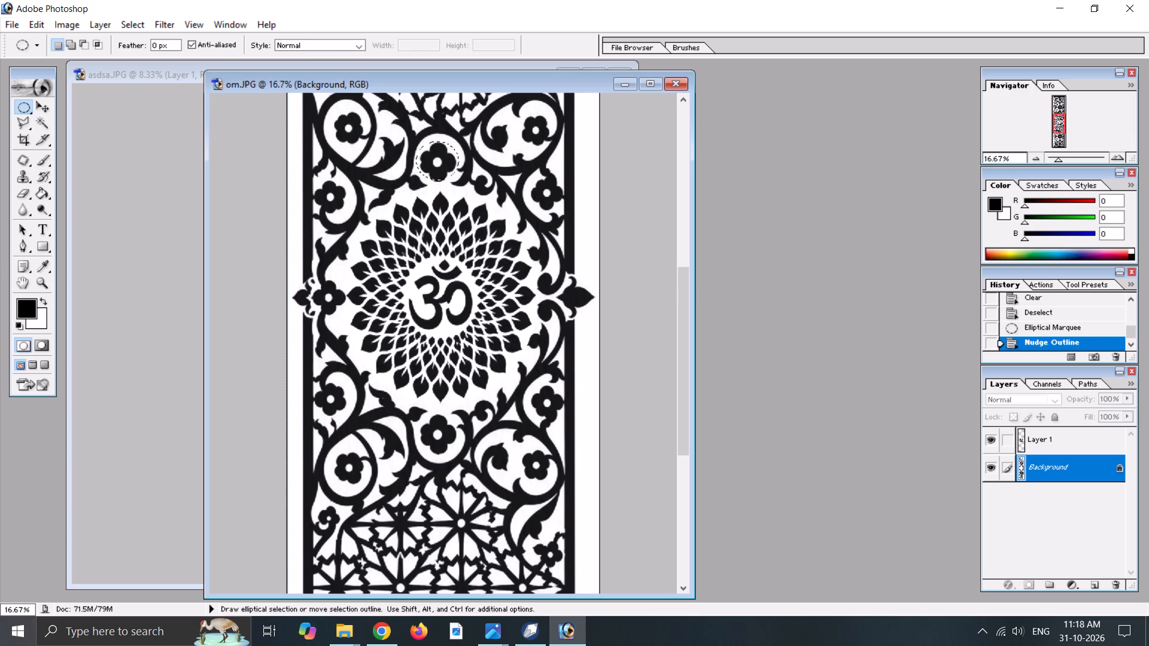
pyautogui.press('Down')
pyautogui.press('Down')
pyautogui.press('Down')
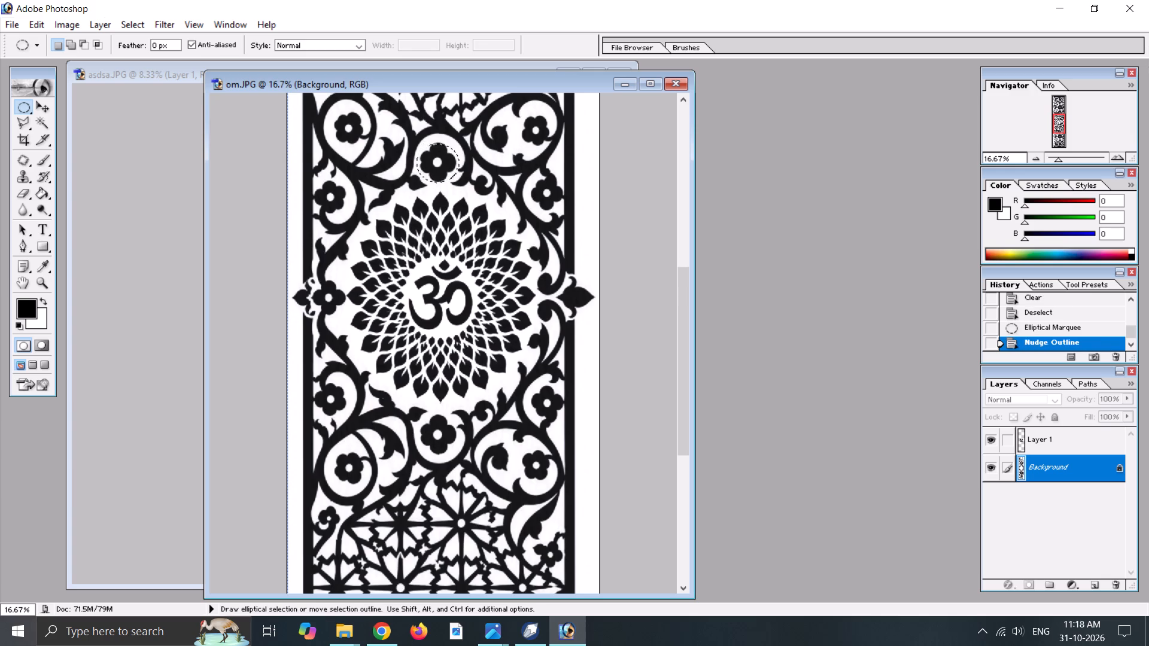
pyautogui.press('Delete')
# Restore the circular selection above the Om flower, nudge it up over the leftover petal tip, and delete the remnant.
pyautogui.click(445, 172)
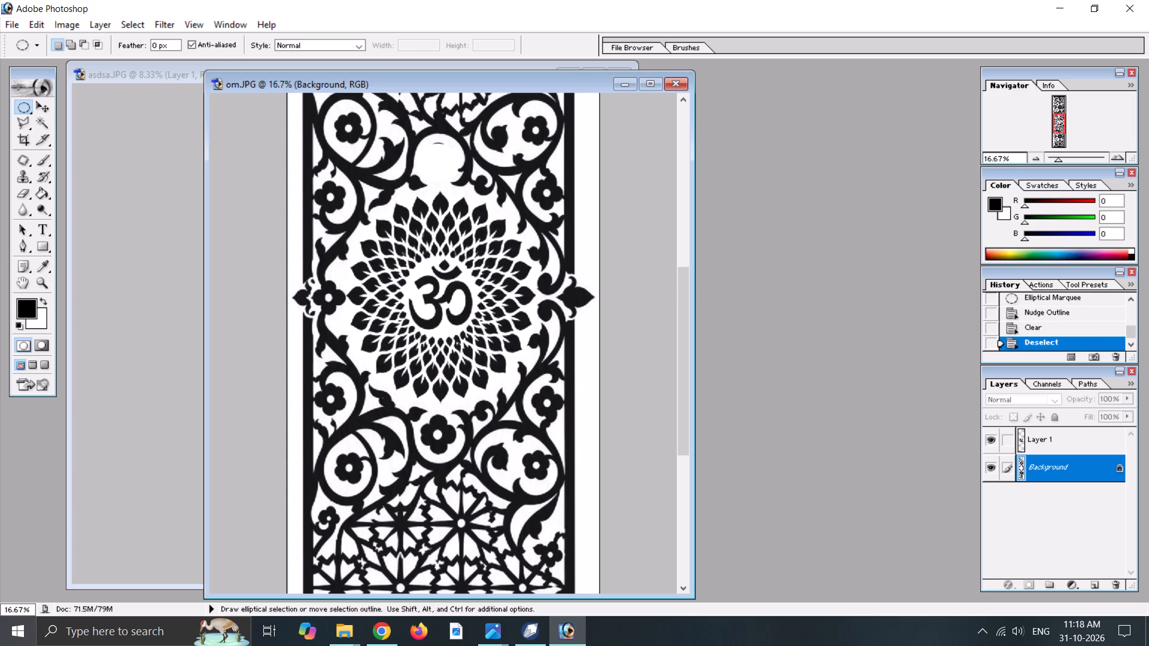
pyautogui.click(439, 156)
pyautogui.hotkey('ctrl', 'z')
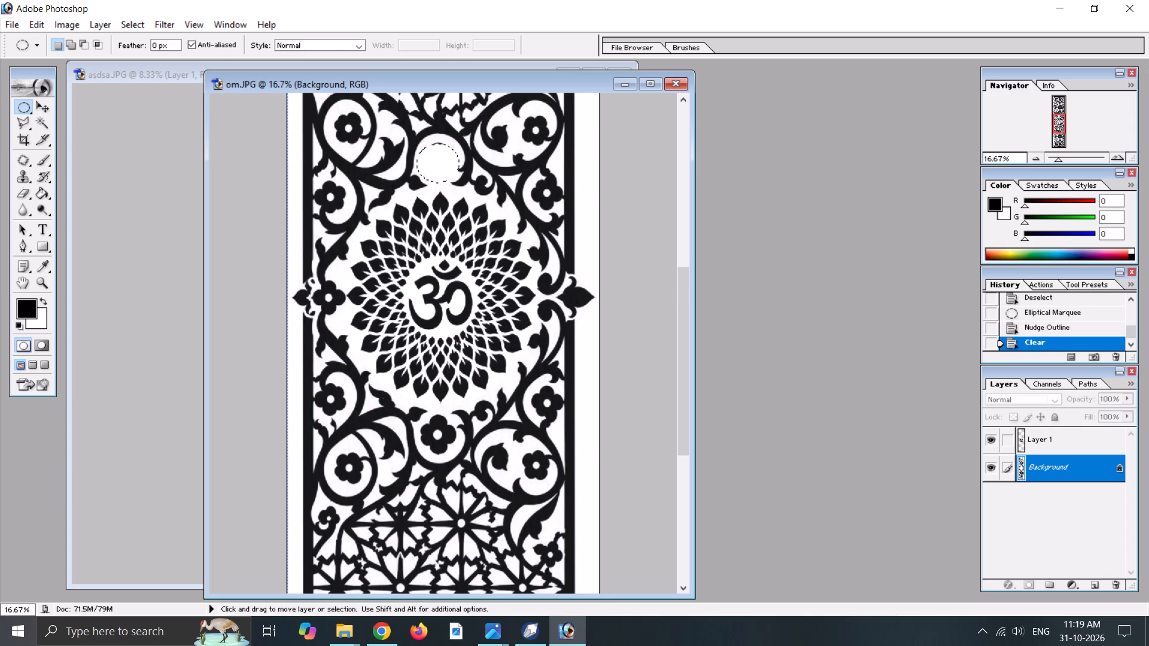
pyautogui.press('Up')
pyautogui.press('Up')
pyautogui.press('Up')
pyautogui.press('Up')
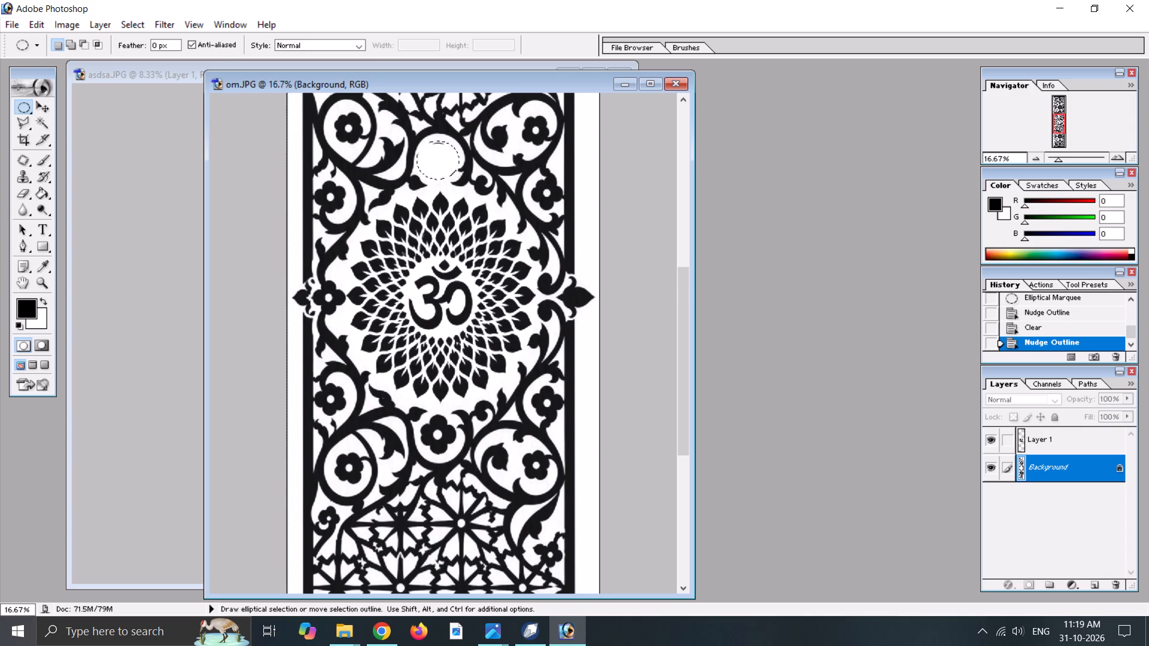
pyautogui.press('Delete')
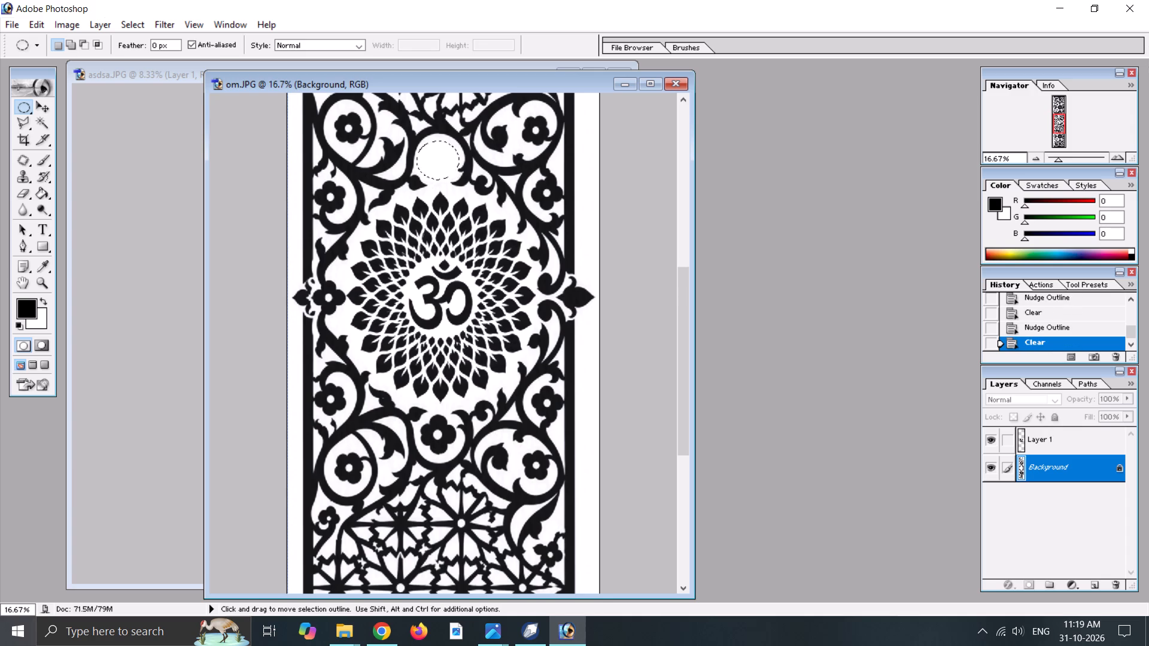
# Move the circular selection onto the five-petal flower directly below the Om flower, delete the flower and its lower remnants, and deselect.
pyautogui.moveTo(439, 170); pyautogui.dragTo(440, 443)
pyautogui.moveTo(440, 443); pyautogui.dragTo(439, 441)
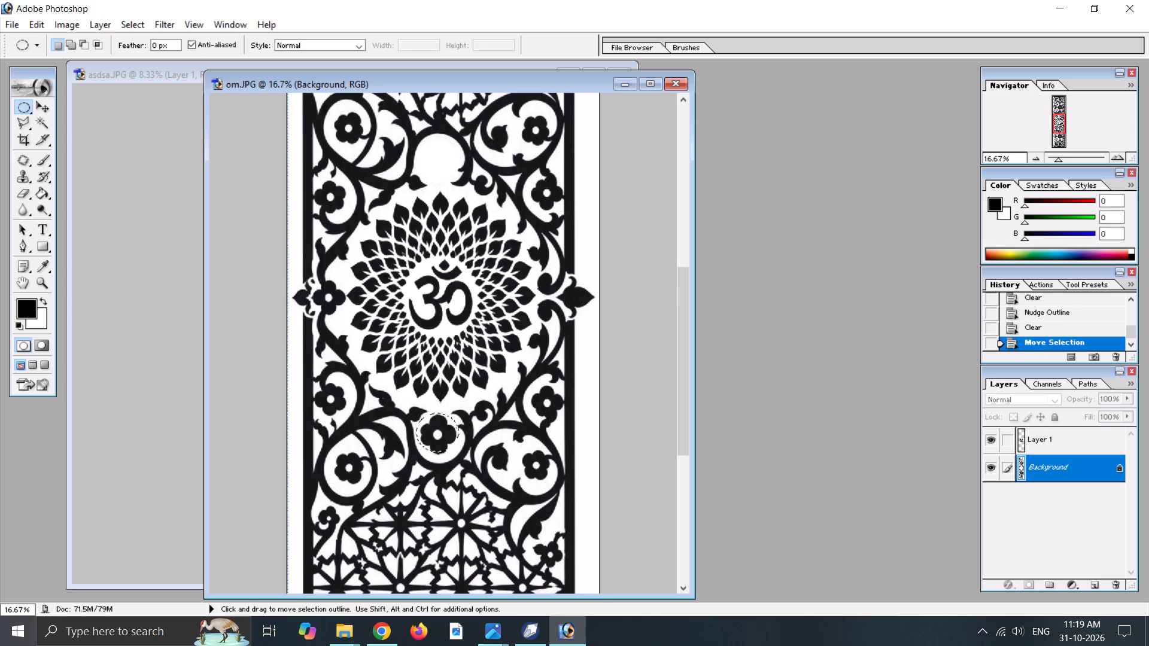
pyautogui.press('Delete')
pyautogui.press('Down')
pyautogui.press('Down')
pyautogui.press('Down')
pyautogui.press('Down')
pyautogui.press('Down')
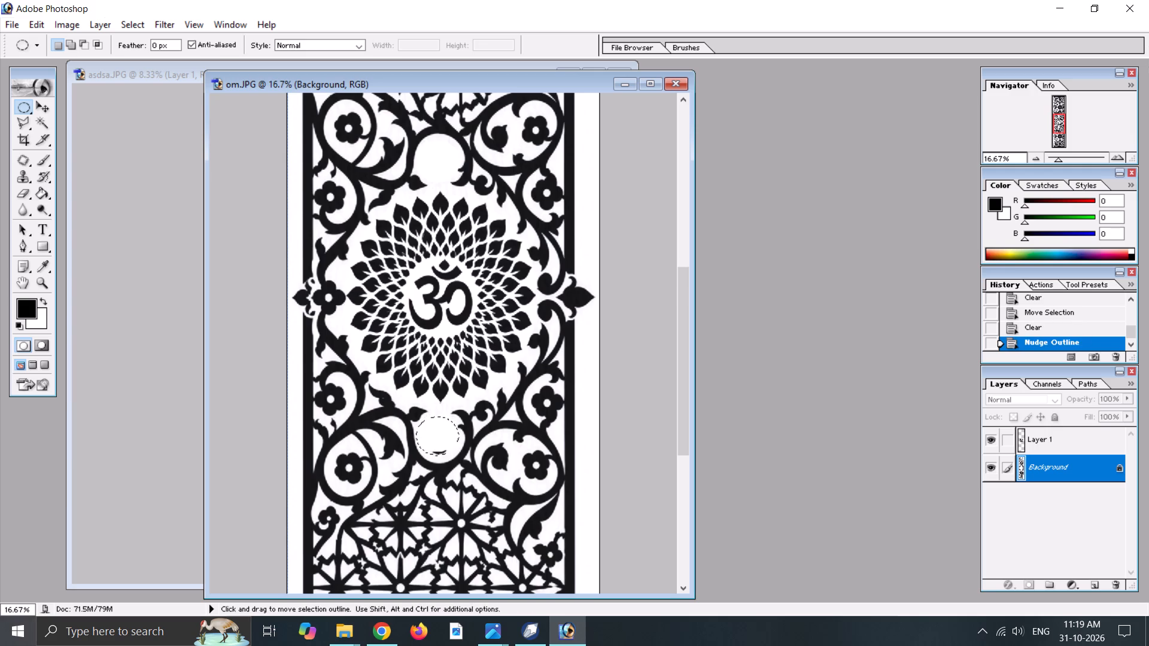
pyautogui.press('Down')
pyautogui.press('Delete')
pyautogui.press('Down')
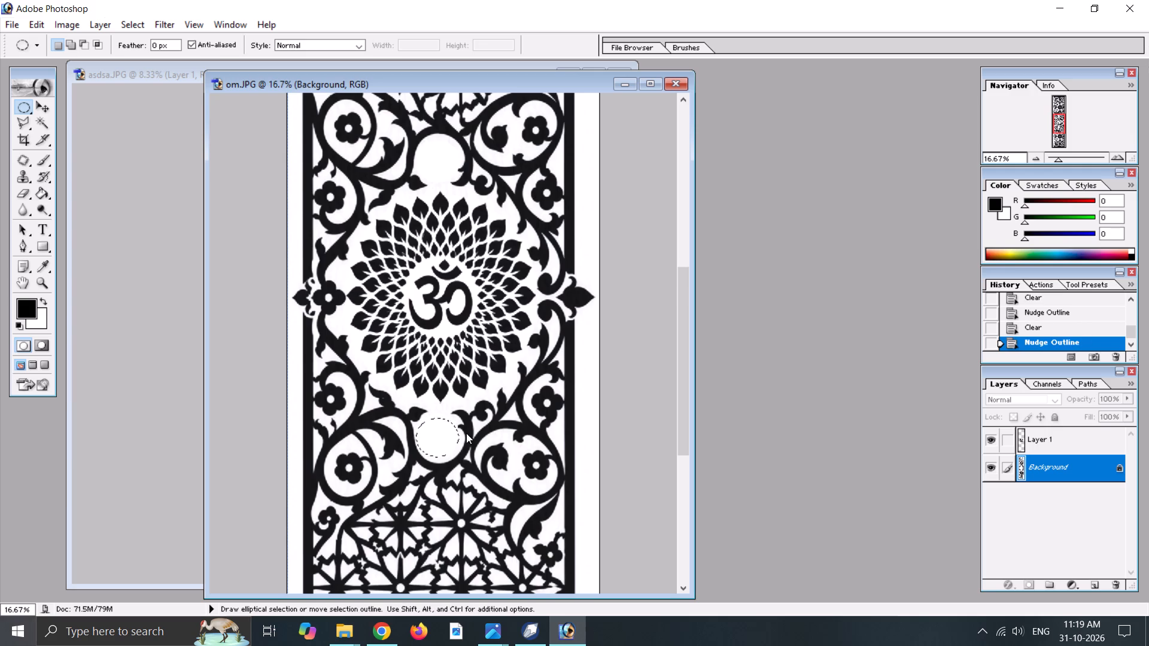
pyautogui.press('Down')
pyautogui.press('Delete')
pyautogui.click(468, 361)
# Outline the pointed leaf motif on the panel's right border, beside the Om flower, with the Polygonal Lasso and cut it from the Background layer.
pyautogui.click(22, 124)
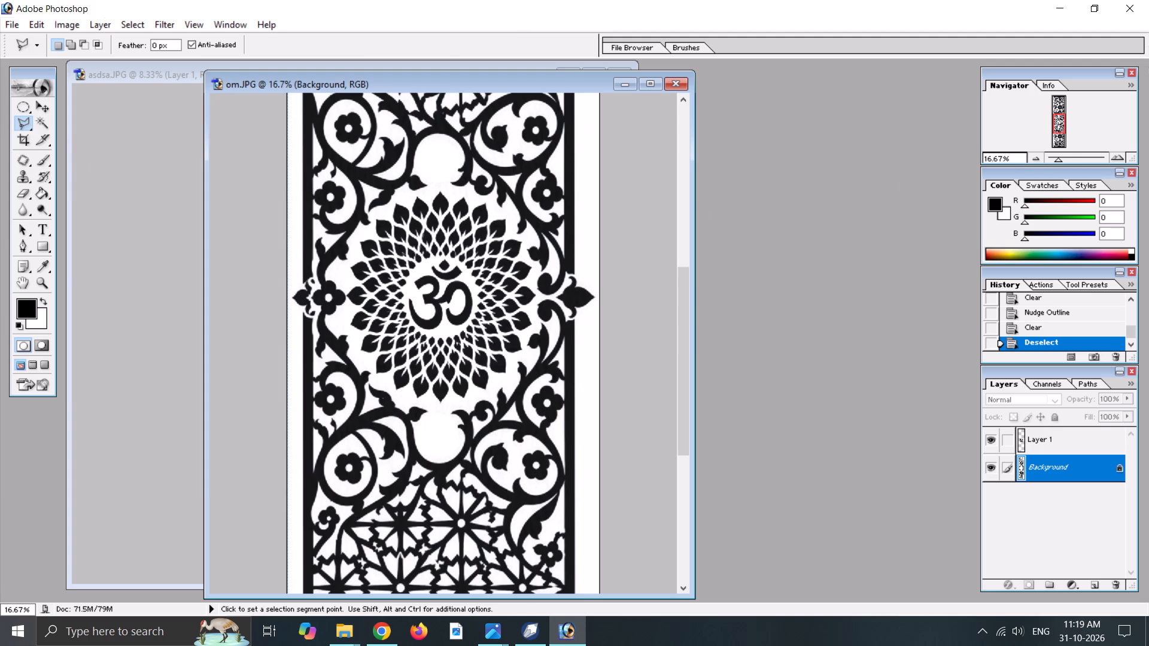
pyautogui.click(1124, 157)
pyautogui.click(1123, 156)
pyautogui.press('space')
pyautogui.press('space')
pyautogui.press('space')
pyautogui.press('space')
pyautogui.press('space')
pyautogui.press('space')
pyautogui.press('space')
pyautogui.press('space')
pyautogui.press('space')
pyautogui.press('space')
pyautogui.press('space')
pyautogui.press('space')
pyautogui.press('space')
pyautogui.press('space')
pyautogui.press('space')
pyautogui.press('space')
pyautogui.press('space')
pyautogui.press('space')
pyautogui.moveTo(626, 291); pyautogui.dragTo(370, 306)
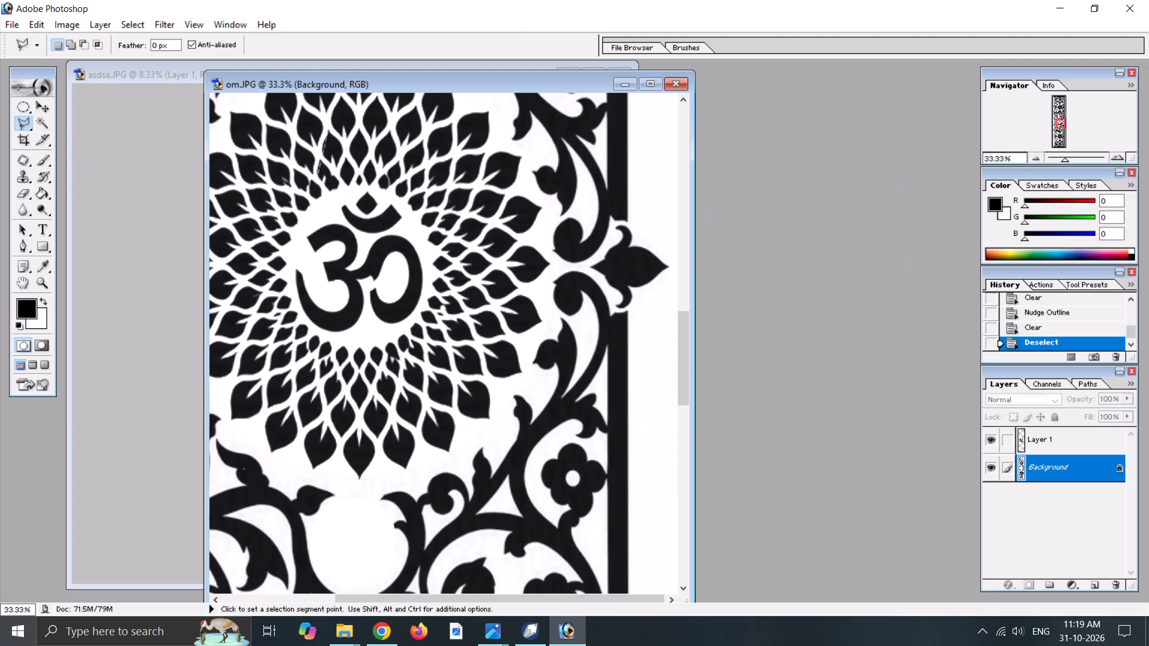
pyautogui.click(585, 267)
pyautogui.click(600, 255)
pyautogui.click(611, 242)
pyautogui.click(612, 227)
pyautogui.click(615, 223)
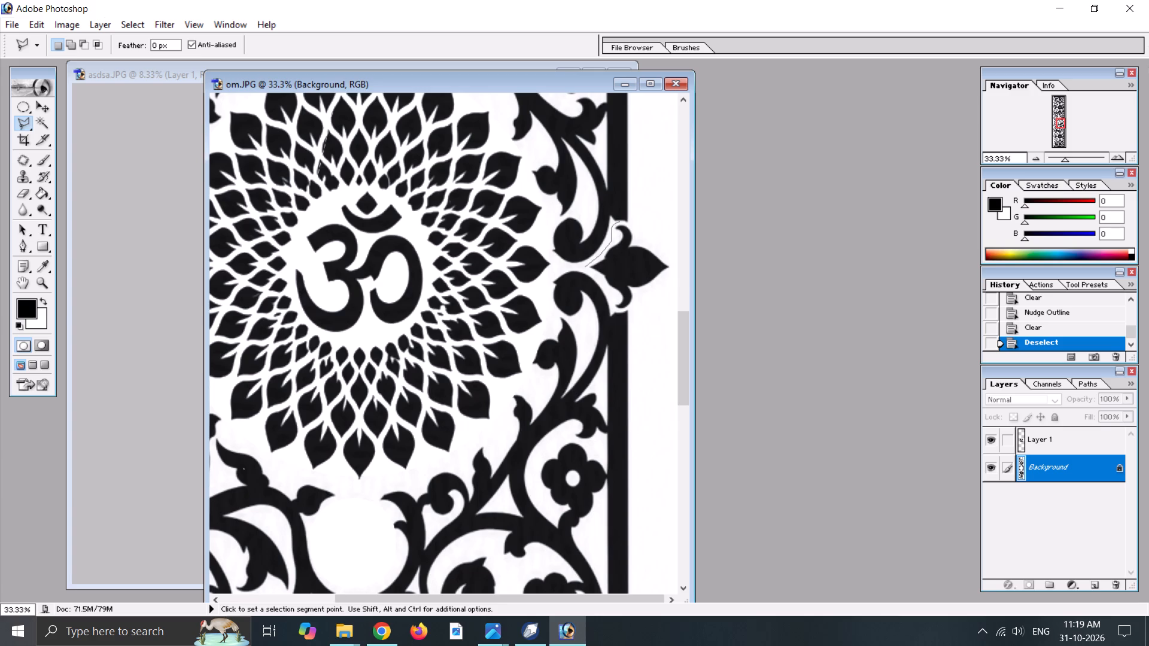
pyautogui.click(624, 222)
pyautogui.click(636, 227)
pyautogui.click(650, 242)
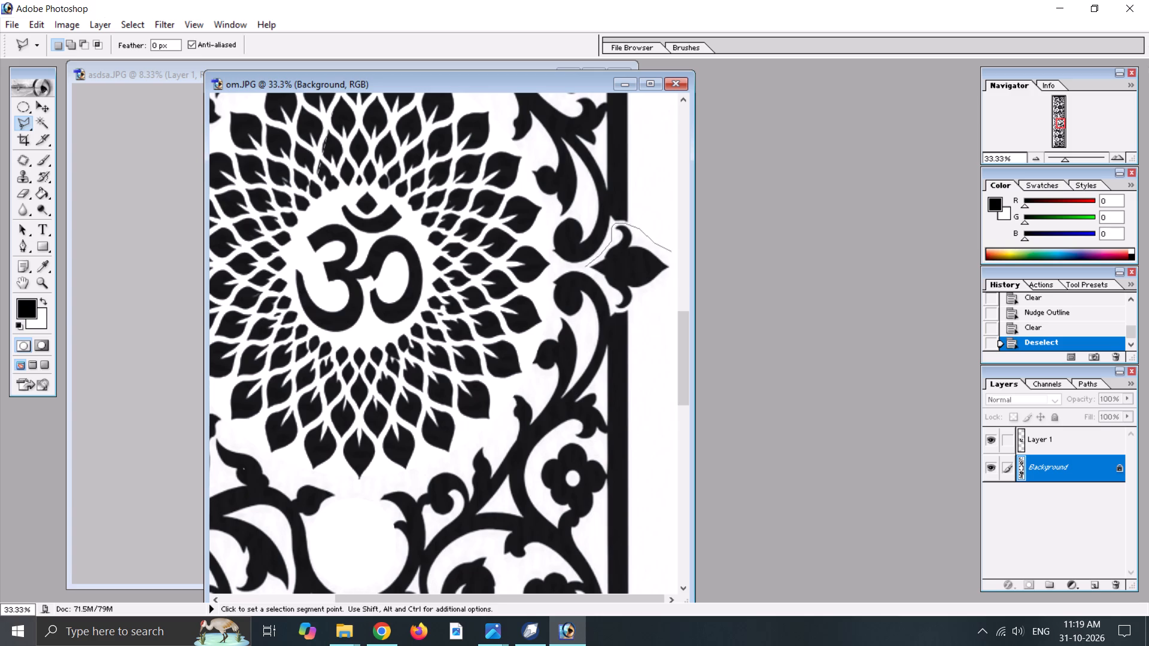
pyautogui.click(675, 267)
pyautogui.click(670, 281)
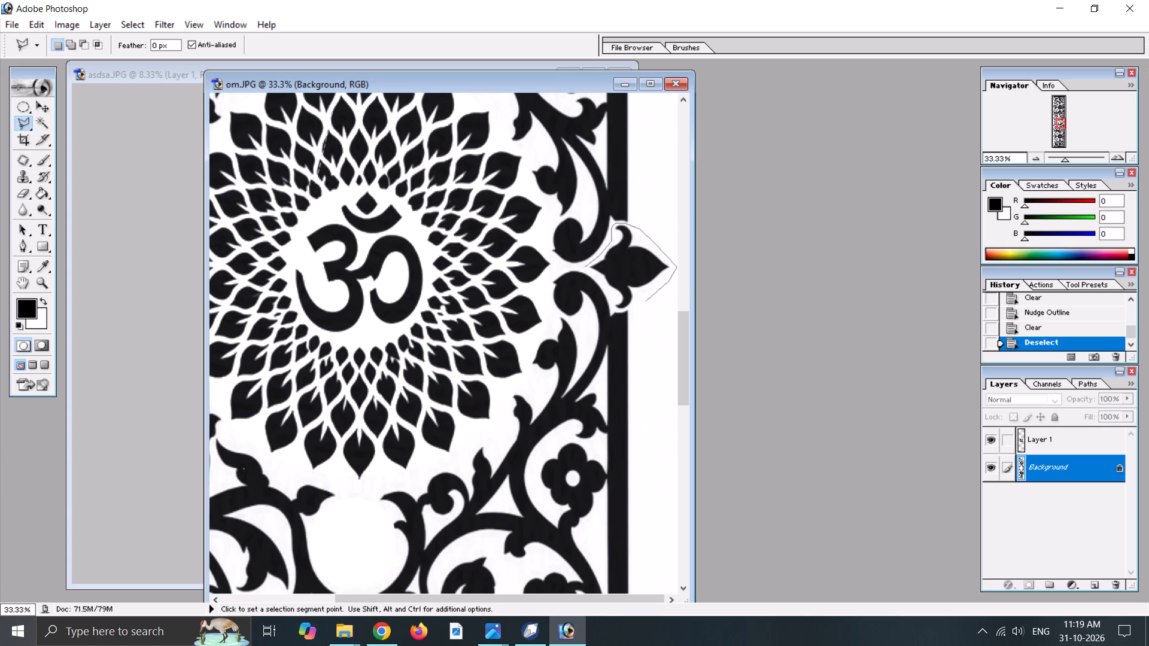
pyautogui.click(640, 291)
pyautogui.click(636, 305)
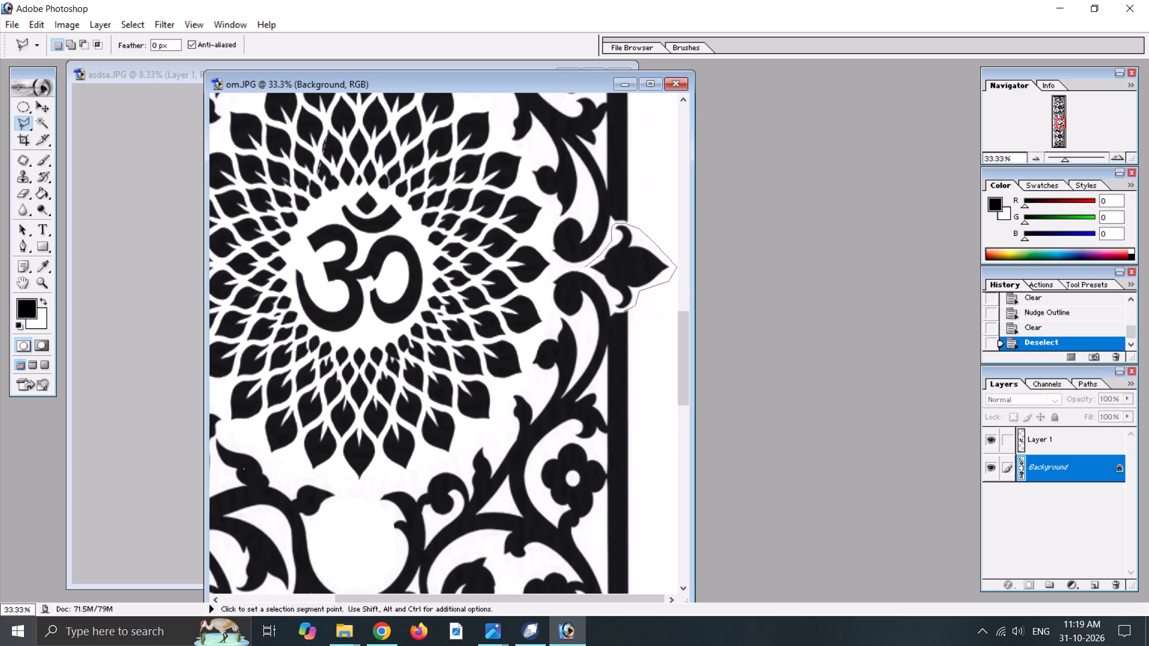
pyautogui.click(622, 310)
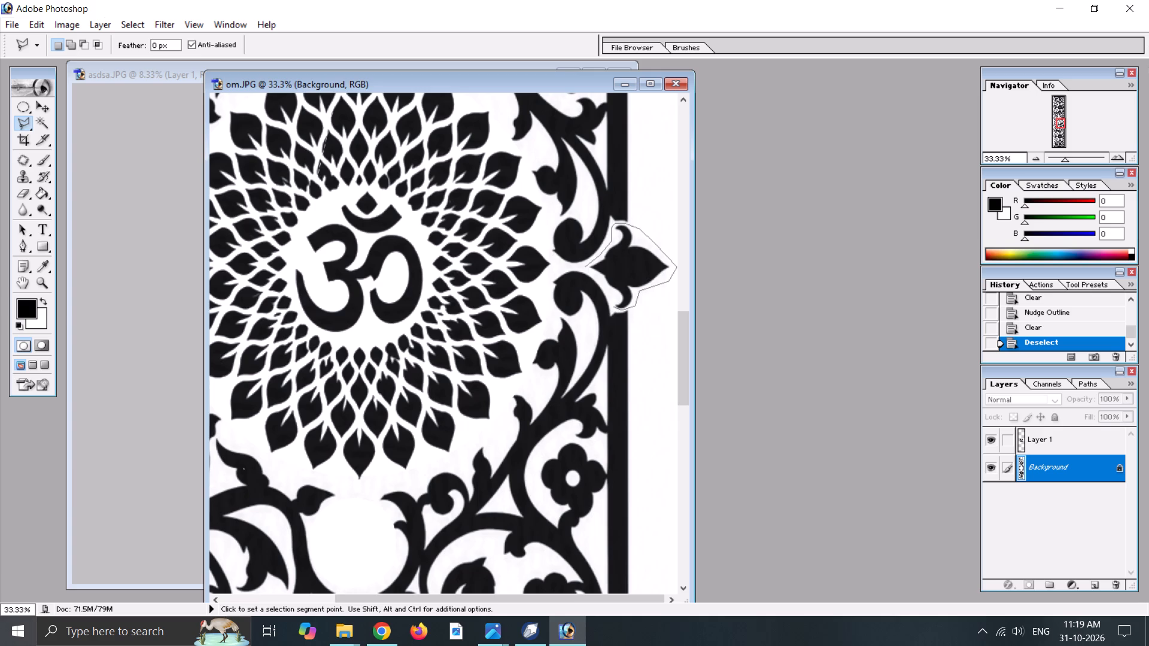
pyautogui.click(613, 309)
pyautogui.click(613, 298)
pyautogui.click(601, 280)
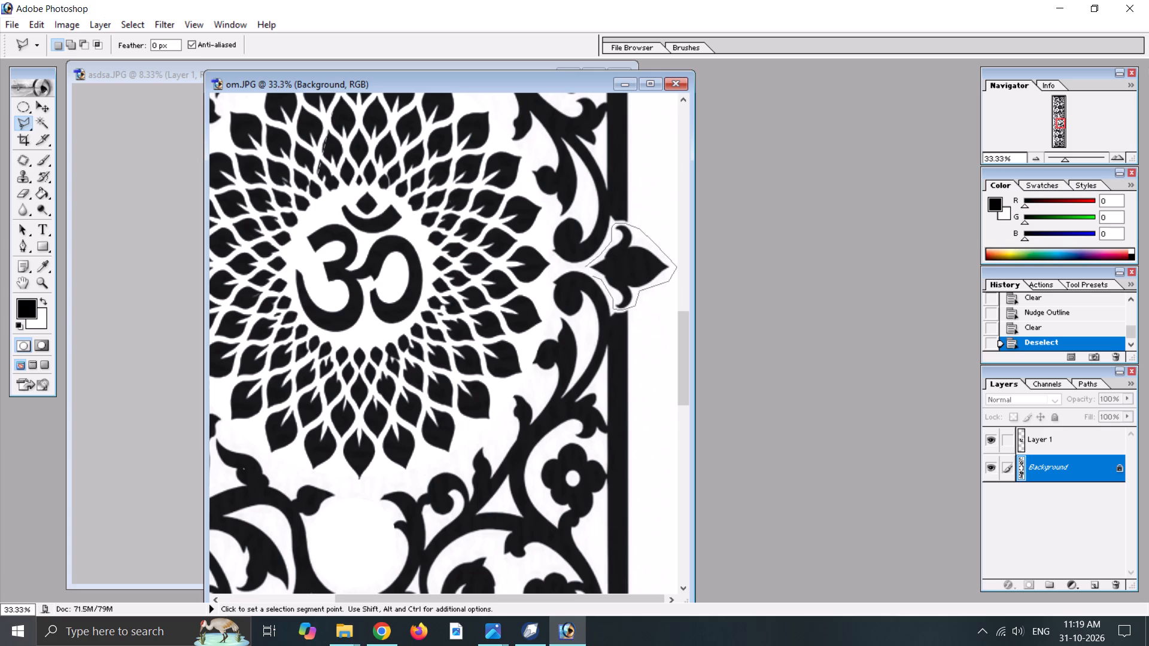
pyautogui.click(586, 269)
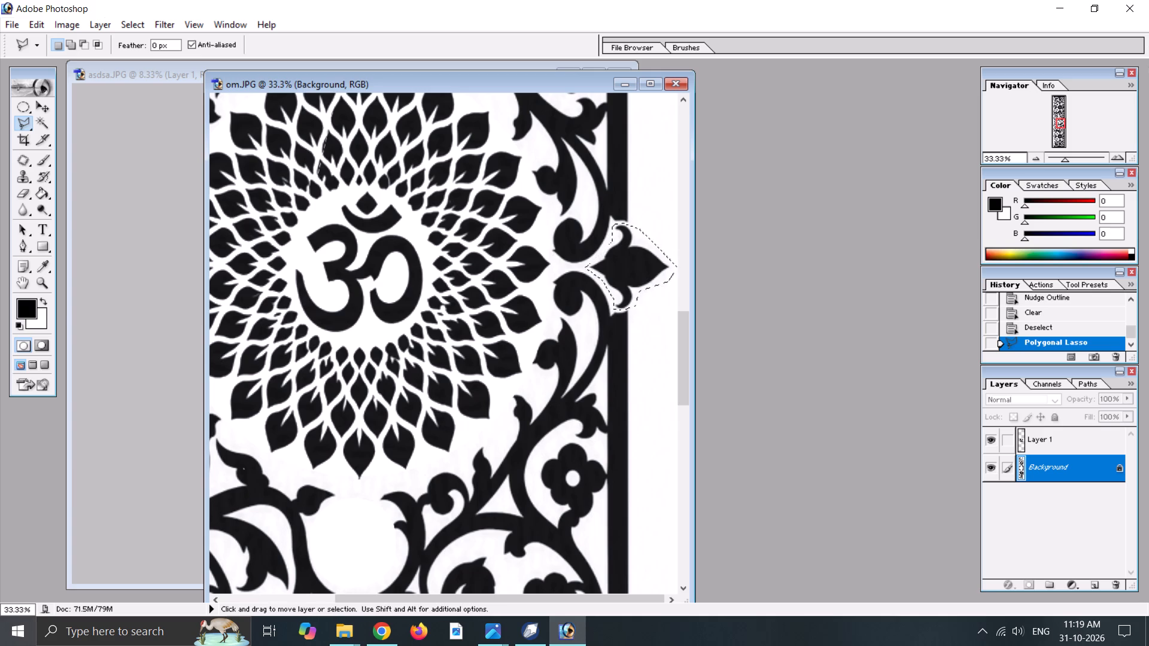
pyautogui.hotkey('ctrl', 'x')
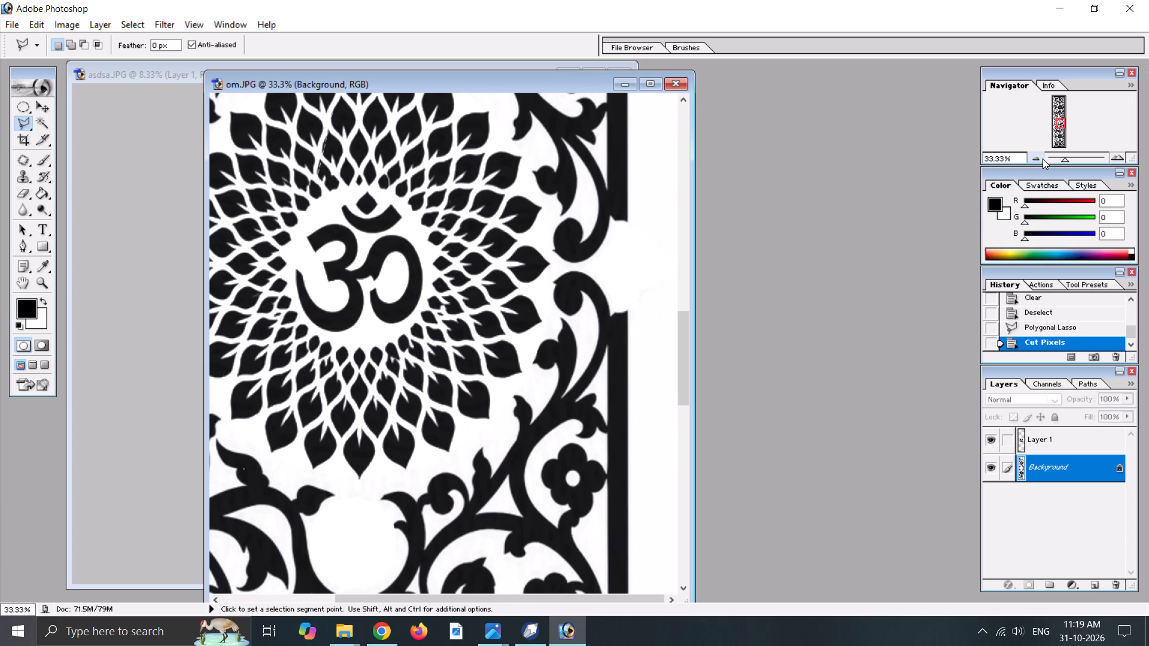
# Paste the cut leaf motif as a new layer and place that layer above Layer 1.
pyautogui.click(1042, 159)
pyautogui.click(1042, 159)
pyautogui.click(1031, 160)
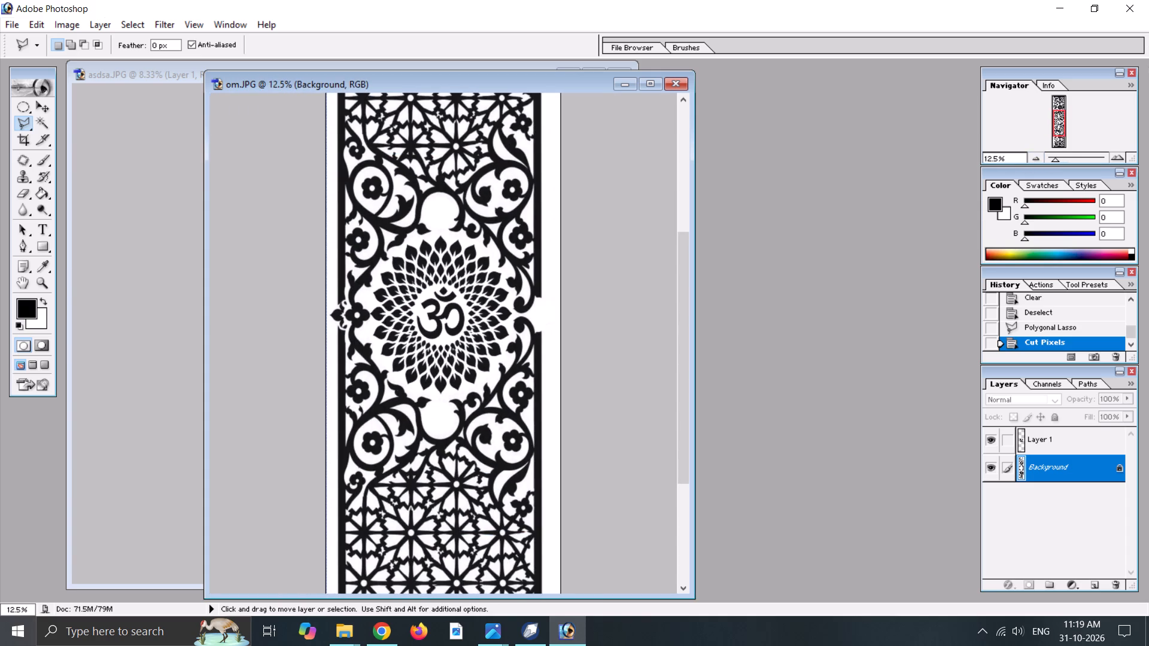
pyautogui.hotkey('ctrl', 'v')
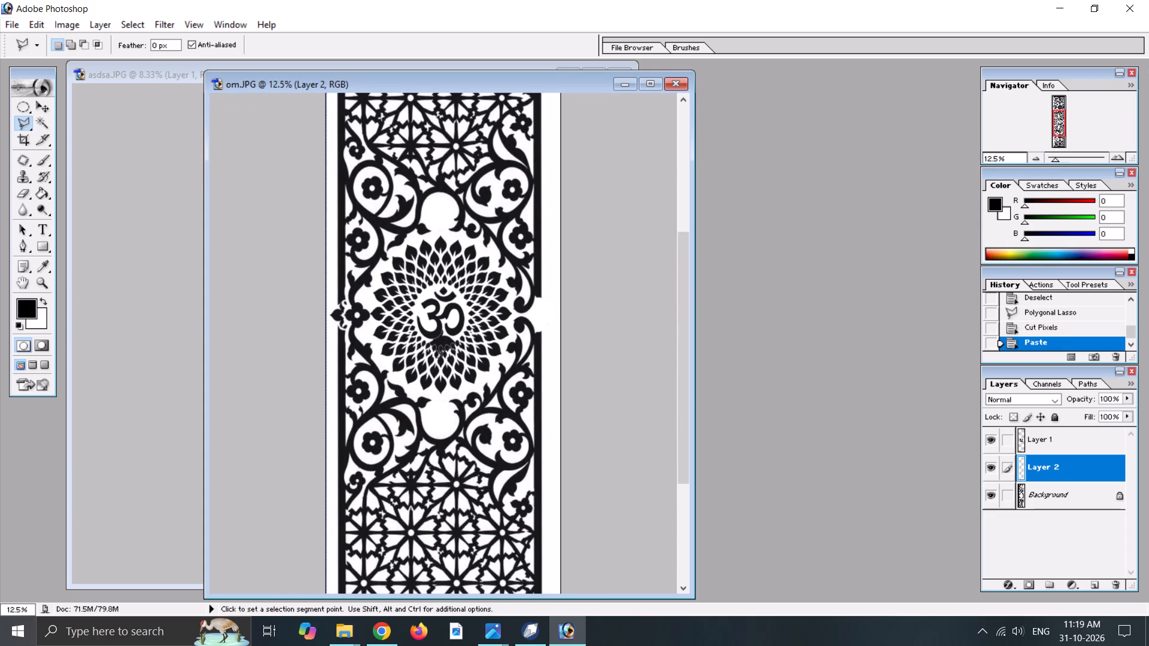
pyautogui.moveTo(1042, 467); pyautogui.dragTo(1042, 432)
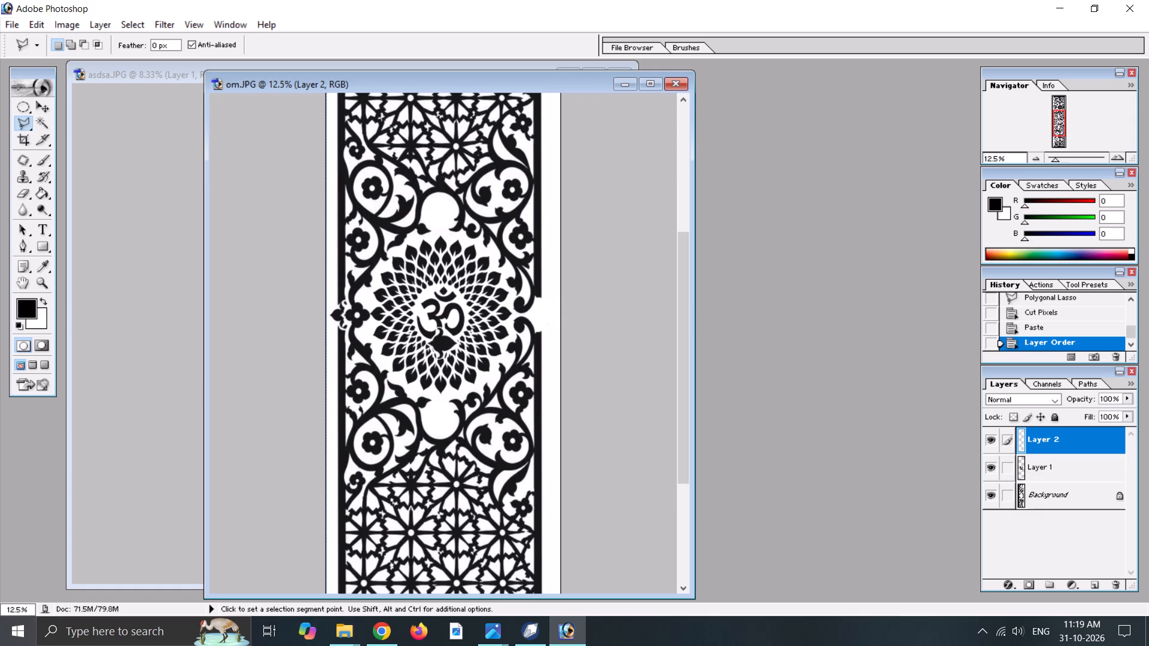
# Rotate the pasted leaf motif by -90° so its tip points upward.
pyautogui.press('v')
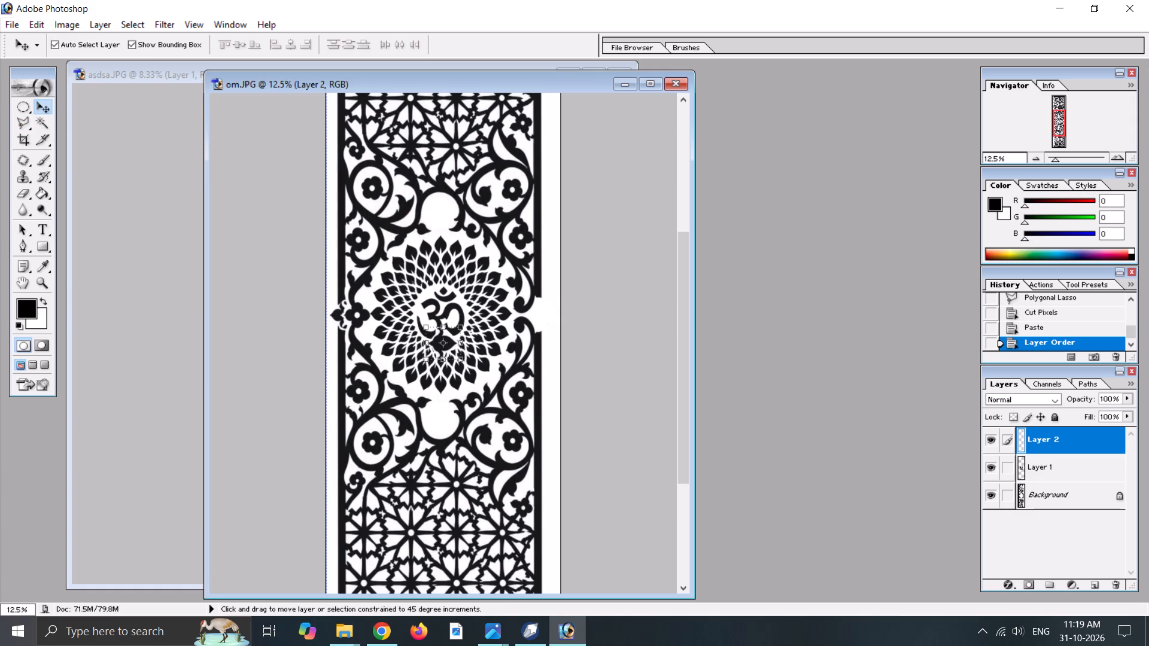
pyautogui.keyDown('shift'); pyautogui.moveTo(467, 322); pyautogui.dragTo(456, 313); pyautogui.keyUp('shift')
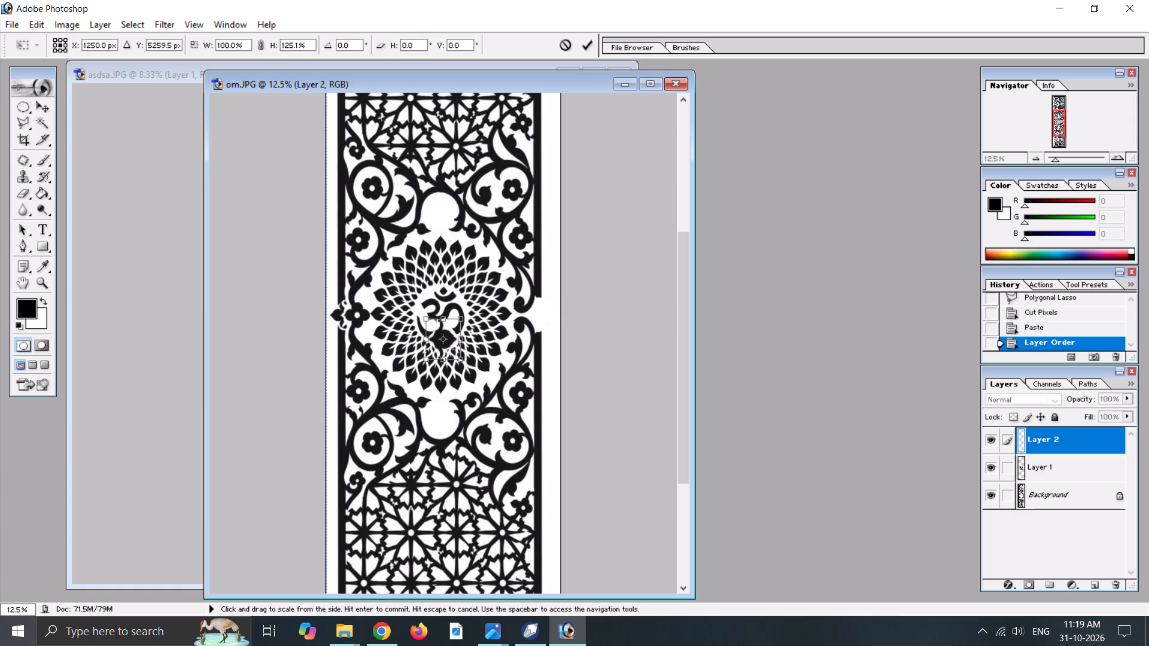
pyautogui.hotkey('ctrl', 'z')
pyautogui.keyDown('shift'); pyautogui.moveTo(475, 319); pyautogui.dragTo(420, 309); pyautogui.keyUp('shift')
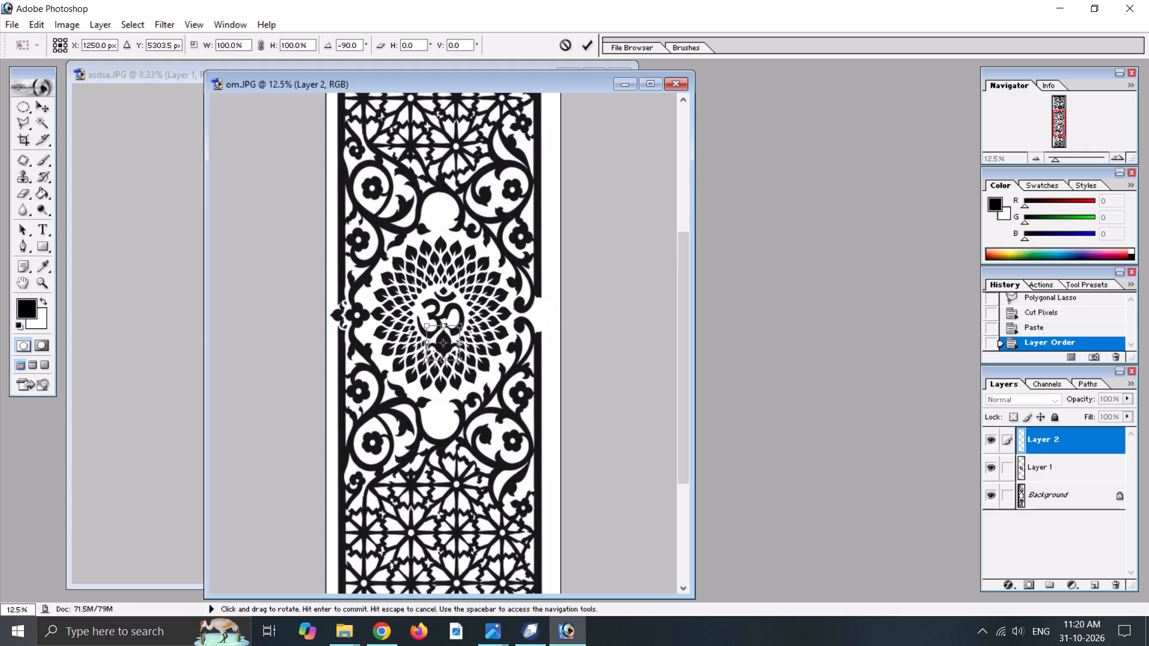
# Move the rotated leaf motif straight up into the cleared arch above the Om flower, to Y 3919.5 px.
pyautogui.press('Up')
pyautogui.press('Up')
pyautogui.press('Up')
pyautogui.press('Up')
pyautogui.press('Up')
pyautogui.press('Up')
pyautogui.press('Up')
pyautogui.press('Up')
pyautogui.press('Up')
pyautogui.press('Up')
pyautogui.press('Up')
pyautogui.press('Up')
pyautogui.press('Up')
pyautogui.press('Up')
pyautogui.press('Up')
pyautogui.press('Up')
pyautogui.press('Up')
pyautogui.press('Up')
pyautogui.press('Up')
pyautogui.press('Up')
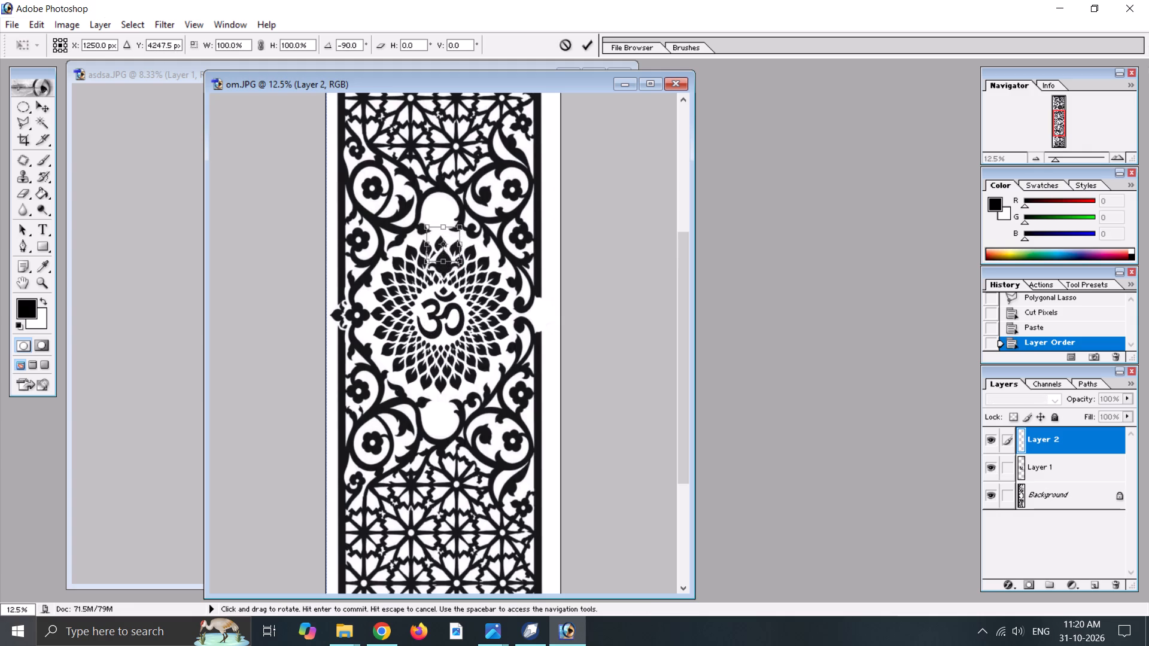
pyautogui.press('Up')
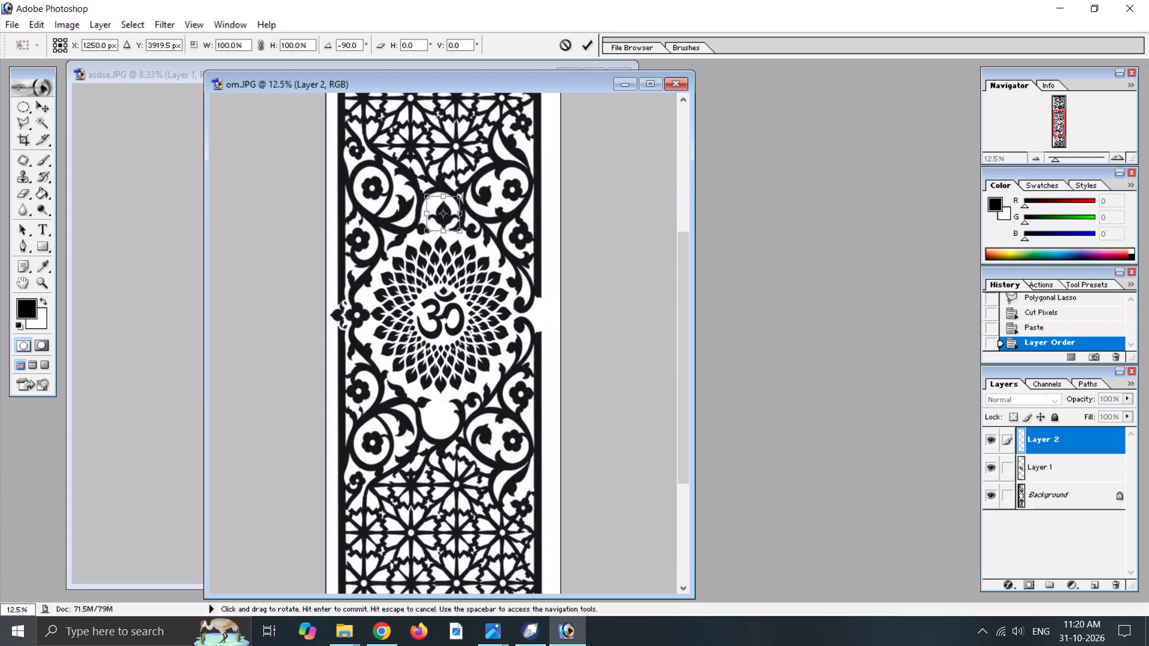
# Scale the leaf motif proportionally to 115.5% to fill the arch and apply the transform.
pyautogui.keyDown('shift'); pyautogui.moveTo(425, 234); pyautogui.dragTo(418, 239); pyautogui.keyUp('shift')
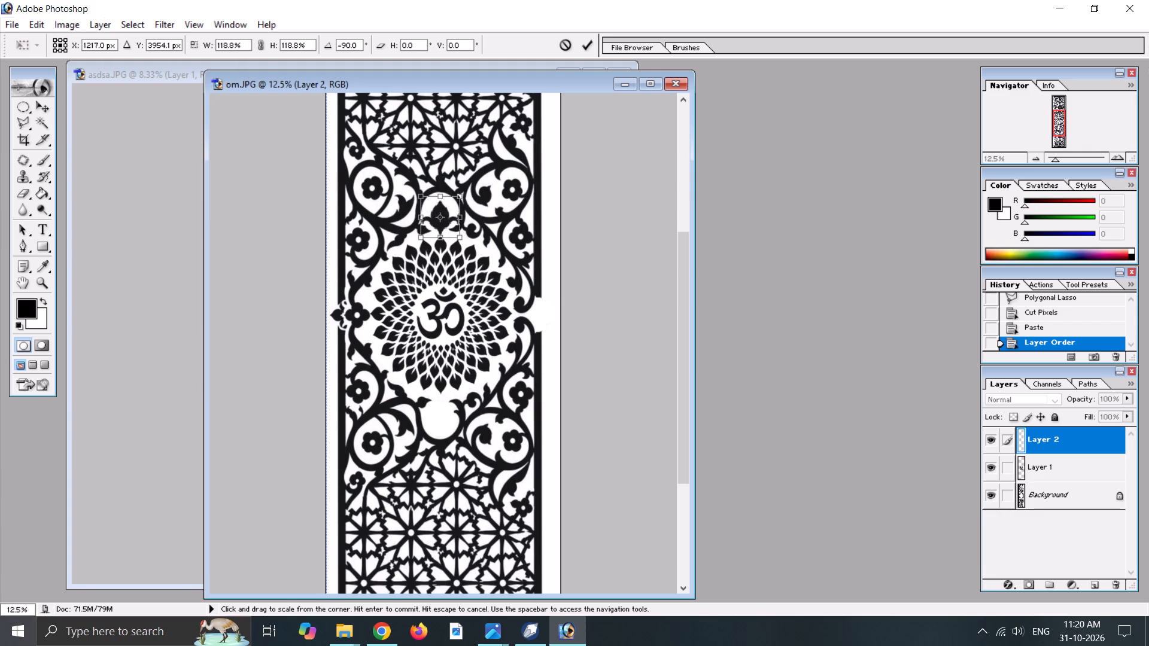
pyautogui.keyDown('shift'); pyautogui.moveTo(418, 239); pyautogui.dragTo(419, 239); pyautogui.keyUp('shift')
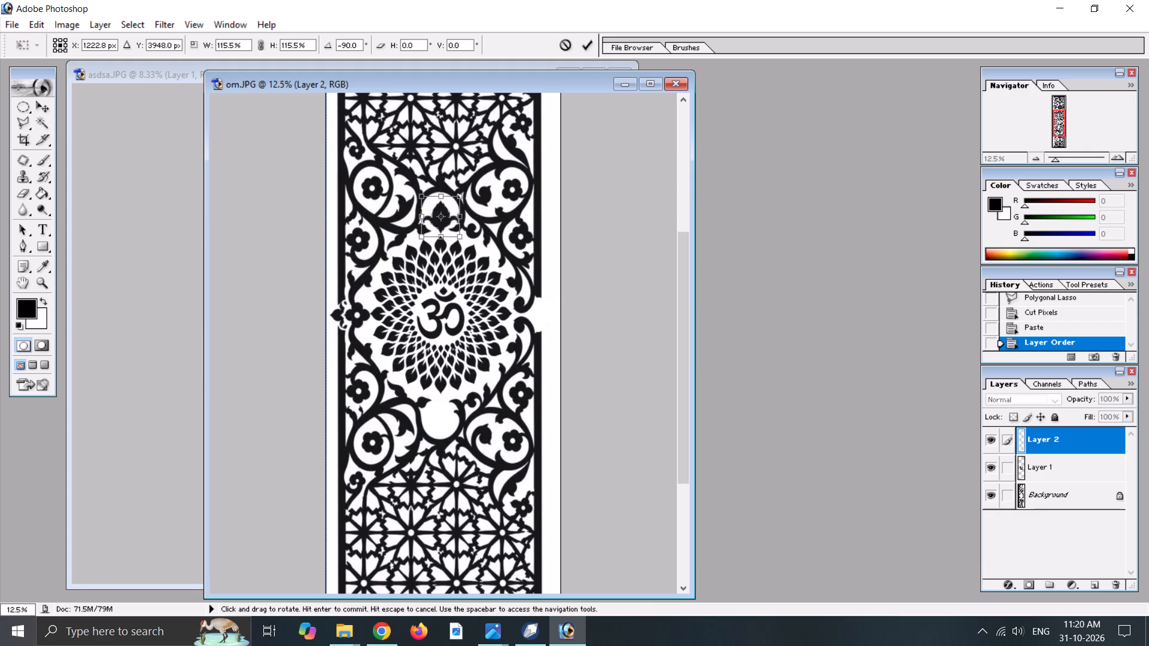
pyautogui.press('Return')
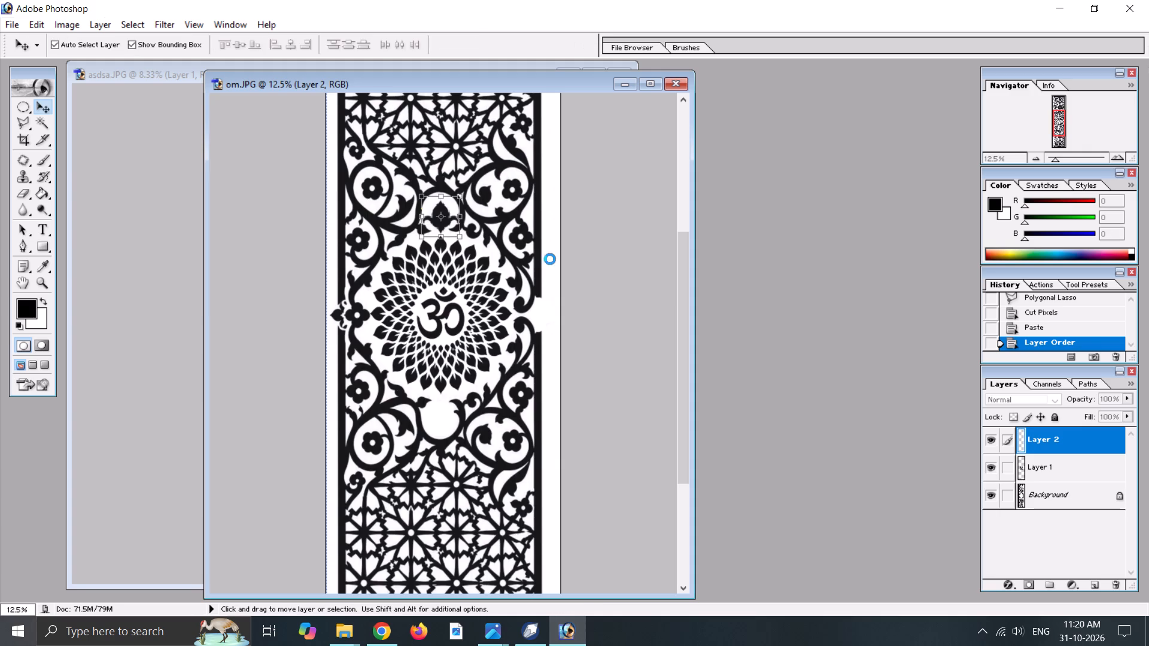
# Move the leaf motif out of the arch above the Om flower onto the flowered scrollwork to its right.
pyautogui.scroll(3, 496, 200)
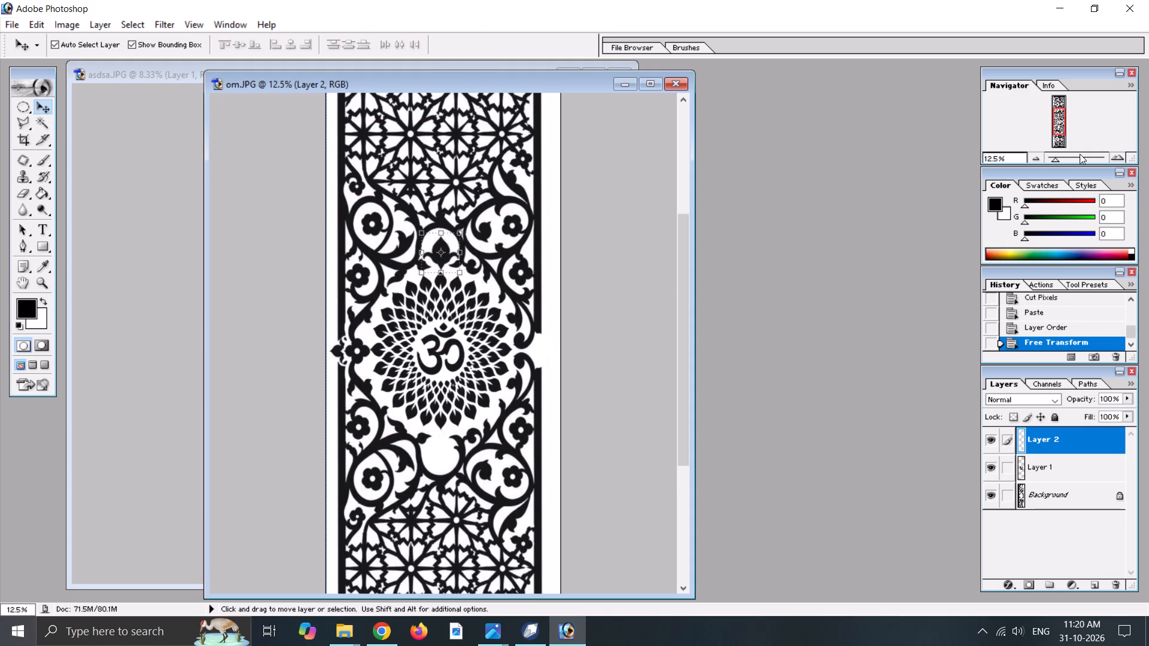
pyautogui.tripleClick(1121, 155)
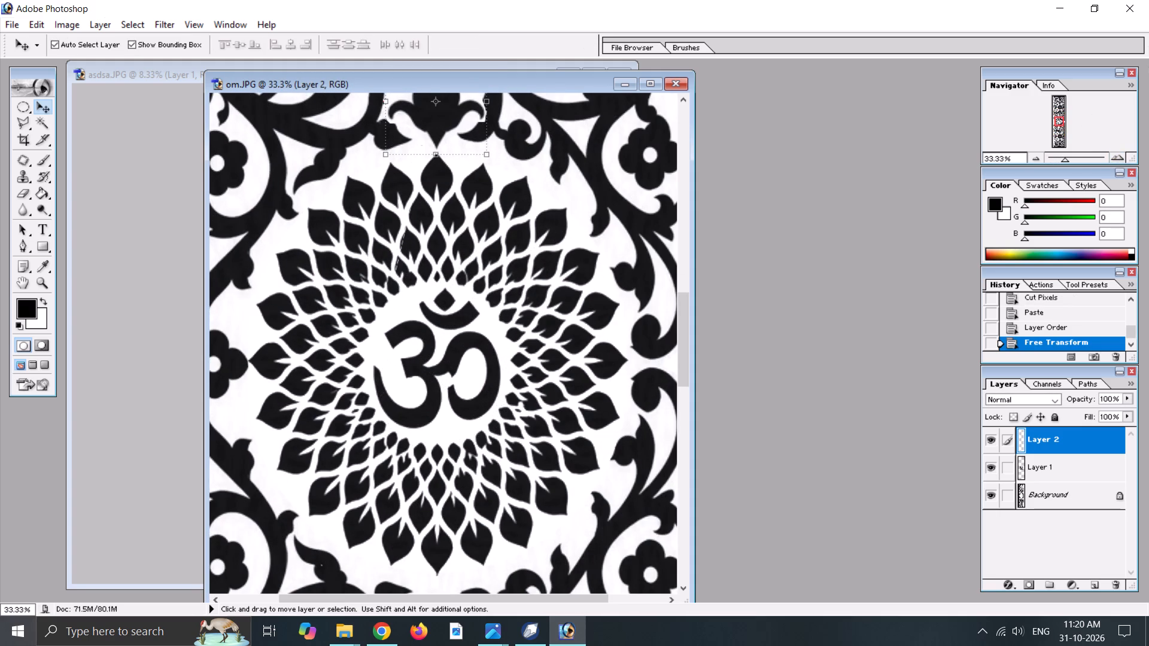
pyautogui.click(1062, 124)
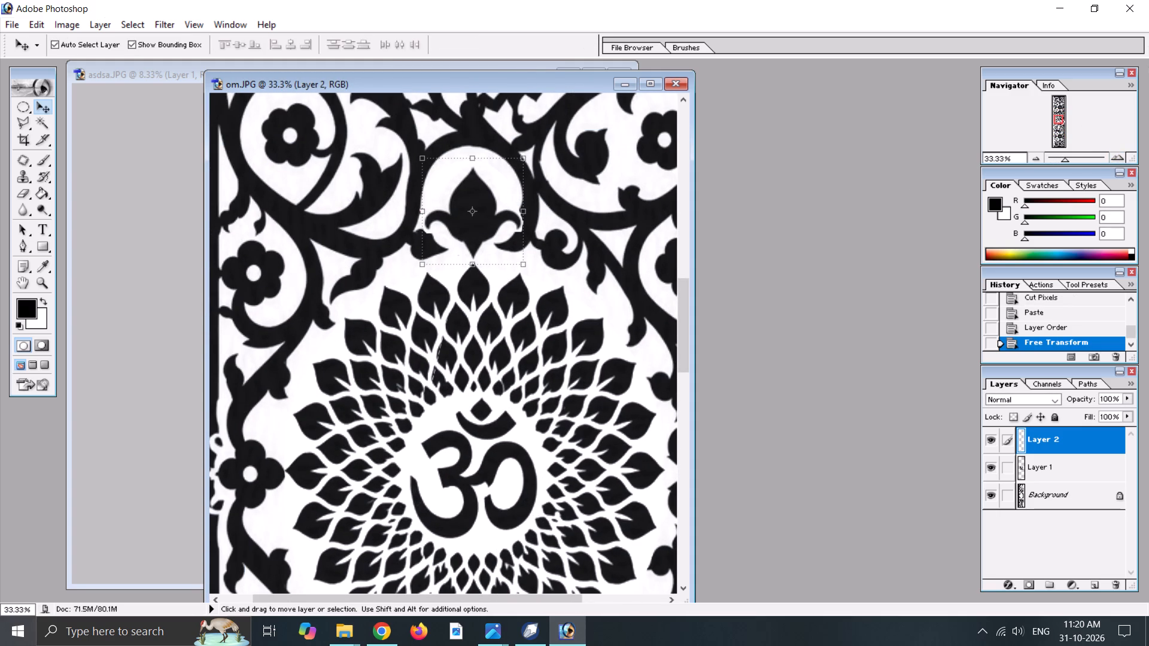
pyautogui.click(574, 225)
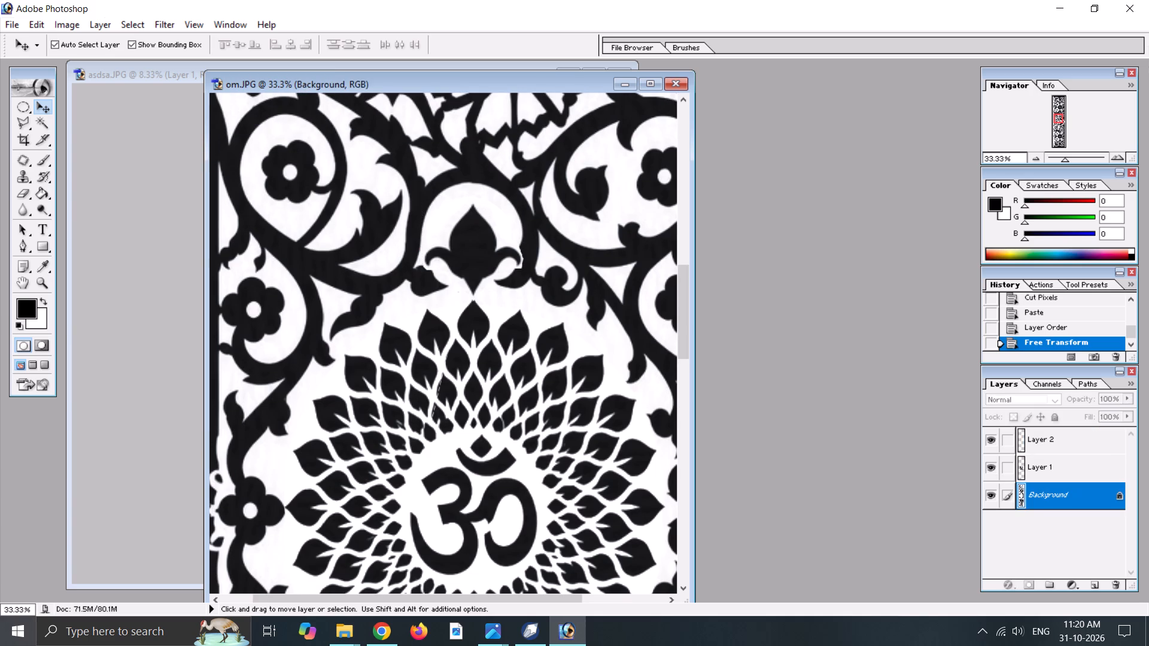
pyautogui.moveTo(467, 248); pyautogui.dragTo(463, 247)
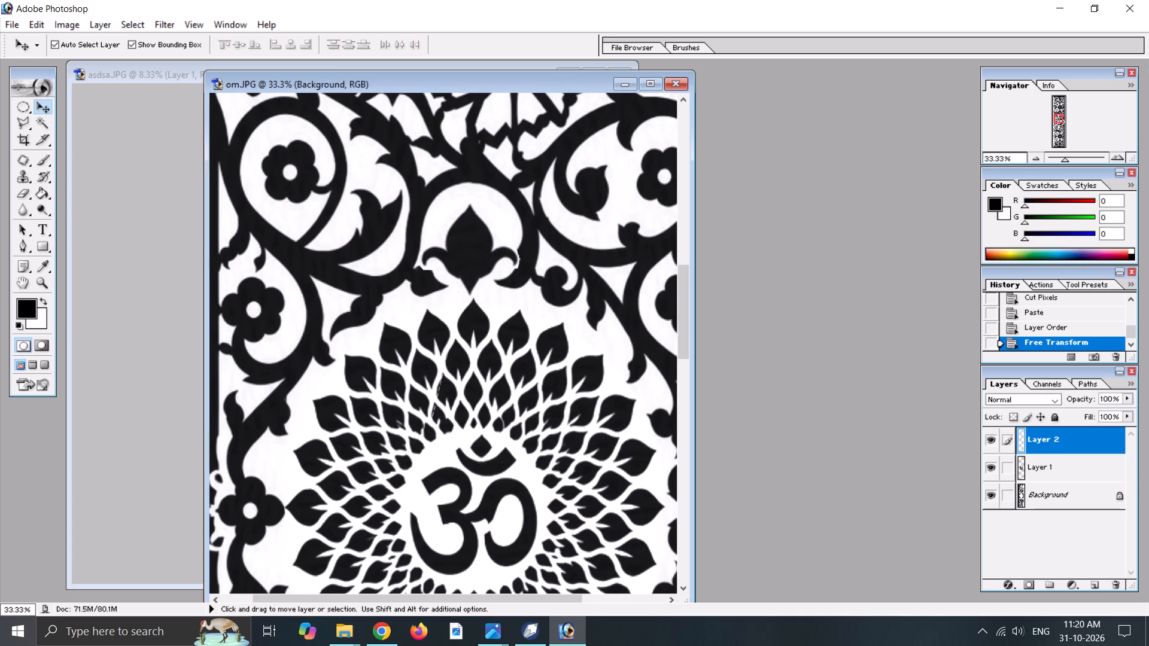
pyautogui.moveTo(463, 247); pyautogui.dragTo(463, 239)
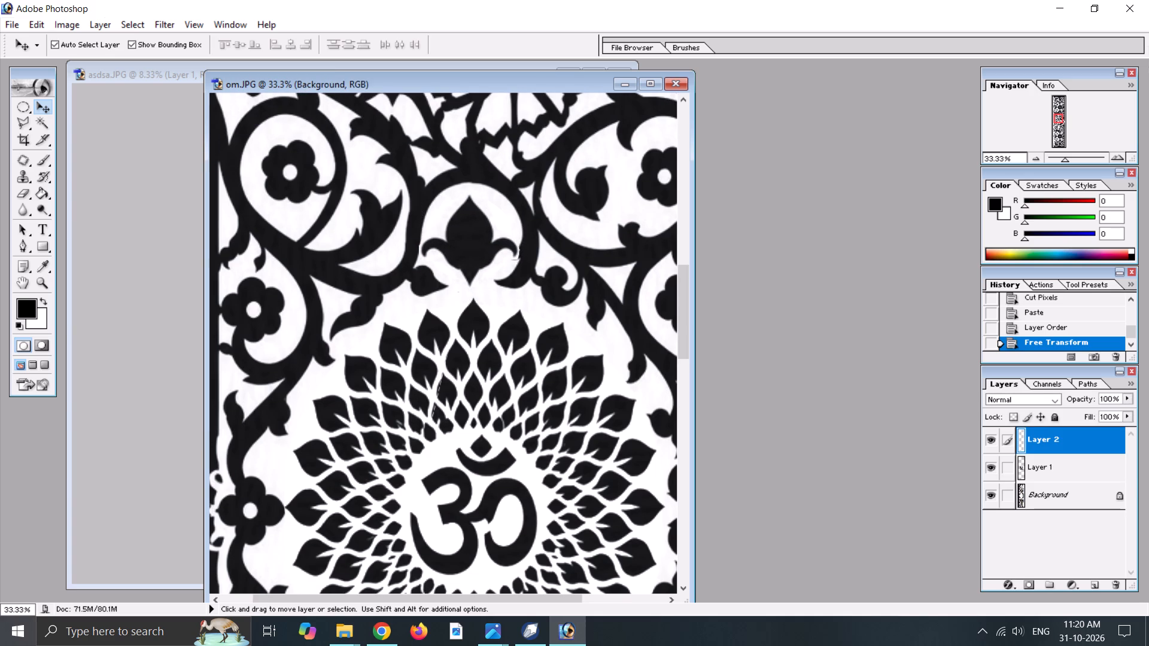
pyautogui.moveTo(463, 239); pyautogui.dragTo(464, 231)
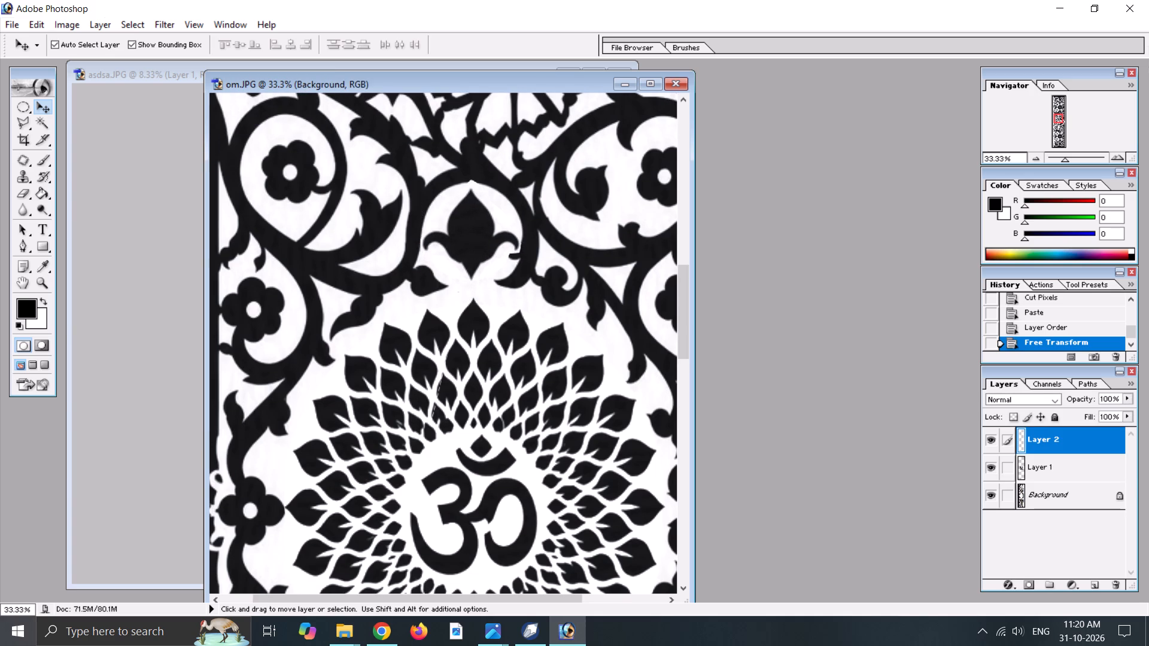
pyautogui.moveTo(464, 231); pyautogui.dragTo(512, 225)
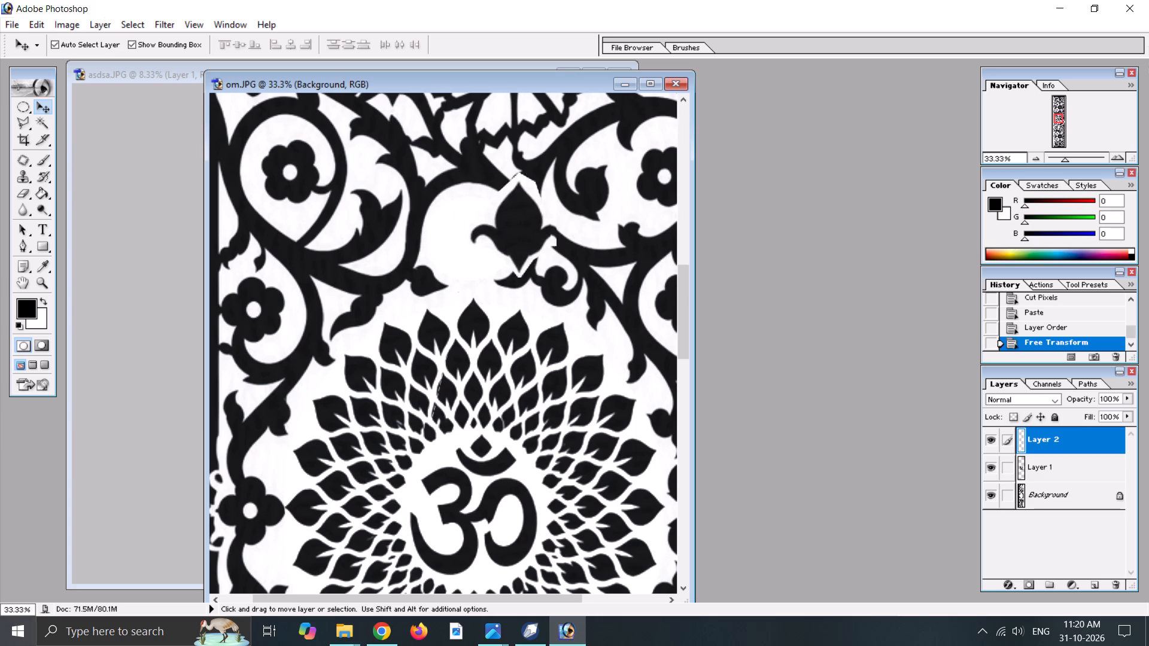
pyautogui.moveTo(512, 225); pyautogui.dragTo(536, 228)
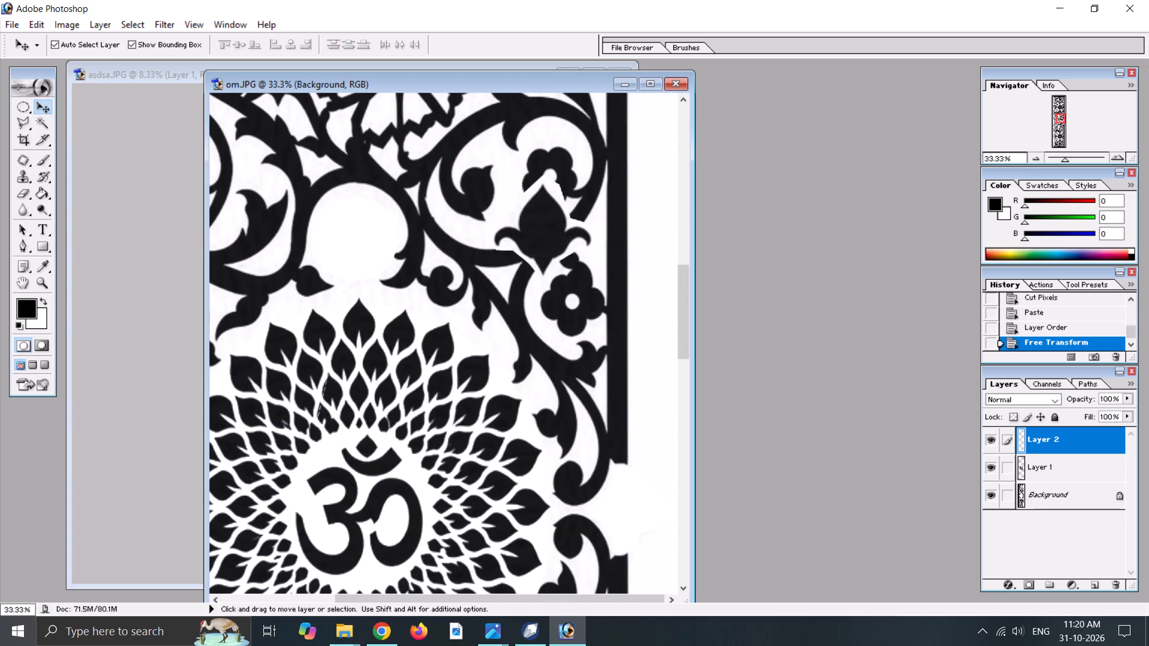
pyautogui.moveTo(536, 228); pyautogui.dragTo(536, 220)
# Erase the leftover specks inside the emptied arch on the Background layer with the 157 px eraser.
pyautogui.click(23, 194)
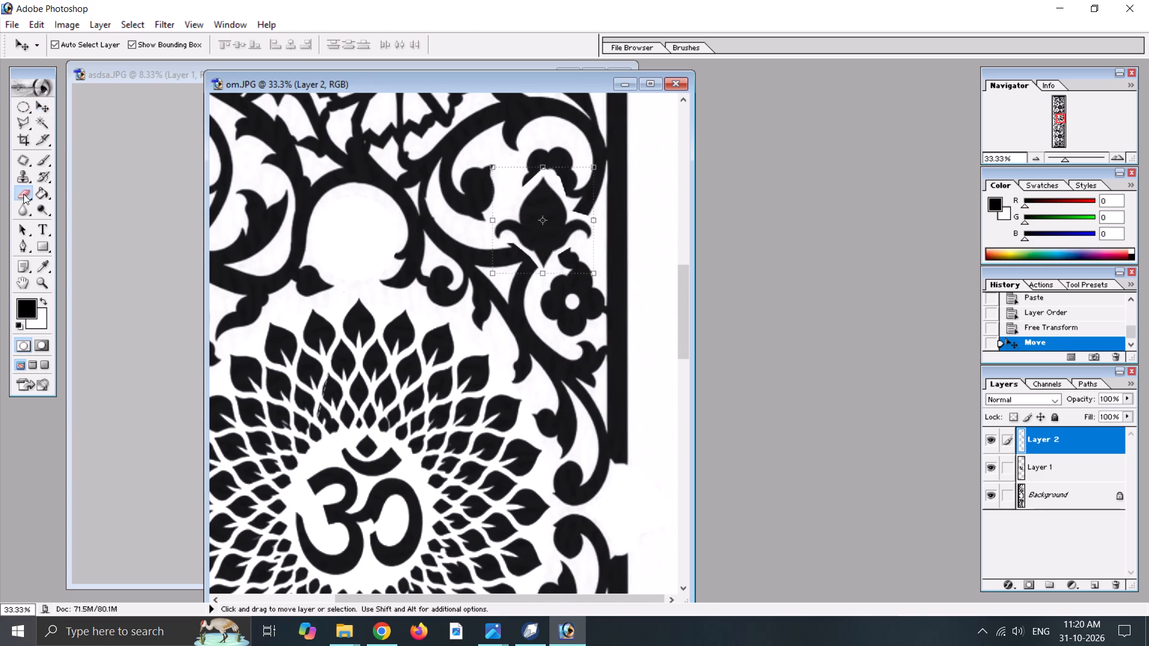
pyautogui.click(1063, 496)
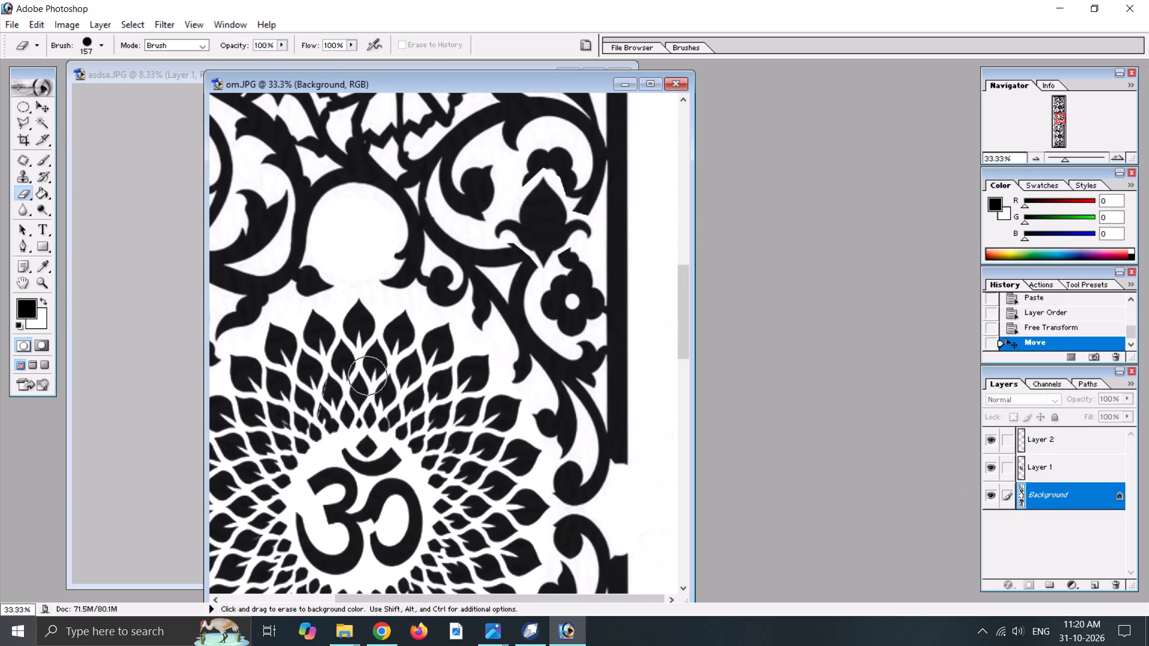
pyautogui.click(387, 251)
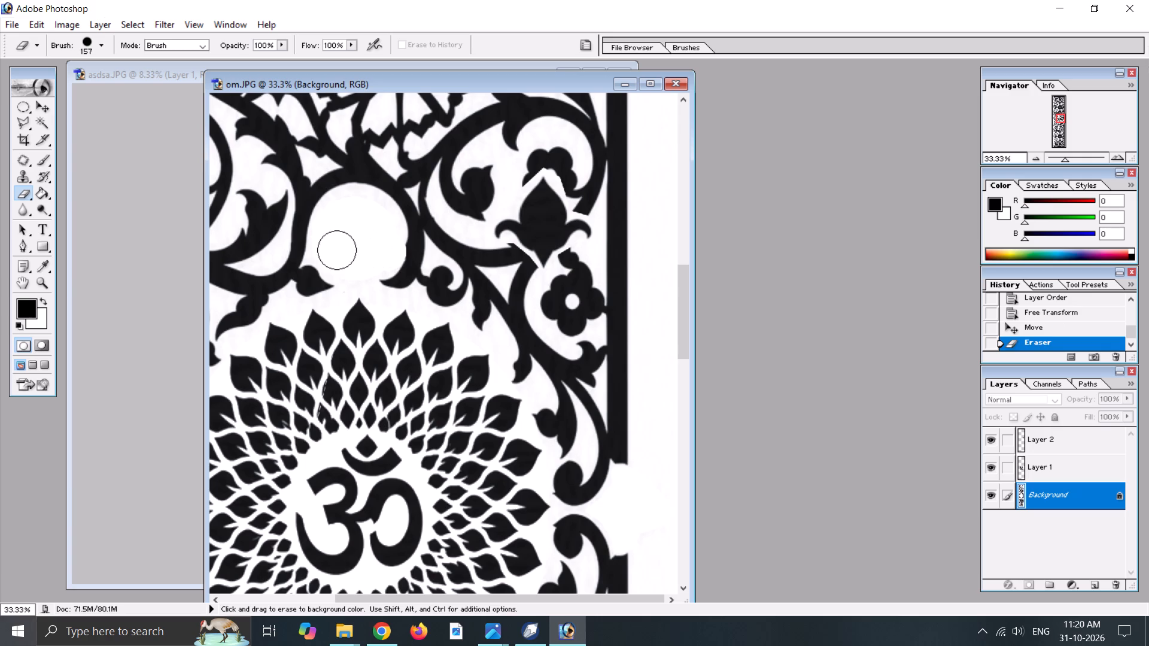
pyautogui.click(387, 242)
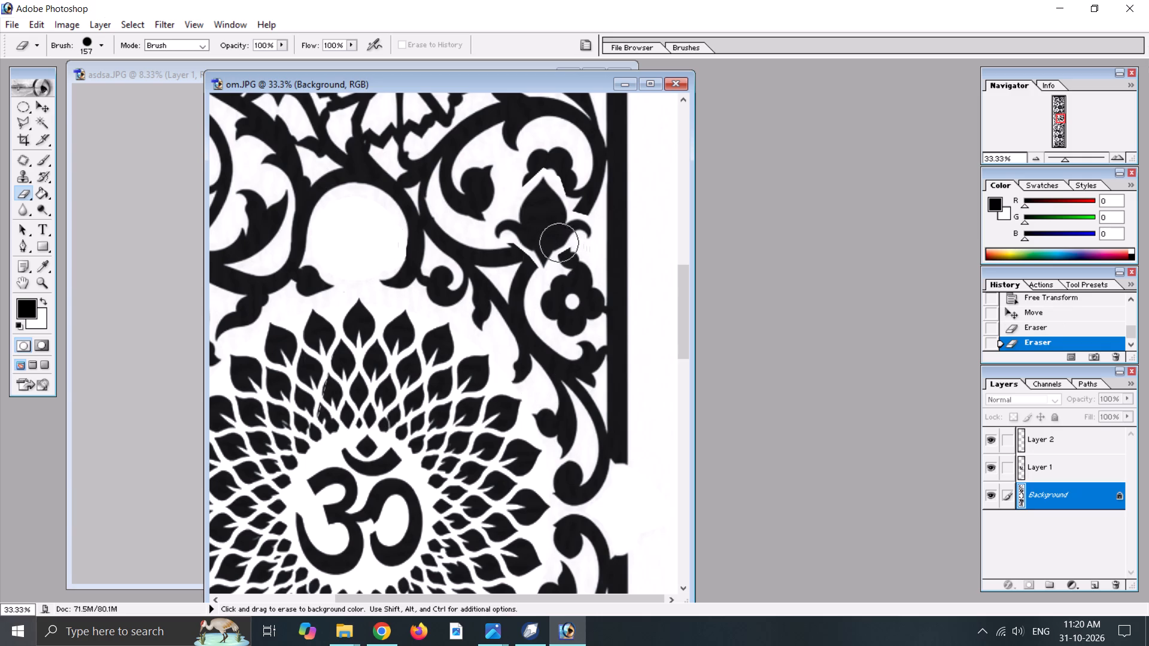
# Move the Layer 2 leaf motif back into the centre of the arch above the Om flower.
pyautogui.press('v')
pyautogui.click(1051, 435)
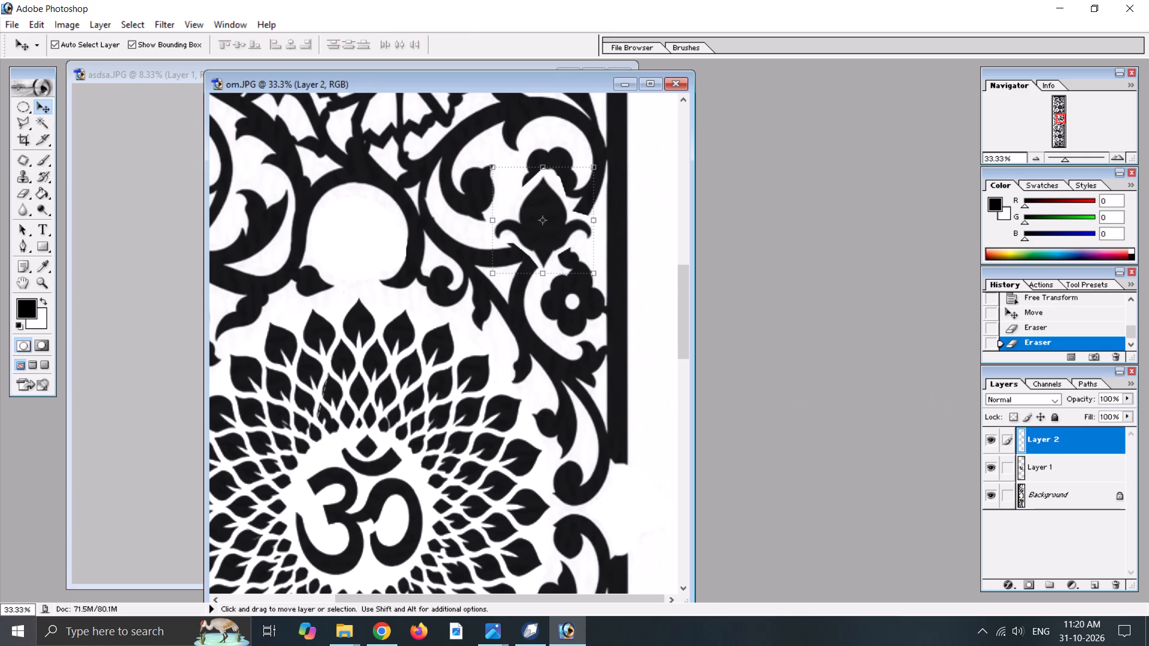
pyautogui.moveTo(563, 231); pyautogui.dragTo(377, 253)
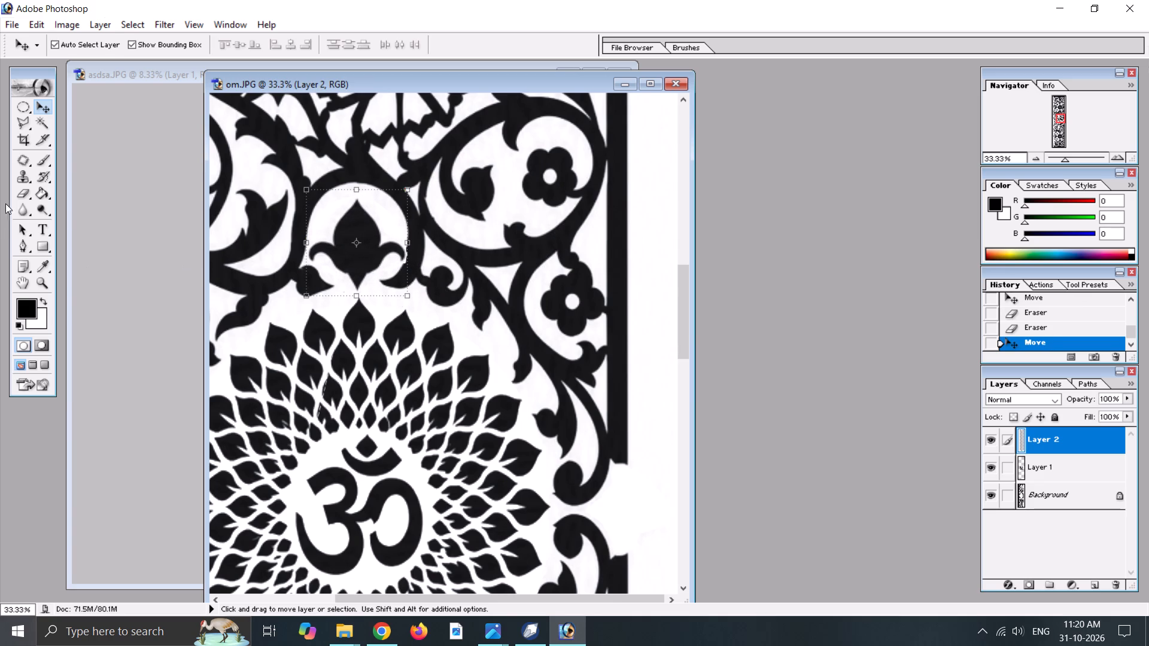
# Erase the Layer 2 white fringe covering the arch's right inner edge beside the leaf motif, using a 69 px eraser.
pyautogui.click(22, 193)
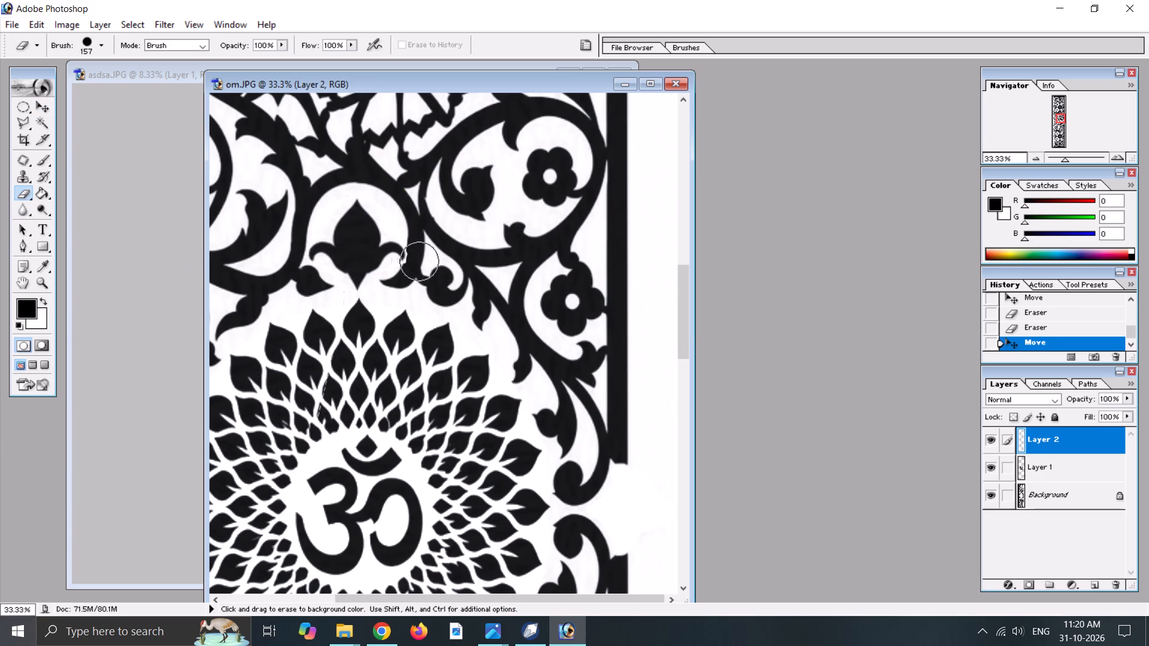
pyautogui.click(421, 263)
pyautogui.rightClick(421, 263)
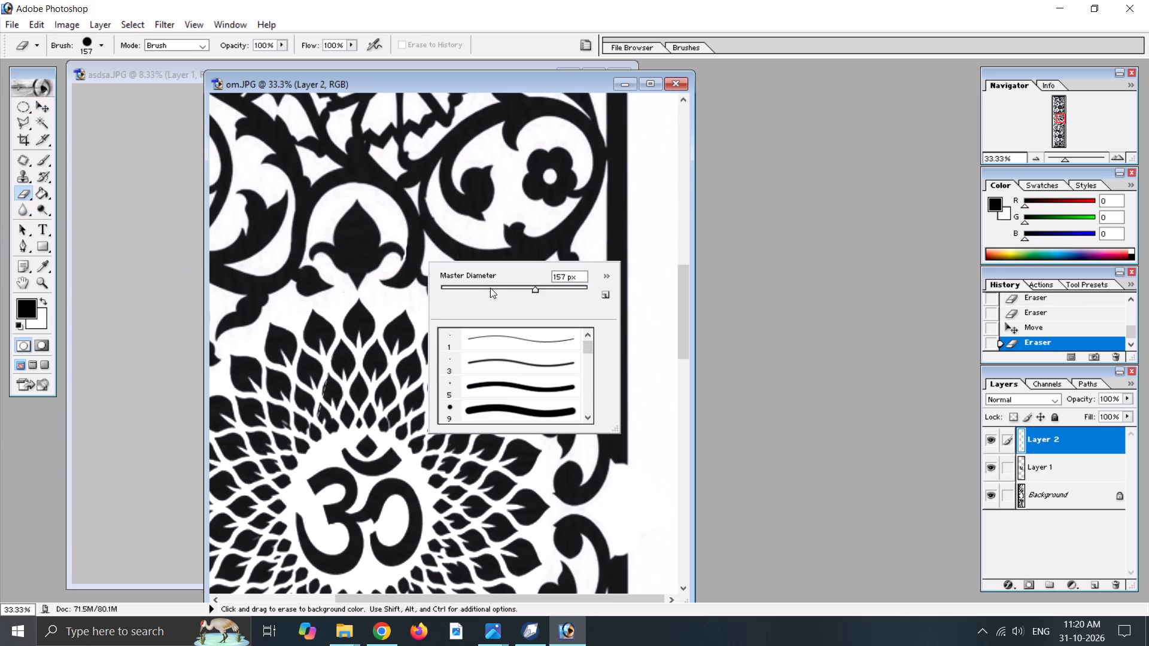
pyautogui.click(490, 288)
pyautogui.click(411, 260)
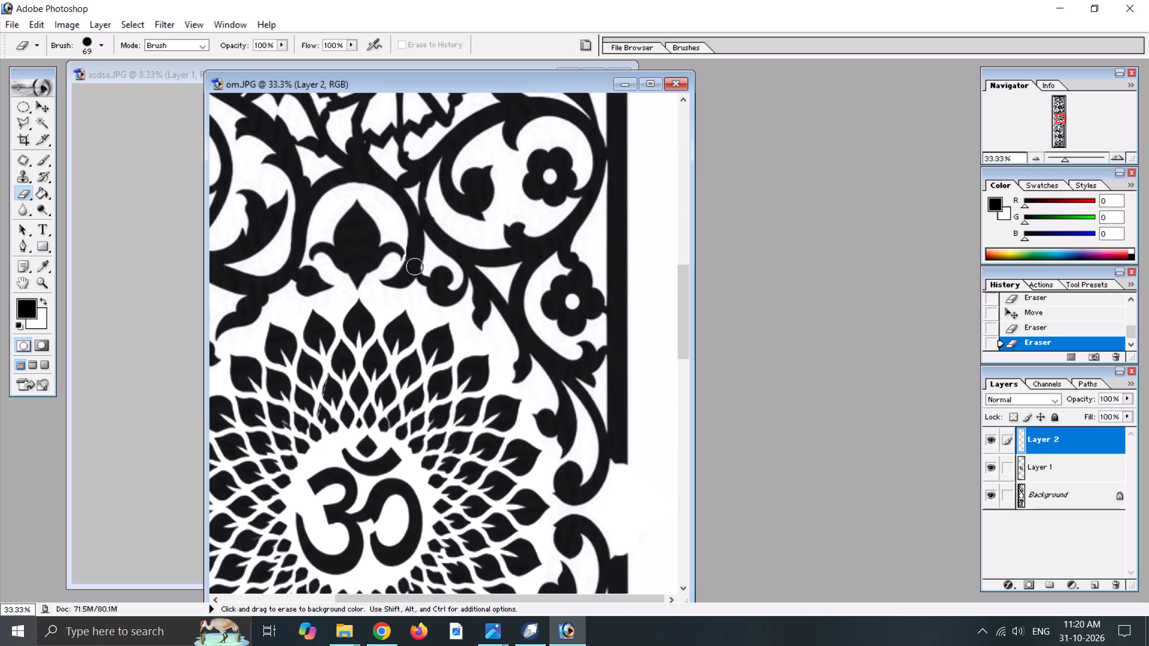
pyautogui.hotkey('ctrl', 'z')
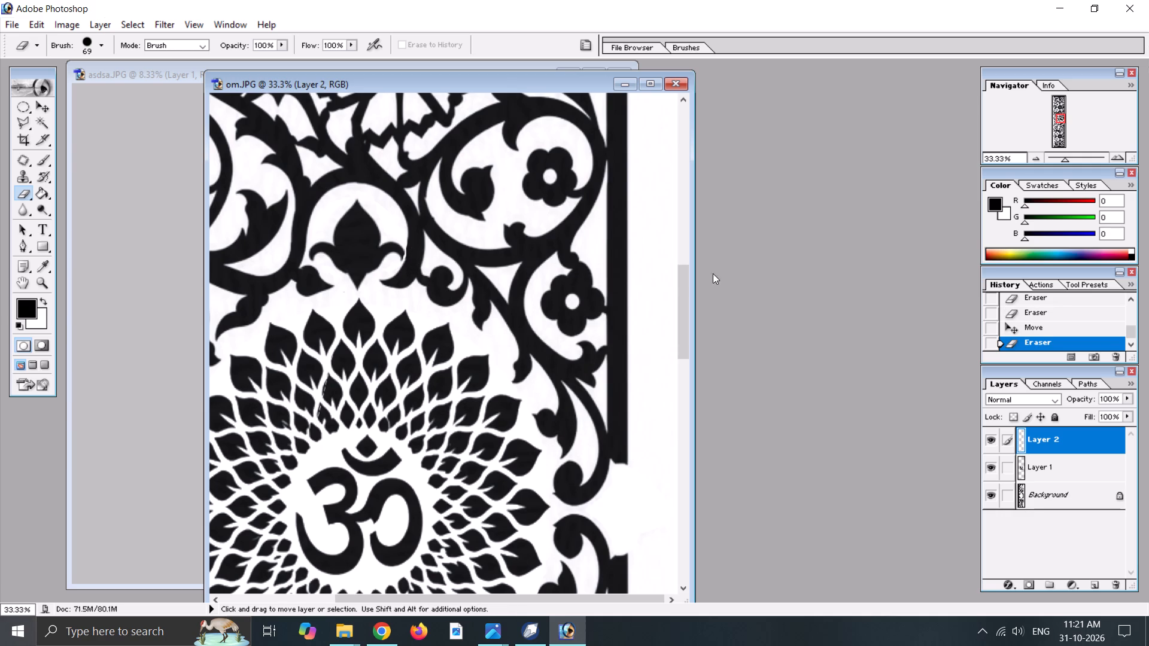
pyautogui.click(1034, 326)
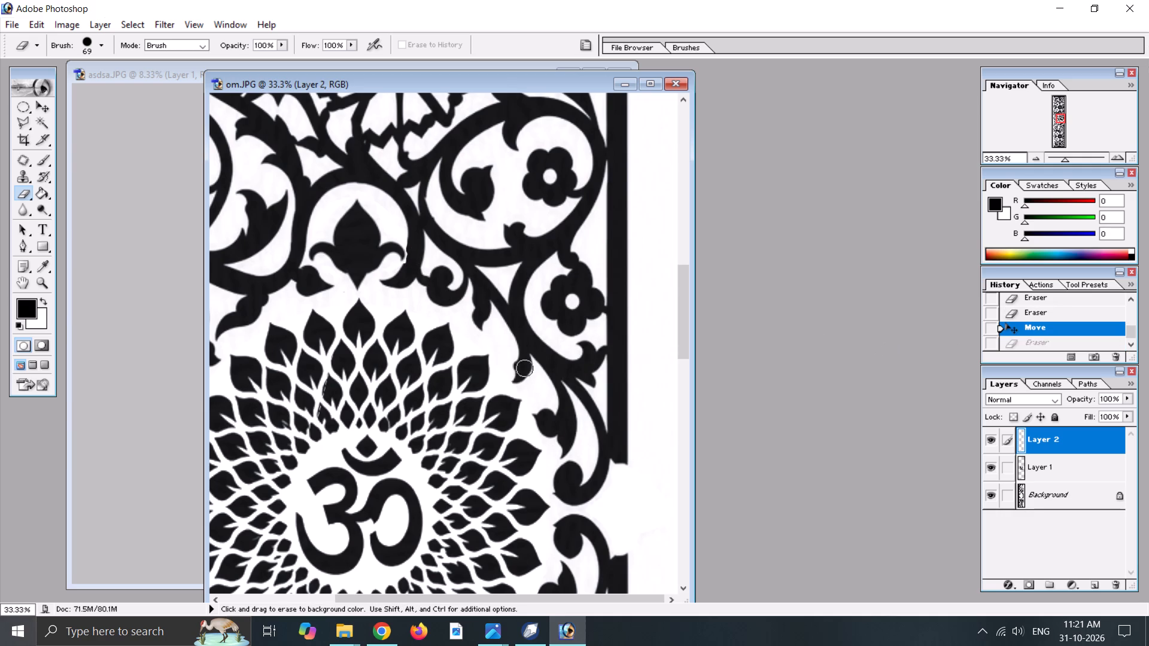
pyautogui.click(1122, 156)
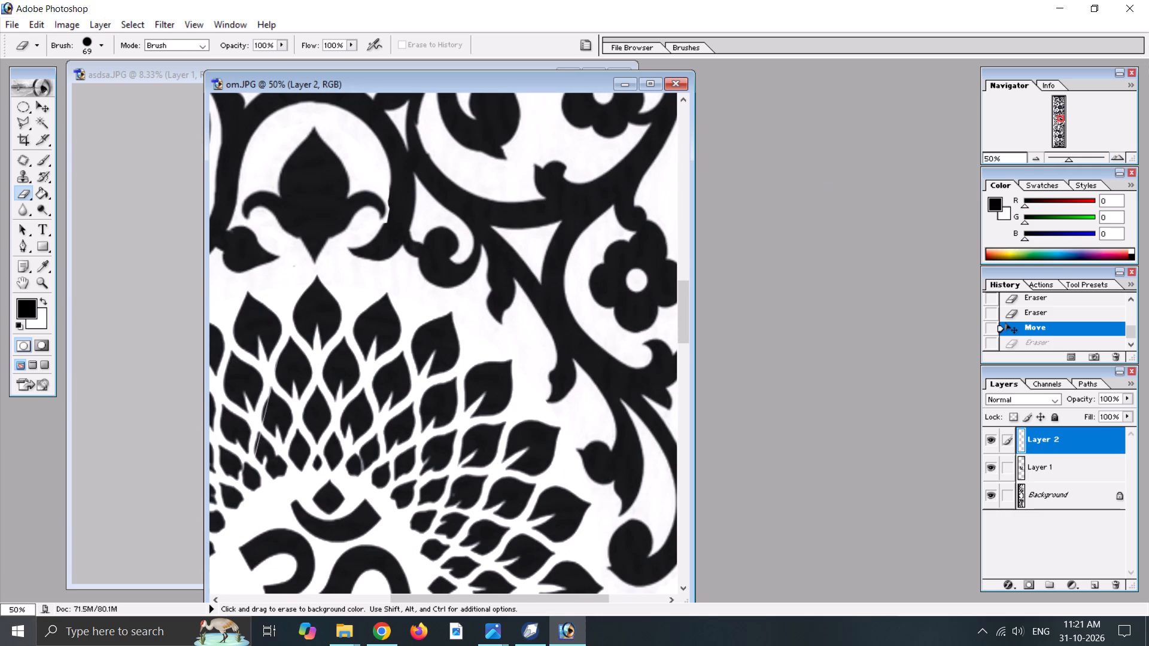
pyautogui.click(395, 226)
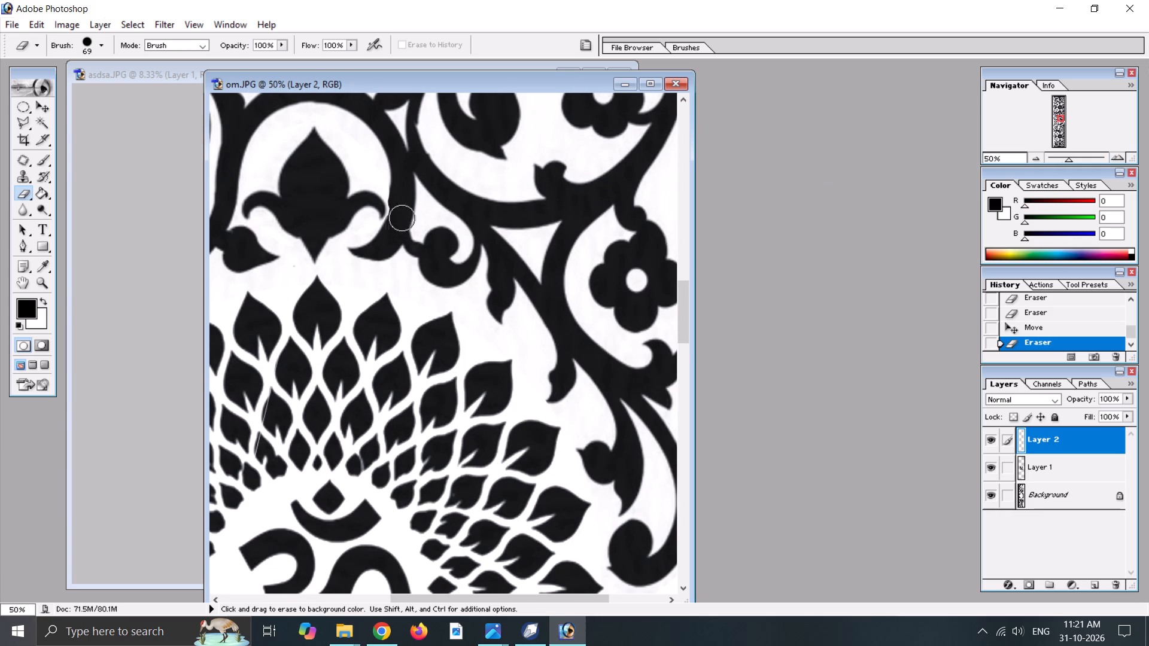
pyautogui.click(400, 206)
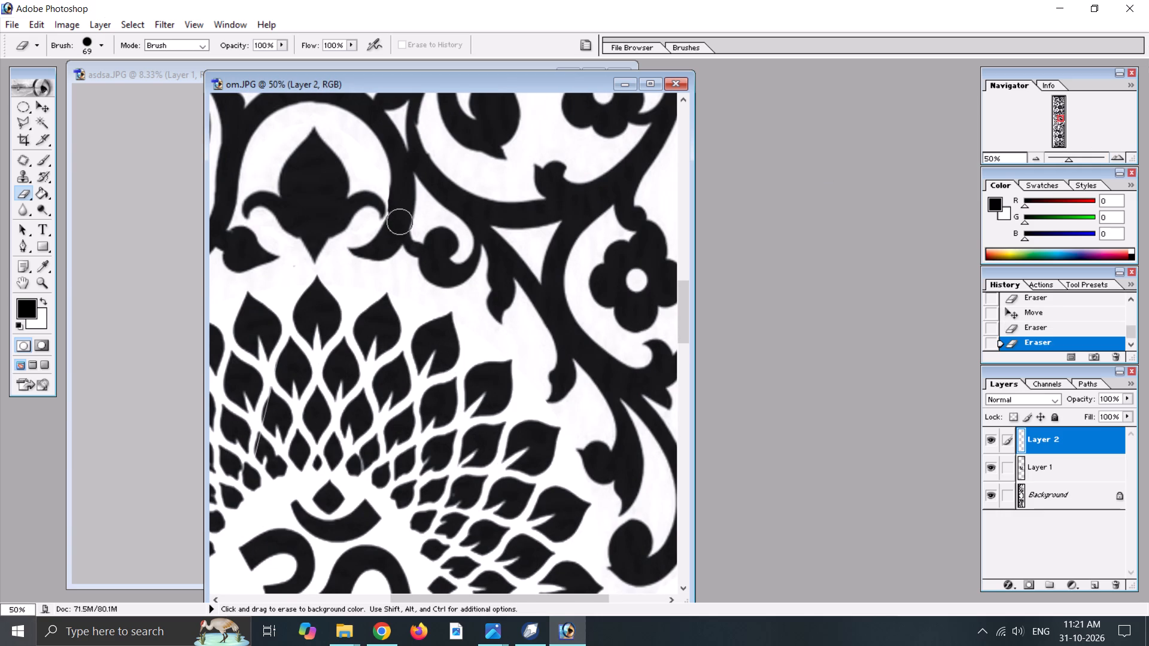
pyautogui.click(397, 219)
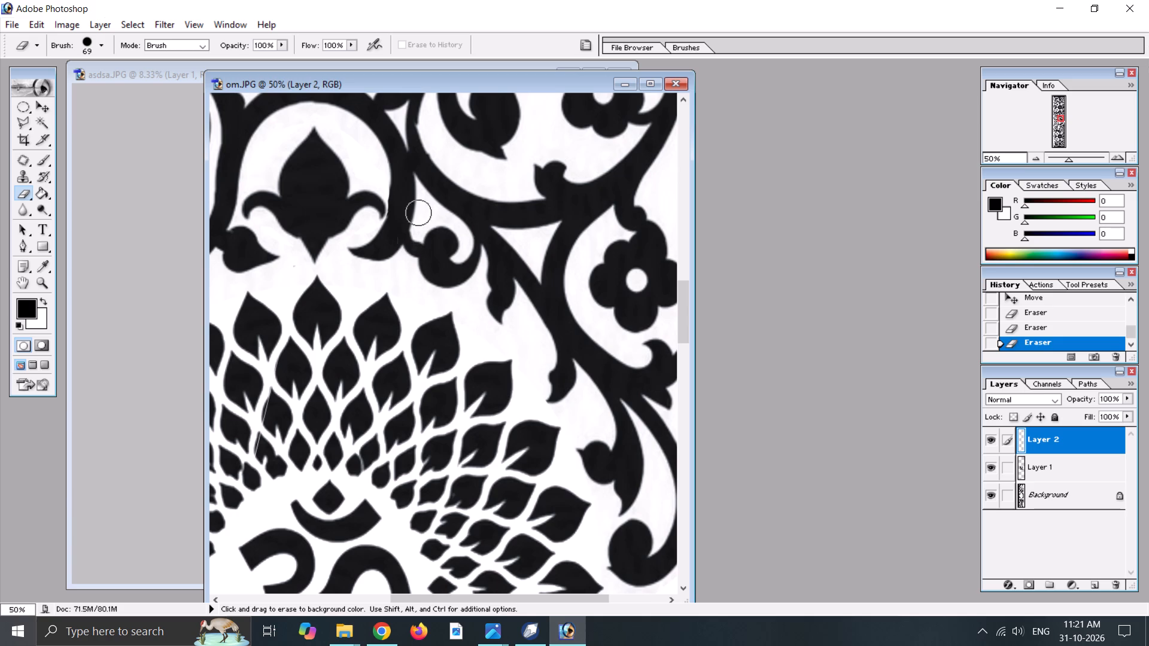
pyautogui.click(398, 193)
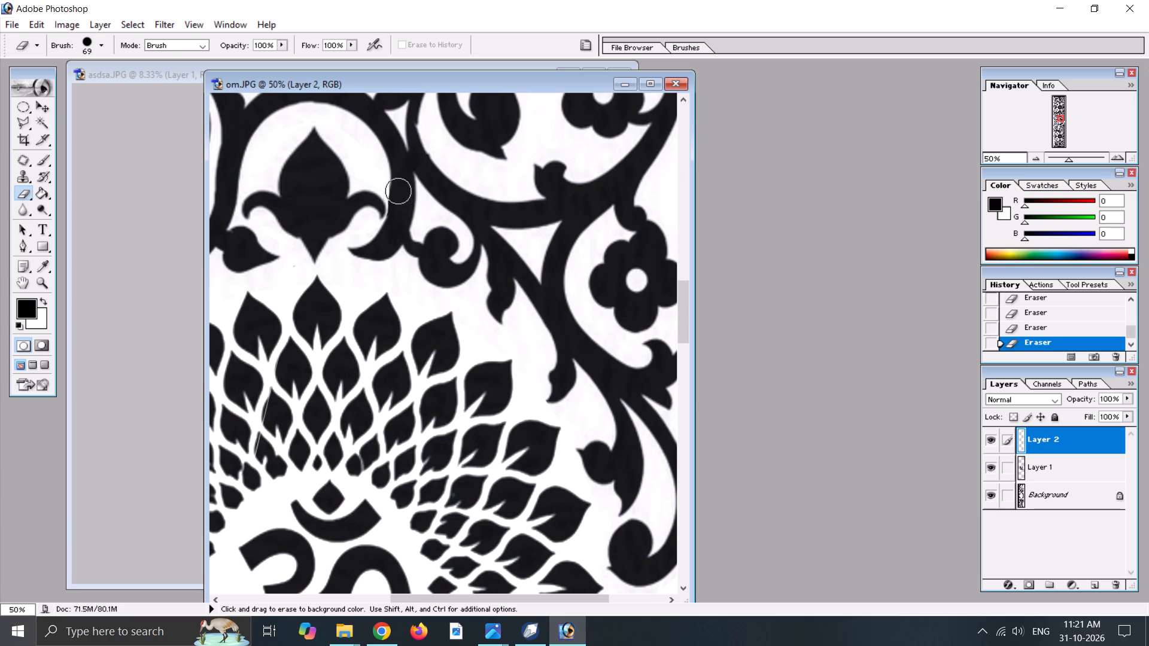
pyautogui.click(397, 188)
# Erase a round 69 px hole in the centre of the leaf motif on Layer 2.
pyautogui.tripleClick(1038, 157)
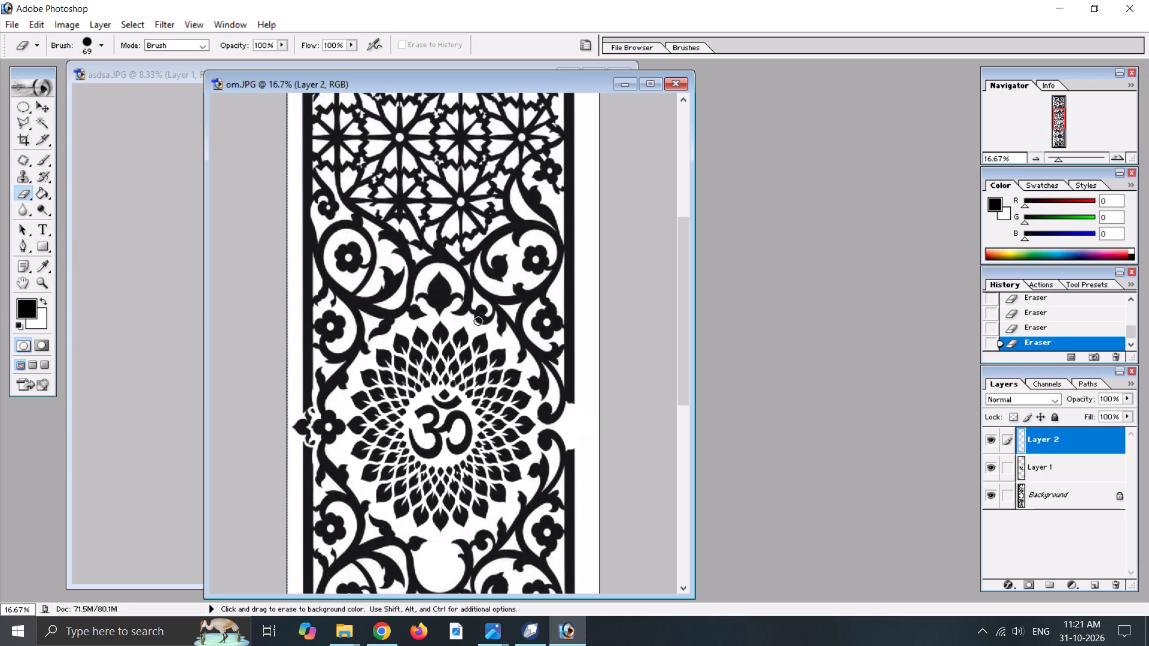
pyautogui.click(440, 295)
# Duplicate the leaf motif layer within om.JPG as Layer 2 copy.
pyautogui.scroll(-4, 467, 435)
pyautogui.scroll(-4, 467, 381)
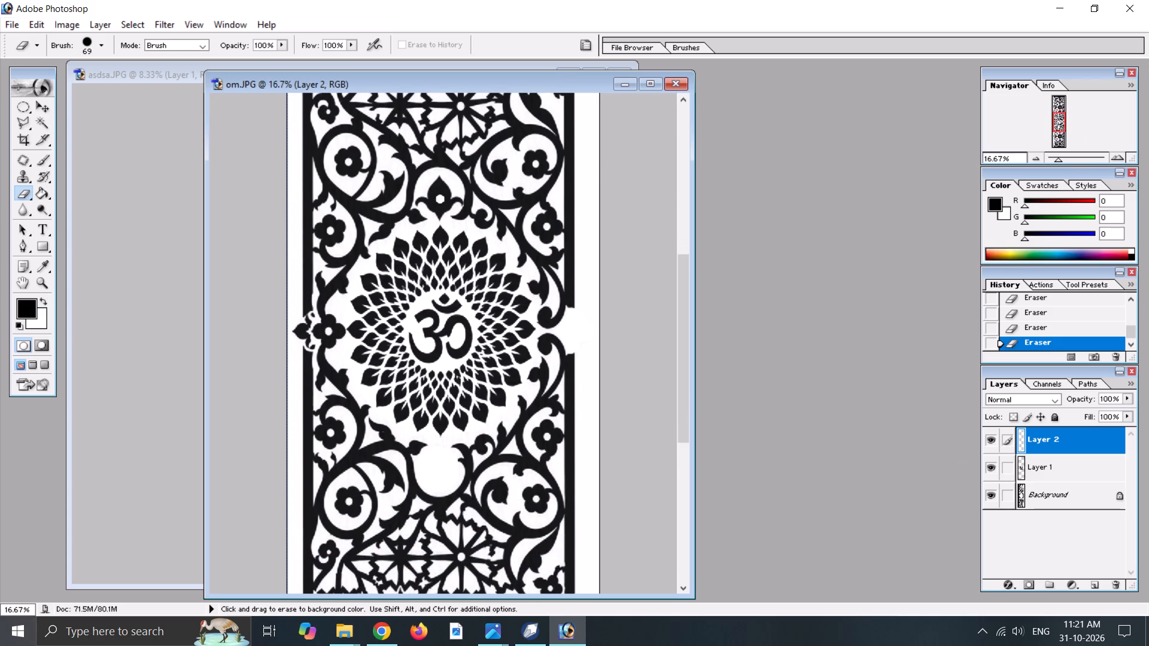
pyautogui.rightClick(1058, 440)
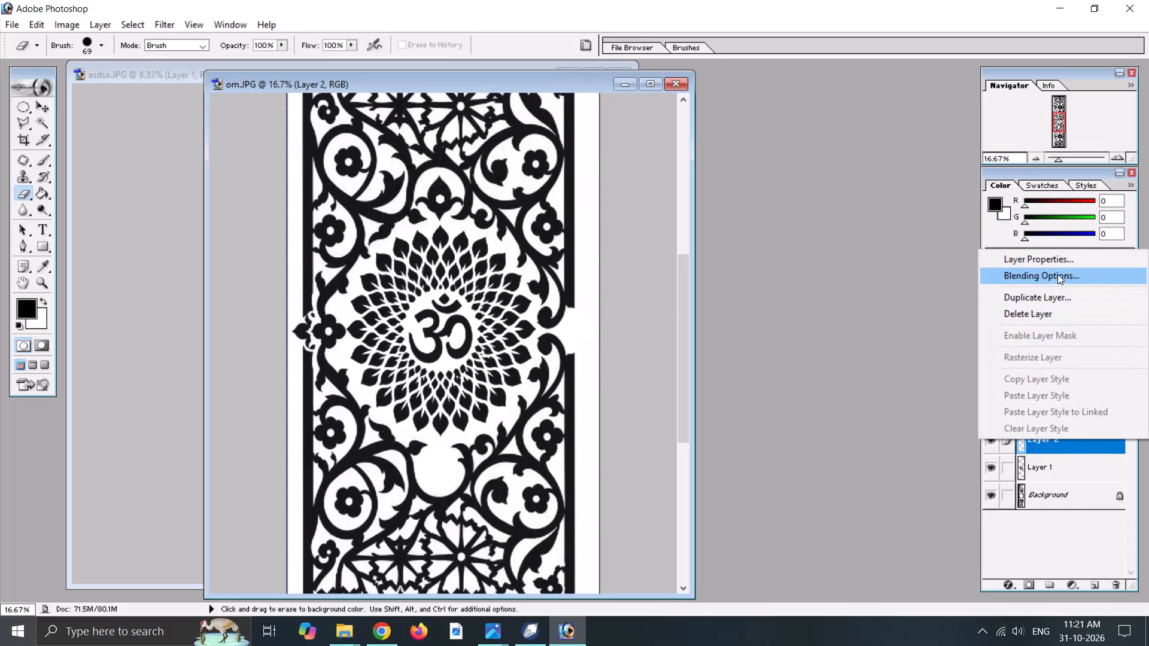
pyautogui.doubleClick(1035, 296)
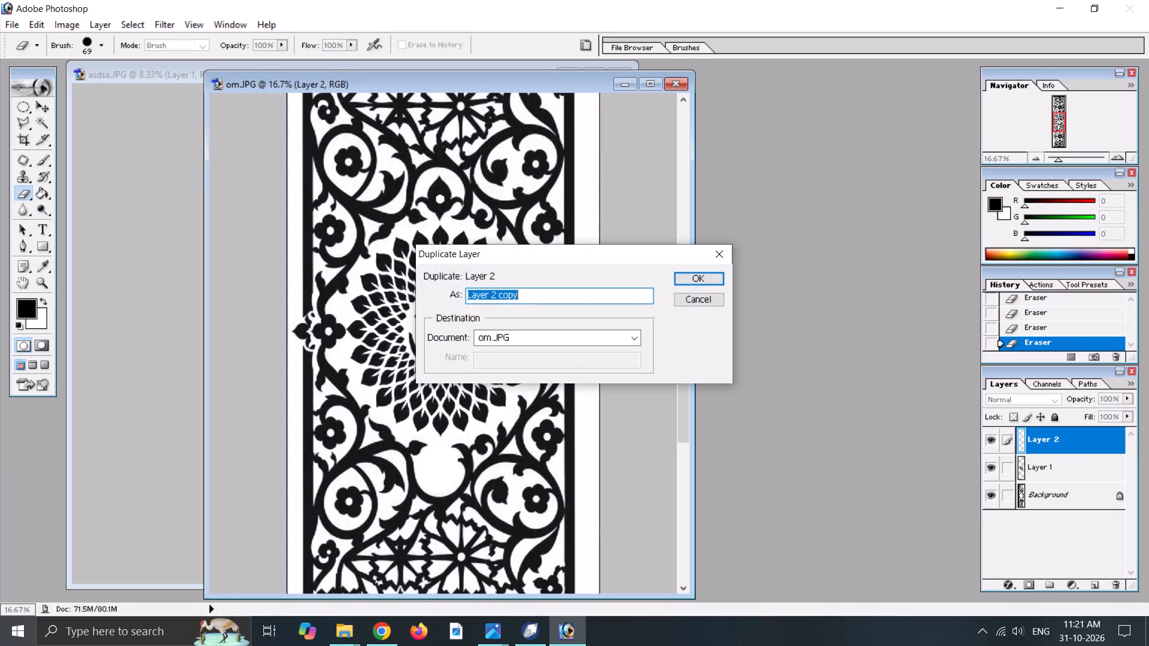
pyautogui.press('Return')
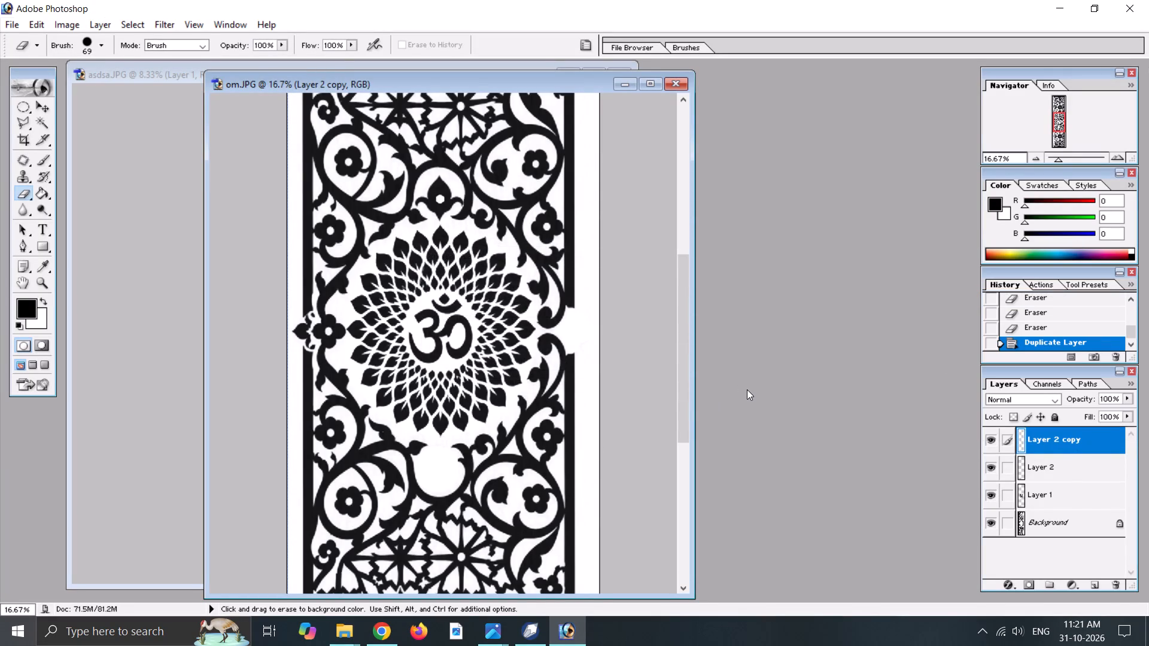
# Move the duplicated leaf motif straight down past the Om flower into the cleared arch below it.
pyautogui.press('v')
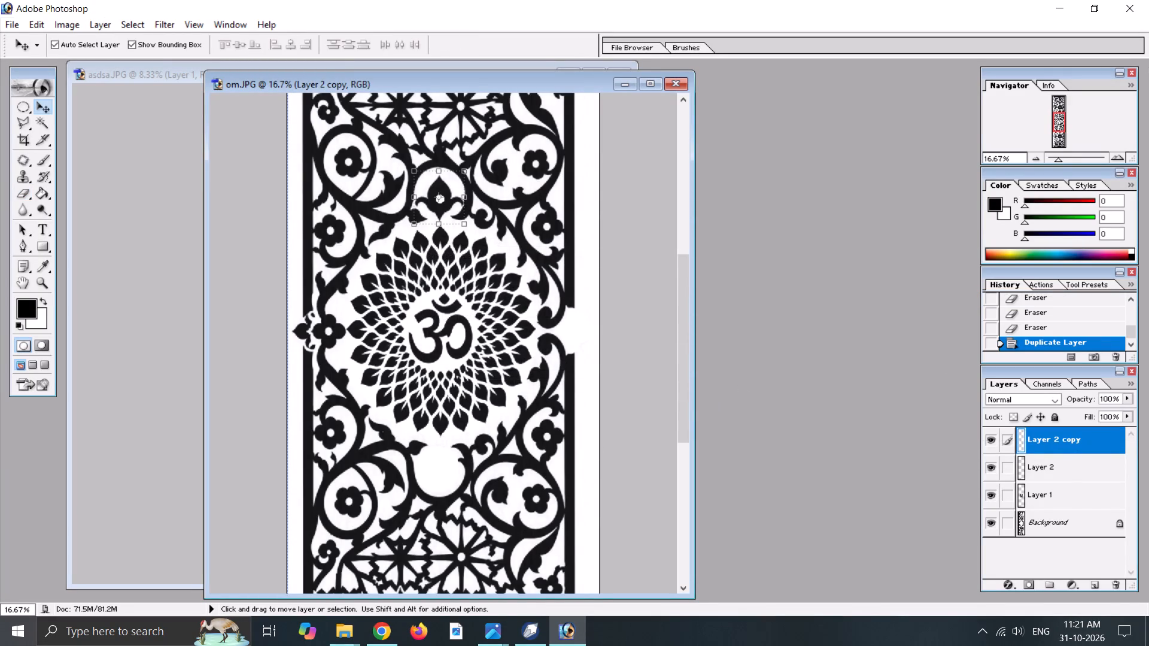
pyautogui.press('Down')
pyautogui.press('Down')
pyautogui.press('Down')
pyautogui.press('Down')
pyautogui.press('Down')
pyautogui.press('Down')
pyautogui.press('Down')
pyautogui.press('Down')
pyautogui.press('Down')
pyautogui.press('Down')
pyautogui.press('Down')
pyautogui.press('Down')
pyautogui.press('Down')
pyautogui.press('Down')
pyautogui.press('Down')
pyautogui.press('Down')
pyautogui.press('Down')
pyautogui.press('Down')
pyautogui.press('Down')
pyautogui.press('Down')
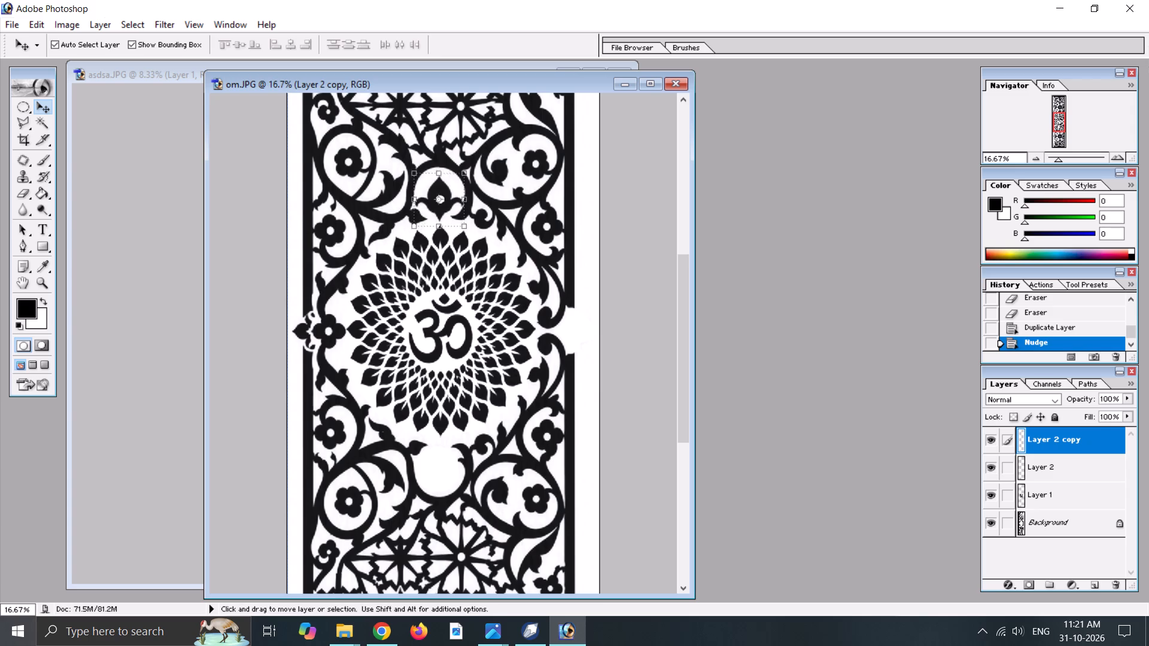
pyautogui.hotkey('shift', 'Down')
pyautogui.hotkey('shift', 'Down')
pyautogui.hotkey('shift', 'Down')
pyautogui.hotkey('shift', 'Down')
pyautogui.hotkey('shift', 'Down')
pyautogui.hotkey('shift', 'Down')
pyautogui.hotkey('shift', 'Down')
pyautogui.hotkey('shift', 'Down')
pyautogui.hotkey('shift', 'Down')
pyautogui.hotkey('shift', 'Down')
pyautogui.hotkey('shift', 'Down')
pyautogui.hotkey('shift', 'Down')
pyautogui.hotkey('shift', 'Down')
pyautogui.hotkey('shift', 'Down')
pyautogui.hotkey('shift', 'Down')
pyautogui.hotkey('shift', 'Down')
pyautogui.hotkey('shift', 'Down')
pyautogui.hotkey('shift', 'Down')
pyautogui.hotkey('shift', 'Down')
pyautogui.hotkey('shift', 'Down')
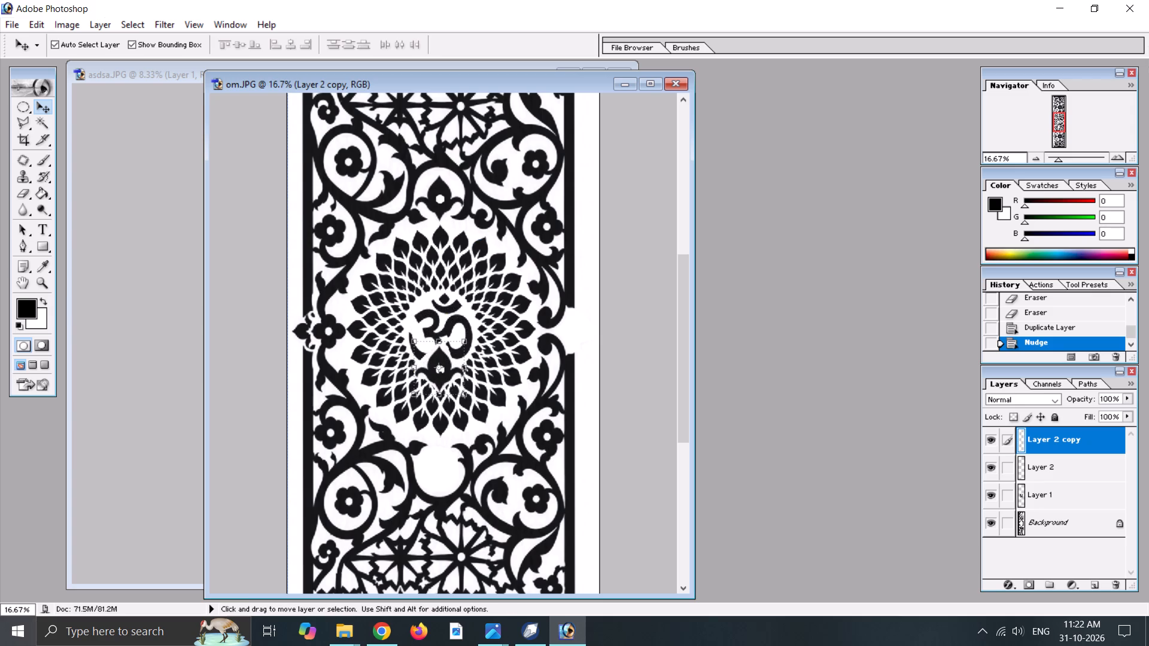
pyautogui.hotkey('shift', 'Down')
pyautogui.hotkey('shift', 'Down')
pyautogui.hotkey('shift', 'Down')
pyautogui.hotkey('shift', 'Down')
pyautogui.hotkey('shift', 'Down')
pyautogui.hotkey('shift', 'Down')
pyautogui.hotkey('shift', 'Down')
pyautogui.hotkey('shift', 'Down')
pyautogui.hotkey('shift', 'Down')
pyautogui.hotkey('shift', 'Down')
pyautogui.hotkey('shift', 'Down')
pyautogui.hotkey('shift', 'Down')
pyautogui.hotkey('shift', 'Down')
pyautogui.hotkey('shift', 'Down')
pyautogui.hotkey('shift', 'Down')
pyautogui.hotkey('shift', 'Down')
pyautogui.hotkey('shift', 'Down')
pyautogui.hotkey('shift', 'Down')
pyautogui.hotkey('shift', 'Down')
pyautogui.hotkey('shift', 'Down')
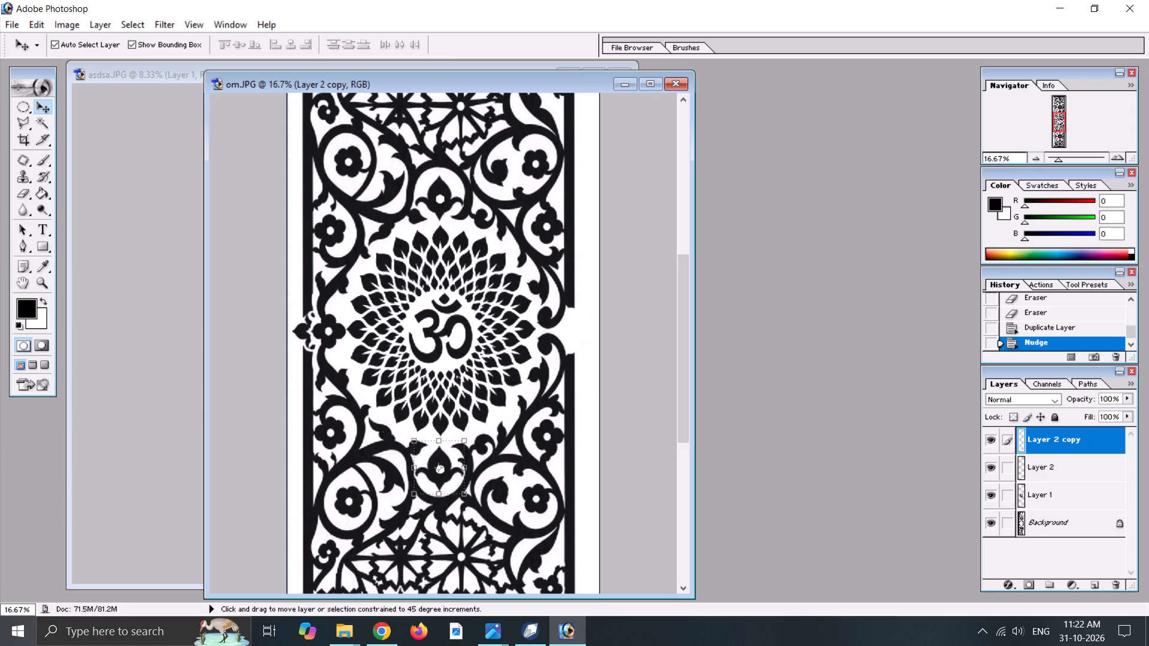
# Rotate the duplicated leaf motif on Layer 2 copy by 180 degrees in the arch below the Om flower.
pyautogui.keyDown('shift'); pyautogui.moveTo(475, 434); pyautogui.dragTo(354, 568); pyautogui.keyUp('shift')
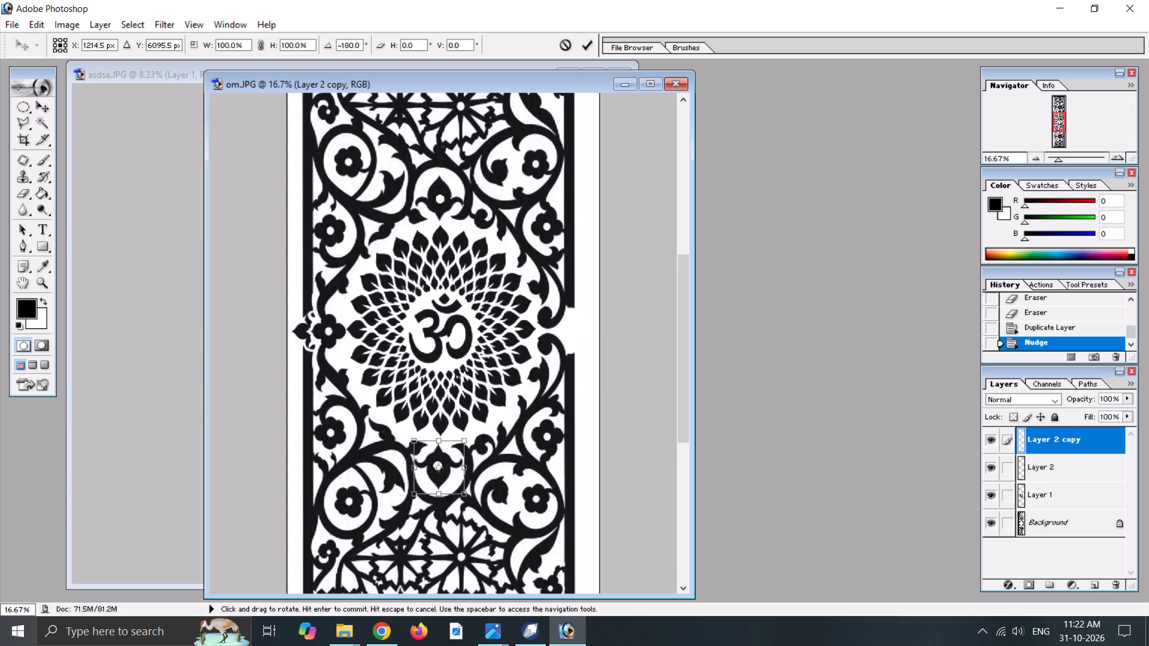
pyautogui.keyDown('shift'); pyautogui.moveTo(354, 568); pyautogui.dragTo(341, 562); pyautogui.keyUp('shift')
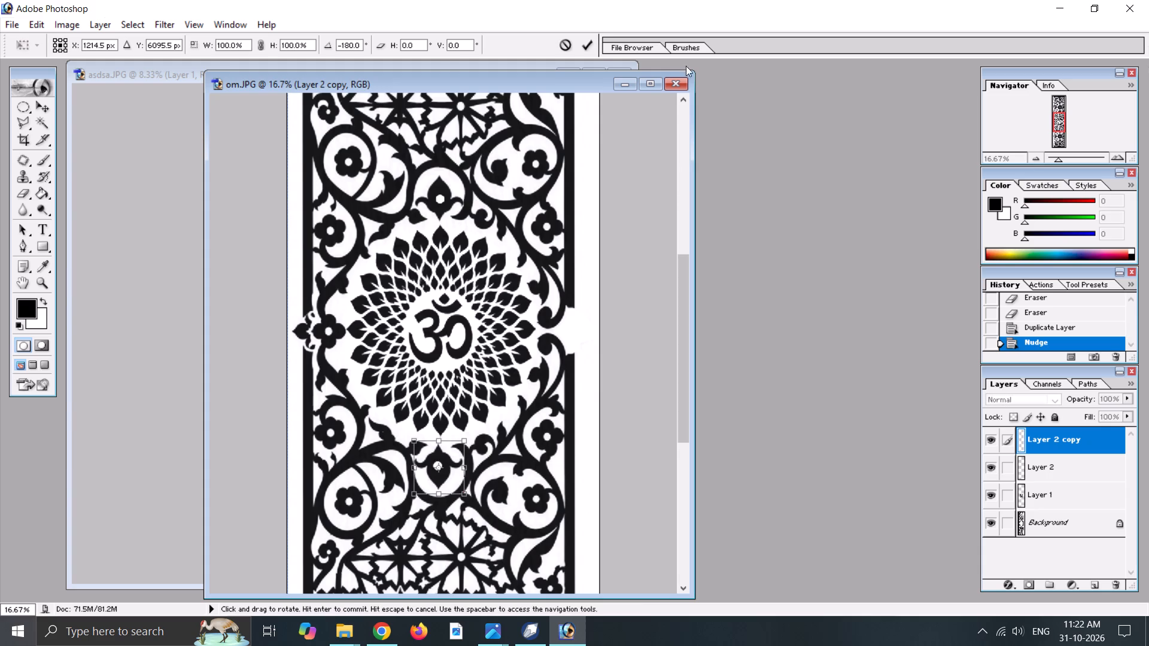
pyautogui.click(580, 49)
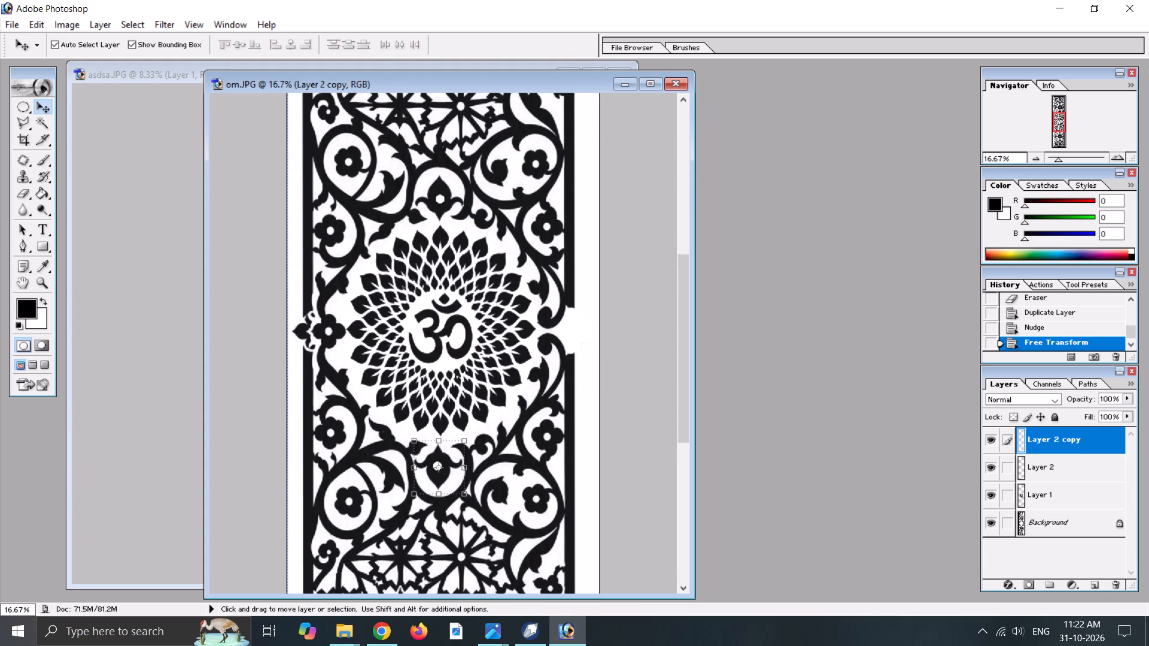
# Nudge the rotated Layer 2 copy leaf motif slightly up and left to fit it within the lower arch.
pyautogui.keyDown('ctrl'); pyautogui.scroll(2, 472, 415); pyautogui.keyUp('ctrl')
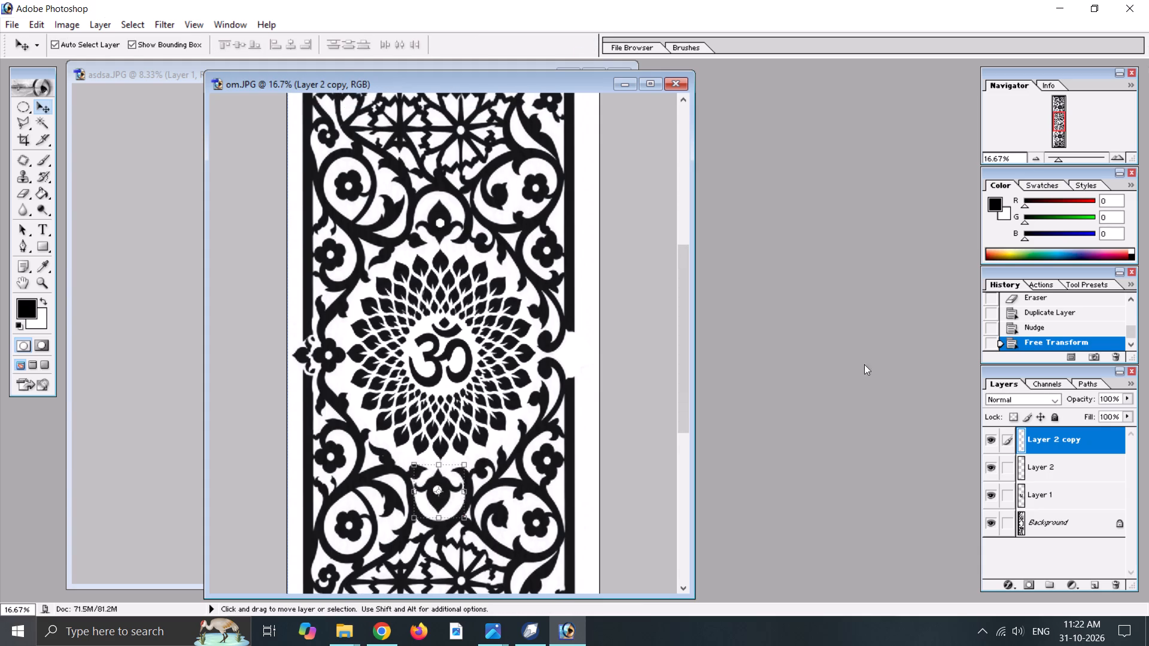
pyautogui.click(1118, 158)
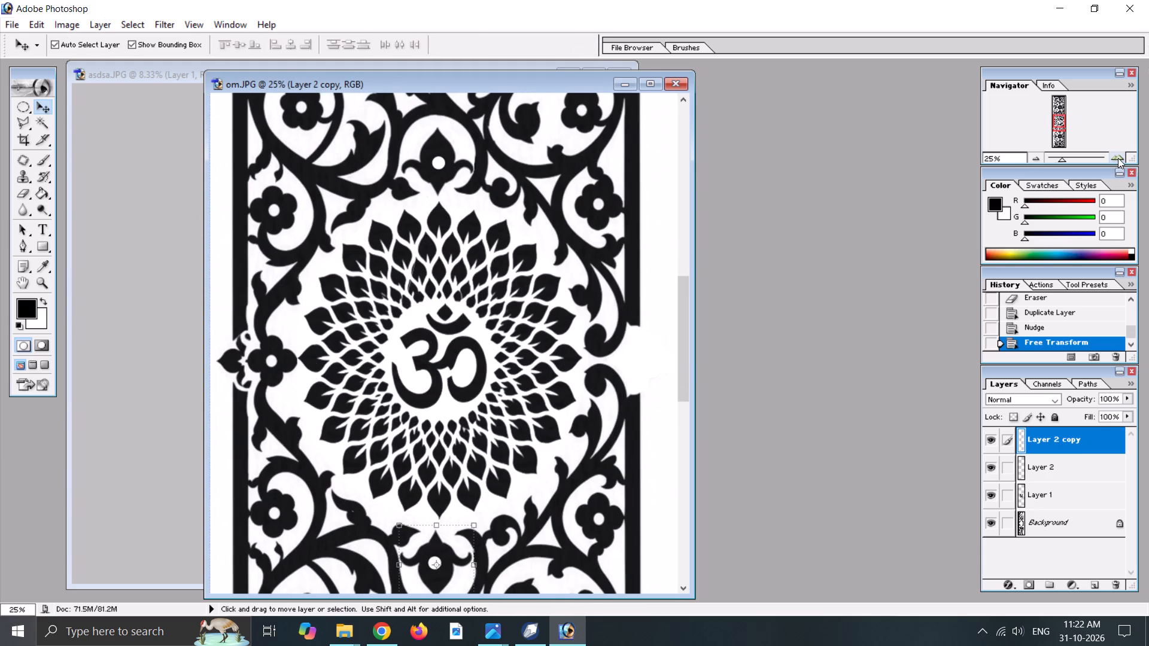
pyautogui.scroll(-18, 548, 413)
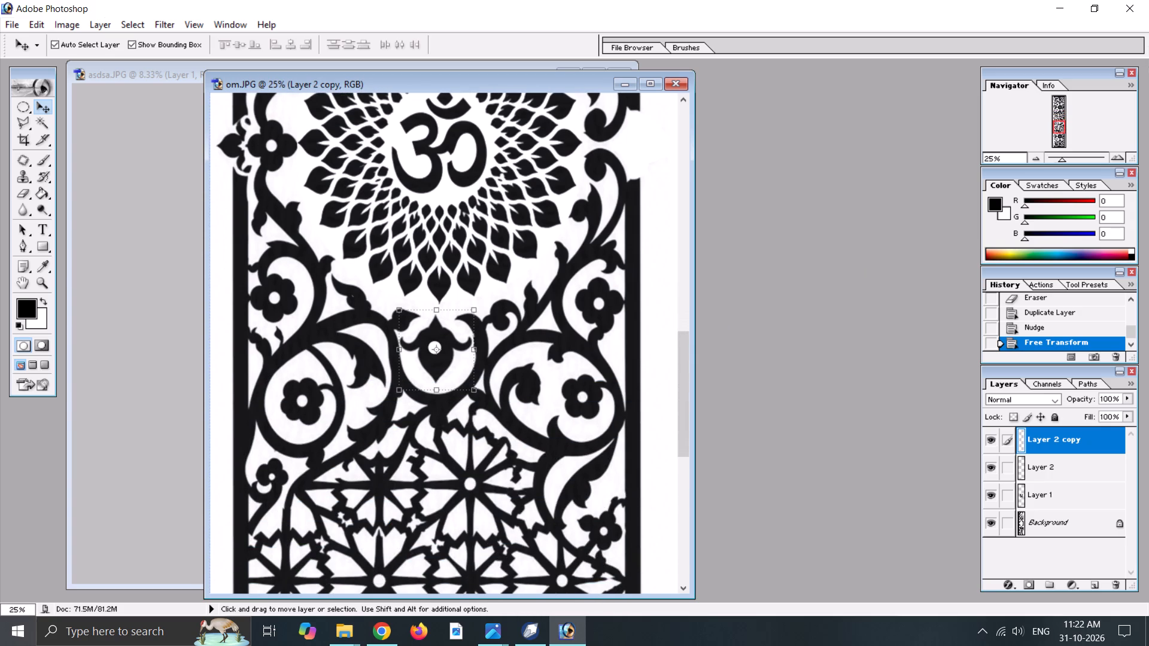
pyautogui.press('Right')
pyautogui.press('Right')
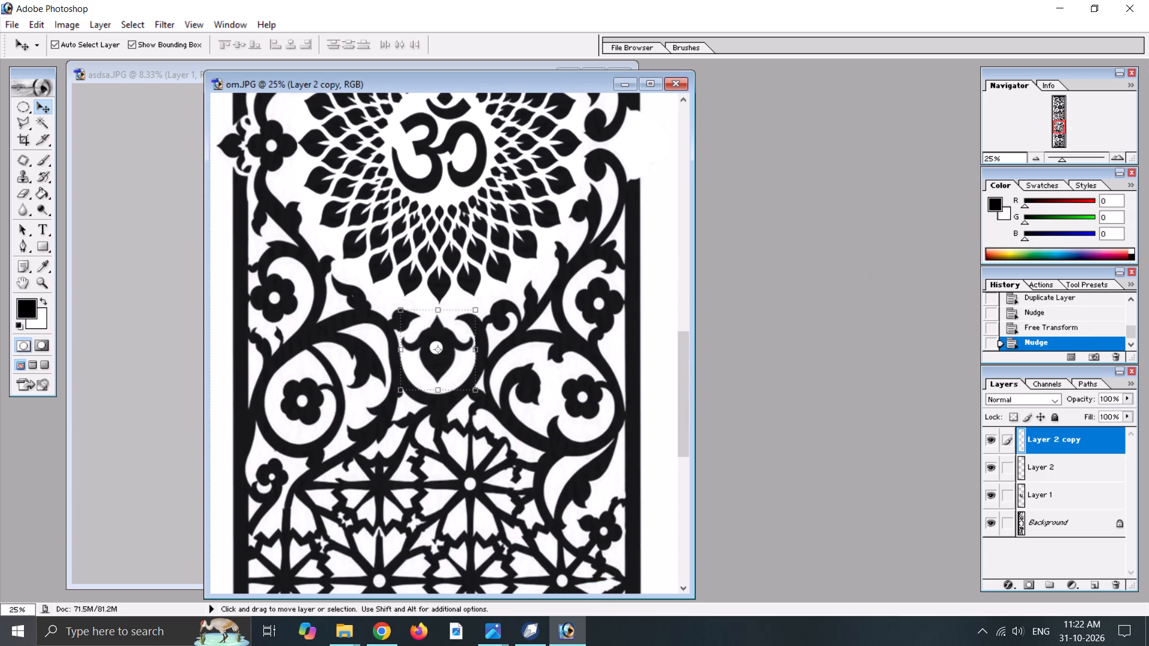
pyautogui.press('Up')
pyautogui.click(511, 291)
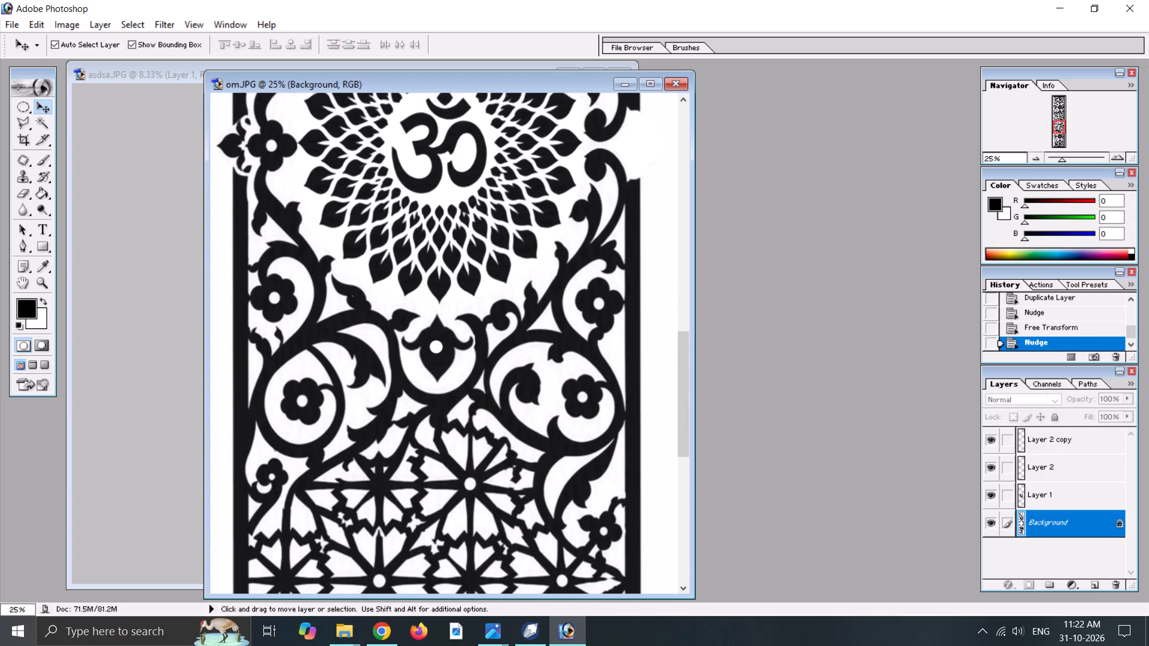
pyautogui.press('Left')
pyautogui.press('Left')
pyautogui.click(528, 246)
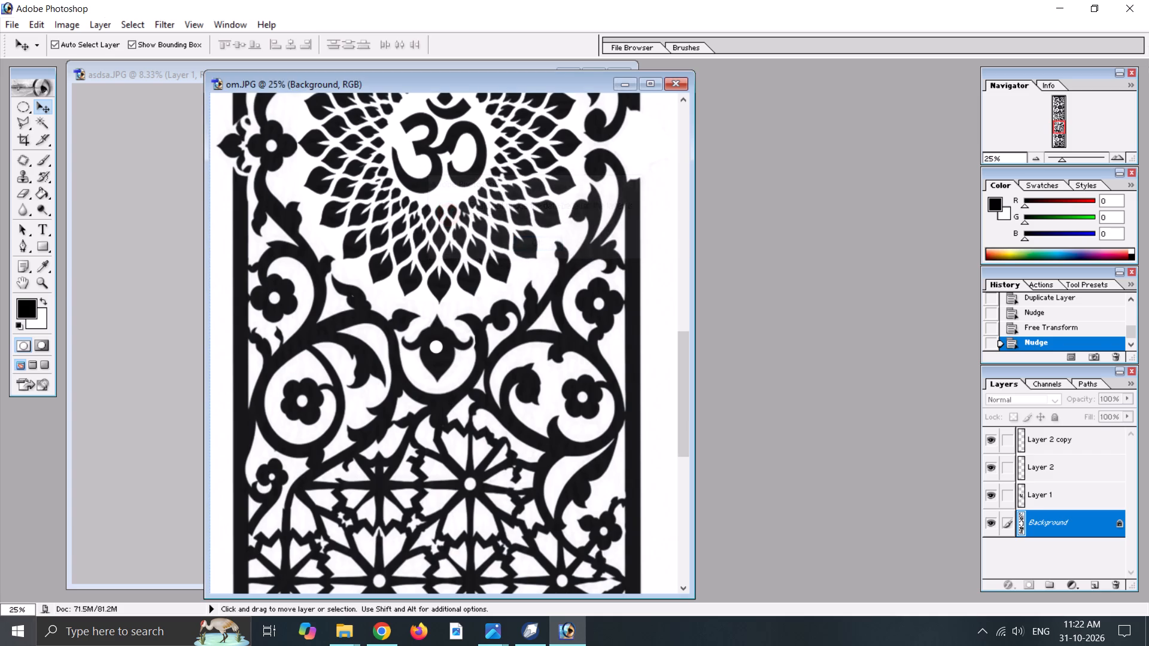
pyautogui.click(446, 346)
pyautogui.press('Left')
pyautogui.press('Left')
pyautogui.press('Left')
pyautogui.press('Left')
pyautogui.press('Left')
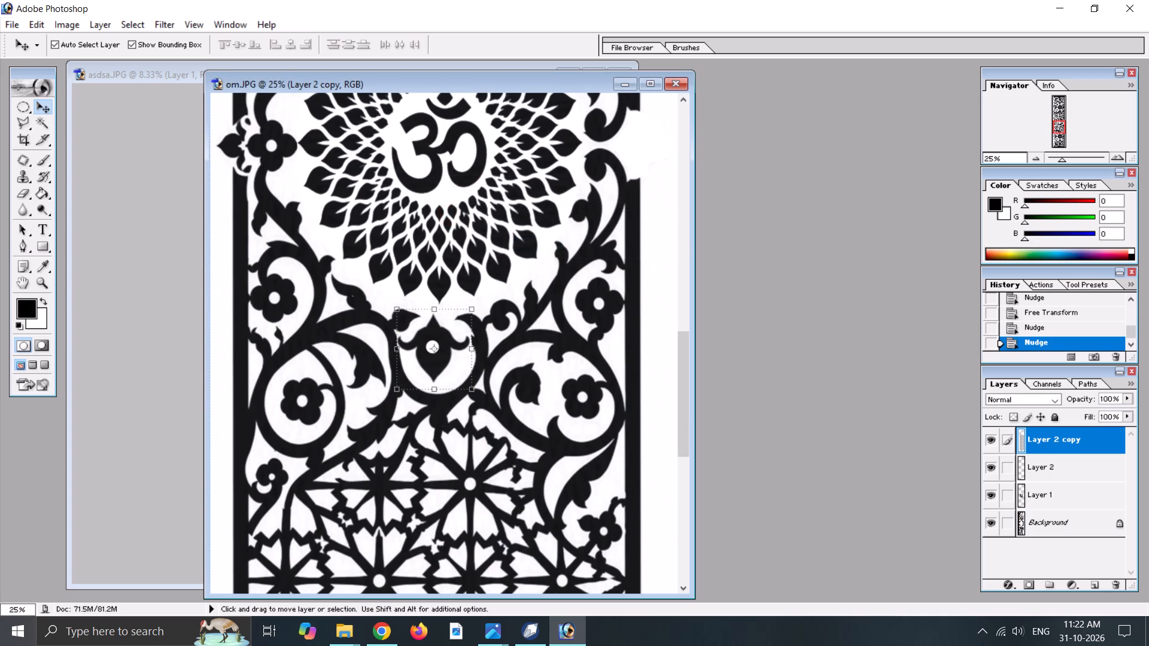
# Erase the Layer 2 copy white fringe beside the motif's right tip with a 69 px eraser.
pyautogui.click(23, 194)
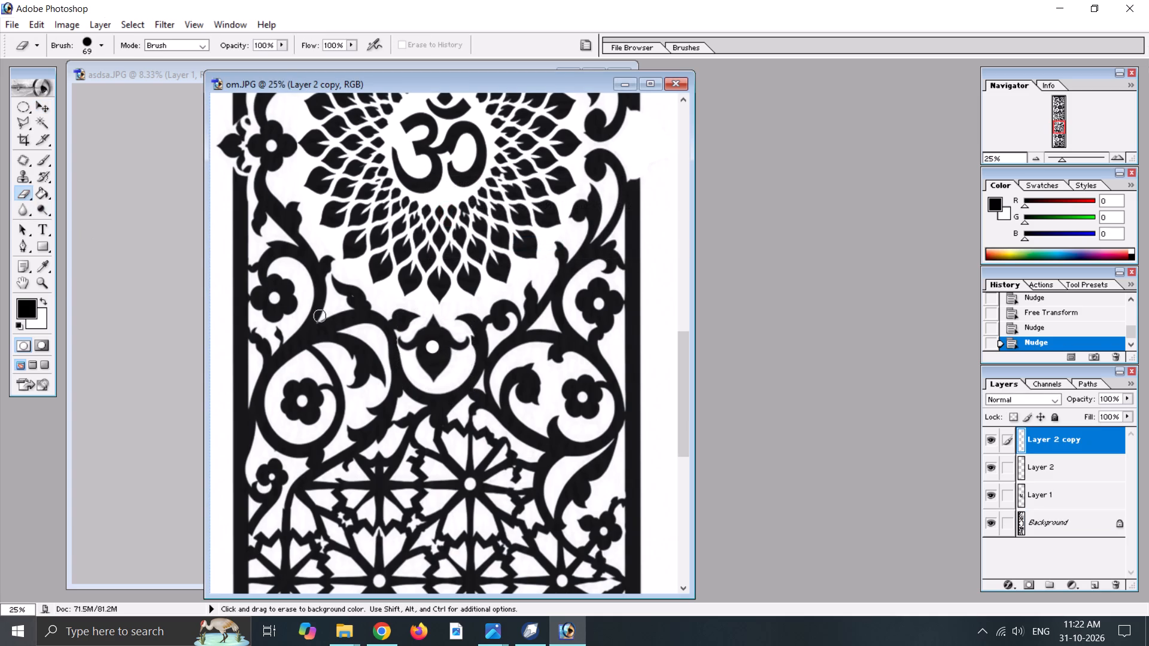
pyautogui.click(475, 337)
pyautogui.click(472, 326)
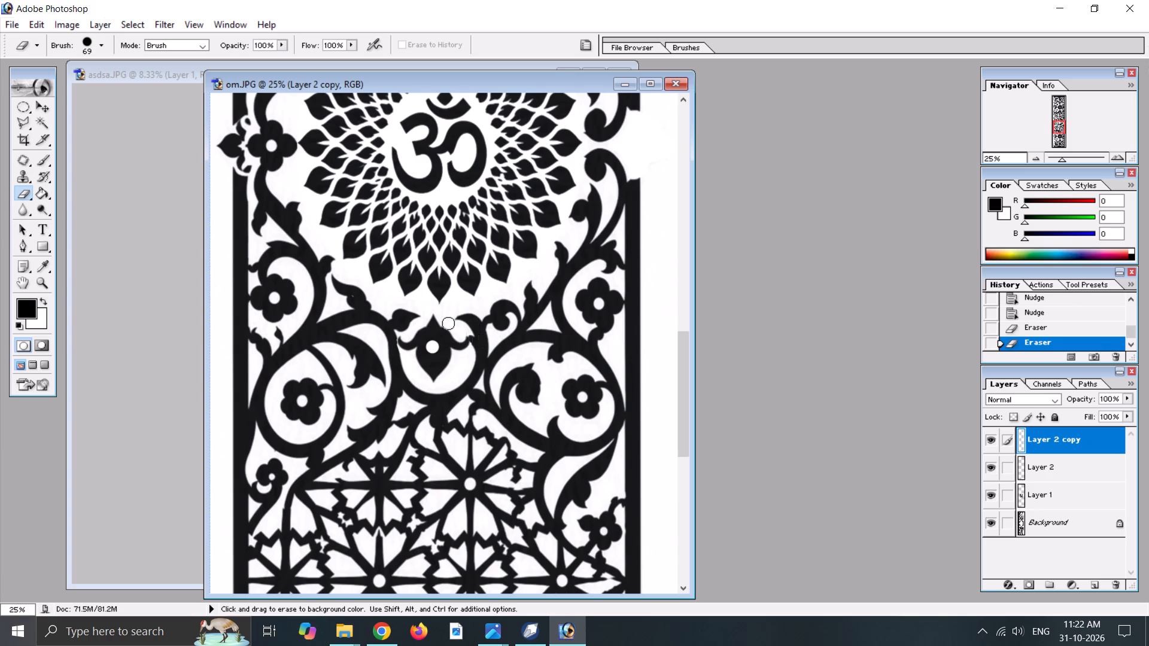
# Move the Layer 2 copy leaf motif horizontally left so its white surround overlaps the black left side of the arch.
pyautogui.keyDown('ctrl'); pyautogui.scroll(3, 450, 321); pyautogui.keyUp('ctrl')
pyautogui.tripleClick(1116, 156)
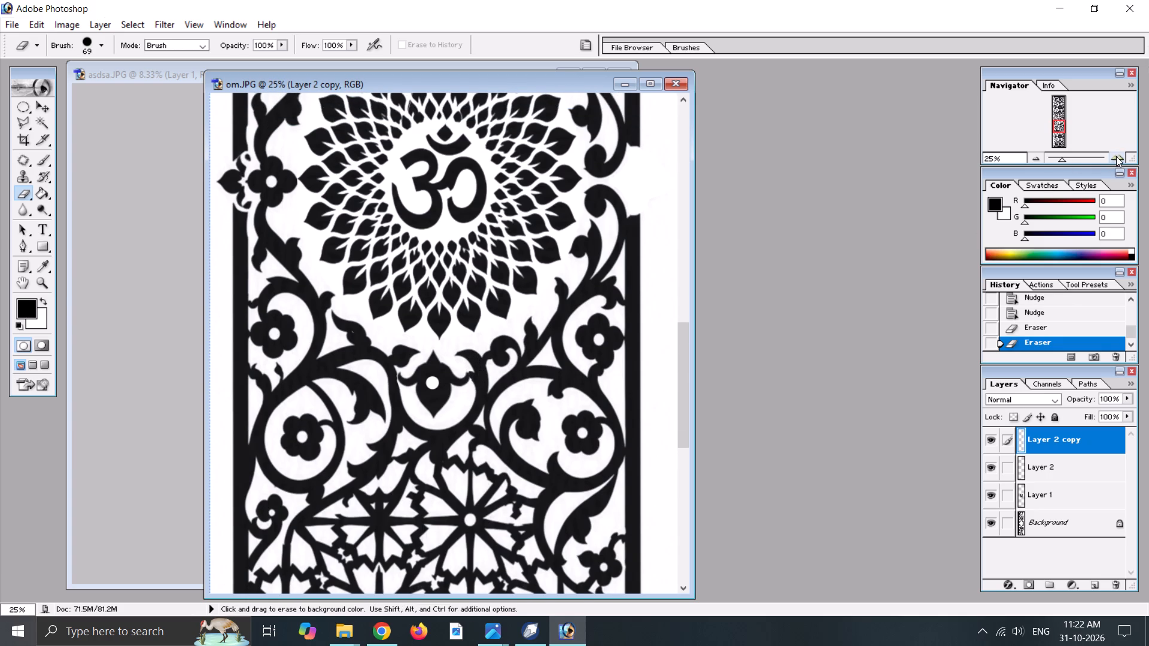
pyautogui.press('space')
pyautogui.press('space')
pyautogui.press('space')
pyautogui.press('space')
pyautogui.press('space')
pyautogui.press('space')
pyautogui.press('space')
pyautogui.press('space')
pyautogui.press('space')
pyautogui.press('space')
pyautogui.press('space')
pyautogui.press('space')
pyautogui.press('space')
pyautogui.press('space')
pyautogui.press('space')
pyautogui.press('space')
pyautogui.press('space')
pyautogui.press('space')
pyautogui.moveTo(486, 443); pyautogui.dragTo(533, 278)
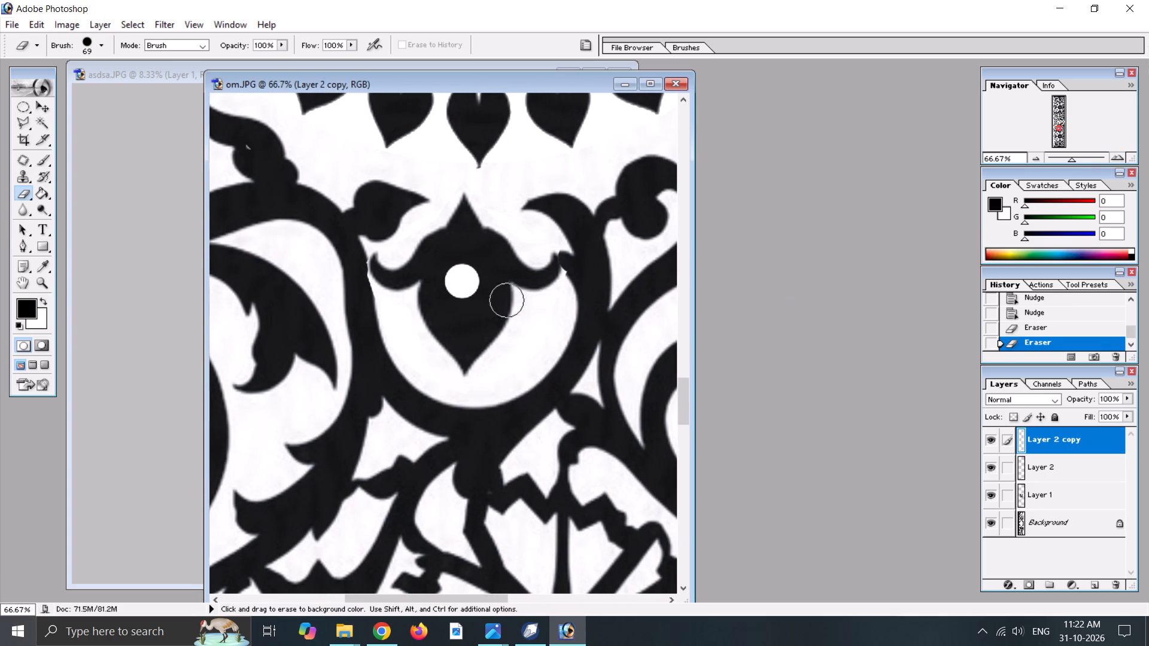
pyautogui.press('v')
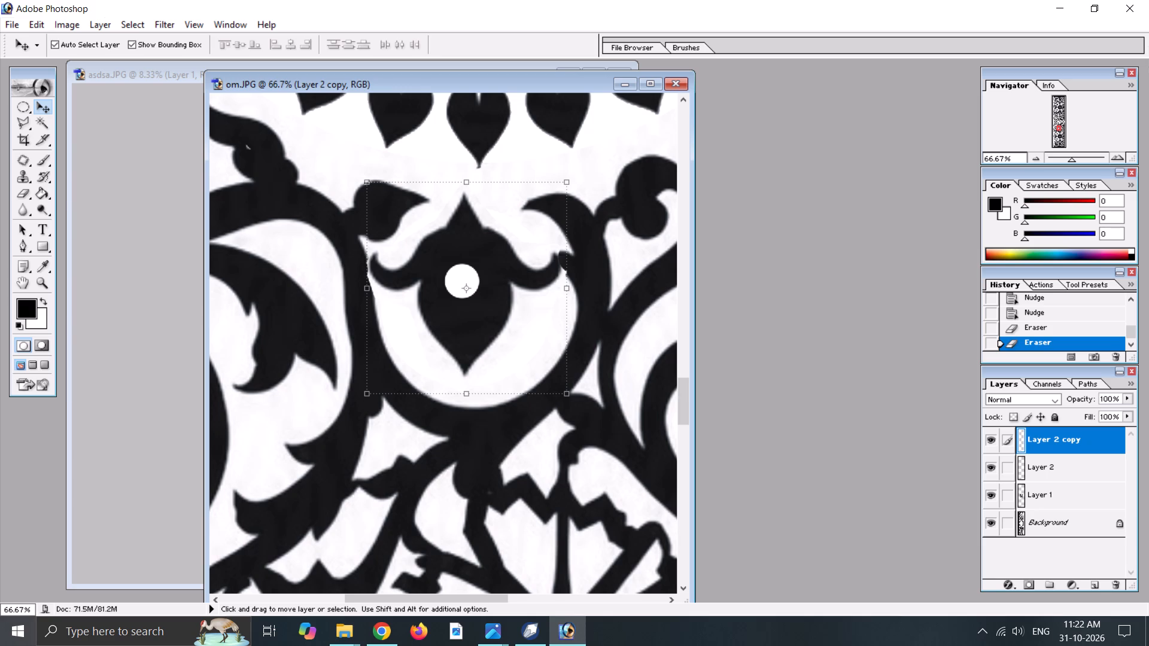
pyautogui.moveTo(472, 302); pyautogui.dragTo(444, 301)
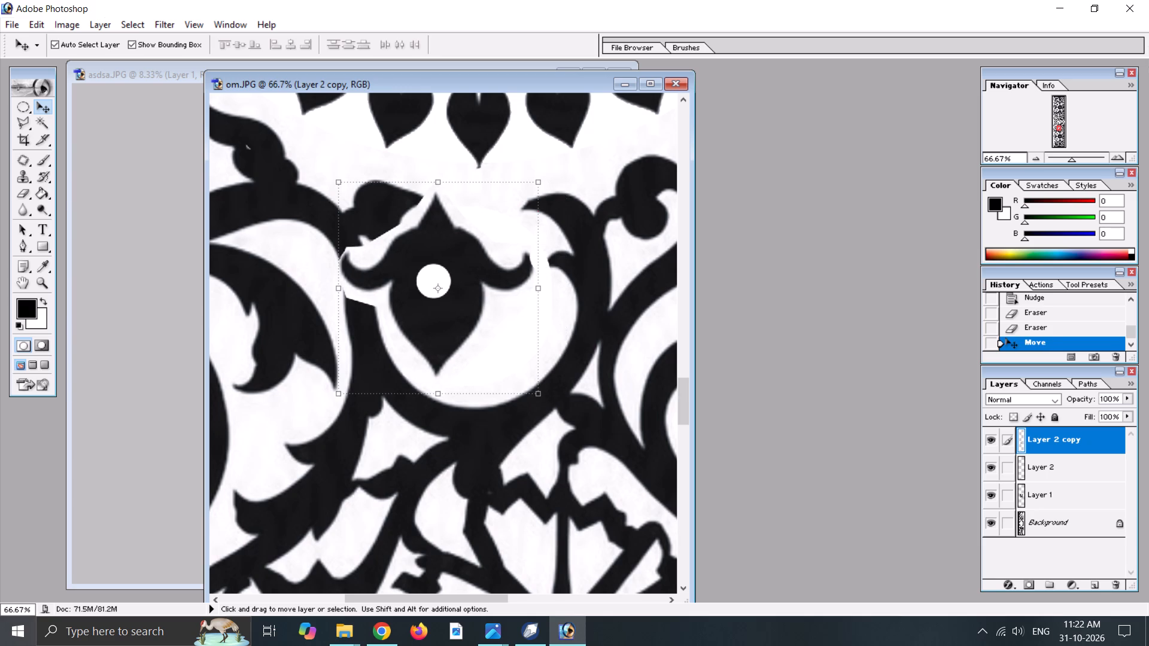
# Select the white areas above and below the leaf motif on Layer 2 copy with the Magic Wand, tolerance 32, and delete them.
pyautogui.click(21, 191)
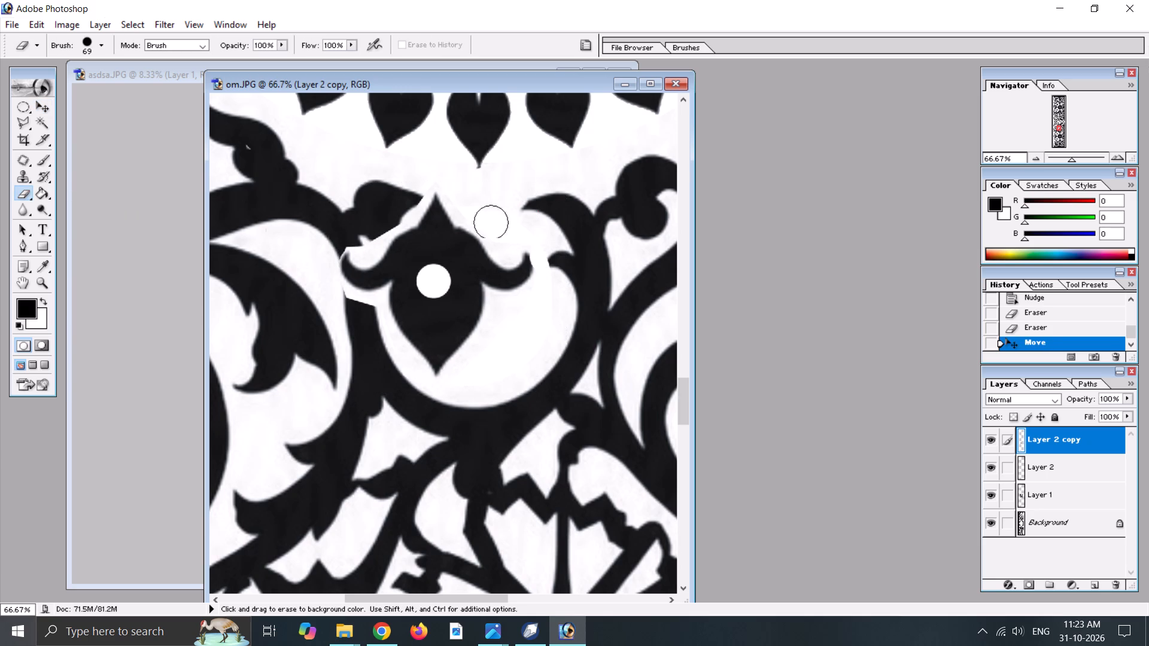
pyautogui.click(42, 123)
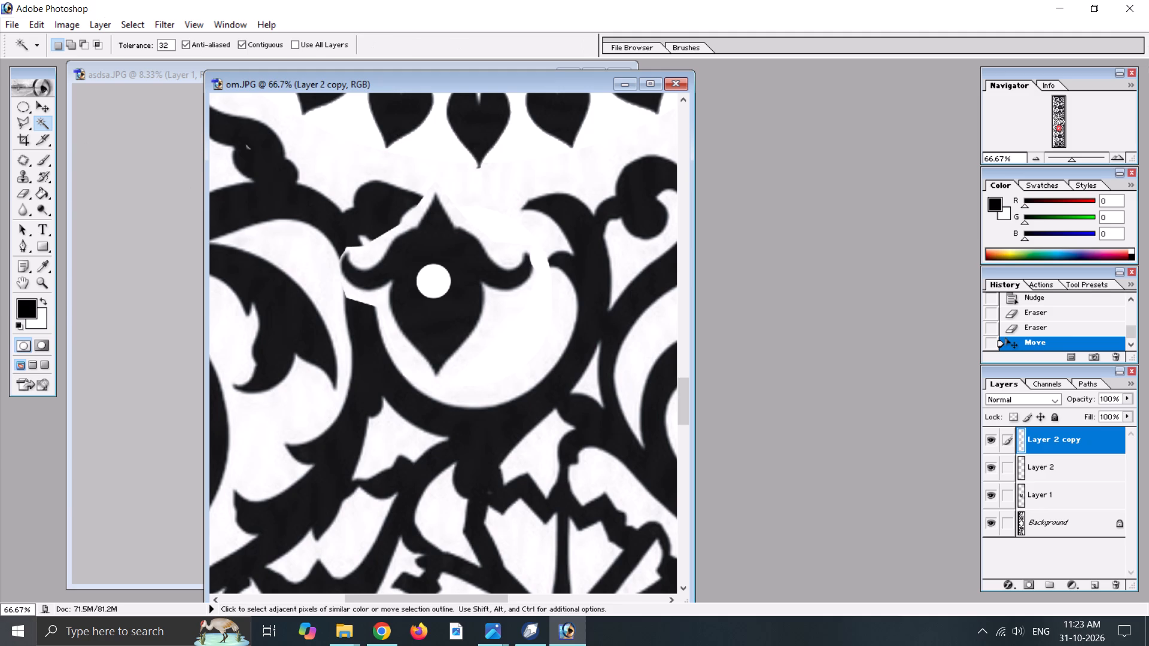
pyautogui.click(461, 221)
pyautogui.press('Delete')
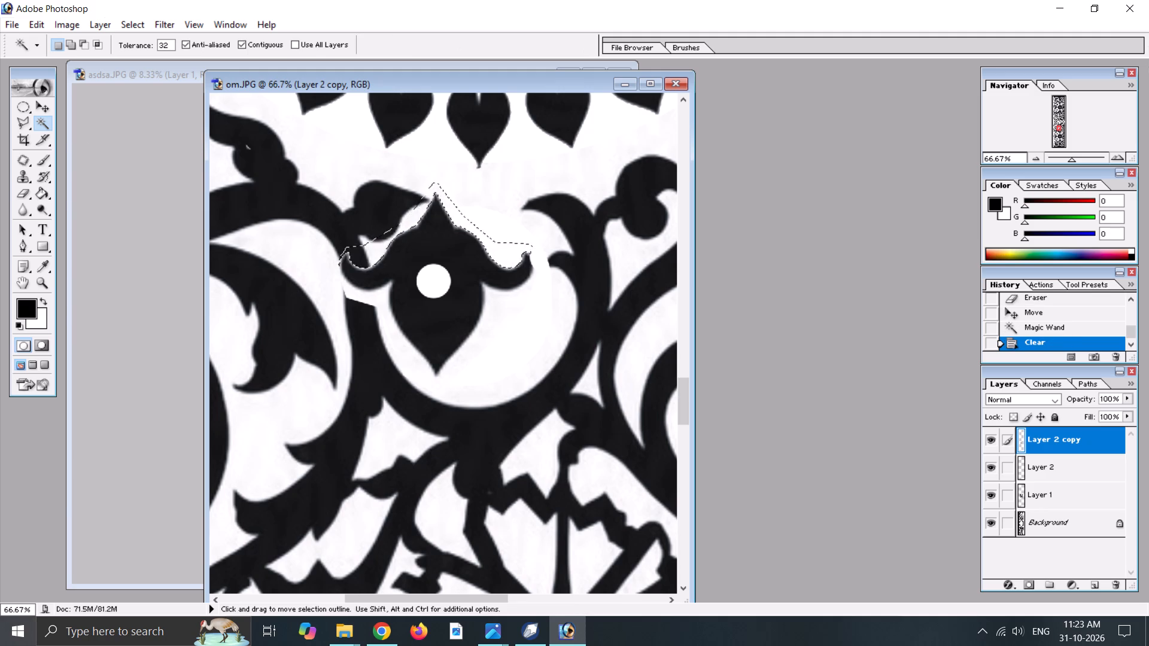
pyautogui.click(493, 301)
pyautogui.press('Delete')
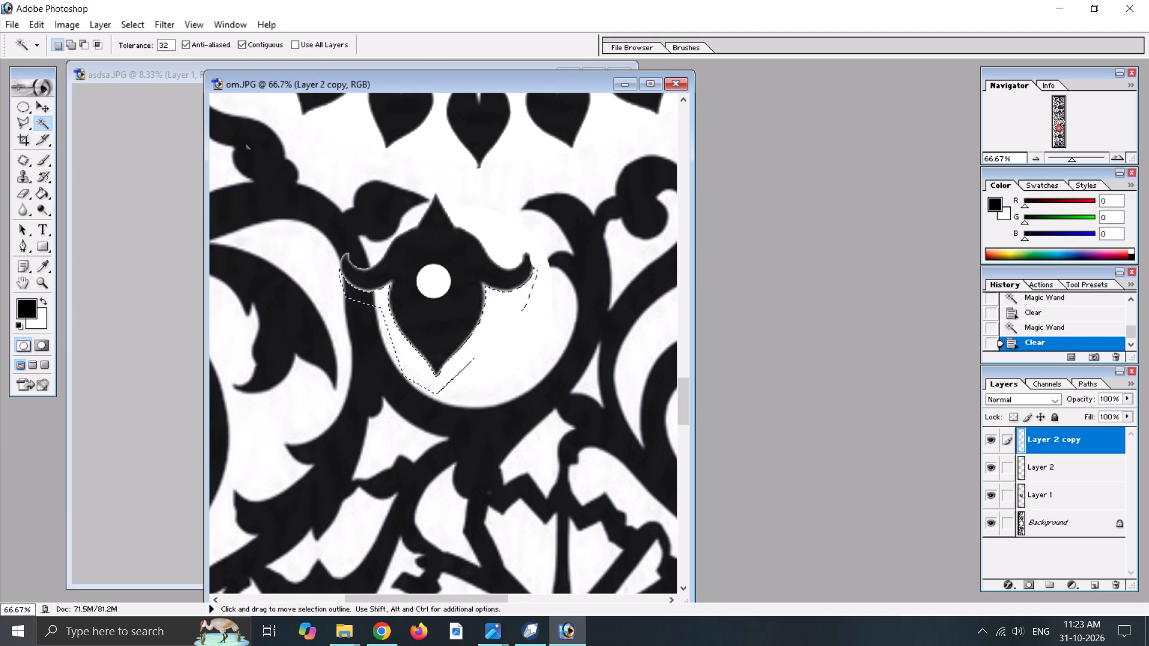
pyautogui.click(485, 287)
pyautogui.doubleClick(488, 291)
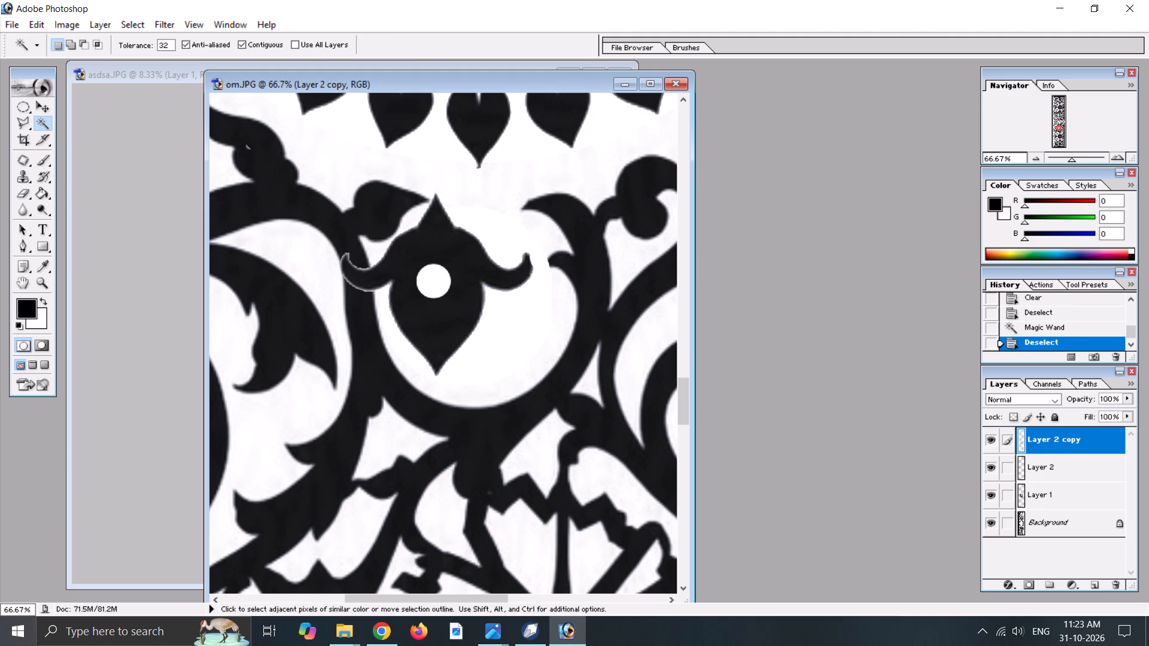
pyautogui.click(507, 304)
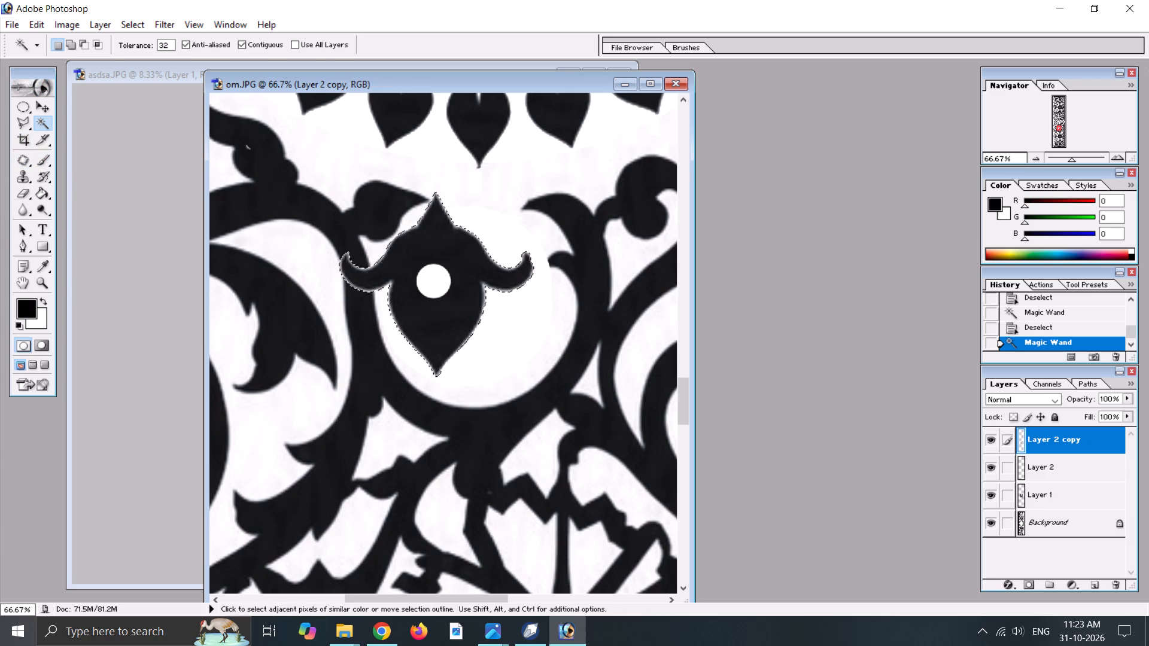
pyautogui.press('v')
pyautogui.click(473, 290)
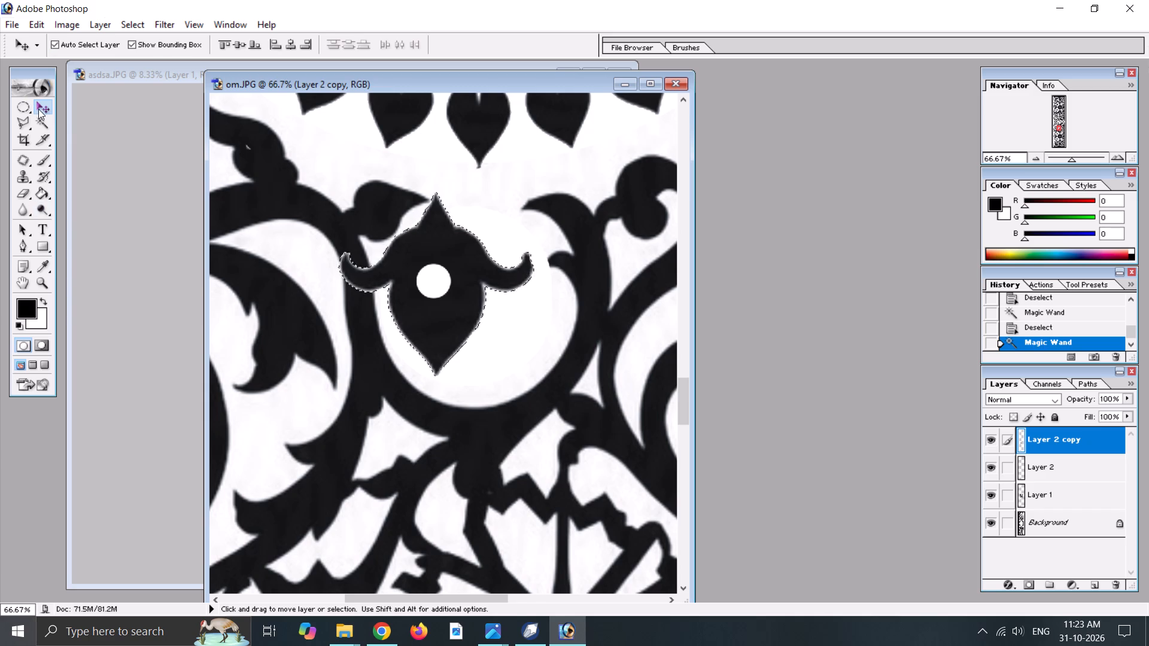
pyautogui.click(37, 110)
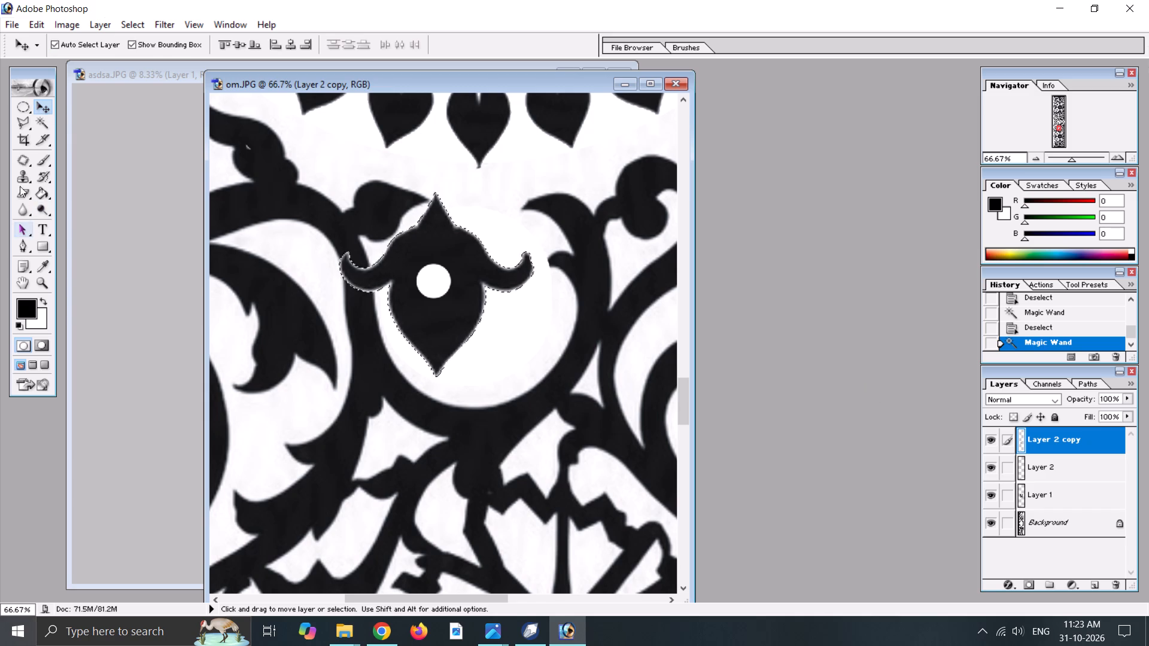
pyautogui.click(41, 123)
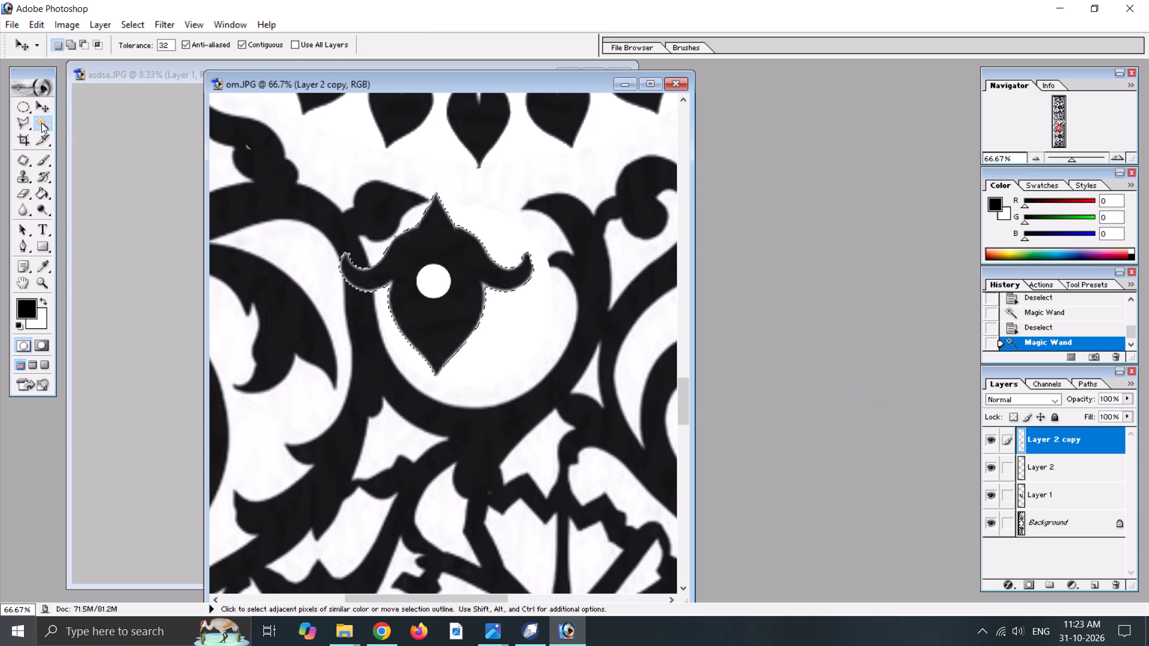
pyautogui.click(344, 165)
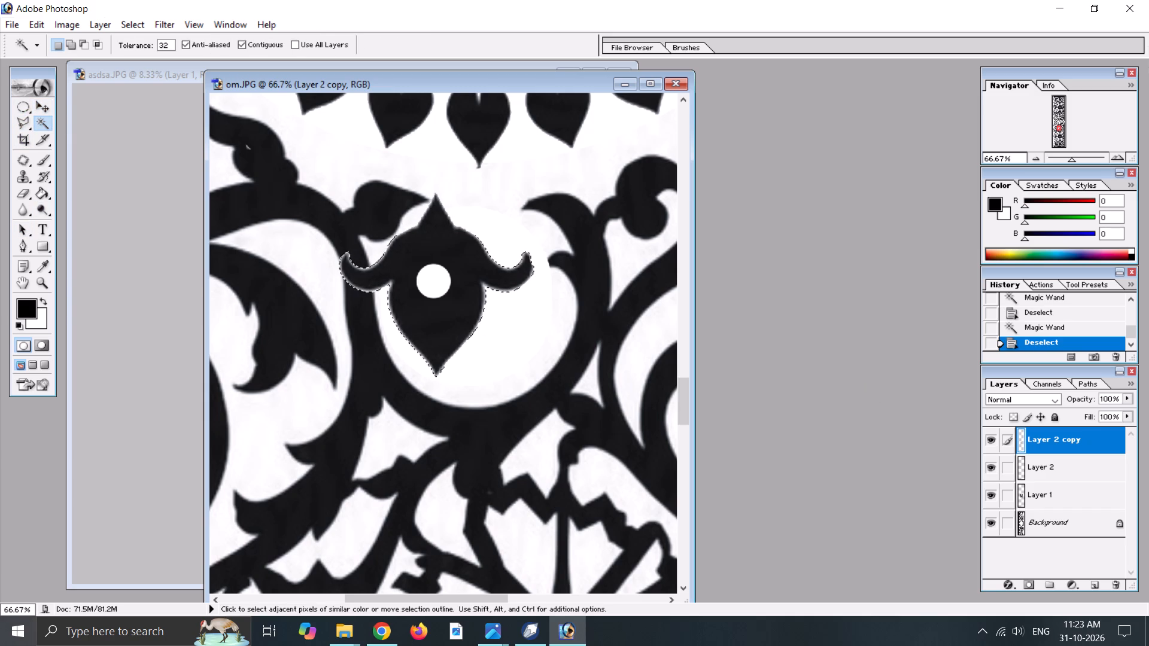
# Nudge the cleaned leaf motif horizontally right until it sits centred inside the lower arch.
pyautogui.click(43, 105)
pyautogui.press('Right')
pyautogui.press('Right')
pyautogui.press('Right')
pyautogui.press('Right')
pyautogui.press('Right')
pyautogui.press('Right')
pyautogui.press('Right')
pyautogui.press('Right')
pyautogui.press('Right')
pyautogui.press('Right')
pyautogui.press('Right')
pyautogui.press('Right')
pyautogui.press('Right')
pyautogui.press('Right')
pyautogui.press('Right')
pyautogui.press('Right')
pyautogui.press('Right')
pyautogui.press('Right')
pyautogui.press('Right')
pyautogui.press('Right')
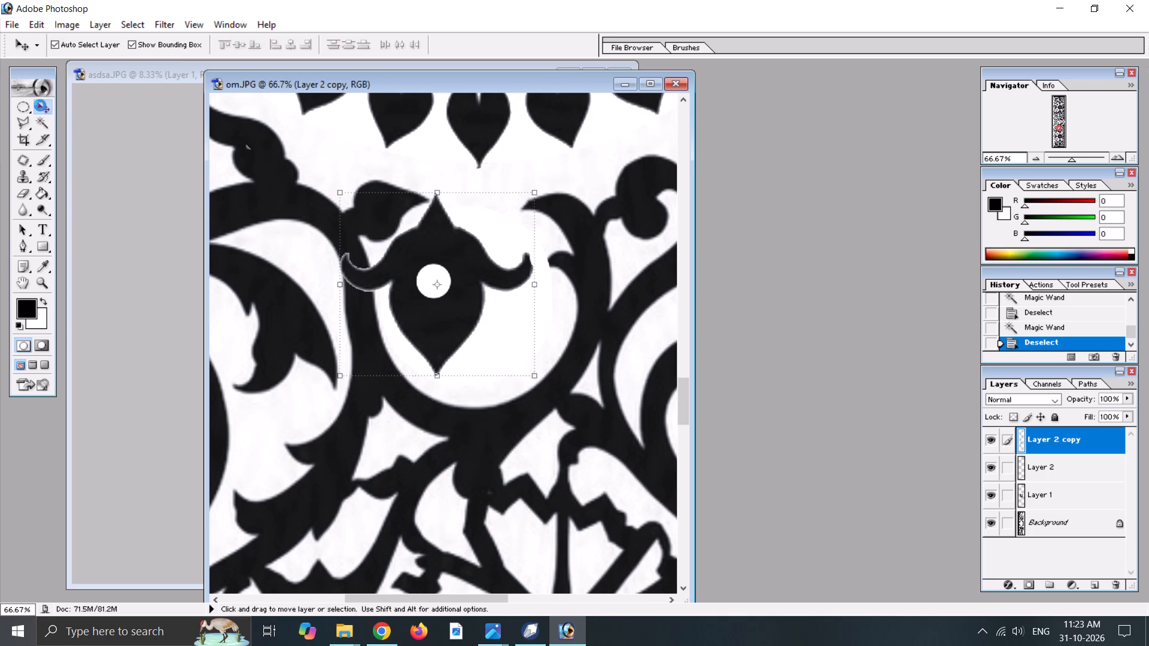
pyautogui.press('Right')
pyautogui.press('Right')
pyautogui.press('Right')
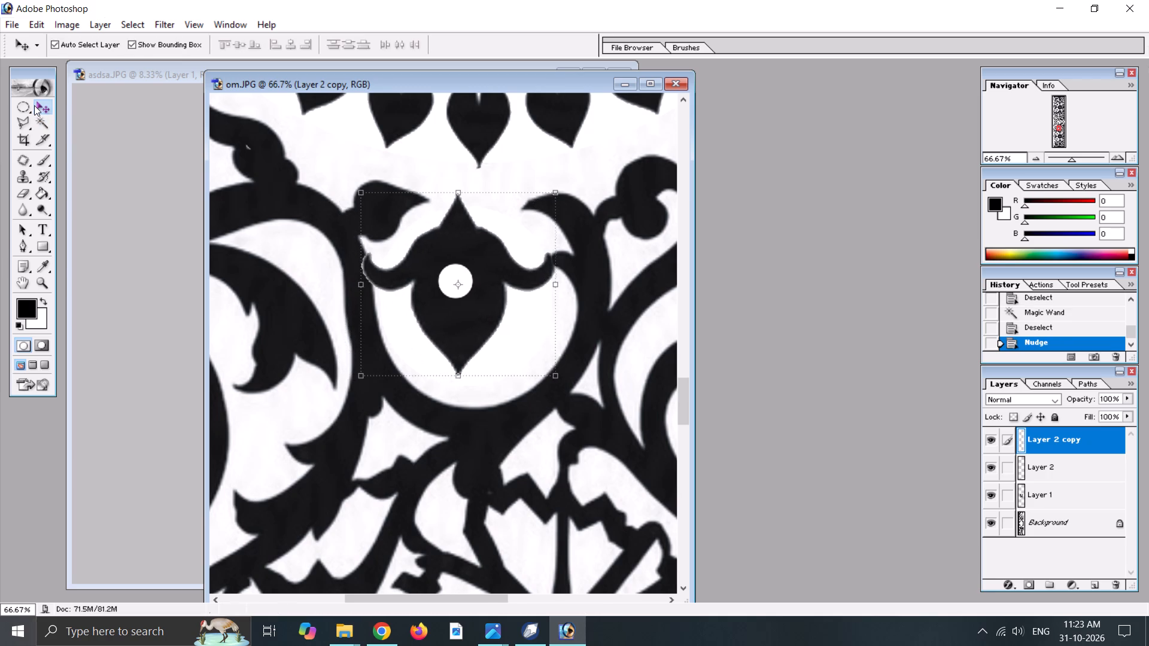
pyautogui.press('Right')
pyautogui.press('Right')
pyautogui.press('Right')
pyautogui.press('Right')
pyautogui.press('Right')
pyautogui.press('Right')
pyautogui.press('Right')
pyautogui.press('Right')
pyautogui.press('Right')
pyautogui.press('Right')
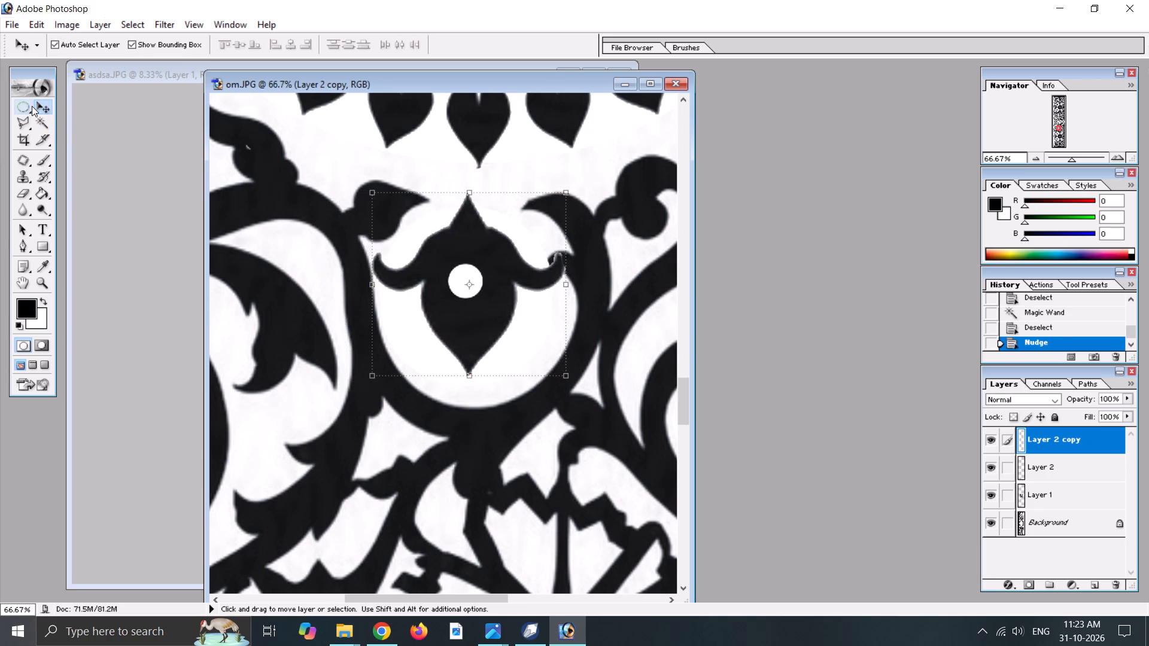
pyautogui.press('Right')
pyautogui.press('Right')
pyautogui.press('Right')
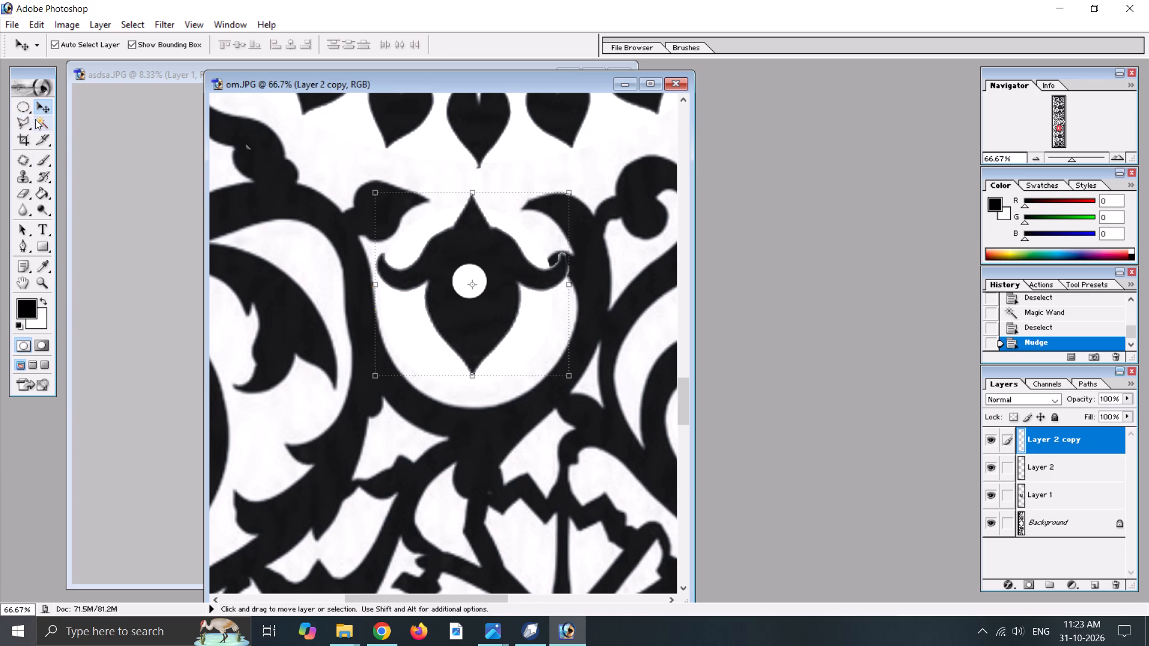
# Erase the black remnants on the Background layer around the leaf motif's right curled tip with the 69 px eraser.
pyautogui.click(20, 196)
pyautogui.click(1061, 520)
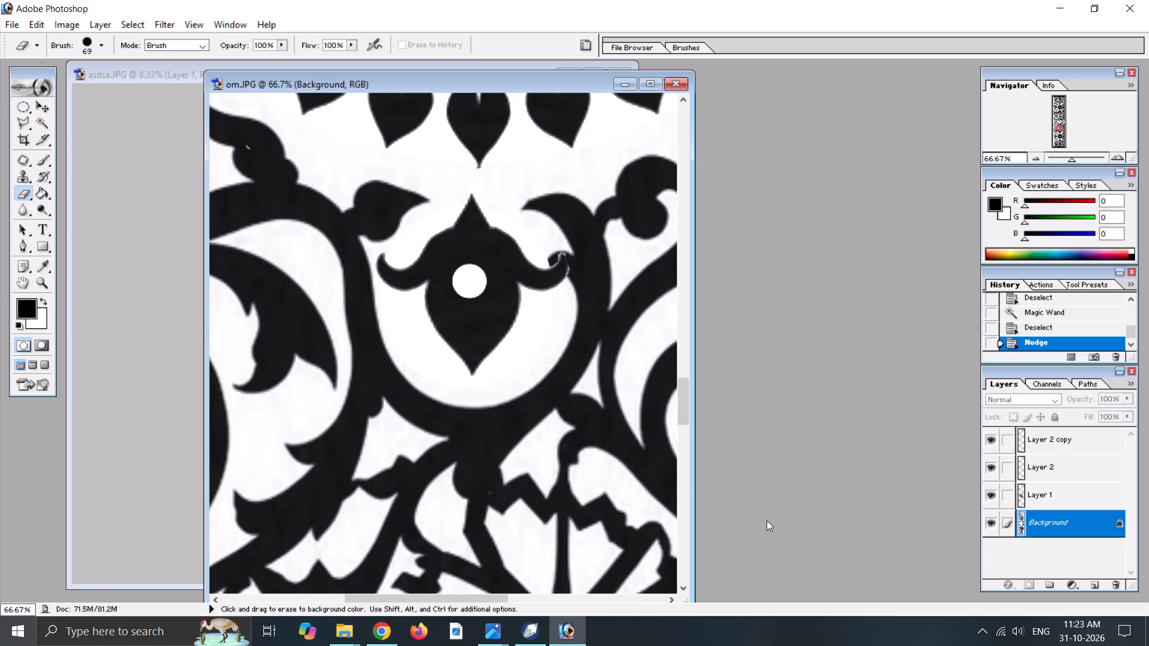
pyautogui.click(557, 263)
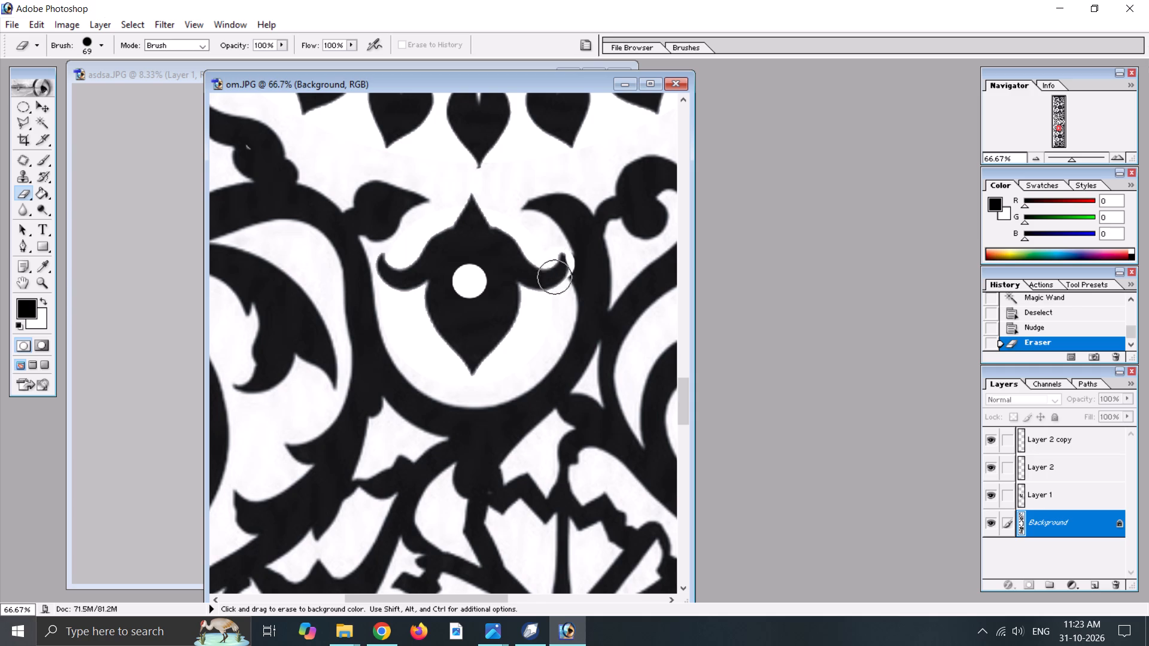
pyautogui.click(558, 277)
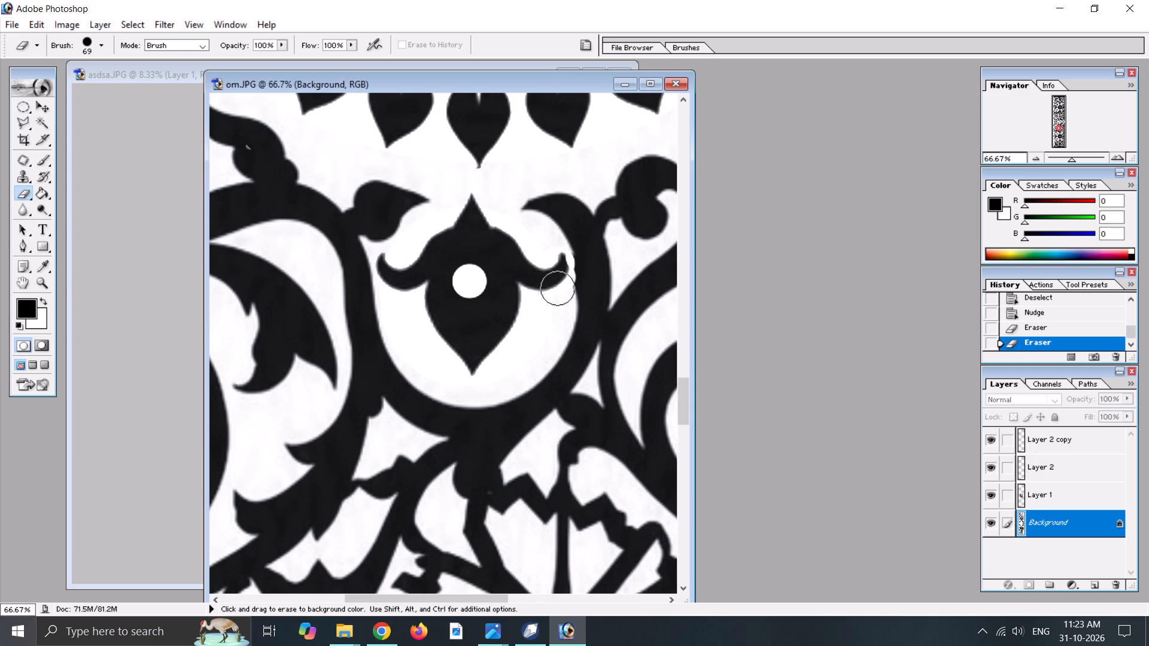
pyautogui.click(558, 287)
pyautogui.click(558, 275)
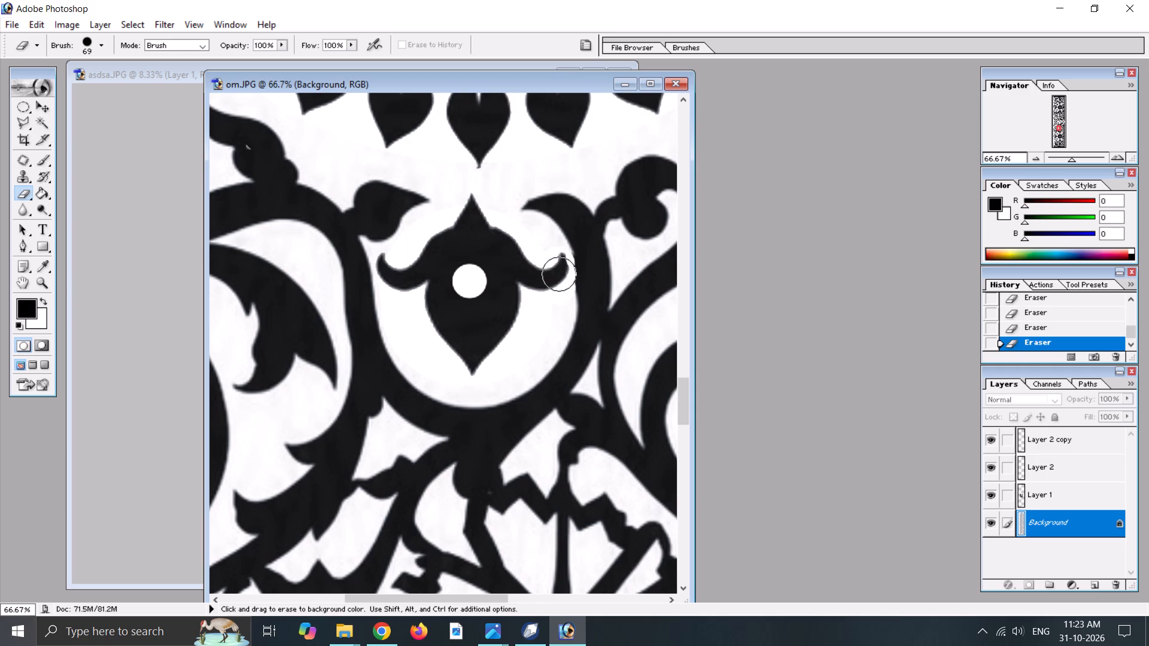
pyautogui.click(558, 265)
# Enlarge the eraser to 251 px and clean the lower arch's right inner edge on the Background layer into a smooth curve.
pyautogui.rightClick(536, 284)
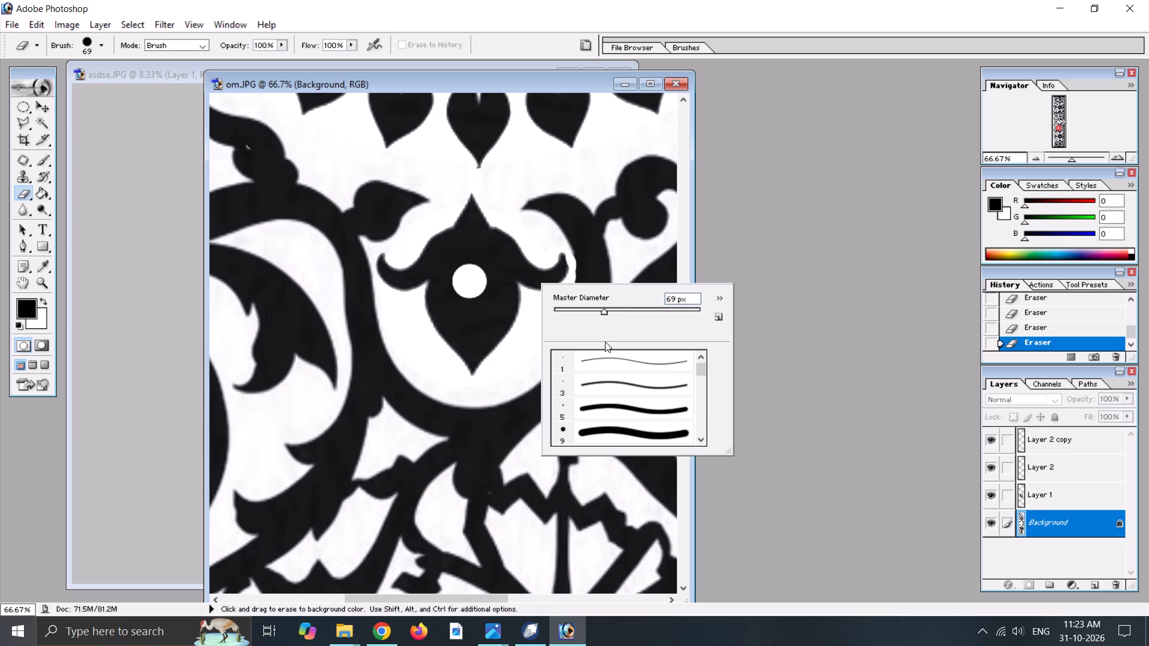
pyautogui.click(645, 309)
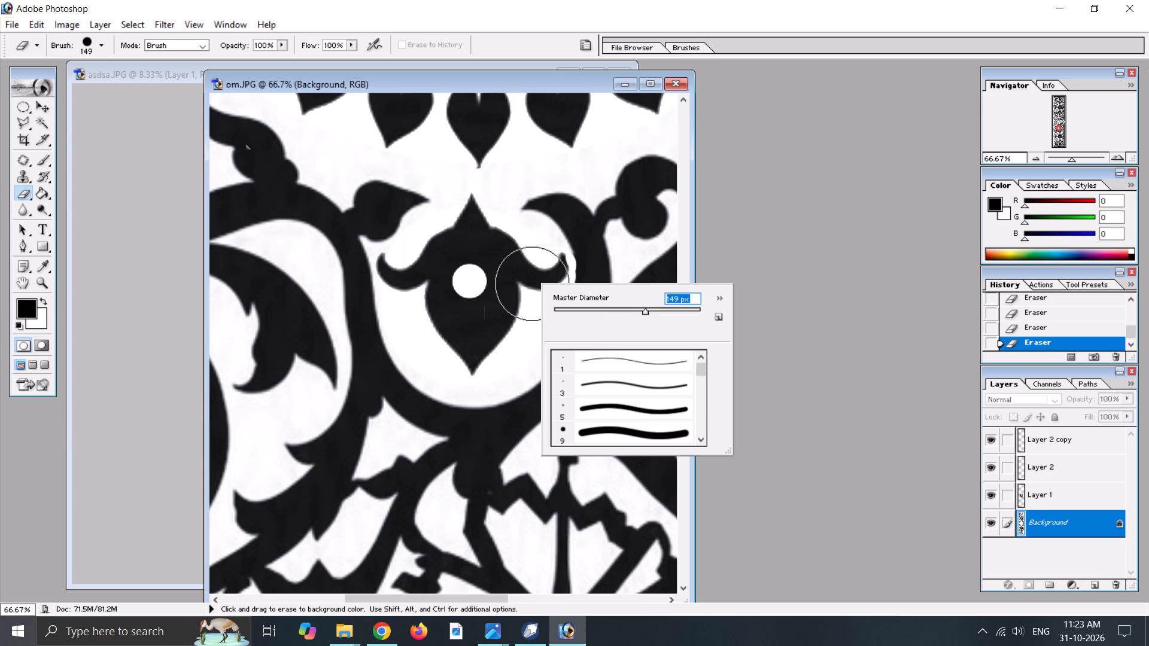
pyautogui.click(539, 272)
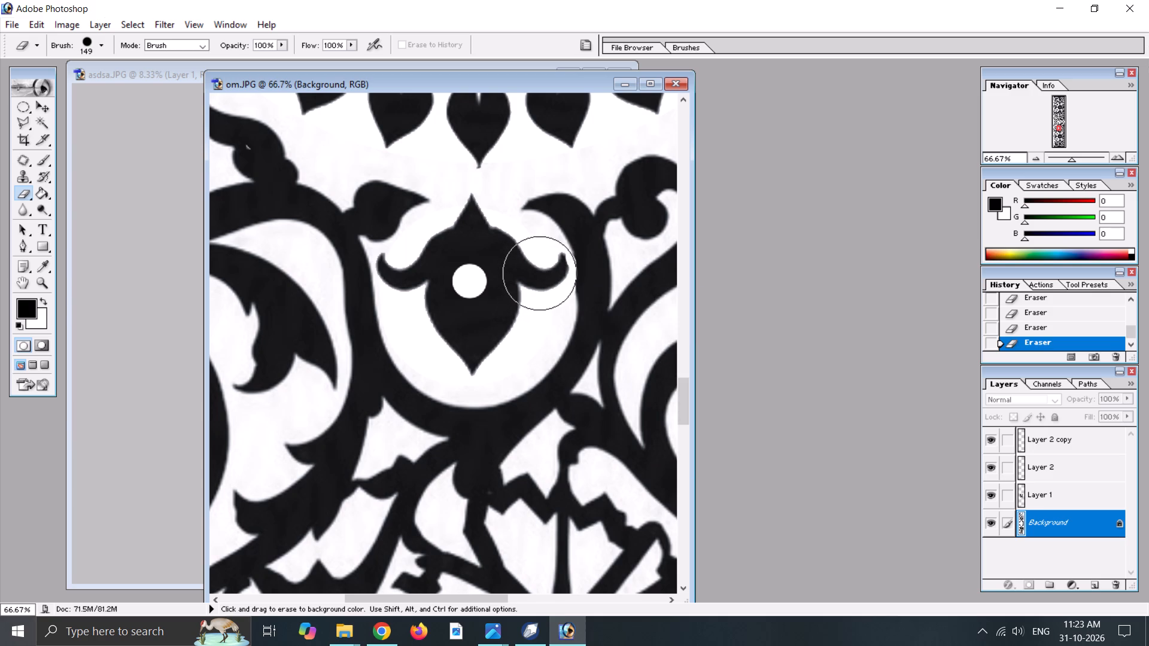
pyautogui.rightClick(539, 272)
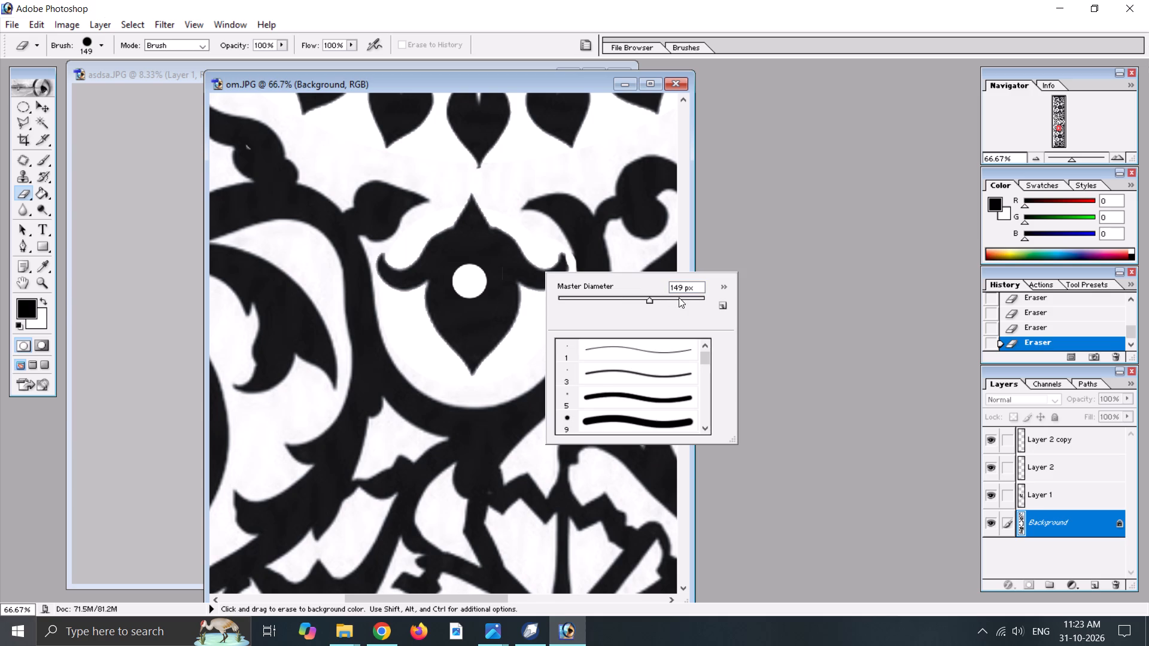
pyautogui.click(679, 297)
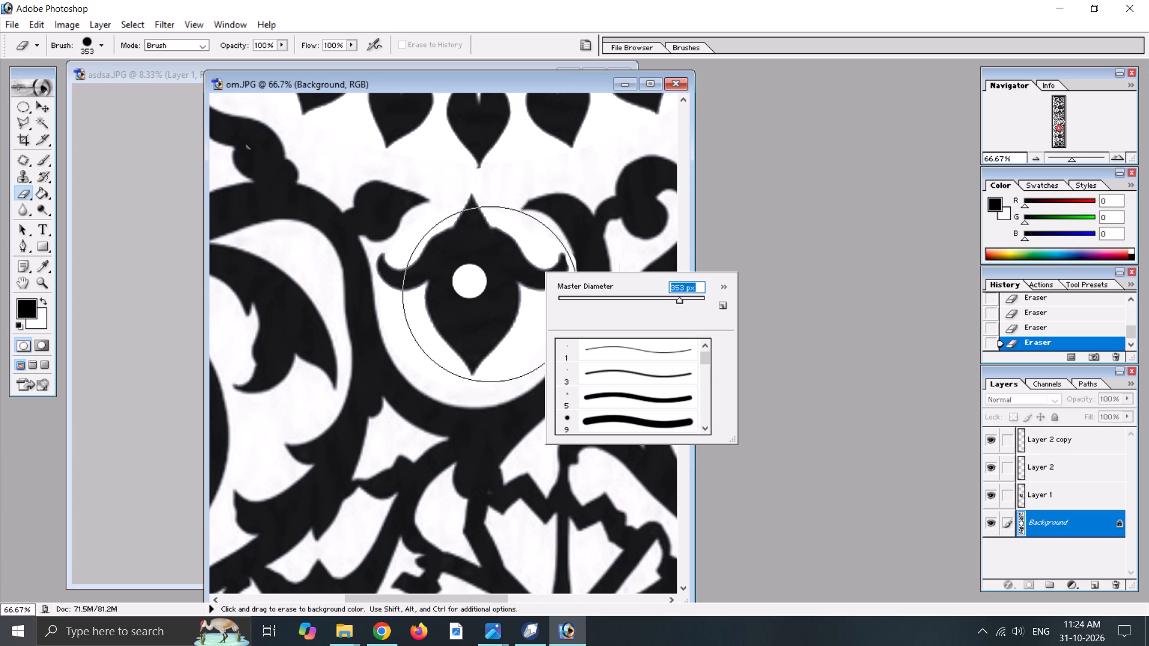
pyautogui.click(491, 294)
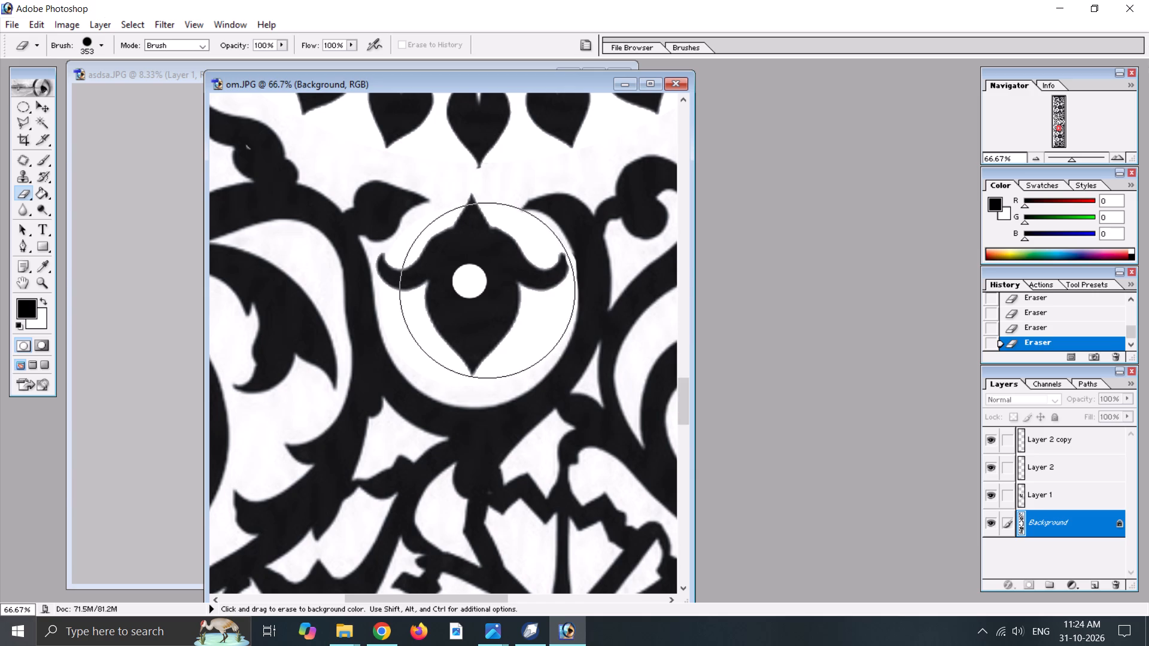
pyautogui.rightClick(488, 290)
pyautogui.click(612, 315)
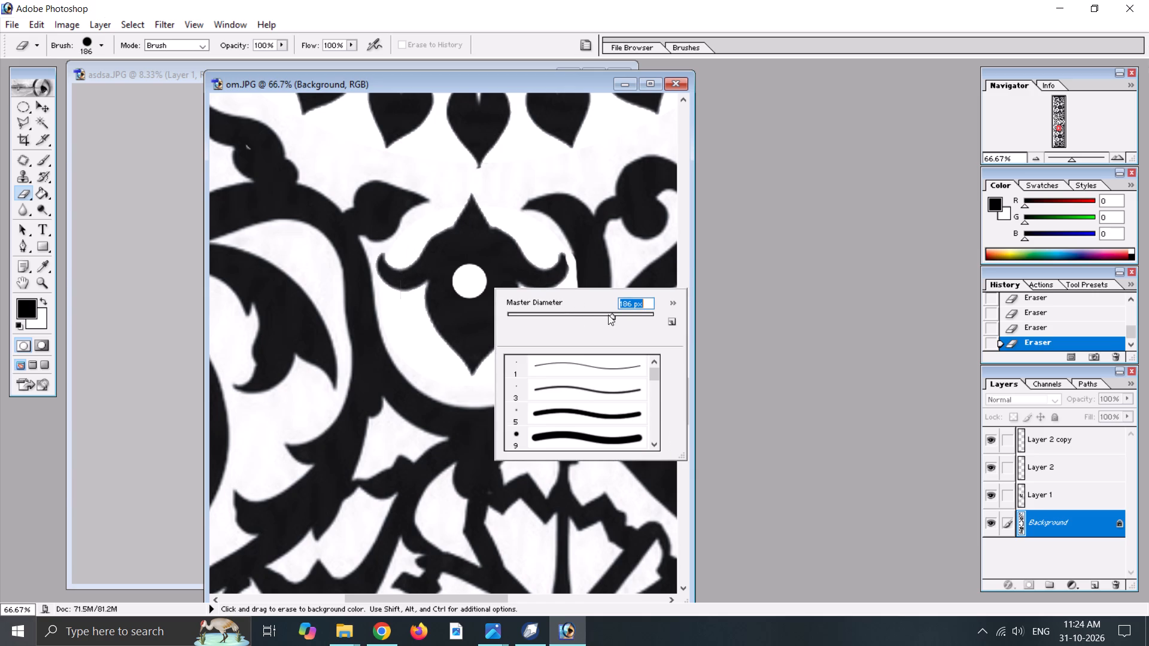
pyautogui.click(627, 313)
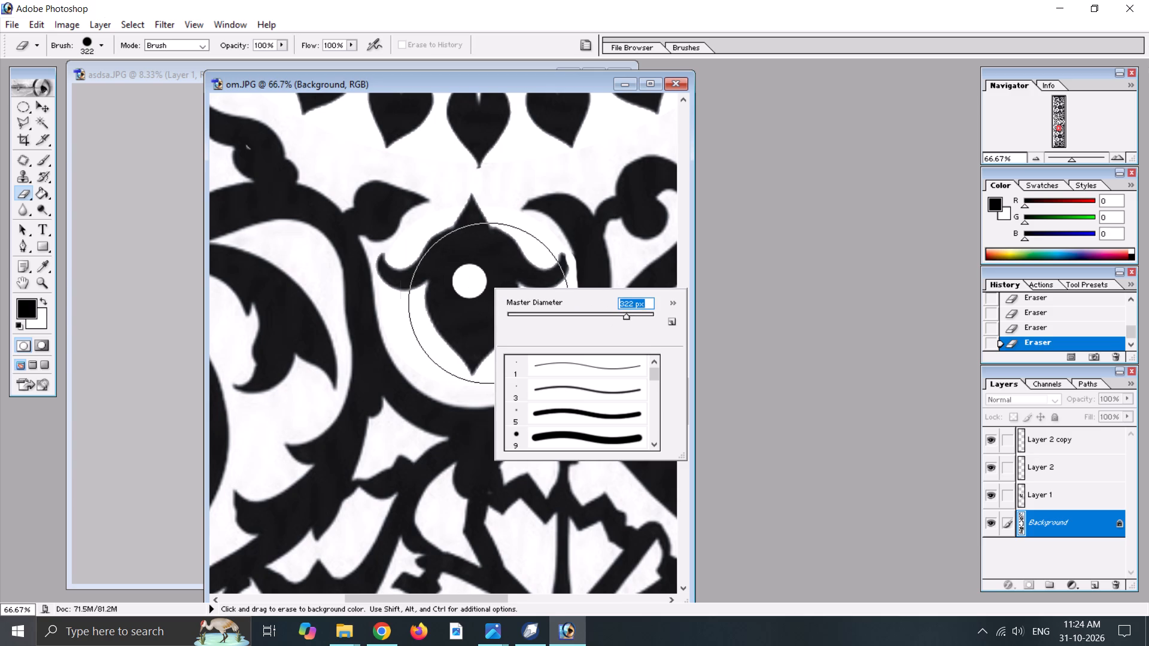
pyautogui.click(810, 268)
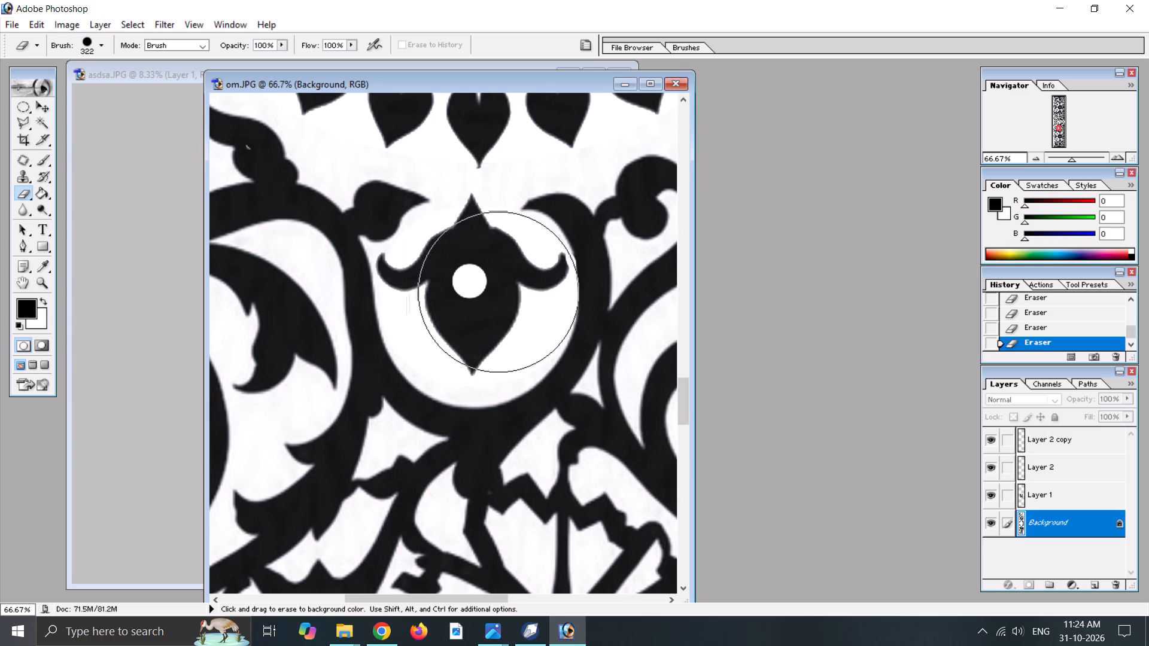
pyautogui.click(497, 288)
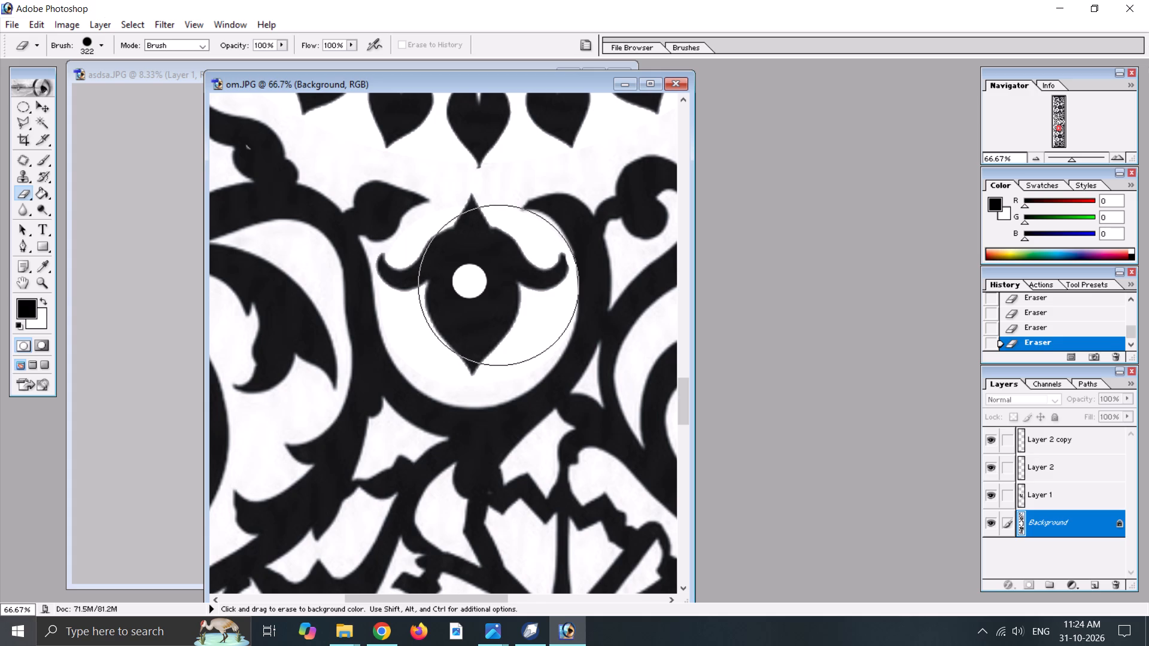
pyautogui.rightClick(498, 285)
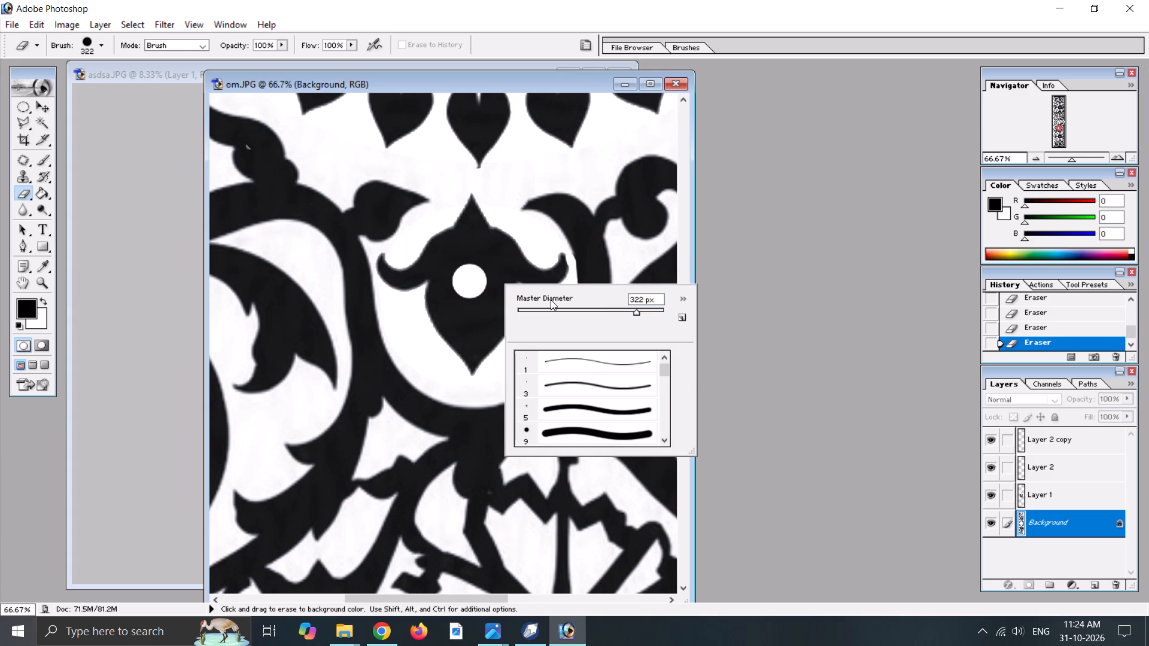
pyautogui.click(630, 308)
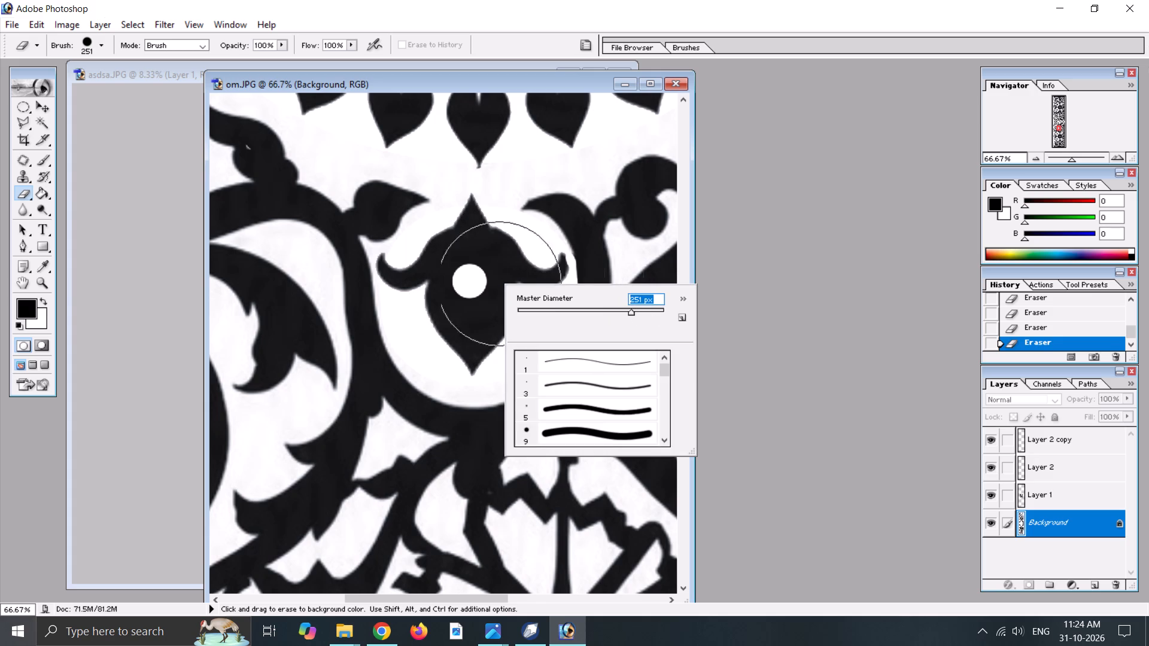
pyautogui.click(810, 316)
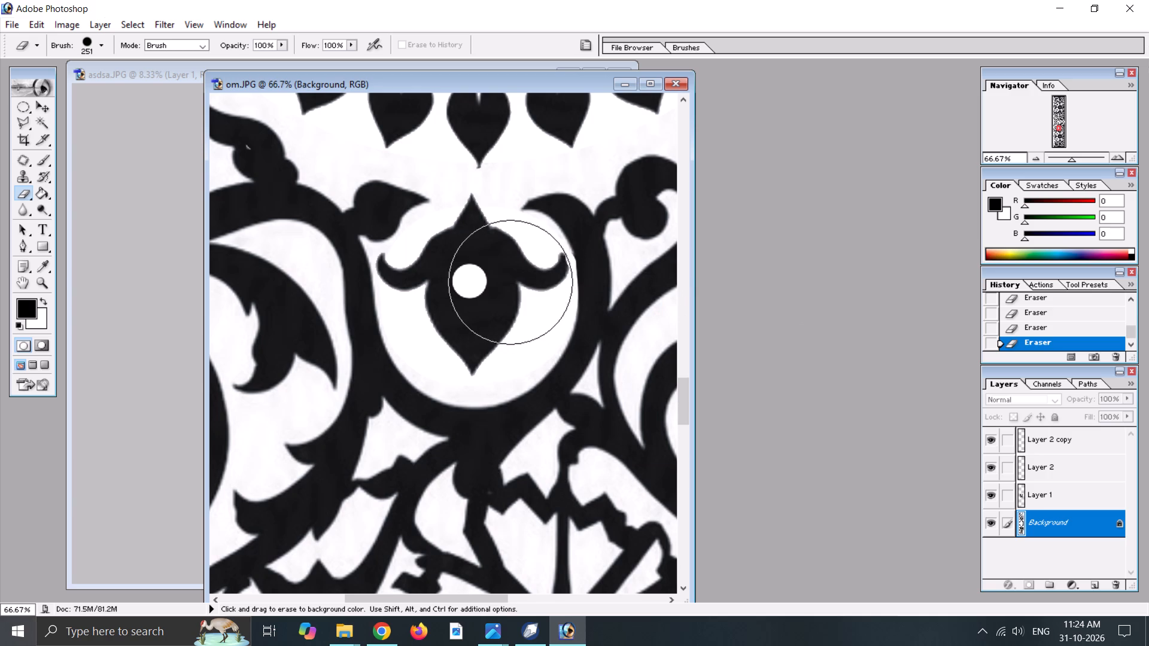
pyautogui.click(515, 276)
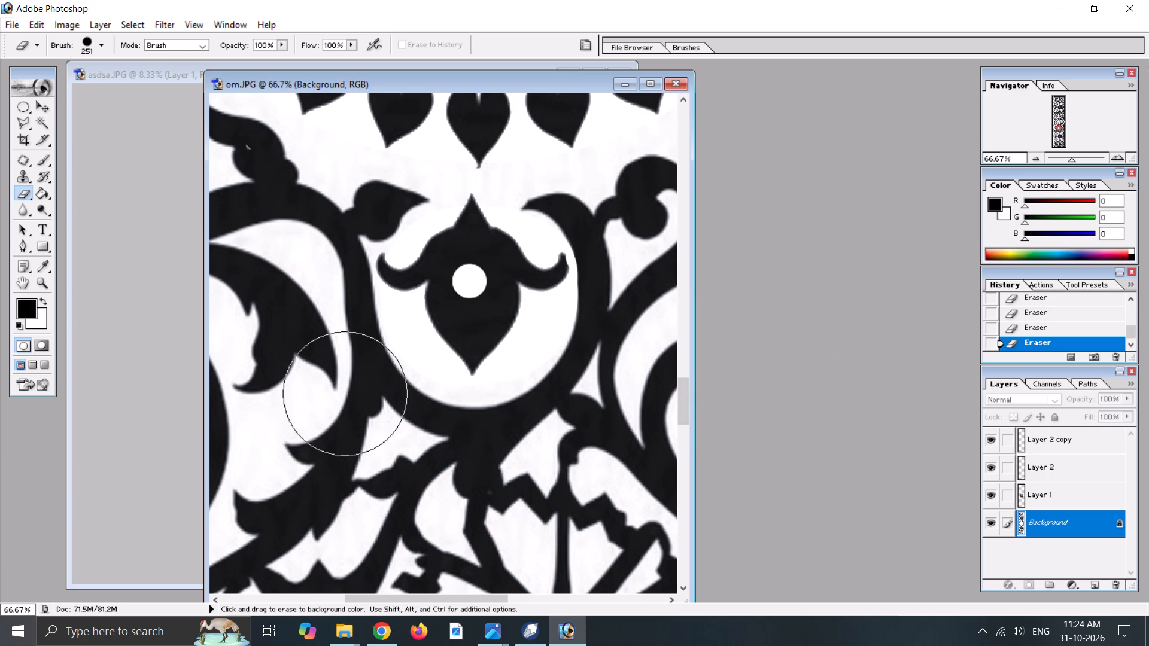
pyautogui.click(516, 284)
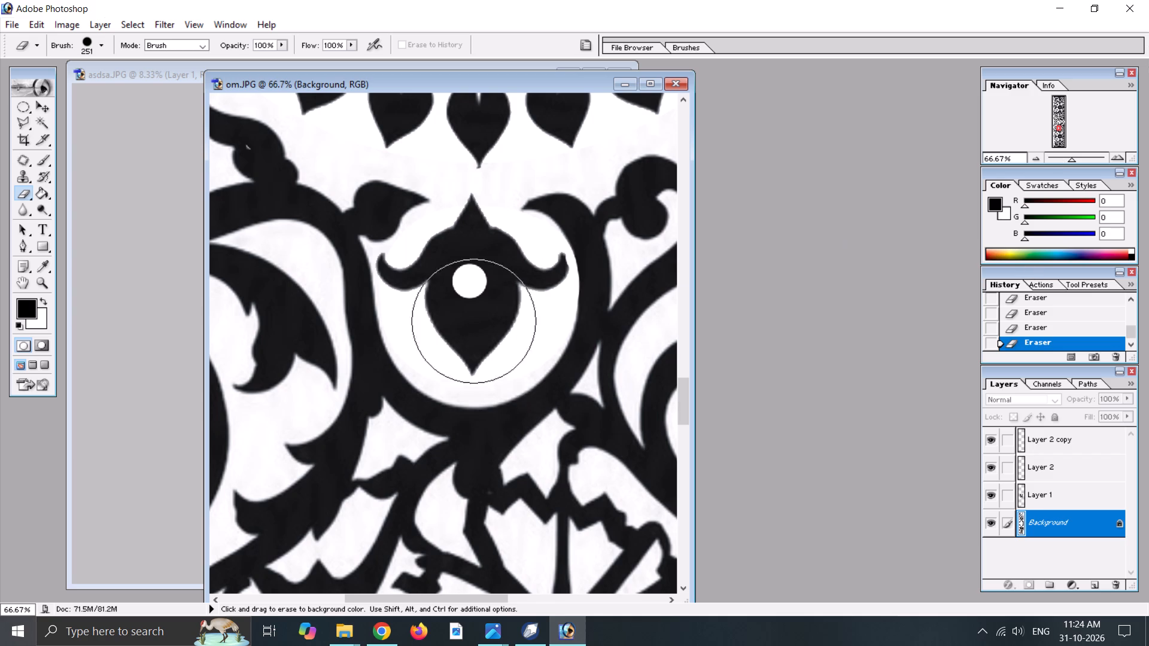
# Nudge the Layer 2 copy leaf motif slightly right to recentre it inside the lower arch.
pyautogui.press('v')
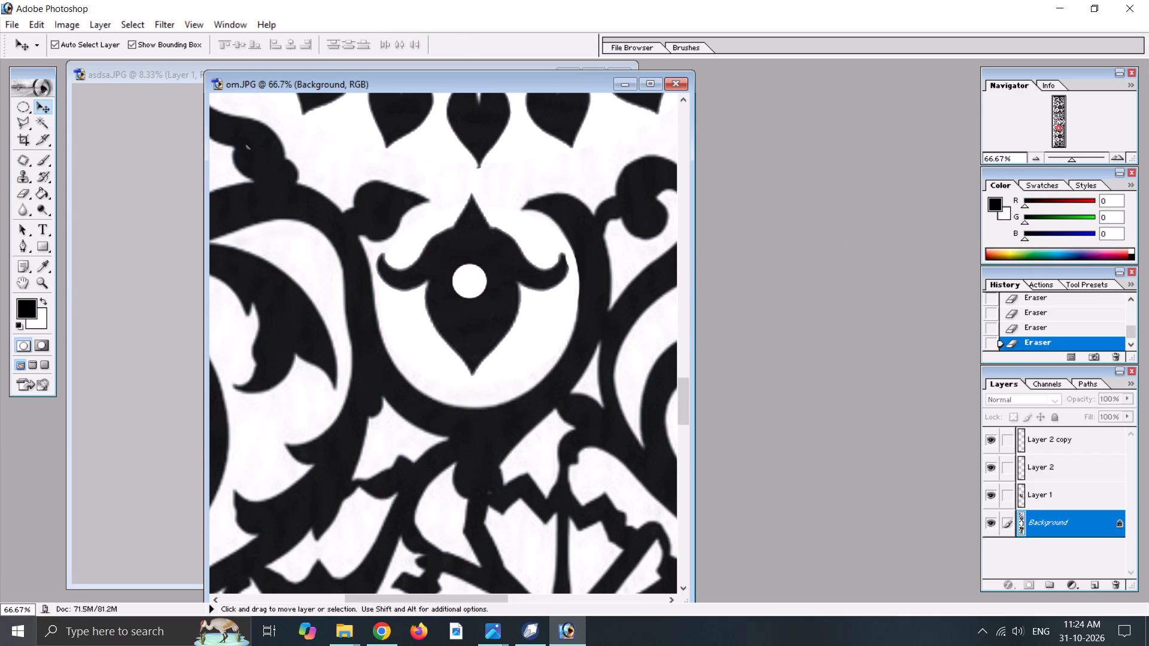
pyautogui.click(475, 308)
pyautogui.press('Right')
pyautogui.press('Right')
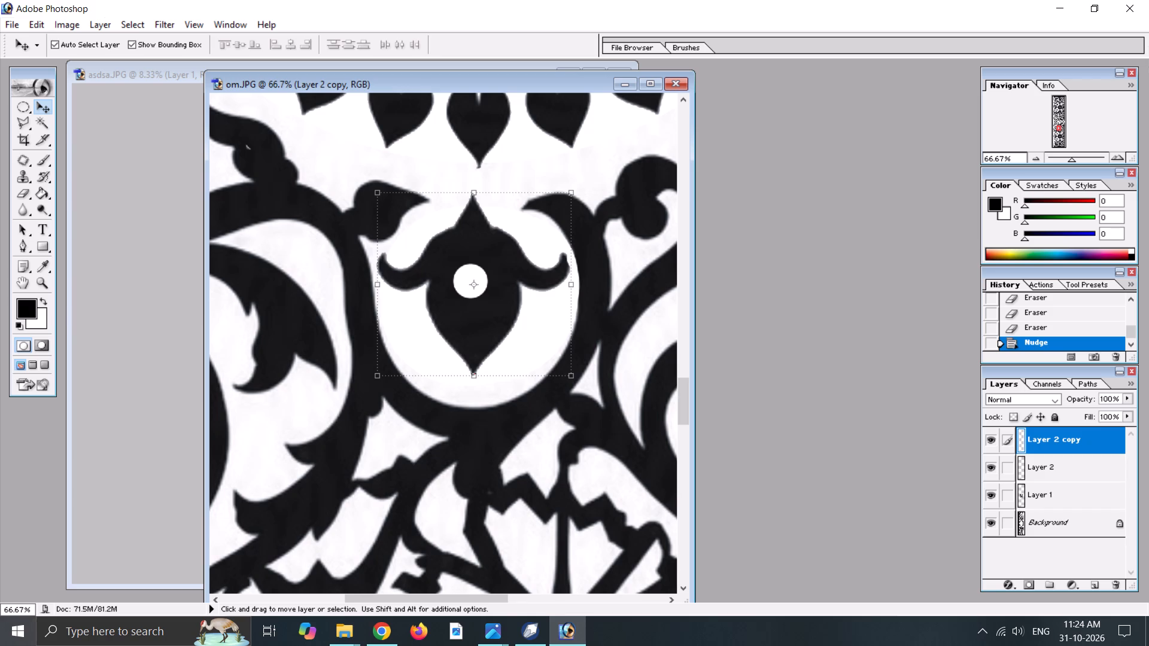
pyautogui.click(537, 315)
pyautogui.click(539, 253)
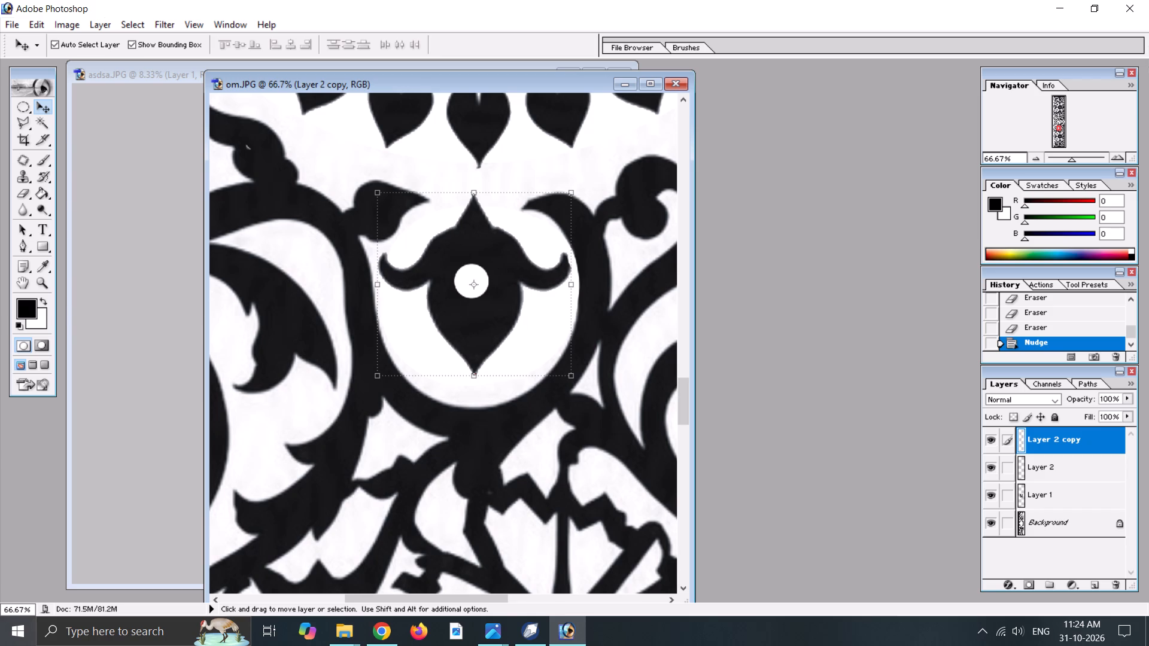
pyautogui.click(555, 301)
pyautogui.click(527, 354)
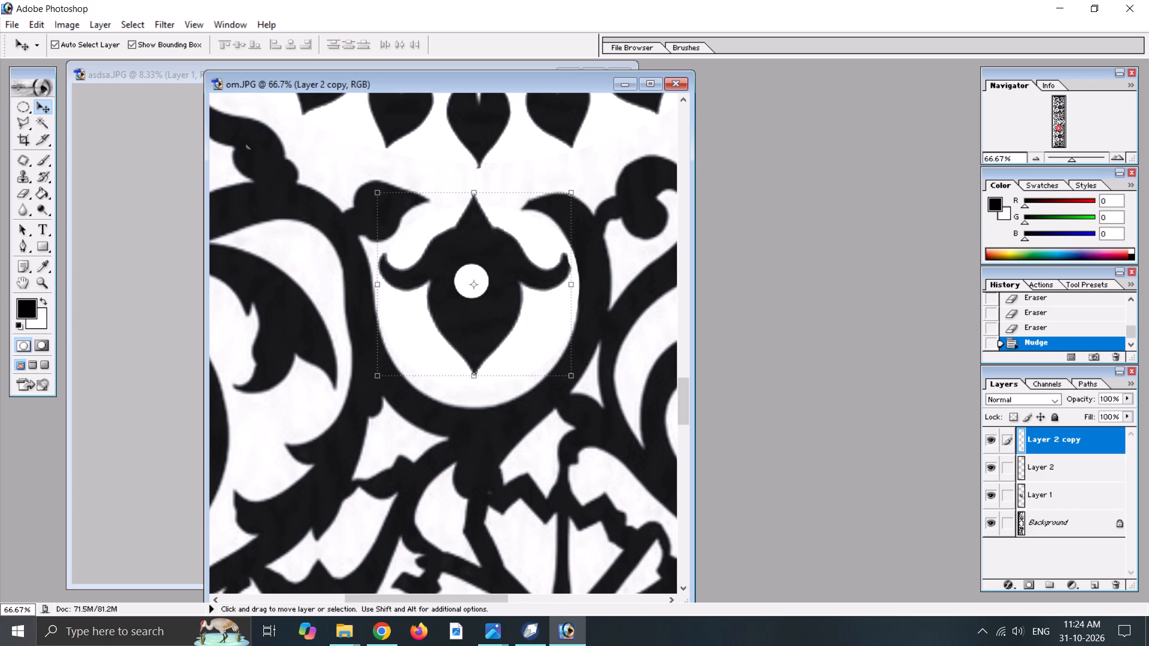
# Toggle the visibility of Layer 2 copy, Layer 2 and Layer 1 off and on to check what each contains.
pyautogui.click(992, 443)
pyautogui.click(992, 443)
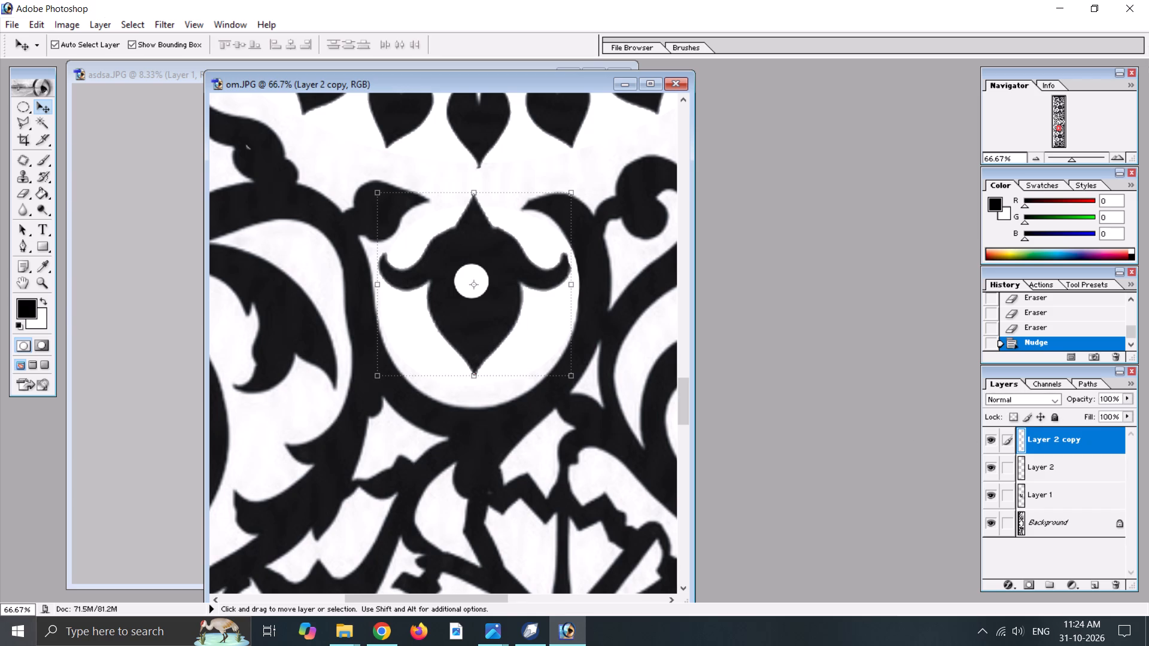
pyautogui.click(991, 469)
pyautogui.click(991, 469)
pyautogui.doubleClick(995, 492)
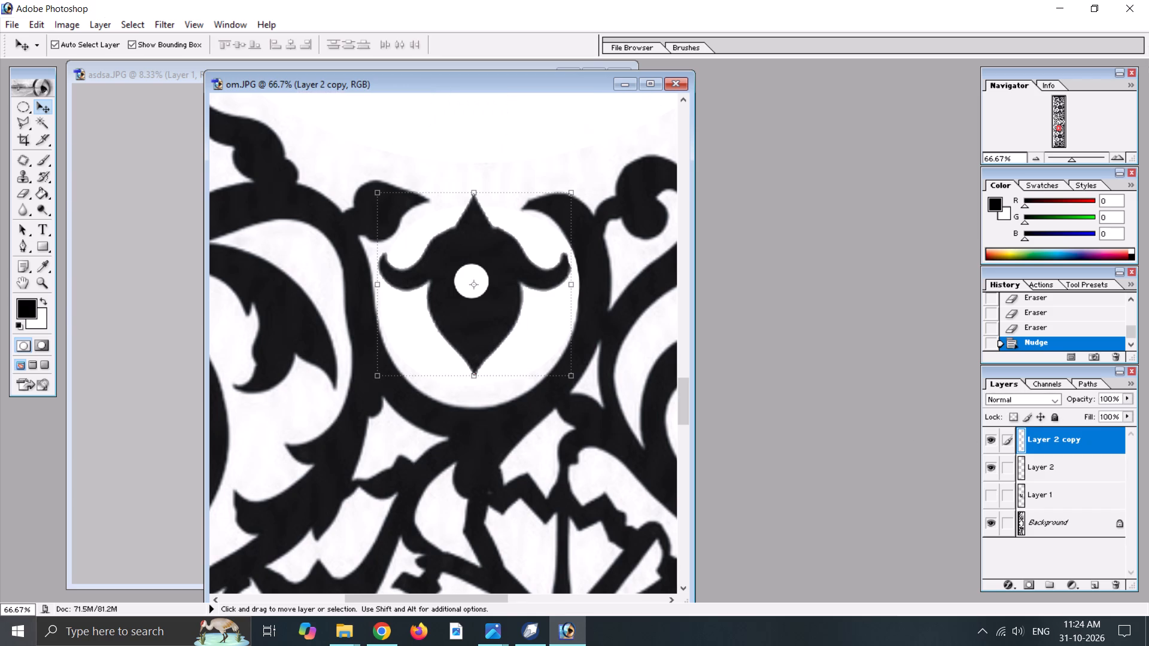
pyautogui.click(992, 471)
pyautogui.click(992, 471)
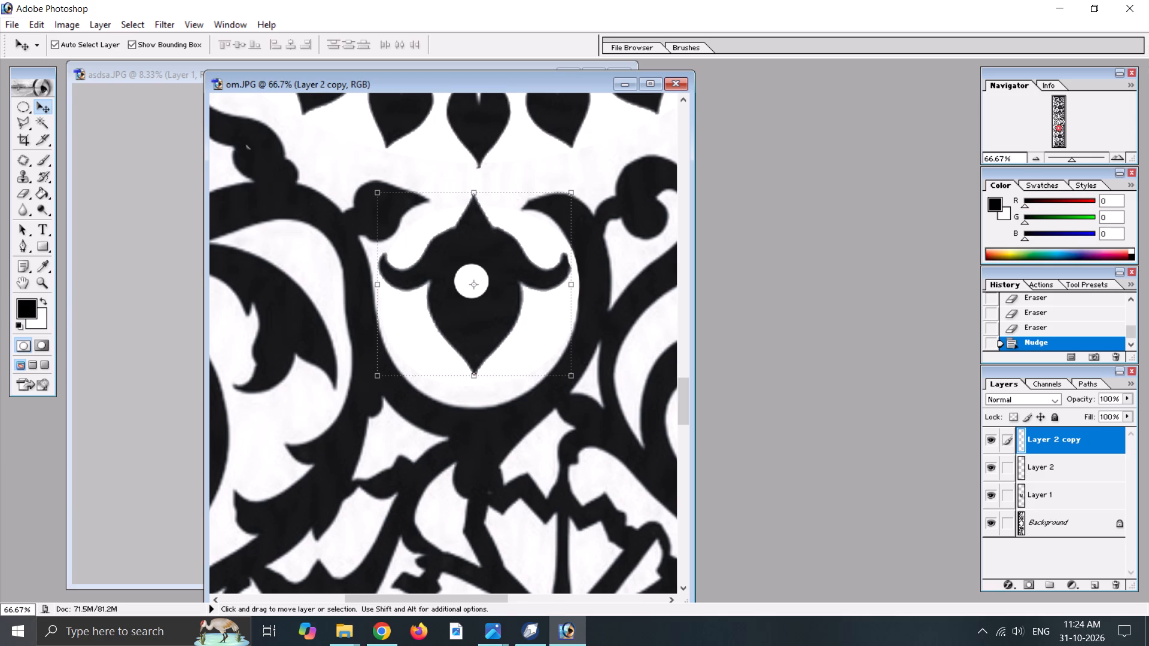
pyautogui.click(993, 493)
pyautogui.click(993, 493)
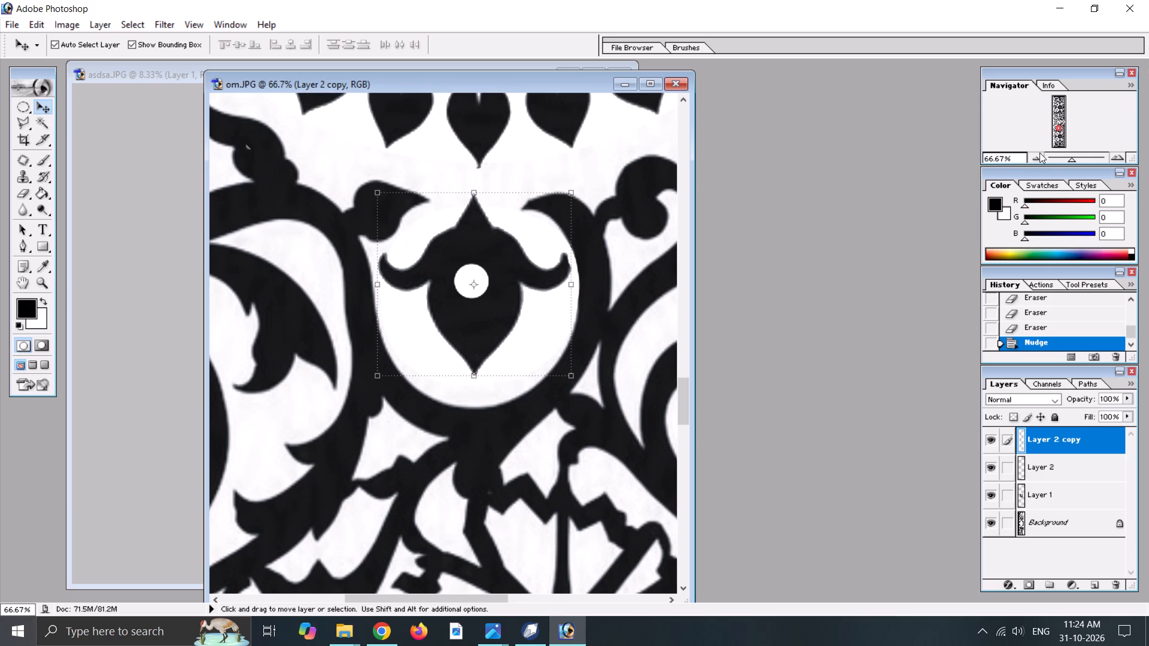
# Select a full-height rectangular strip over the panel's right border and margin, and fill it with white on Layer 2 copy.
pyautogui.tripleClick(1036, 157)
pyautogui.click(1036, 157)
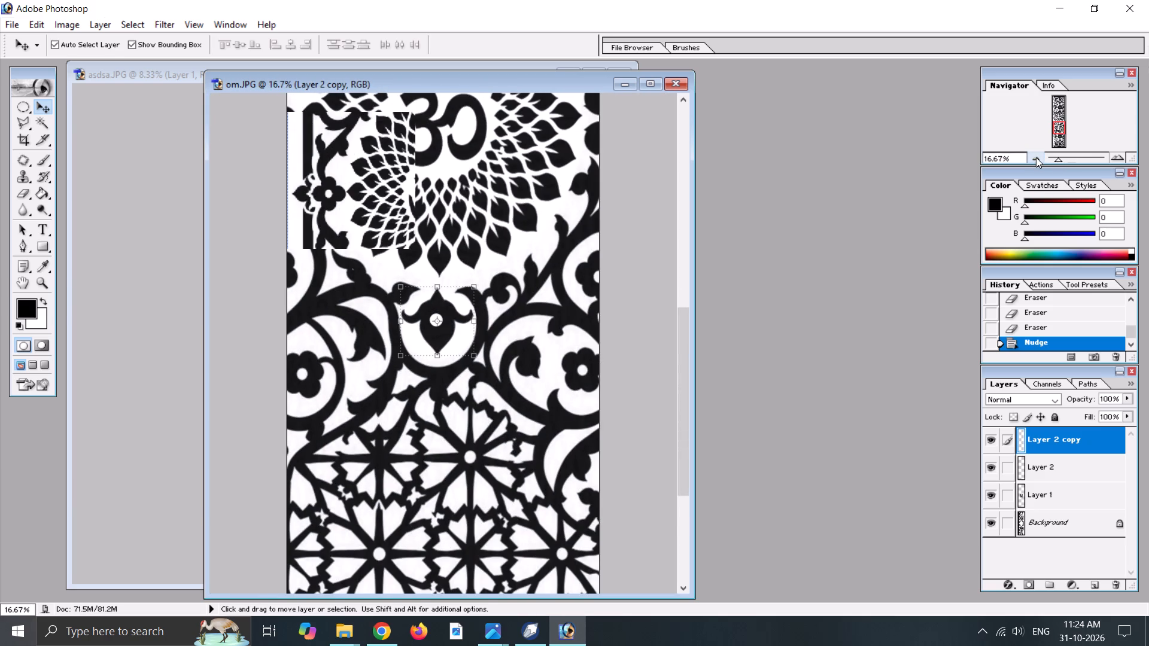
pyautogui.click(1036, 157)
pyautogui.click(1035, 157)
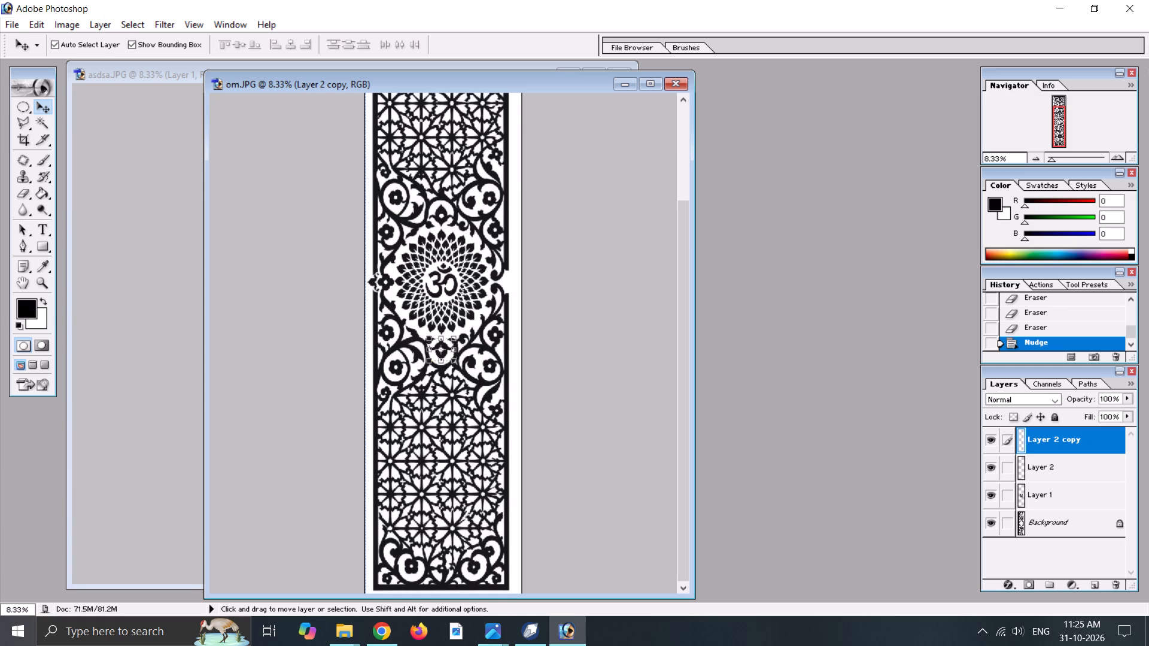
pyautogui.click(1035, 155)
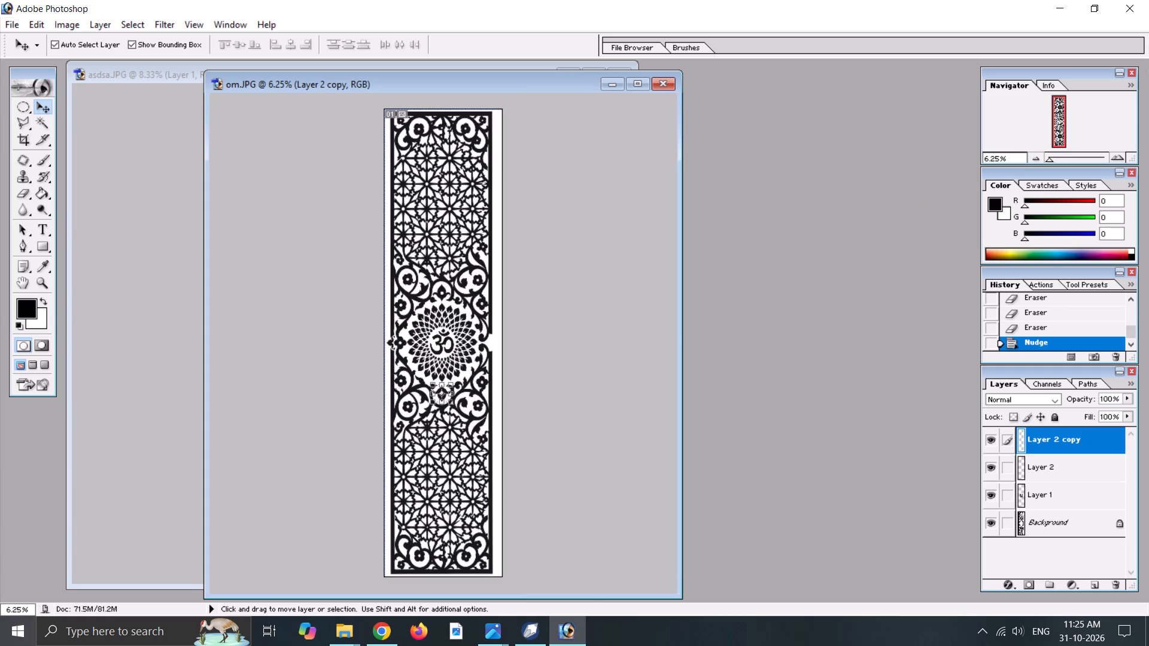
pyautogui.moveTo(23, 107); pyautogui.dragTo(48, 112)
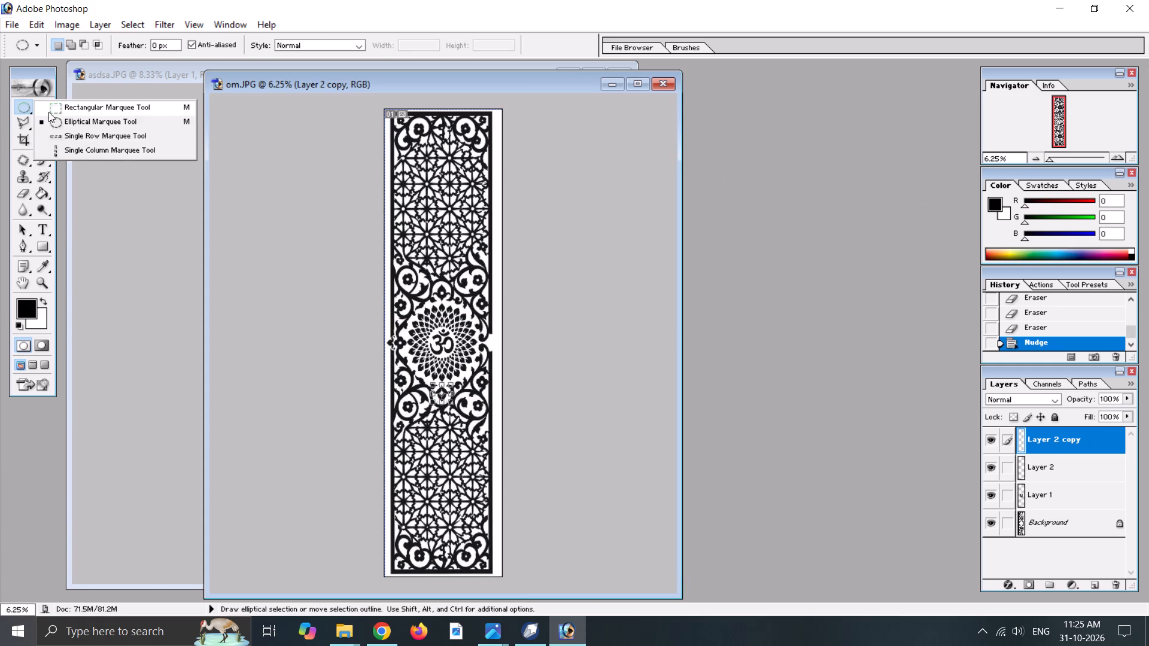
pyautogui.moveTo(48, 112); pyautogui.dragTo(92, 110)
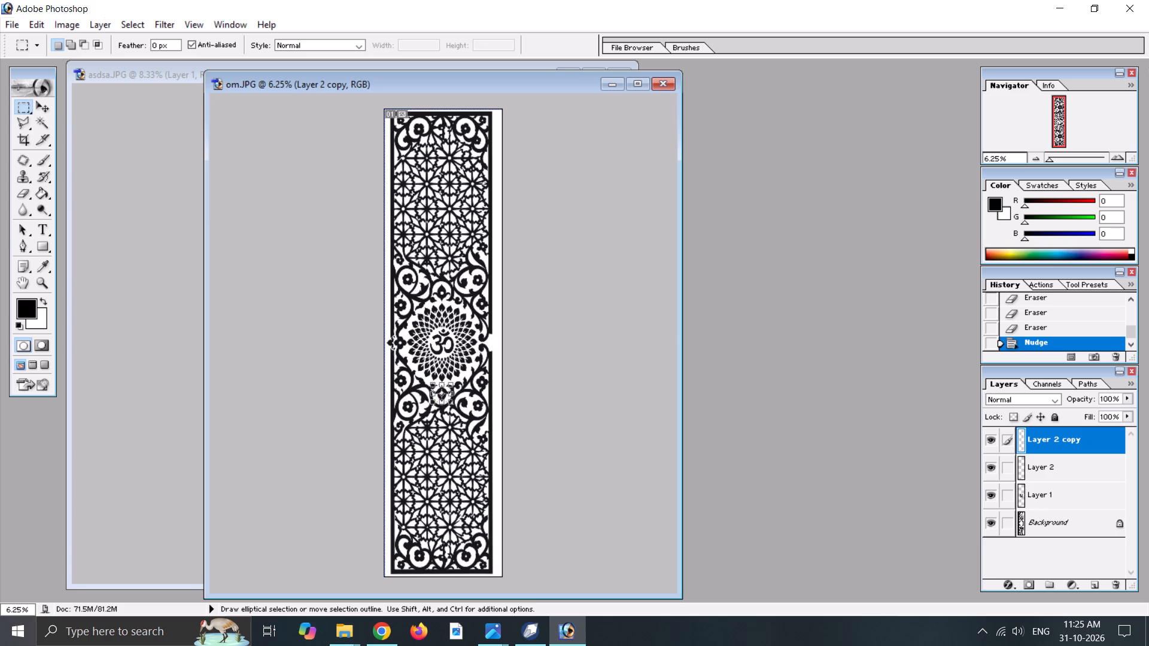
pyautogui.moveTo(497, 107); pyautogui.dragTo(488, 578)
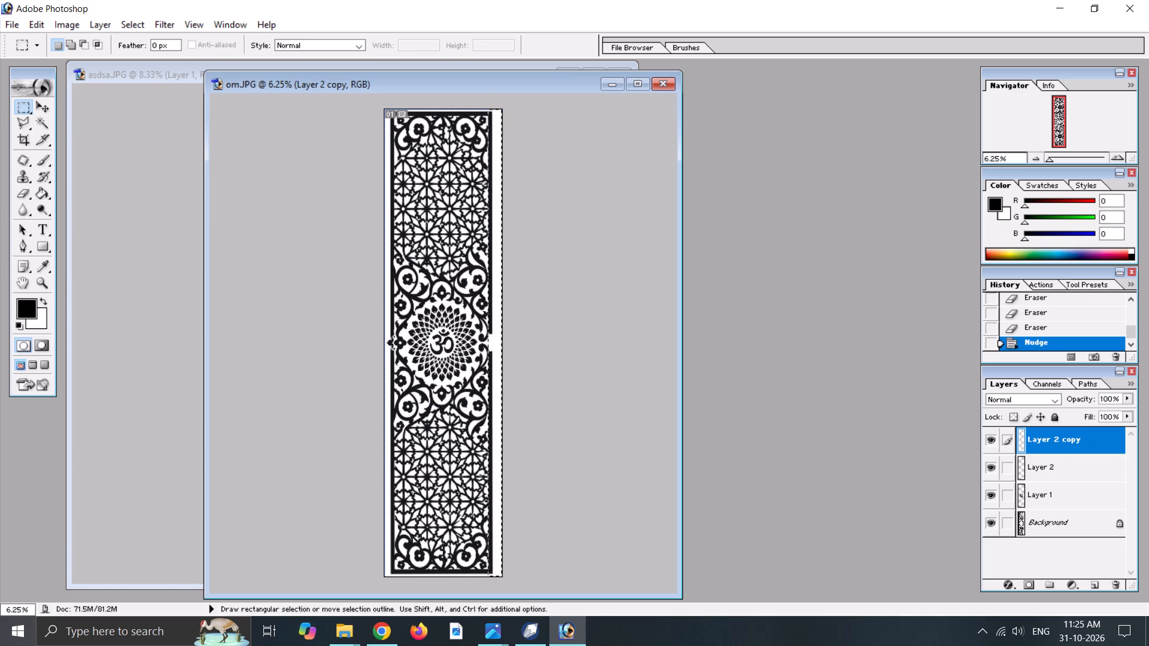
pyautogui.moveTo(488, 578); pyautogui.dragTo(489, 578)
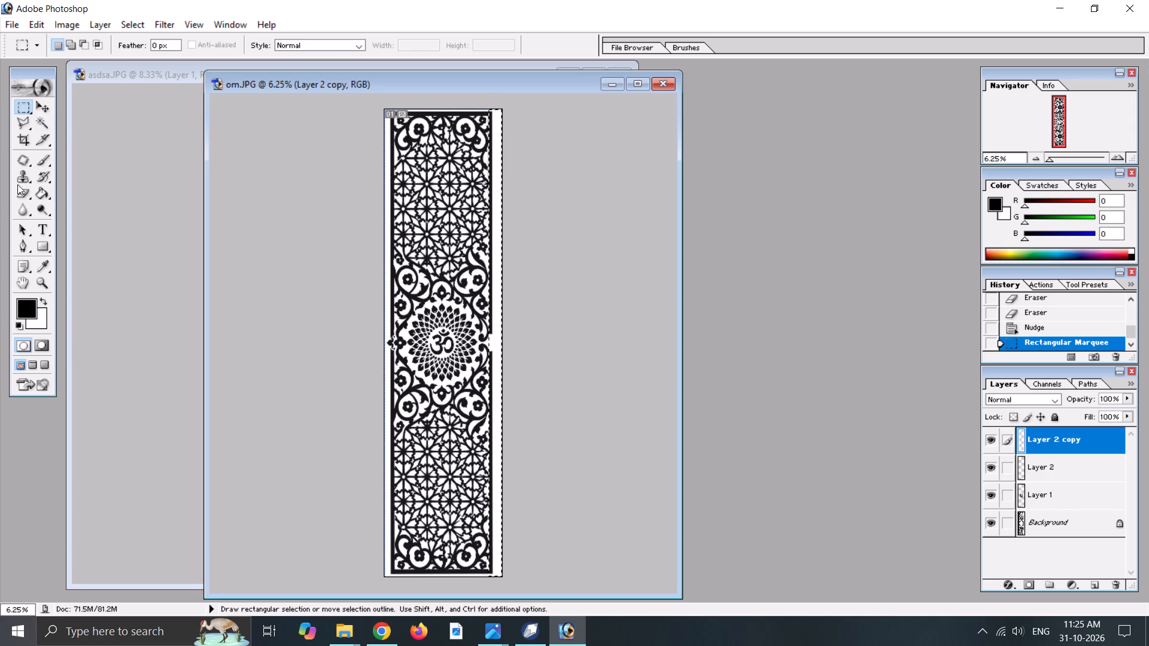
pyautogui.click(40, 194)
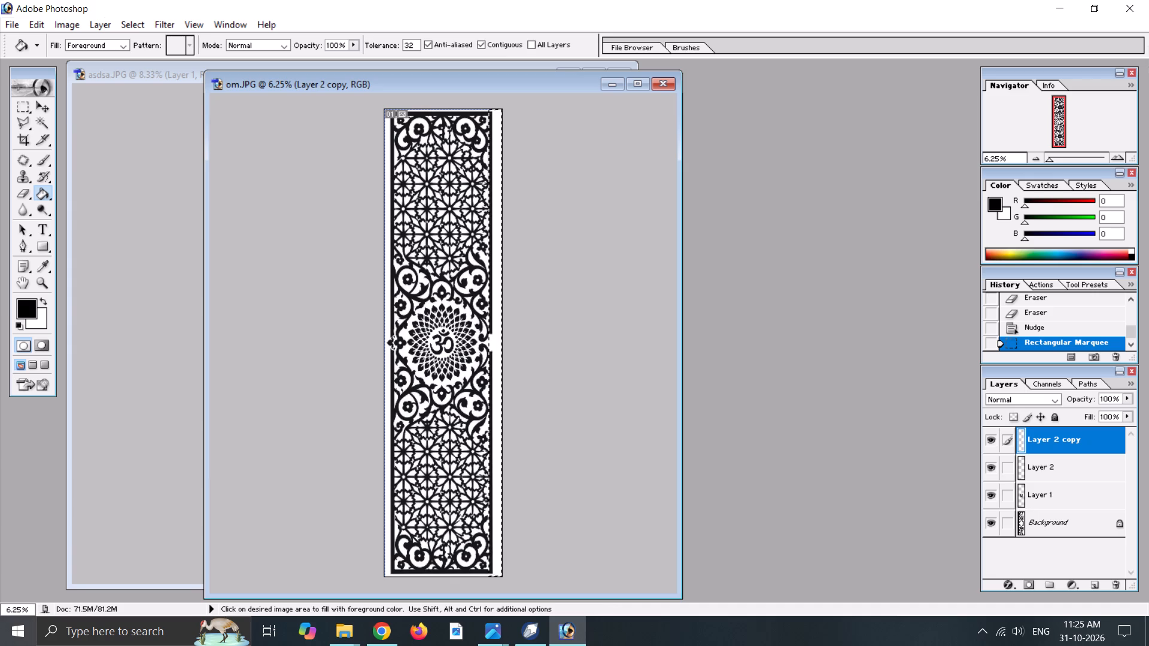
pyautogui.click(490, 236)
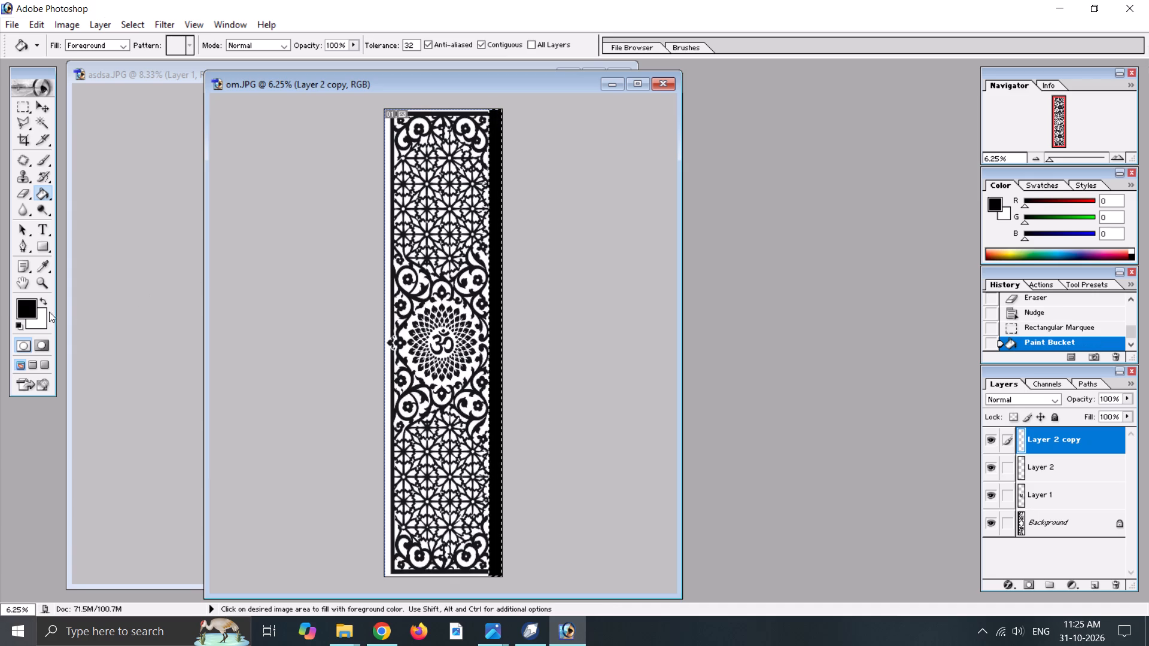
pyautogui.click(43, 302)
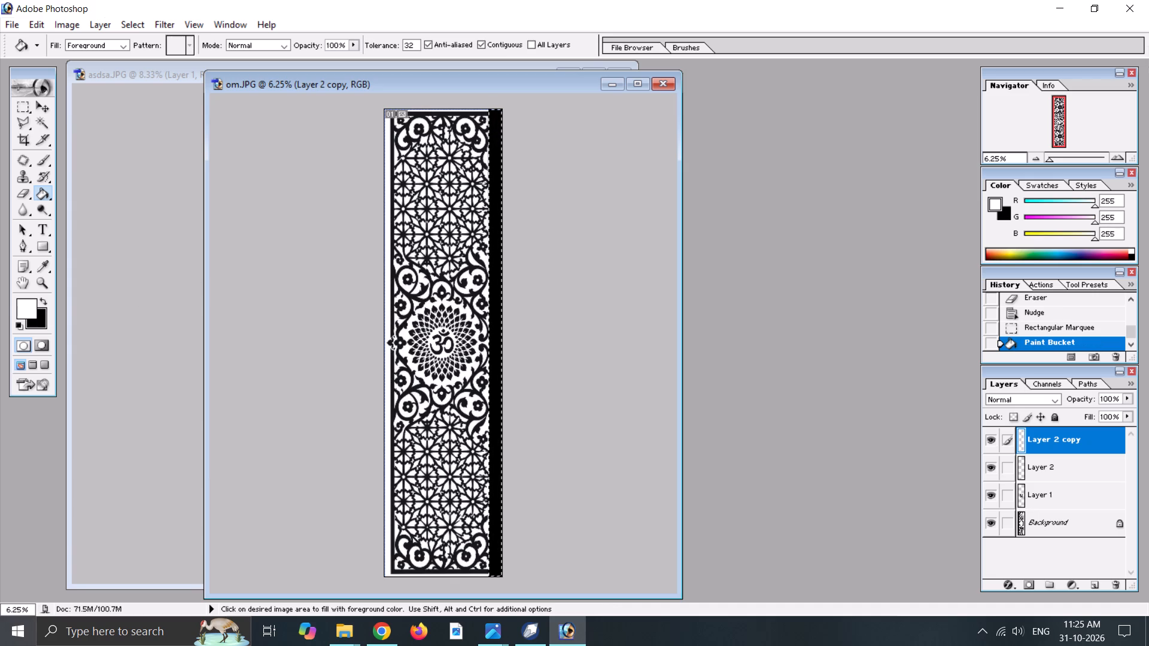
pyautogui.click(494, 250)
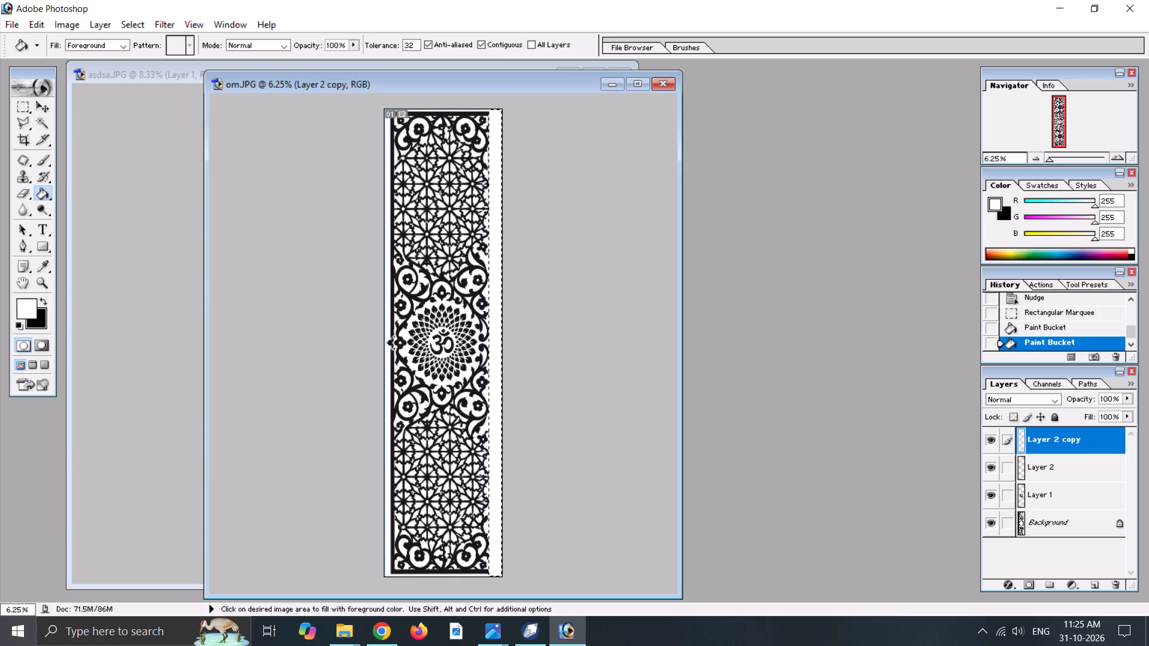
pyautogui.click(500, 162)
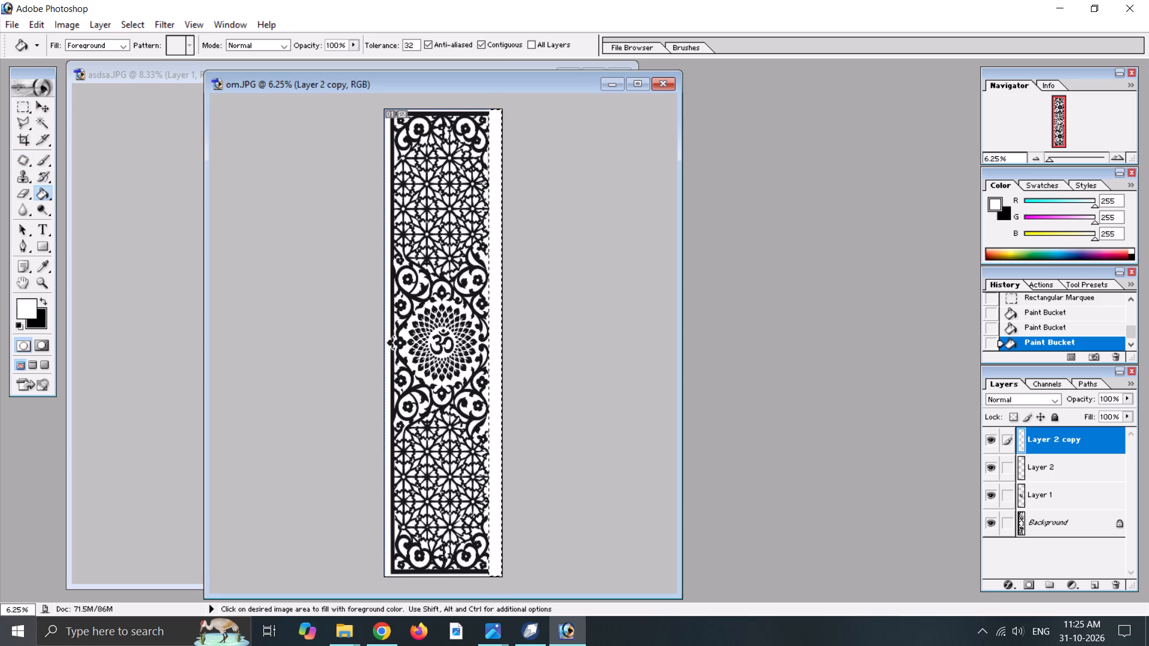
# Shift the strip selection outline across to the panel's left border and fill it with white on Layer 2 copy.
pyautogui.press('Left')
pyautogui.press('Left')
pyautogui.press('Left')
pyautogui.press('Left')
pyautogui.press('Left')
pyautogui.press('Left')
pyautogui.press('Left')
pyautogui.press('Left')
pyautogui.press('Left')
pyautogui.press('Left')
pyautogui.press('Left')
pyautogui.press('Left')
pyautogui.press('Left')
pyautogui.press('Left')
pyautogui.press('Left')
pyautogui.press('Left')
pyautogui.press('Left')
pyautogui.press('Left')
pyautogui.press('Left')
pyautogui.press('Left')
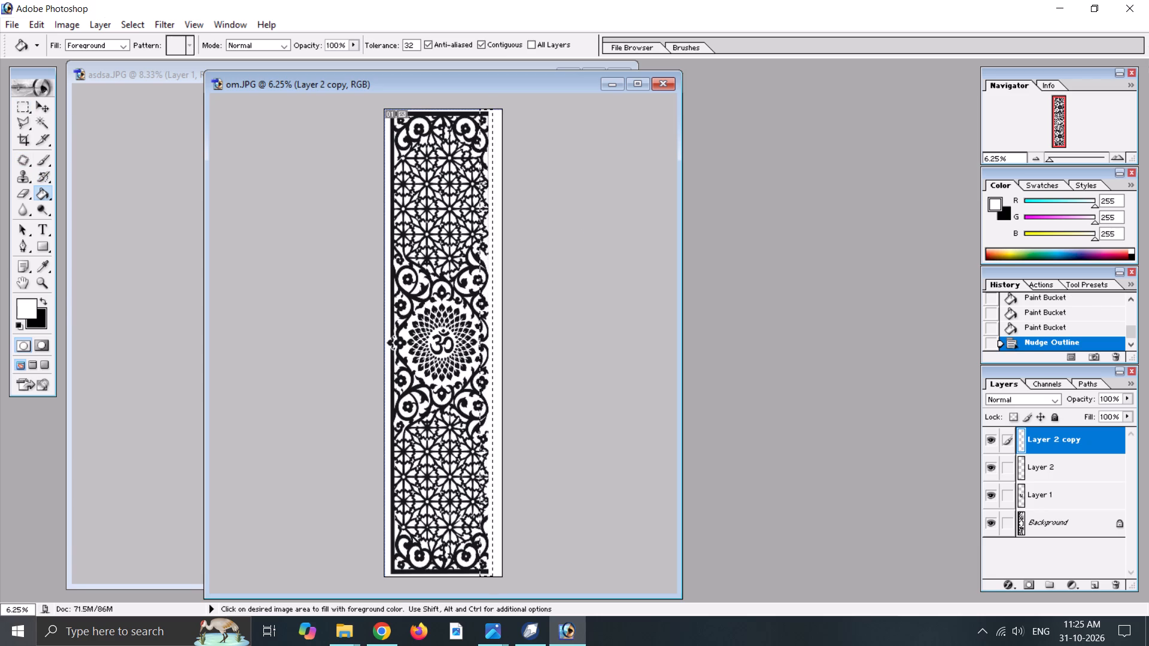
pyautogui.press('Left')
pyautogui.press('Left')
pyautogui.press('Left')
pyautogui.press('Left')
pyautogui.press('Left')
pyautogui.press('Left')
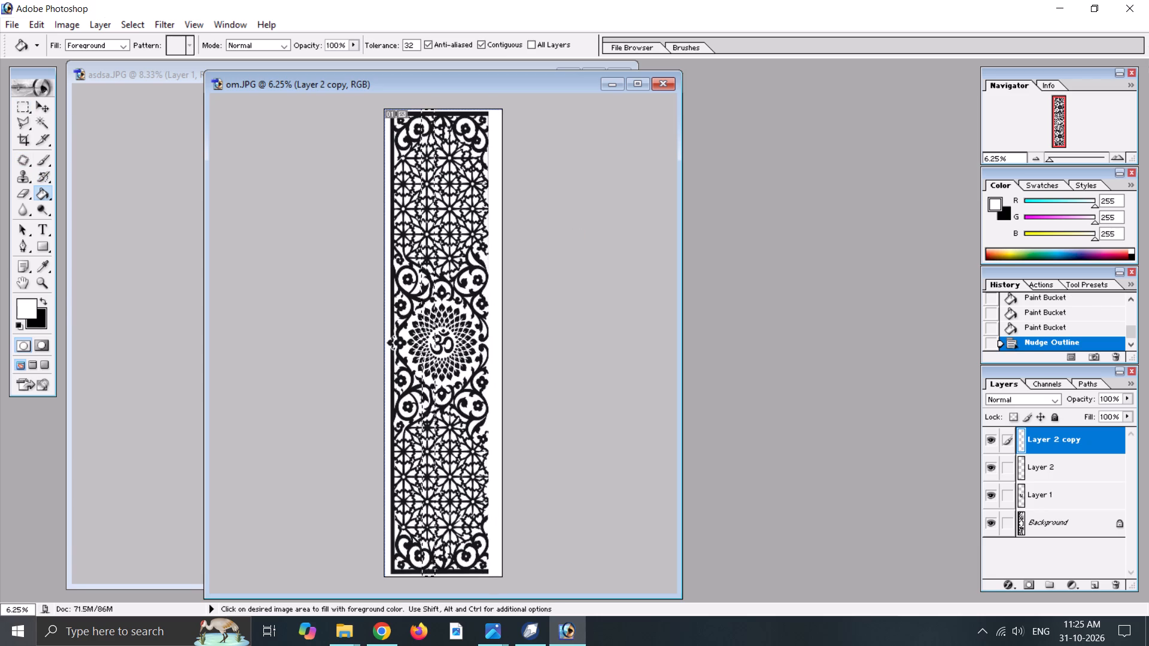
pyautogui.press('Left')
pyautogui.press('Left')
pyautogui.press('Left')
pyautogui.press('Left')
pyautogui.press('Left')
pyautogui.press('Left')
pyautogui.press('Left')
pyautogui.press('Left')
pyautogui.press('Left')
pyautogui.press('Left')
pyautogui.press('Left')
pyautogui.press('Left')
pyautogui.press('Left')
pyautogui.press('Left')
pyautogui.press('Left')
pyautogui.press('Left')
pyautogui.press('Left')
pyautogui.press('Left')
pyautogui.press('Left')
pyautogui.press('Left')
pyautogui.press('Left')
pyautogui.press('Left')
pyautogui.press('Left')
pyautogui.press('Left')
pyautogui.press('Left')
pyautogui.press('Left')
pyautogui.press('Left')
pyautogui.press('Left')
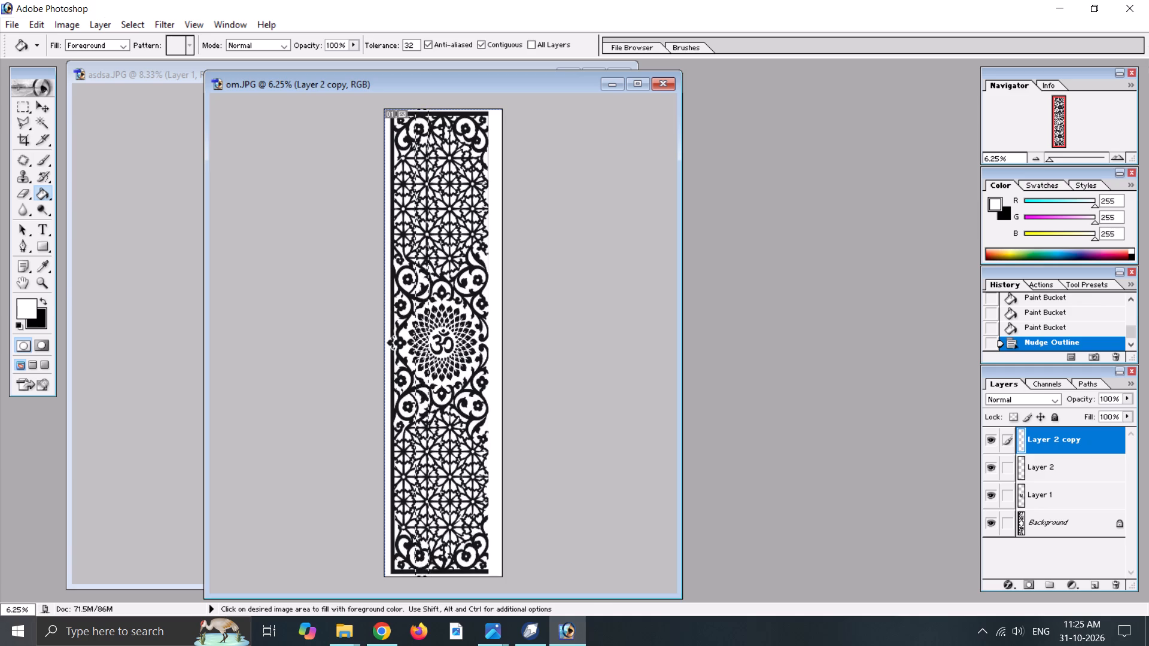
pyautogui.press('Left')
pyautogui.press('Left')
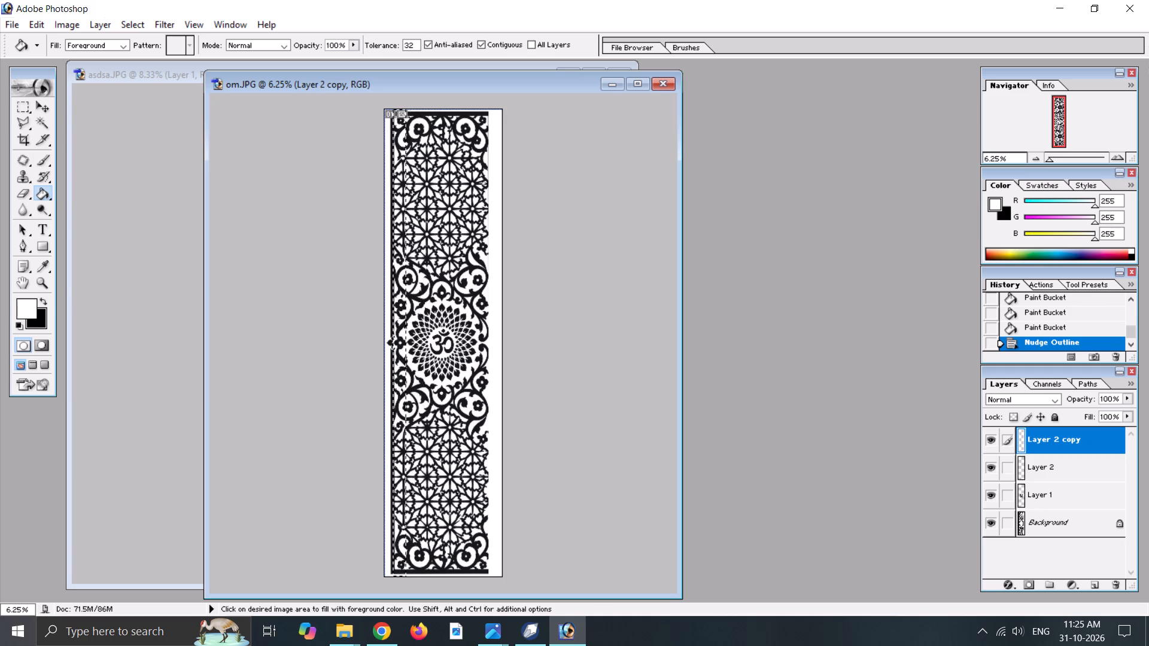
pyautogui.press('Left')
pyautogui.press('Left')
pyautogui.press('Left')
pyautogui.press('Left')
pyautogui.press('Left')
pyautogui.press('Left')
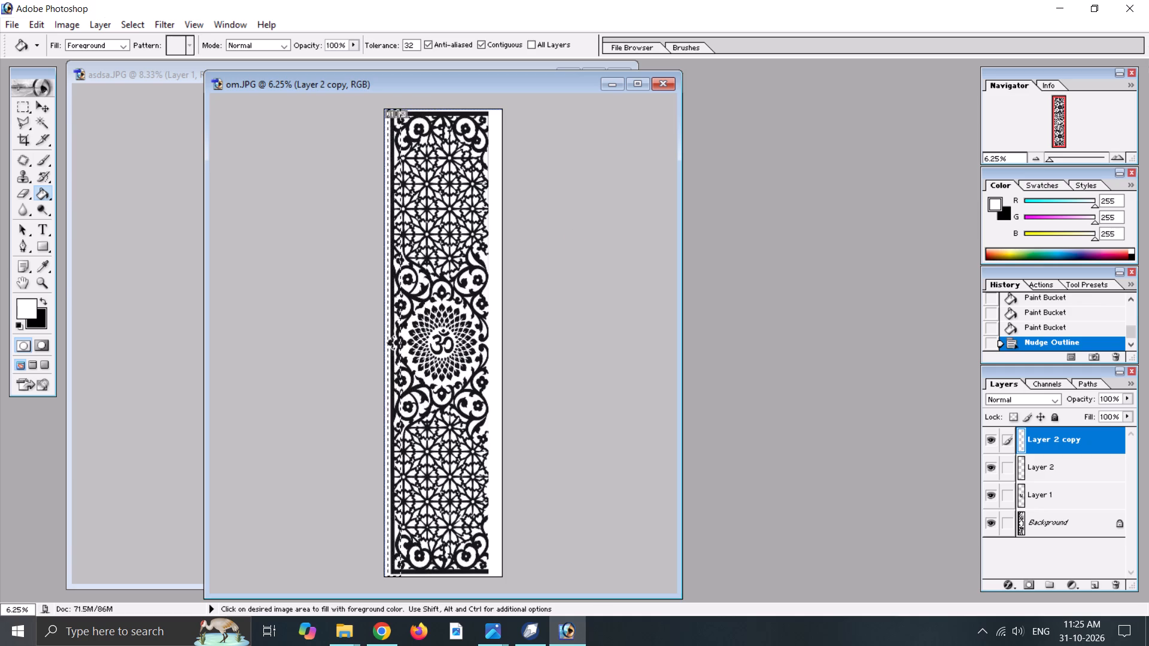
pyautogui.press('Left')
pyautogui.press('Left')
pyautogui.press('Left')
pyautogui.press('Left')
pyautogui.press('Left')
pyautogui.press('Left')
pyautogui.press('Left')
pyautogui.press('Left')
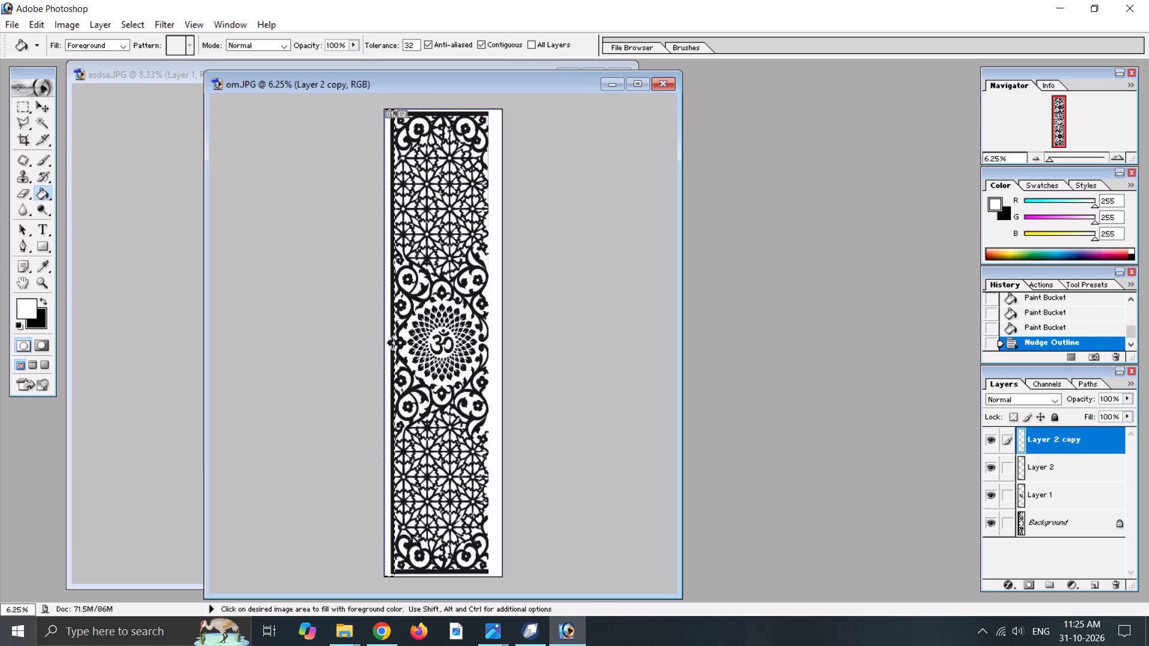
pyautogui.press('Delete')
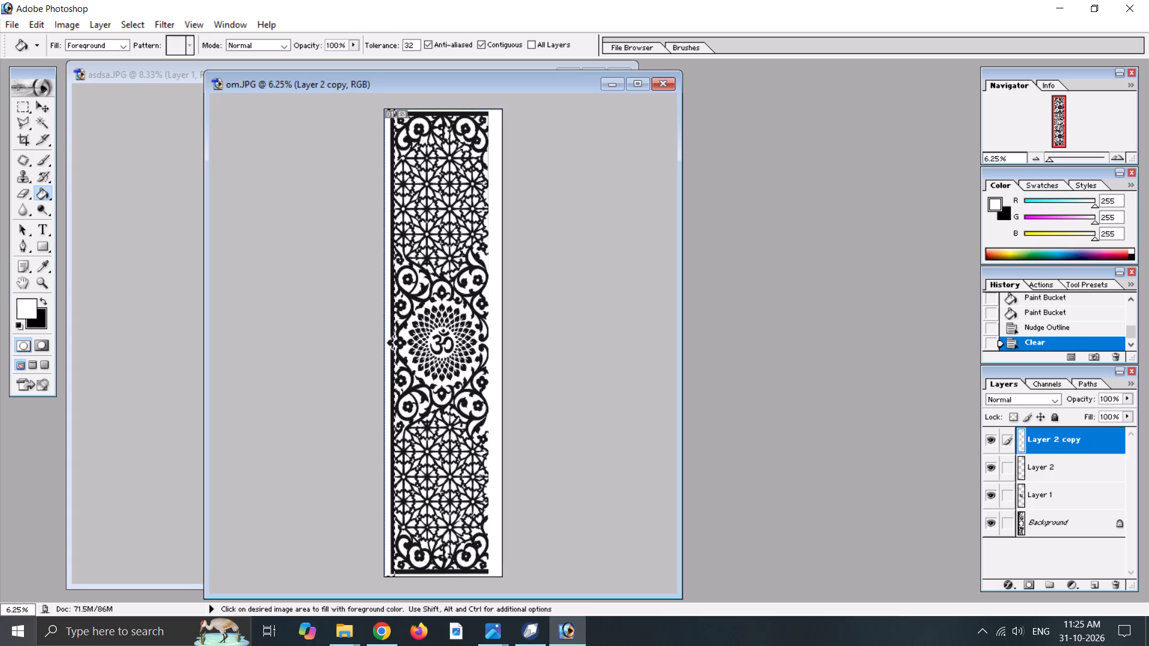
pyautogui.click(389, 263)
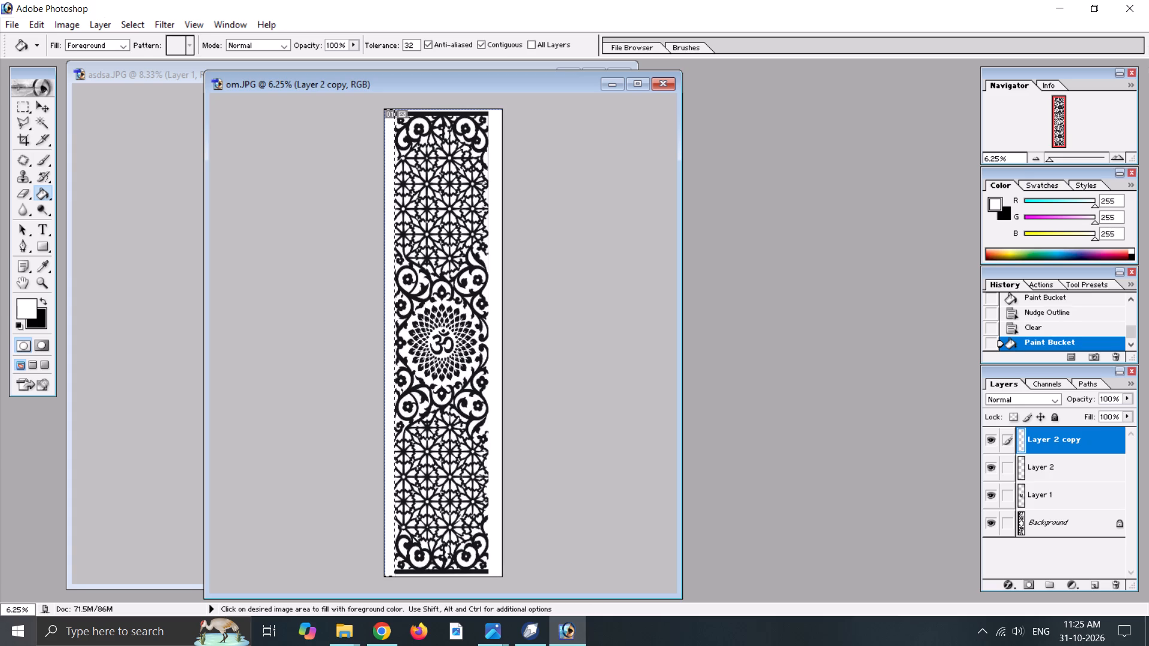
pyautogui.click(461, 327)
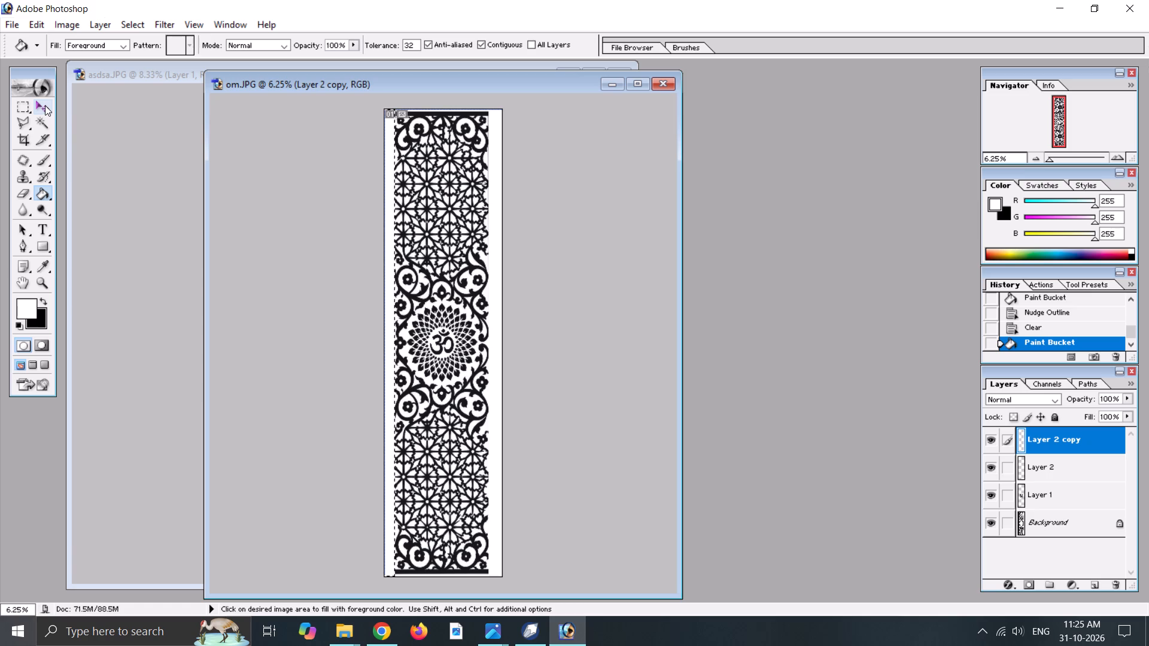
# Shift the strip selection outline back over the panel's right edge and fill it with white again on Layer 2 copy.
pyautogui.press('Right')
pyautogui.press('Right')
pyautogui.press('Right')
pyautogui.press('Right')
pyautogui.press('Right')
pyautogui.press('Right')
pyautogui.press('Right')
pyautogui.press('Right')
pyautogui.press('Right')
pyautogui.press('Right')
pyautogui.press('Right')
pyautogui.press('Right')
pyautogui.press('Right')
pyautogui.press('Right')
pyautogui.press('Right')
pyautogui.press('Right')
pyautogui.press('Right')
pyautogui.press('Right')
pyautogui.press('Right')
pyautogui.press('Right')
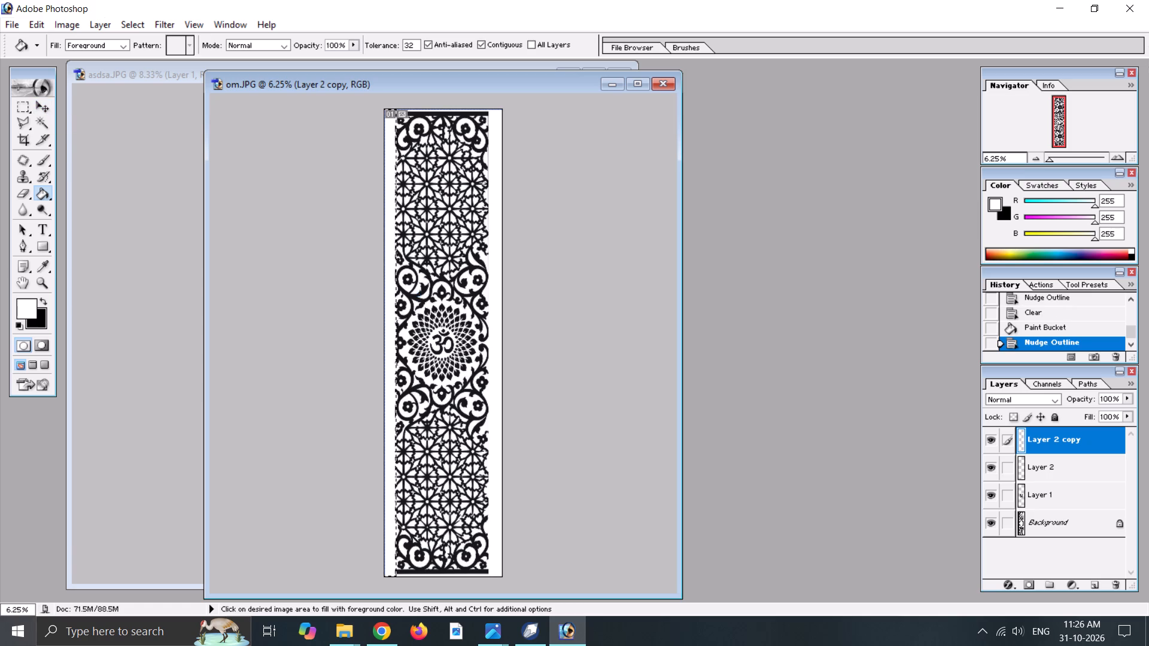
pyautogui.press('Right')
pyautogui.press('Right')
pyautogui.press('Right')
pyautogui.press('Right')
pyautogui.press('Right')
pyautogui.press('Right')
pyautogui.press('Right')
pyautogui.press('Right')
pyautogui.press('Right')
pyautogui.press('Right')
pyautogui.press('Right')
pyautogui.press('Right')
pyautogui.press('Right')
pyautogui.press('Right')
pyautogui.press('Right')
pyautogui.press('Right')
pyautogui.press('Right')
pyautogui.press('Right')
pyautogui.press('Right')
pyautogui.press('Right')
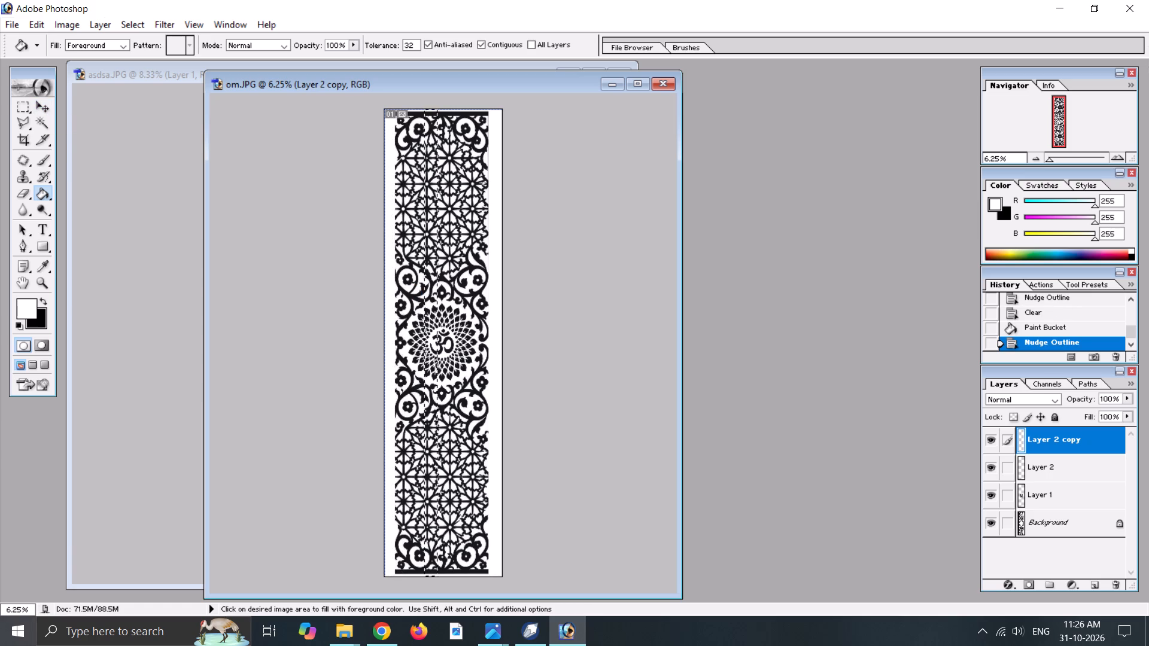
pyautogui.press('Right')
pyautogui.press('Right')
pyautogui.press('Right')
pyautogui.press('Right')
pyautogui.press('Right')
pyautogui.press('Right')
pyautogui.press('Right')
pyautogui.press('Right')
pyautogui.press('Right')
pyautogui.press('Right')
pyautogui.press('Right')
pyautogui.press('Right')
pyautogui.press('Right')
pyautogui.press('Right')
pyautogui.press('Right')
pyautogui.press('Right')
pyautogui.press('Right')
pyautogui.press('Right')
pyautogui.press('Right')
pyautogui.press('Right')
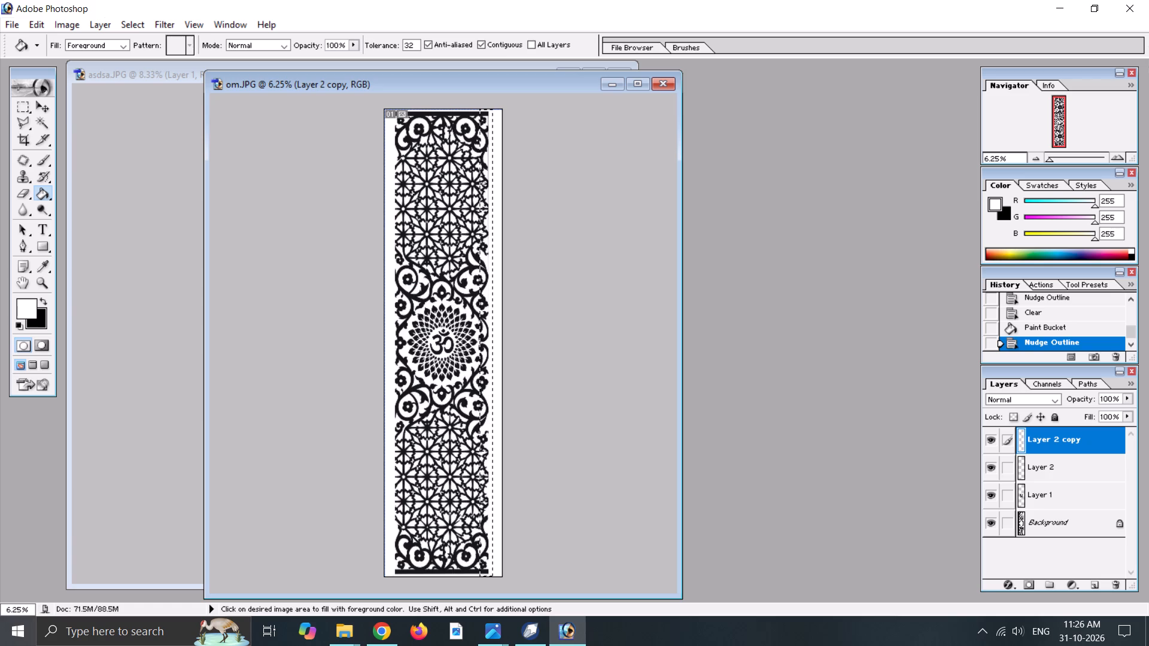
pyautogui.press('Right')
pyautogui.press('Right')
pyautogui.press('Right')
pyautogui.press('Right')
pyautogui.press('Right')
pyautogui.press('Right')
pyautogui.press('Right')
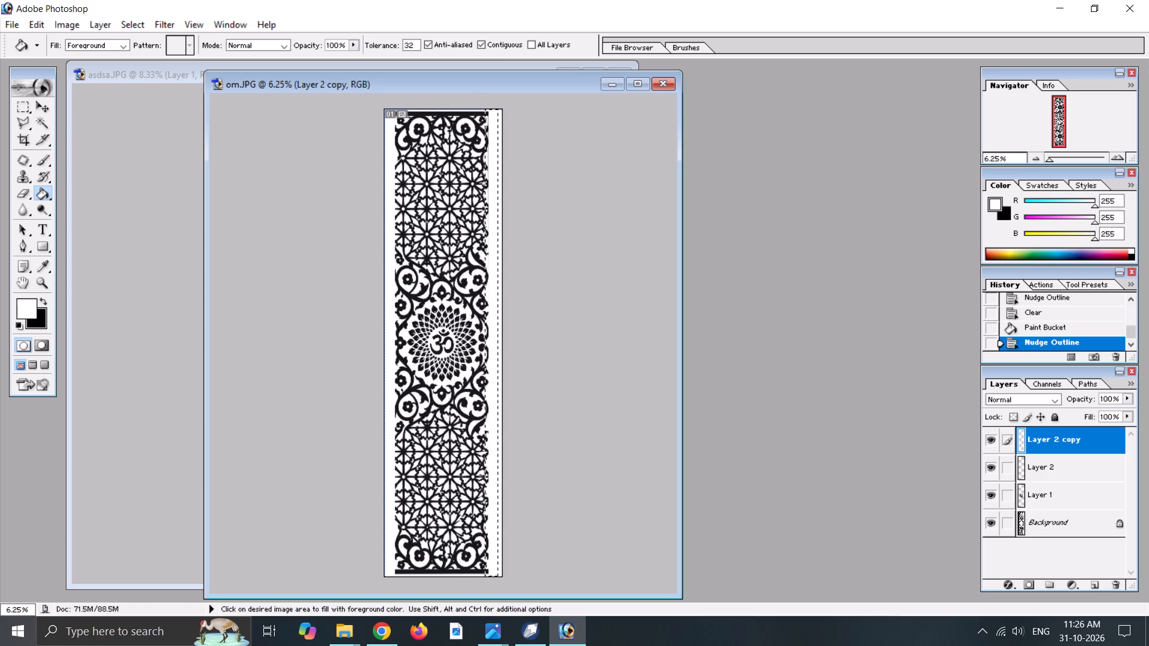
pyautogui.press('Right')
pyautogui.press('Right')
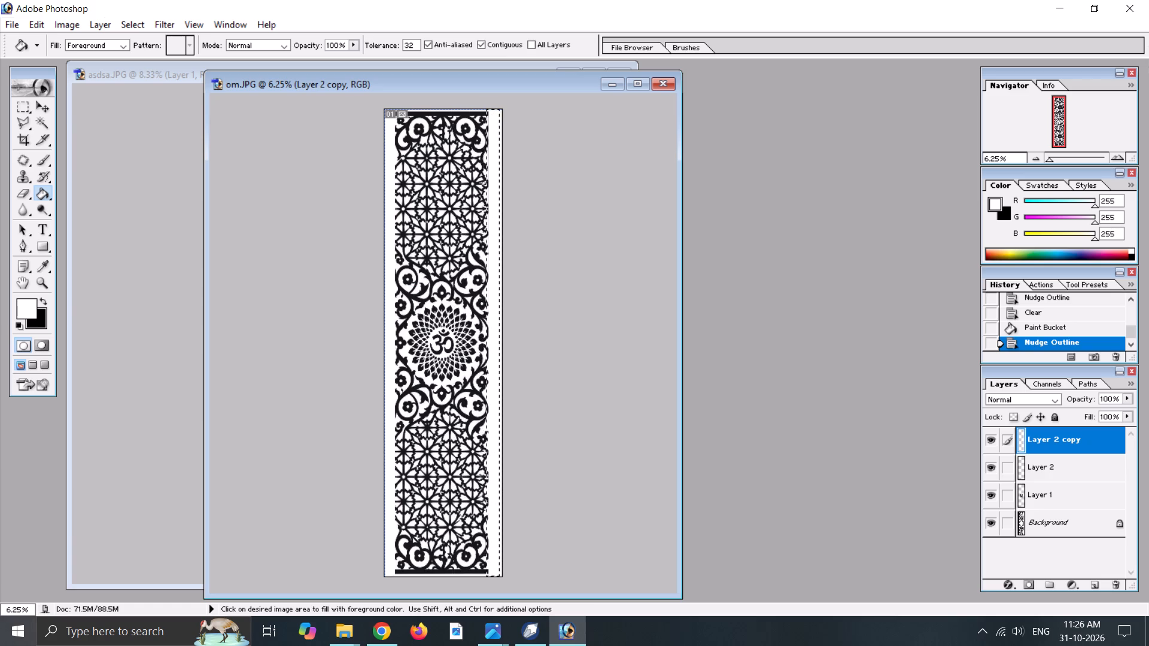
pyautogui.press('Right')
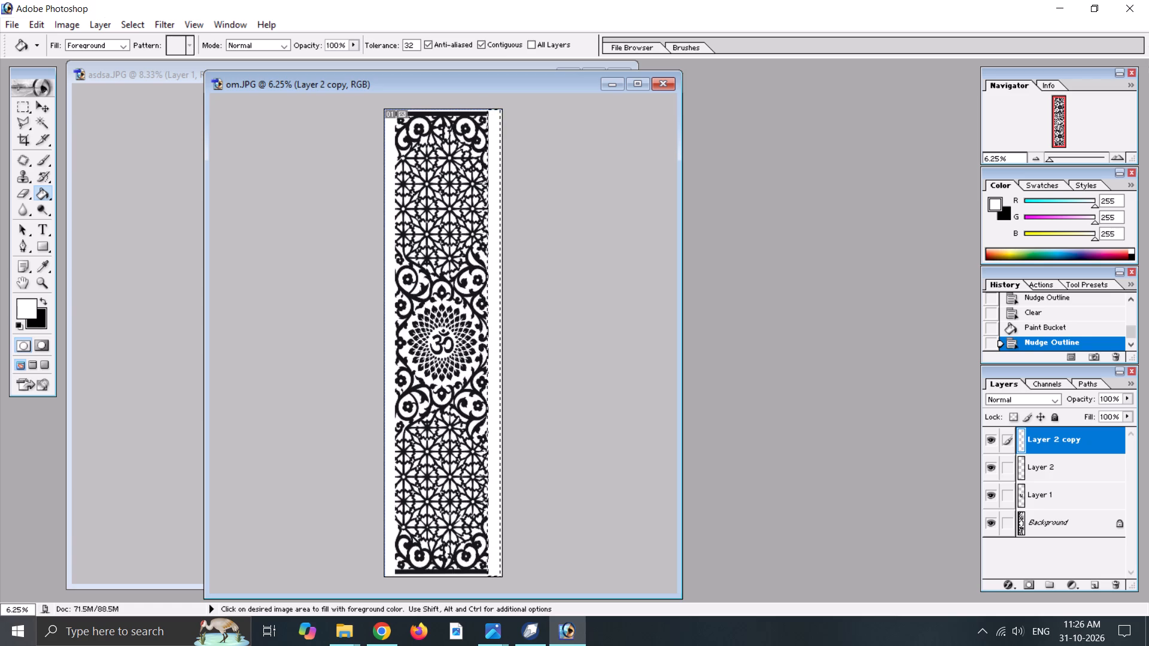
pyautogui.click(495, 266)
pyautogui.click(493, 217)
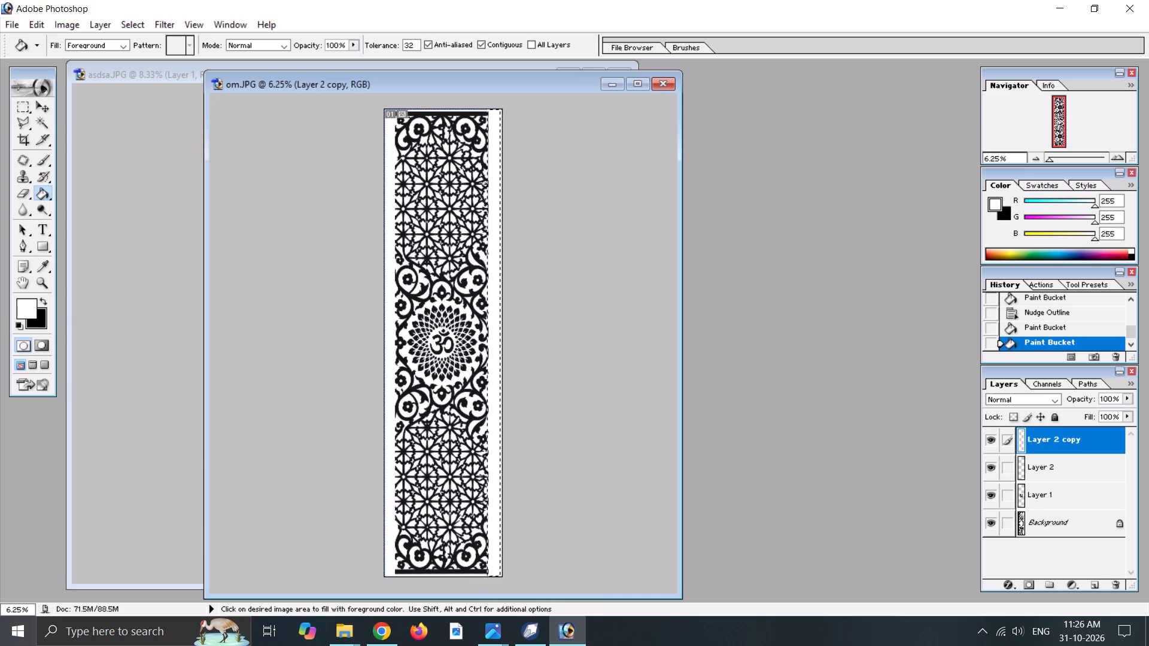
# Clear the remaining strip selection at the panel's side using the Magic Wand.
pyautogui.click(45, 126)
pyautogui.click(392, 194)
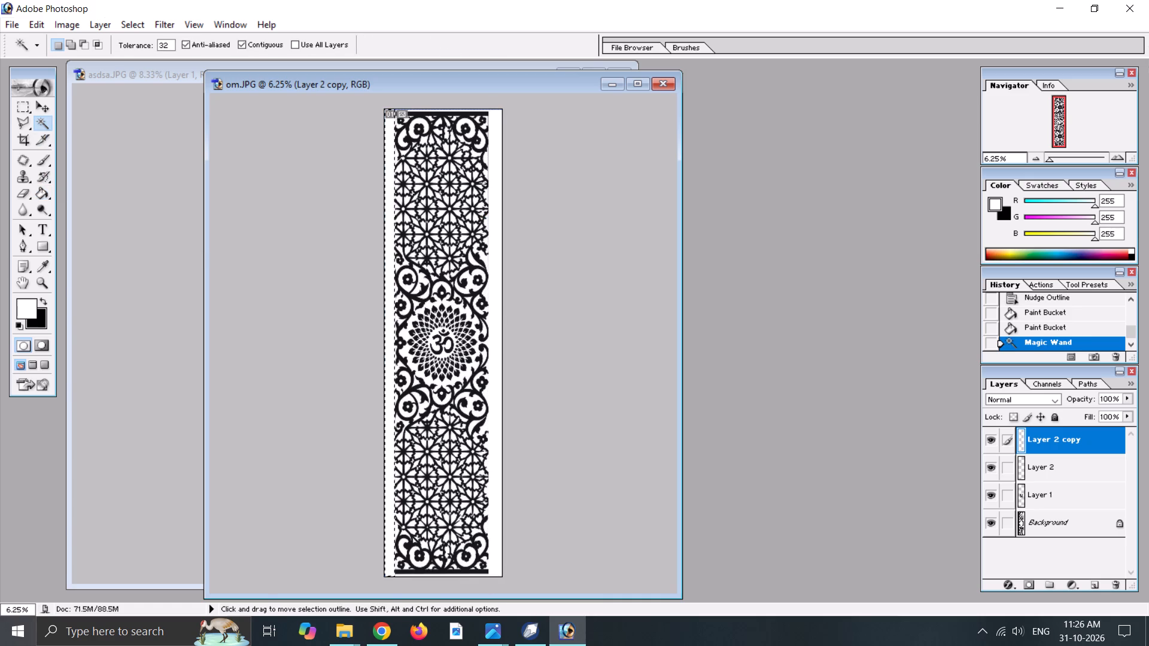
pyautogui.click(391, 194)
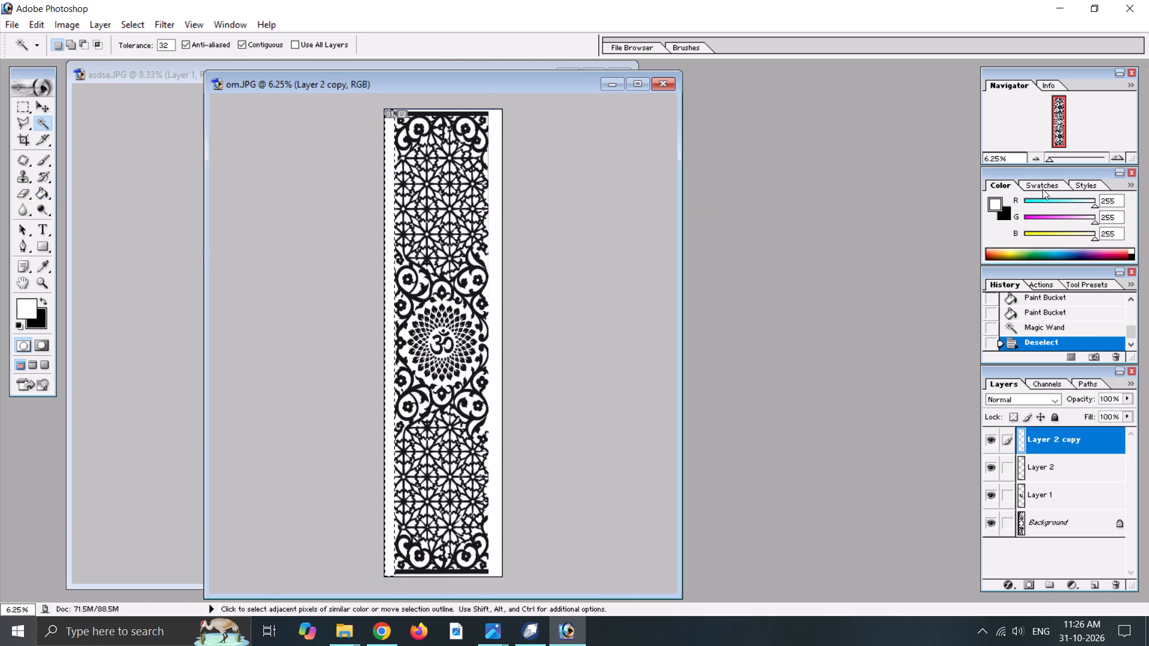
# Select a narrow vertical strip over the upper part of the panel's right border and clear it on Layer 2 copy.
pyautogui.doubleClick(1117, 156)
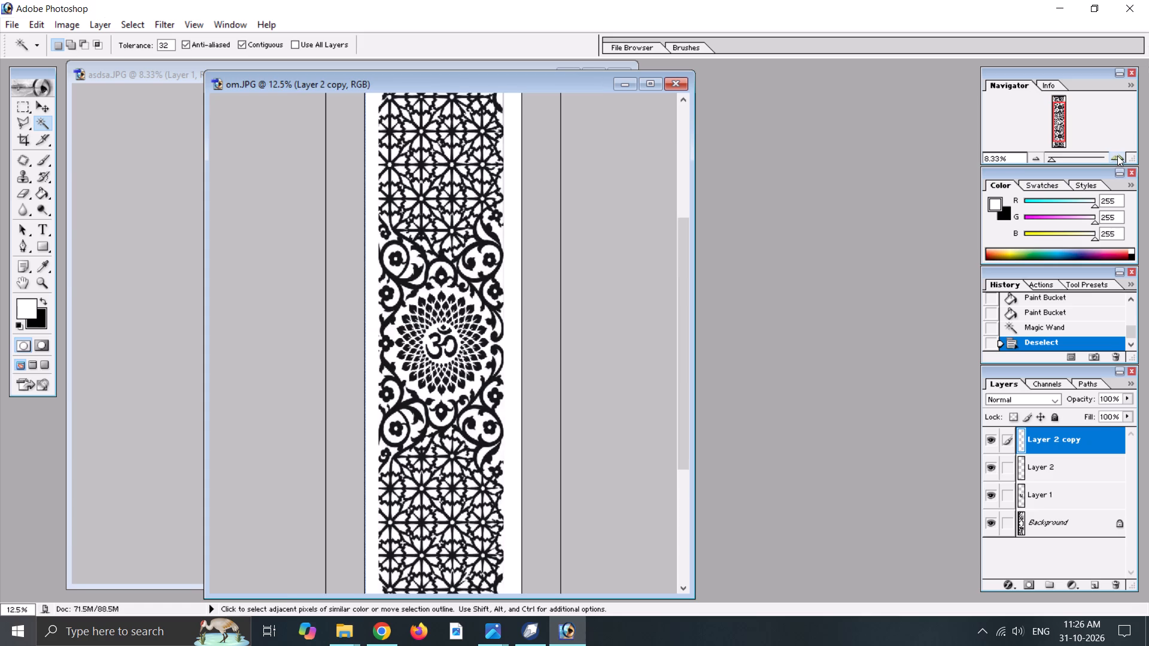
pyautogui.click(1117, 156)
pyautogui.moveTo(1063, 119); pyautogui.dragTo(1065, 107)
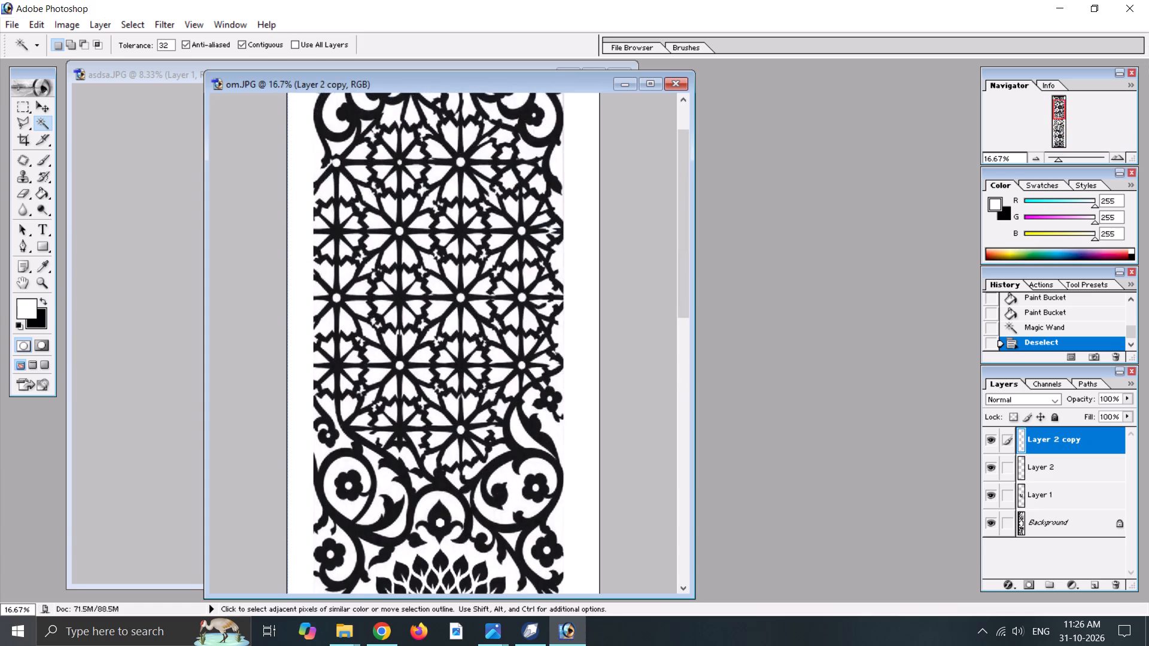
pyautogui.moveTo(1065, 107); pyautogui.dragTo(1065, 99)
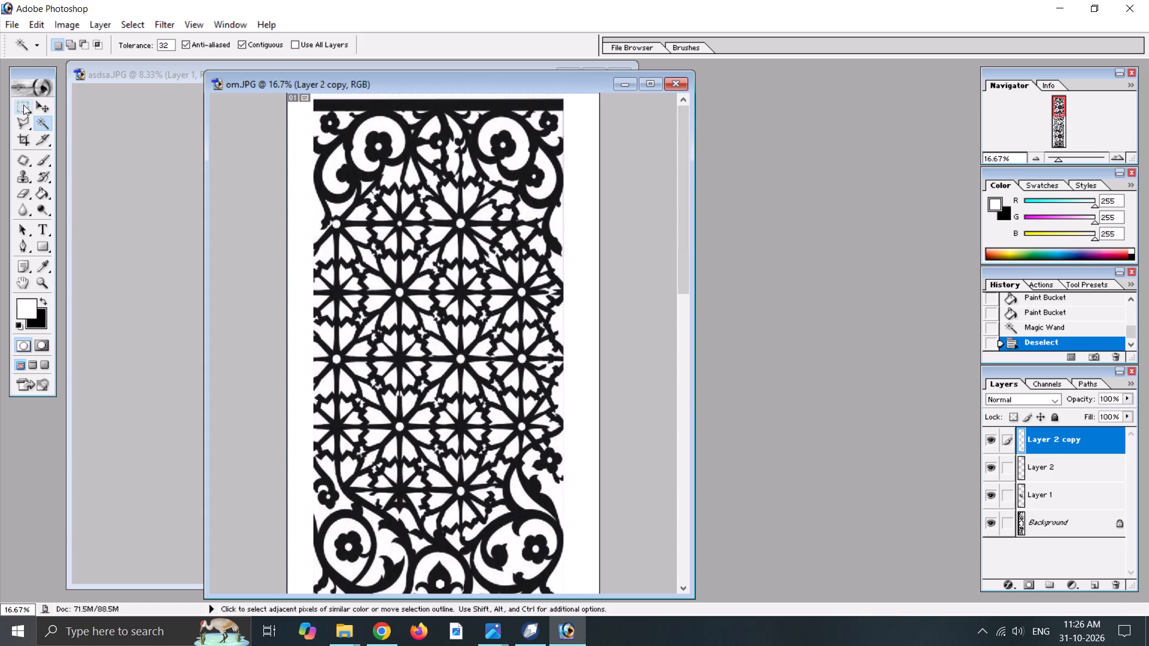
pyautogui.click(23, 105)
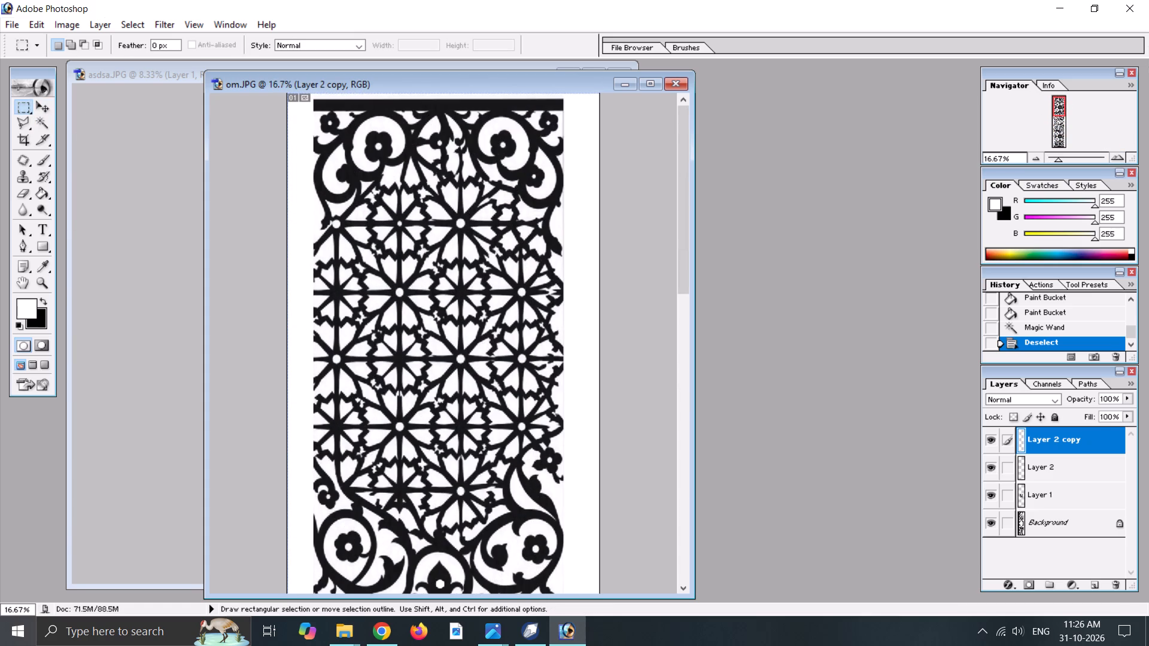
pyautogui.moveTo(576, 97); pyautogui.dragTo(566, 545)
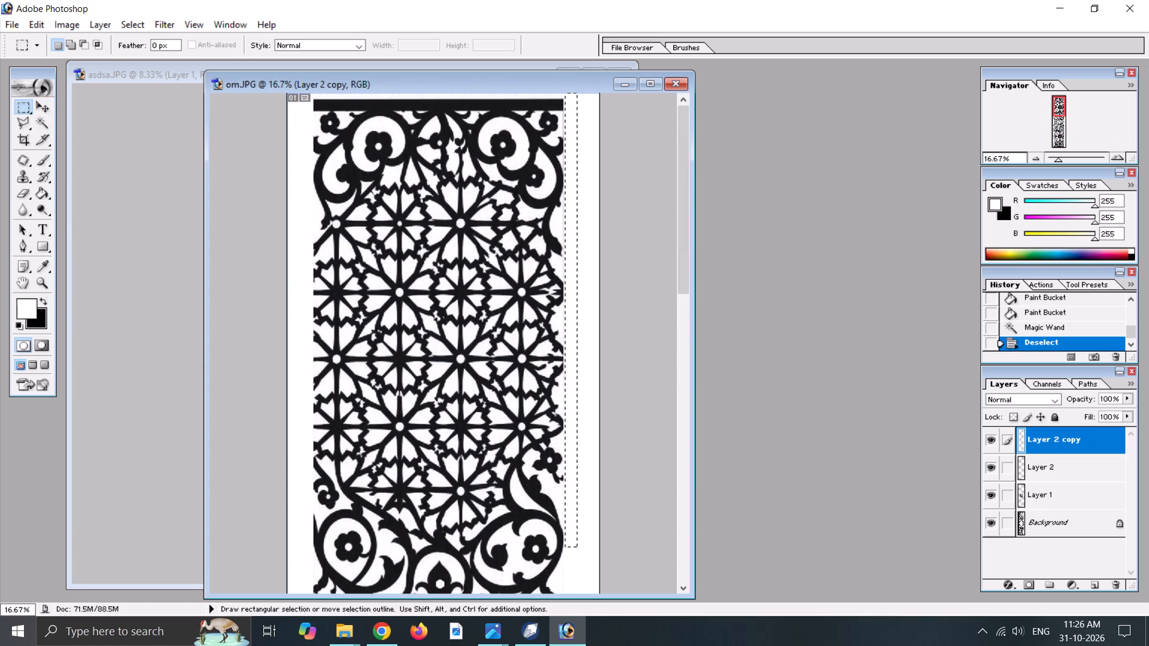
pyautogui.moveTo(566, 545); pyautogui.dragTo(563, 547)
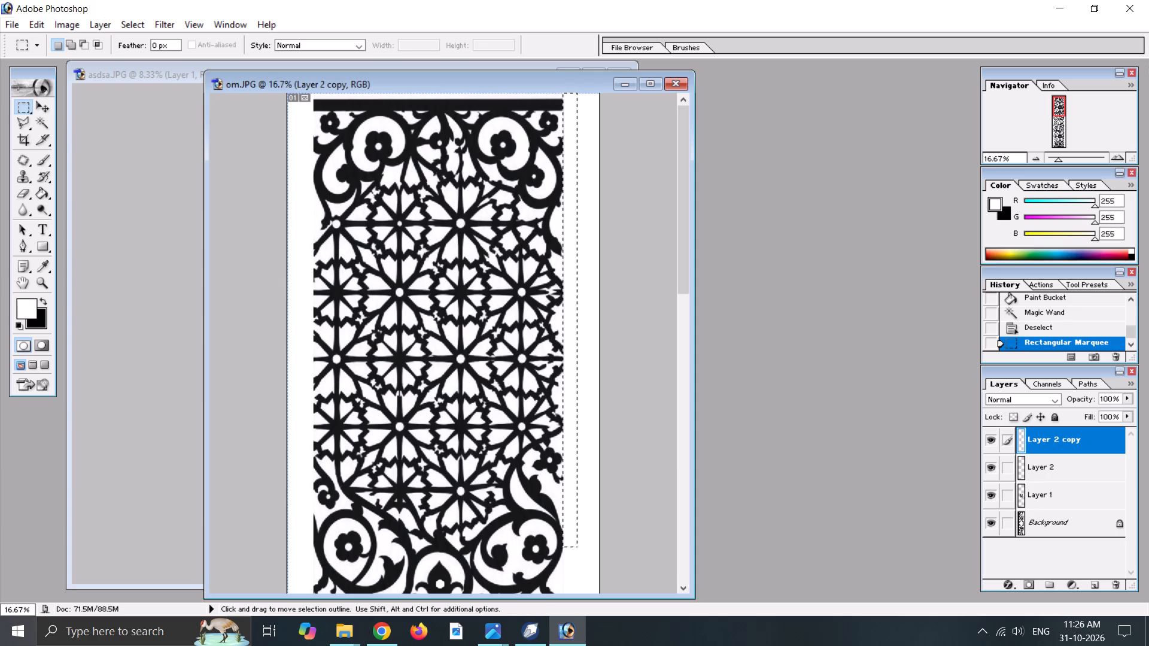
pyautogui.press('Delete')
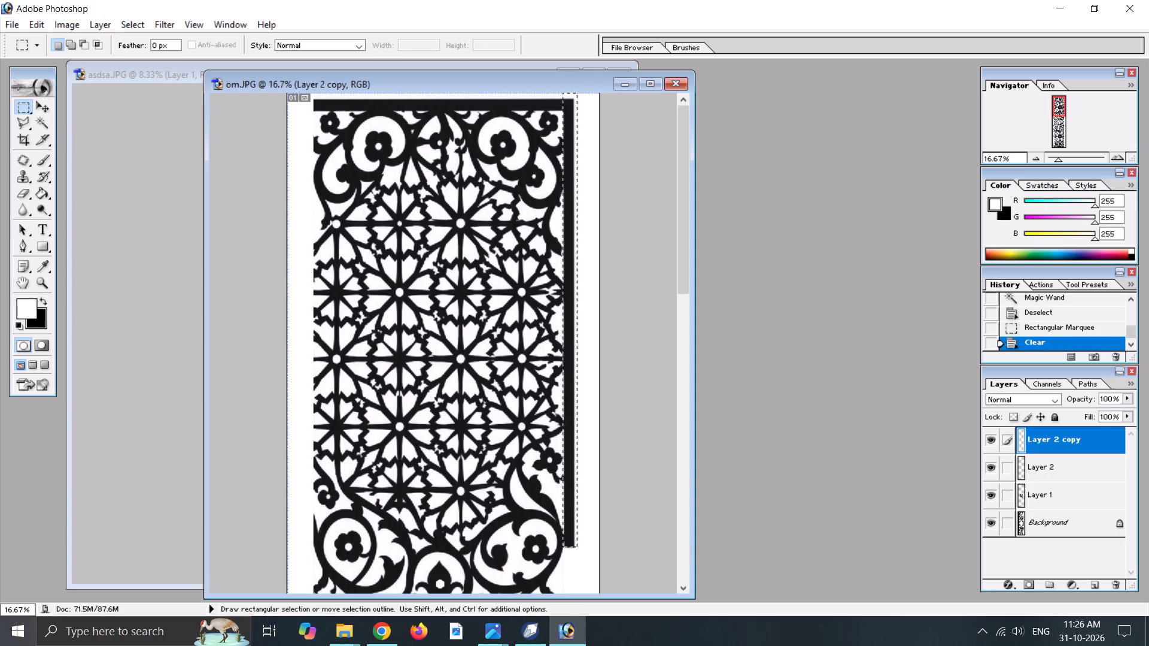
pyautogui.click(41, 301)
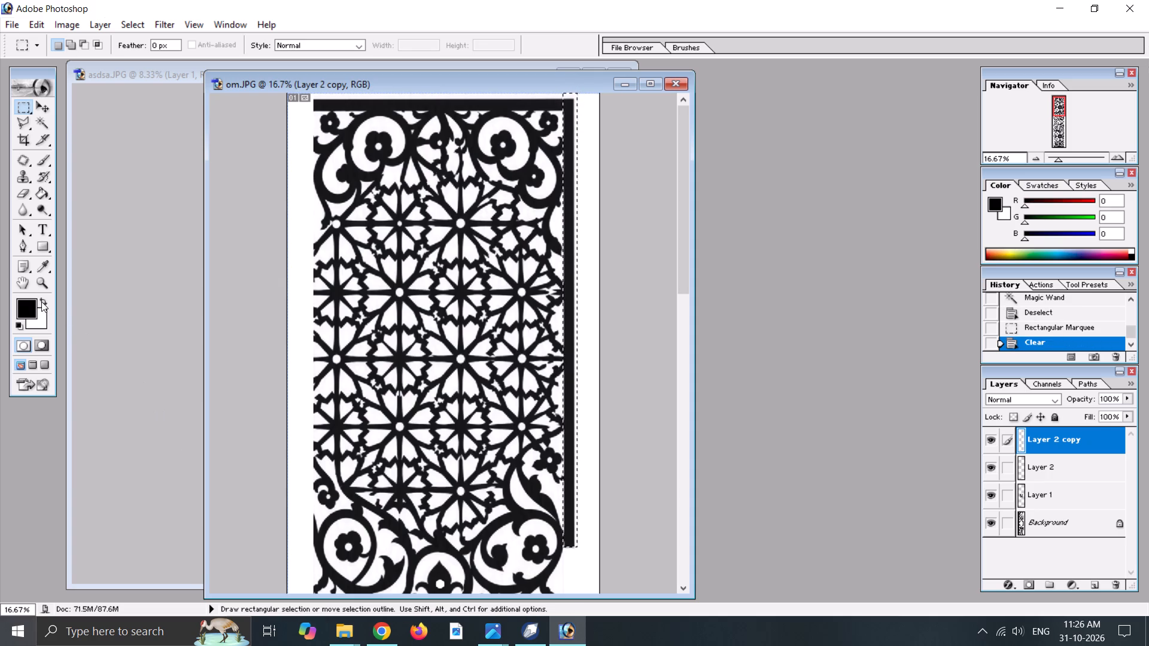
pyautogui.press('Delete')
pyautogui.press('Delete')
pyautogui.press('Delete')
pyautogui.press('Delete')
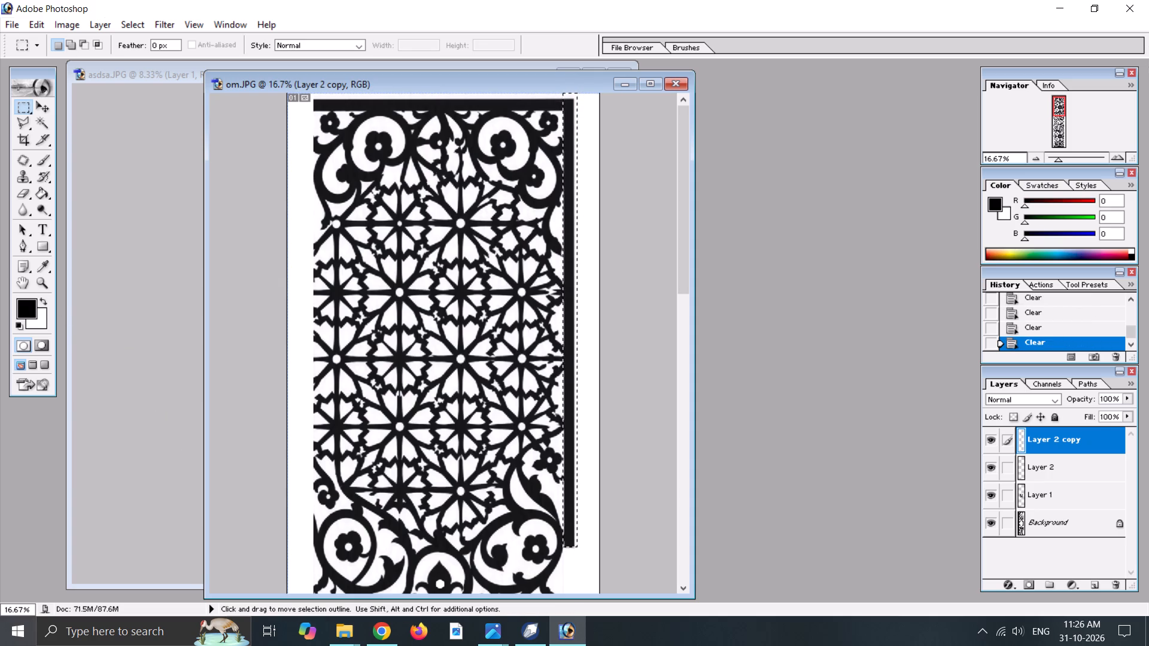
pyautogui.press('Delete')
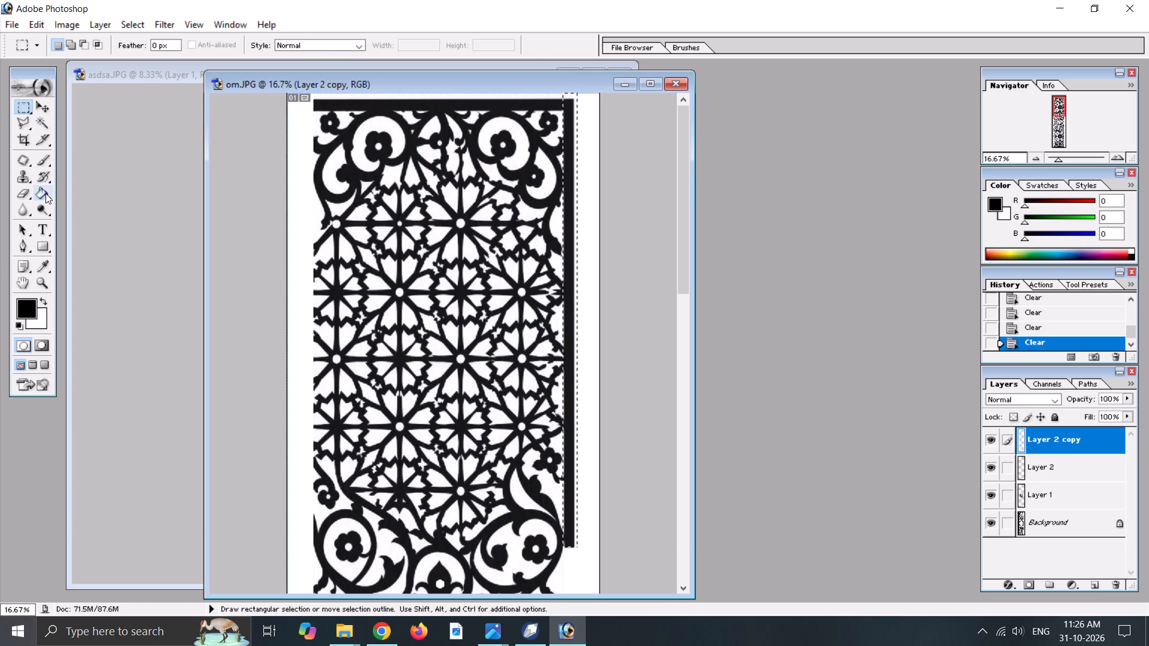
# Fill the selected right-border strip with white on Layer 2 copy, and deselect it.
pyautogui.click(45, 193)
pyautogui.click(41, 302)
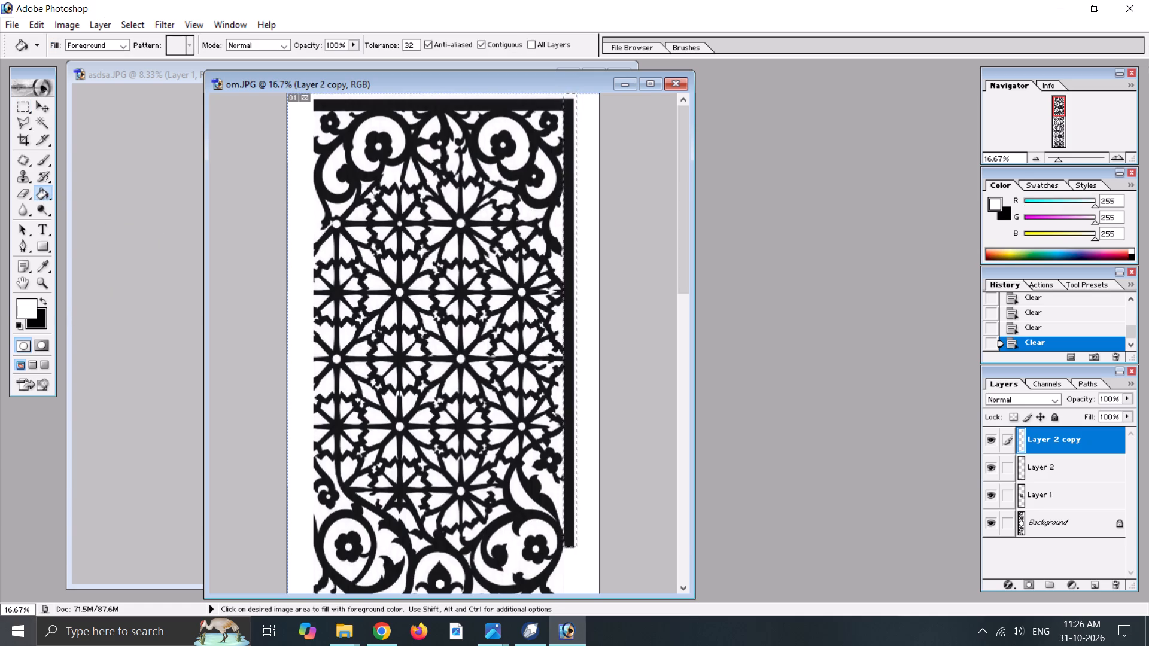
pyautogui.click(570, 292)
pyautogui.click(570, 280)
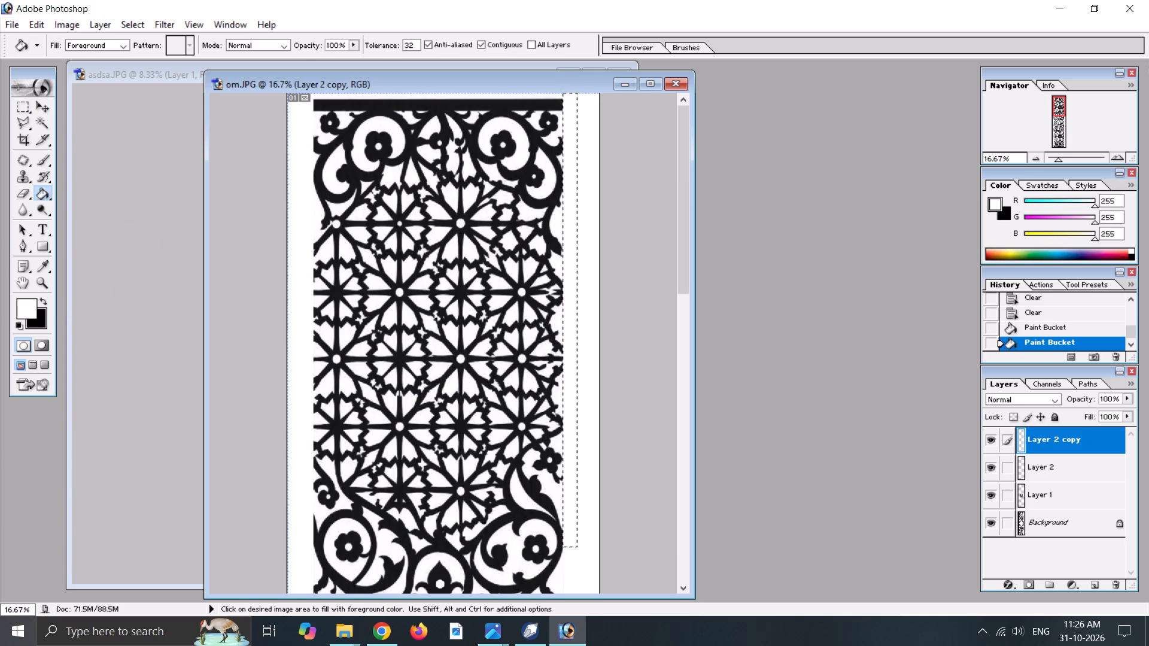
pyautogui.click(39, 123)
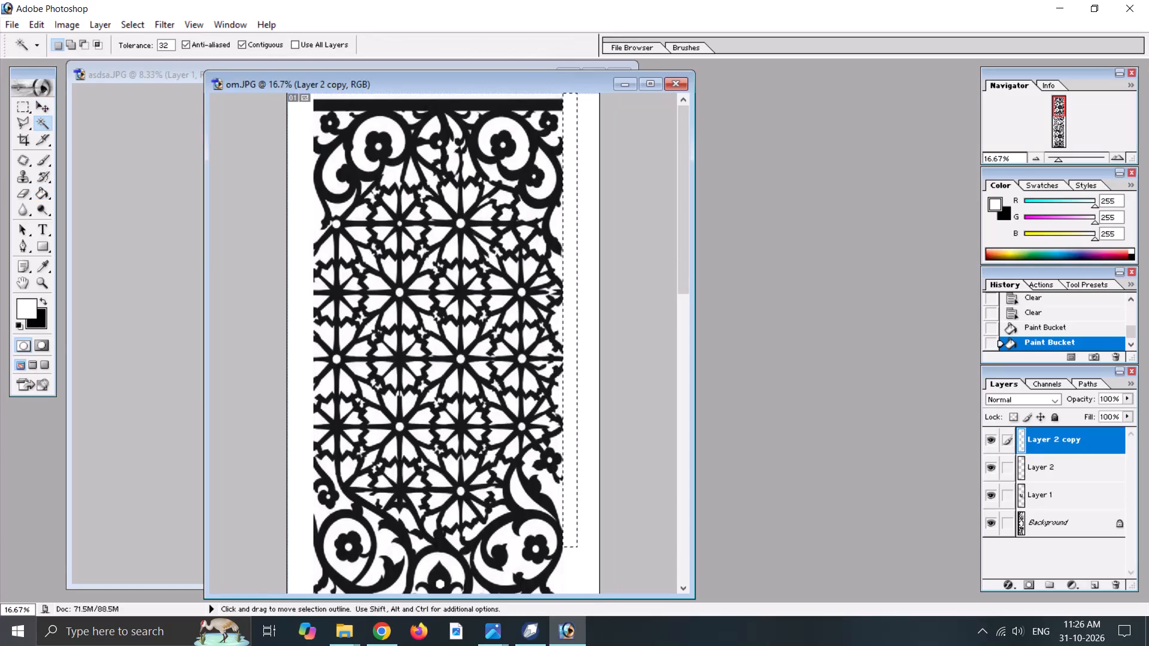
pyautogui.click(567, 241)
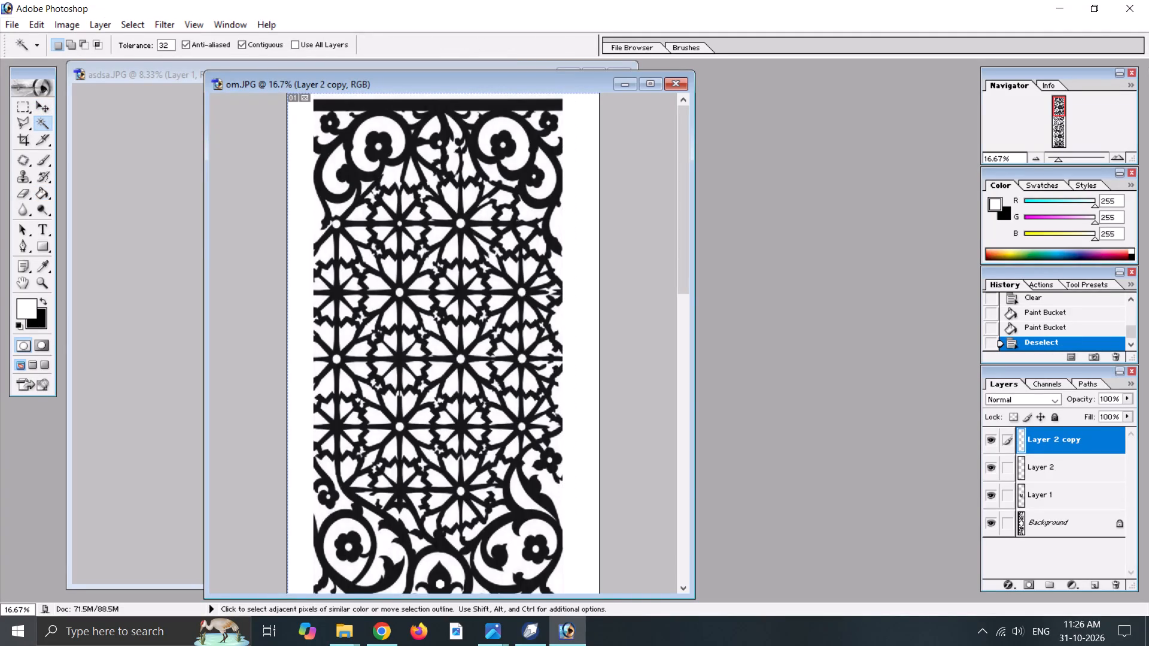
# Select a horizontal strip over the panel's top black bar, nudge it up, fill it with white on Layer 2 copy, and deselect.
pyautogui.click(1034, 159)
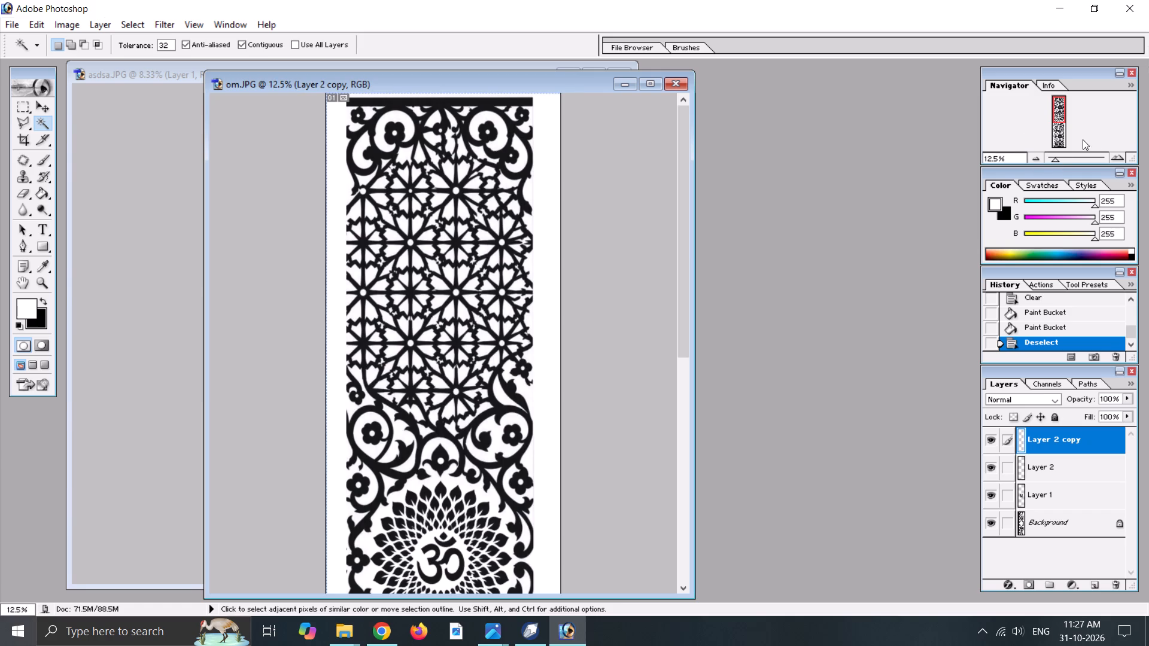
pyautogui.click(1057, 103)
pyautogui.click(19, 106)
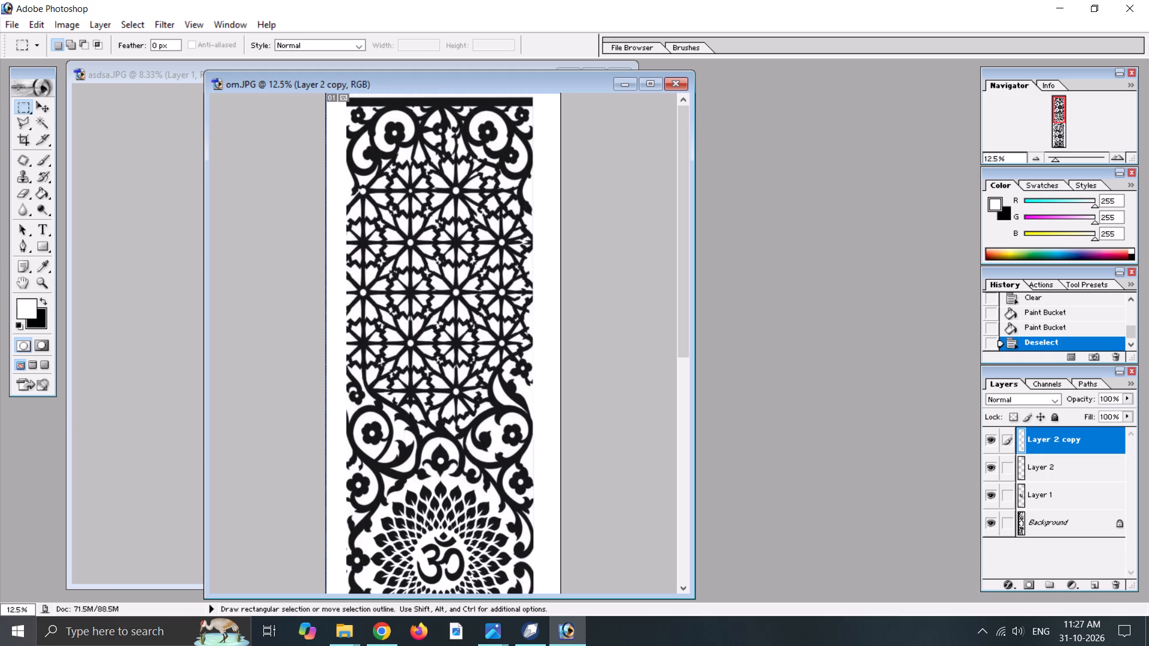
pyautogui.moveTo(547, 106); pyautogui.dragTo(319, 88)
pyautogui.press('Up')
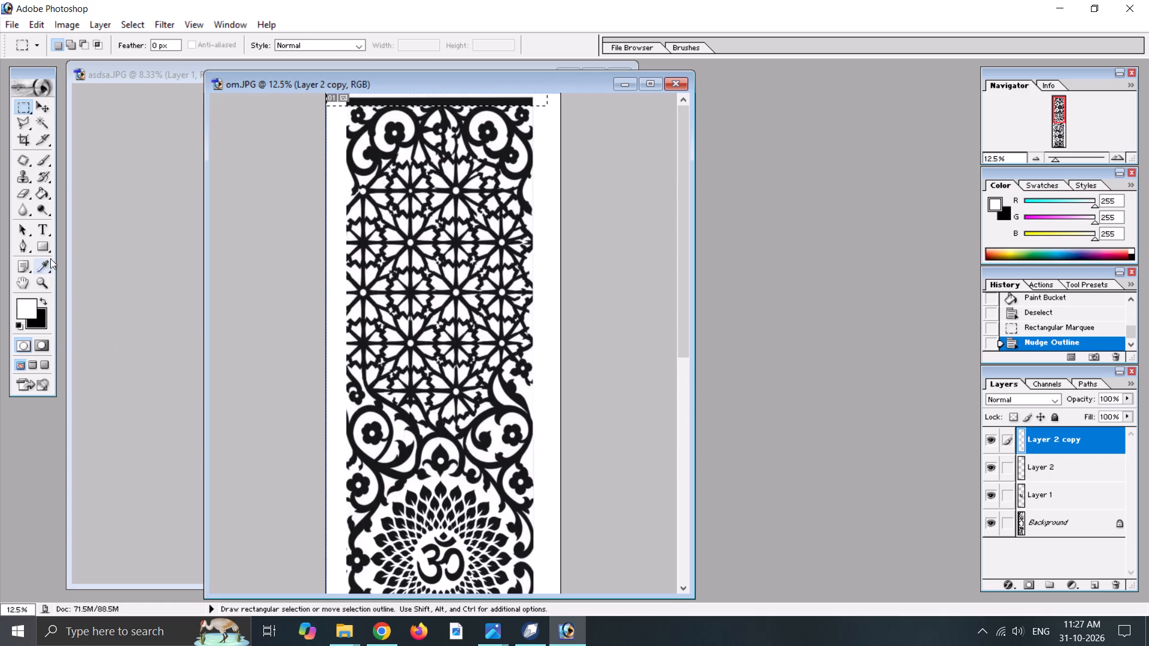
pyautogui.click(48, 191)
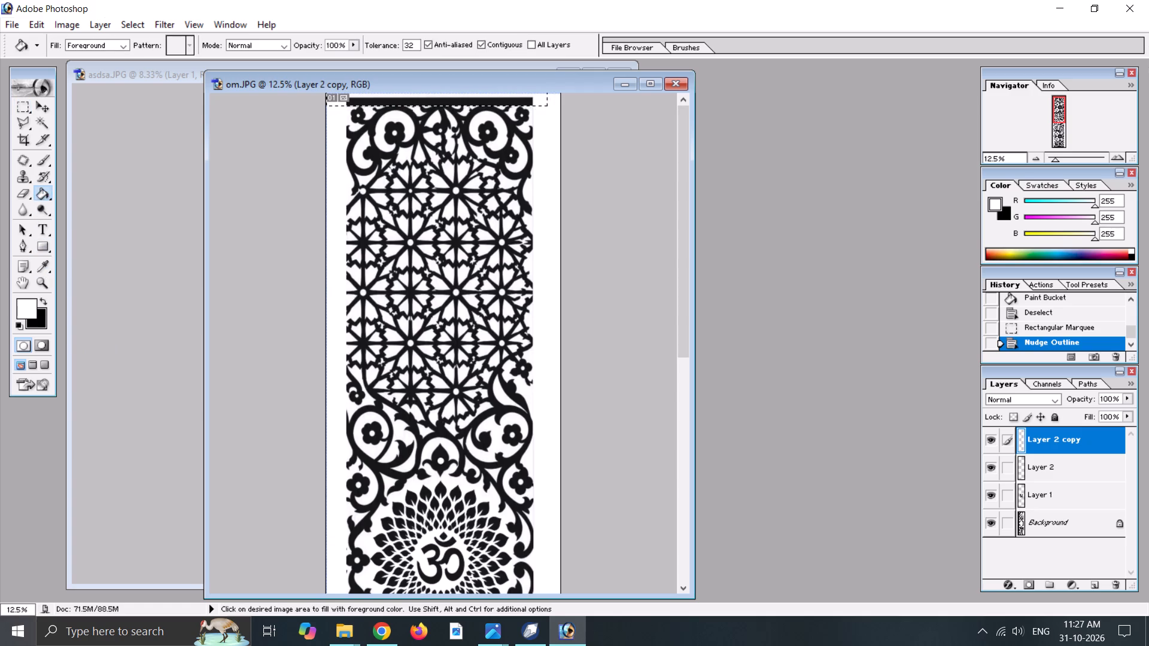
pyautogui.click(355, 103)
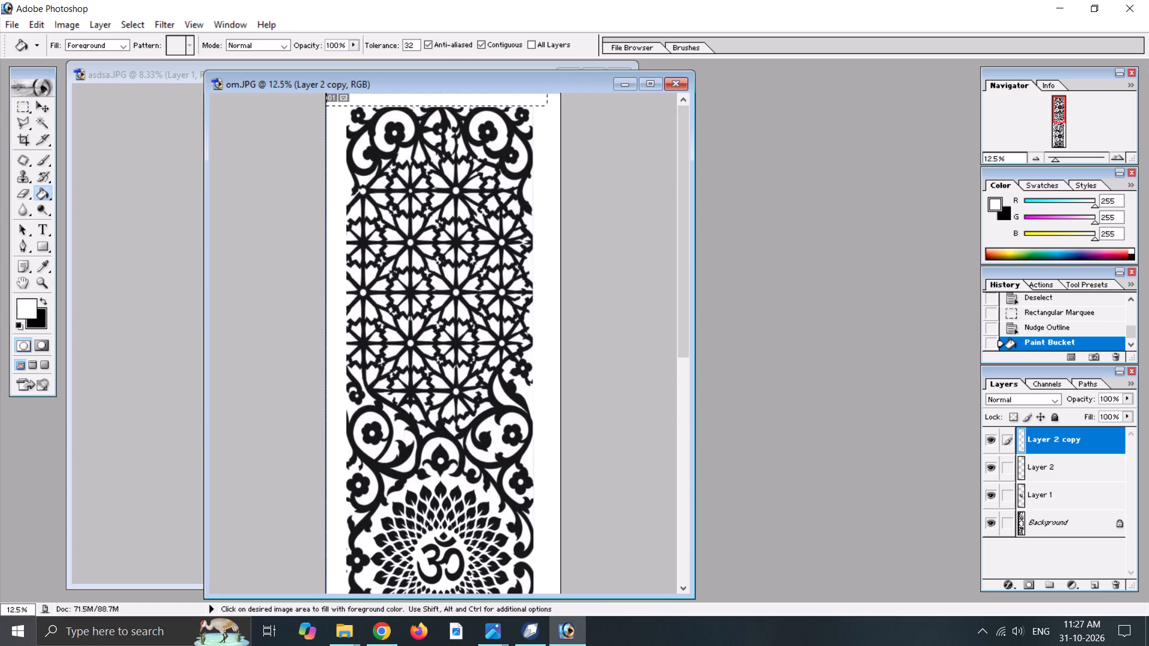
pyautogui.click(545, 128)
pyautogui.click(39, 121)
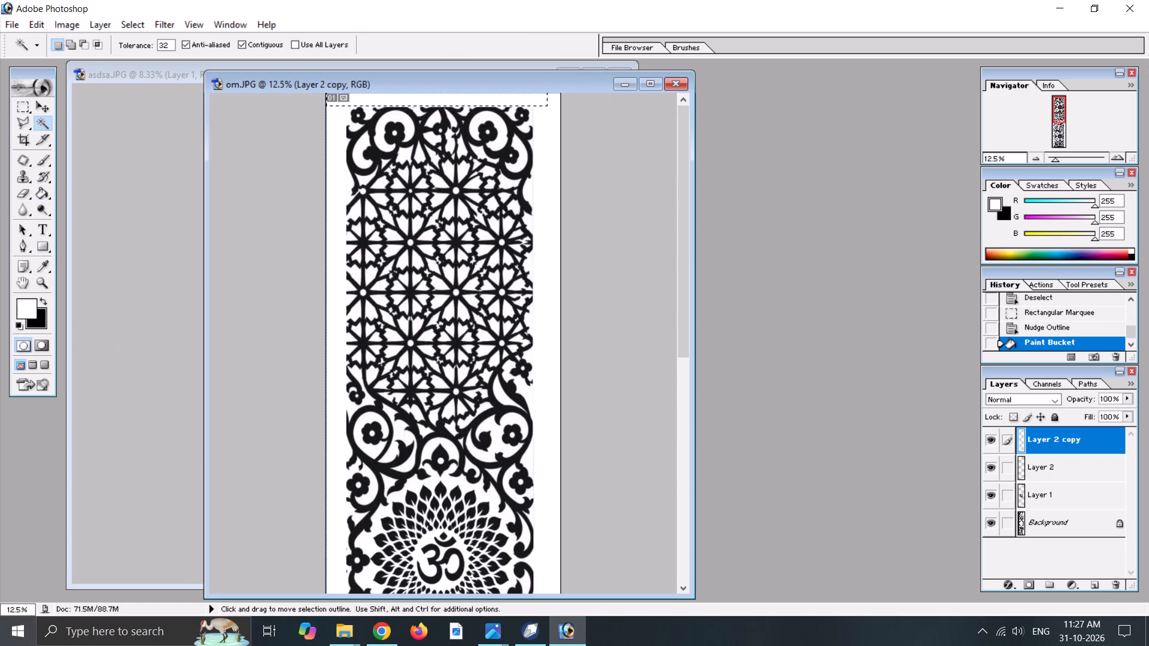
pyautogui.click(349, 101)
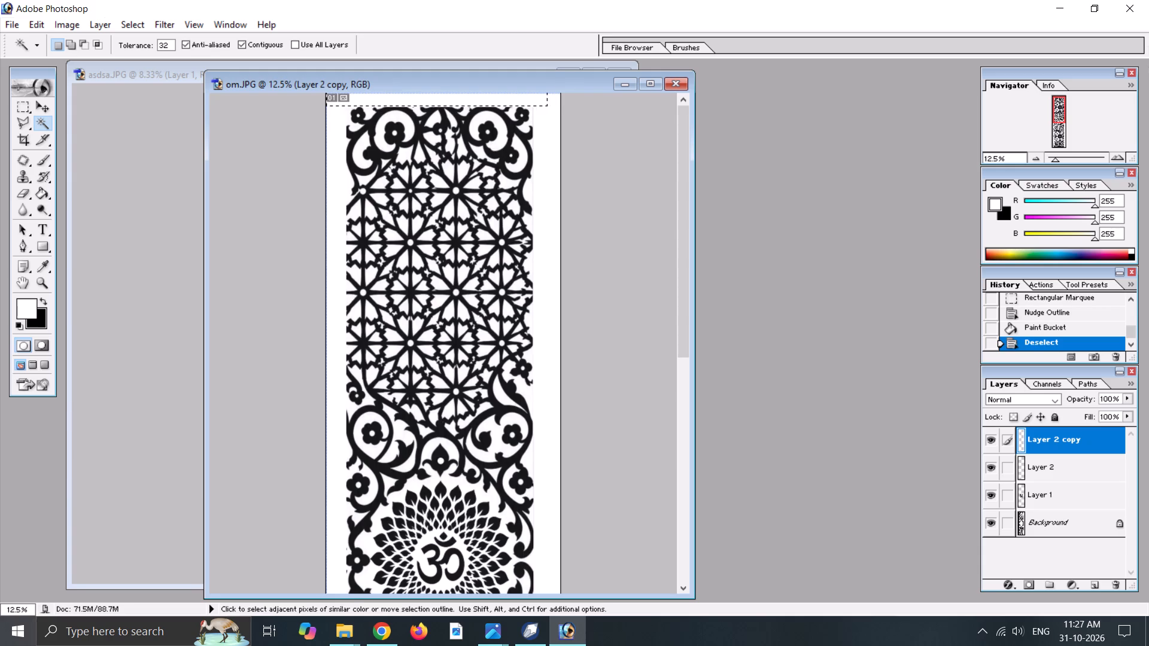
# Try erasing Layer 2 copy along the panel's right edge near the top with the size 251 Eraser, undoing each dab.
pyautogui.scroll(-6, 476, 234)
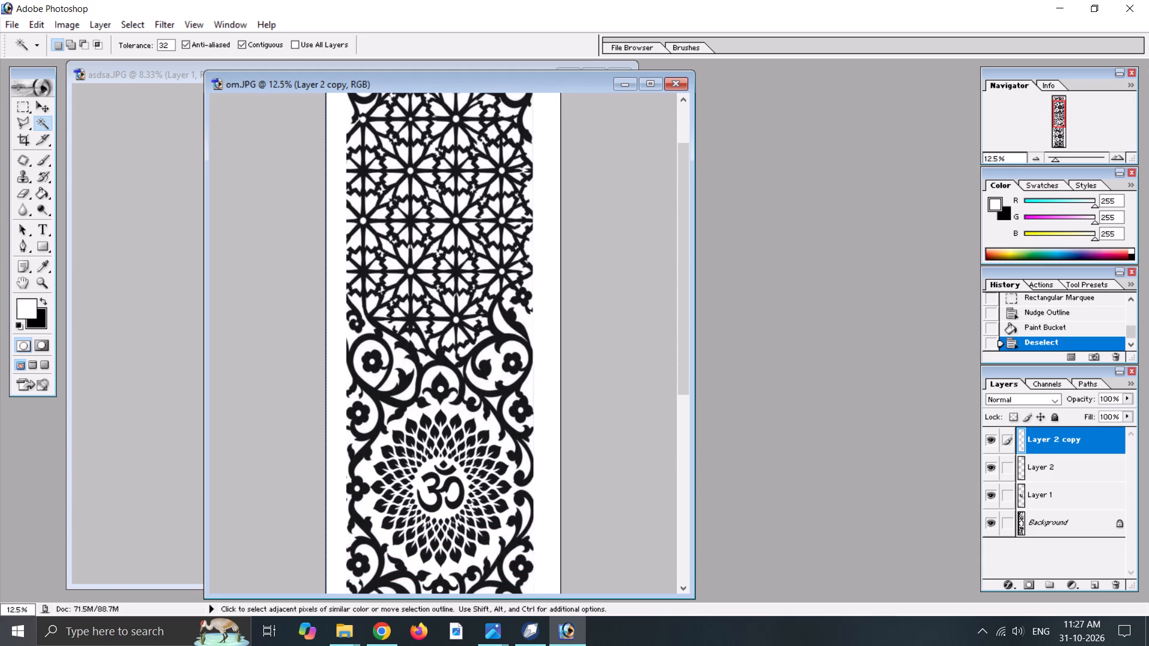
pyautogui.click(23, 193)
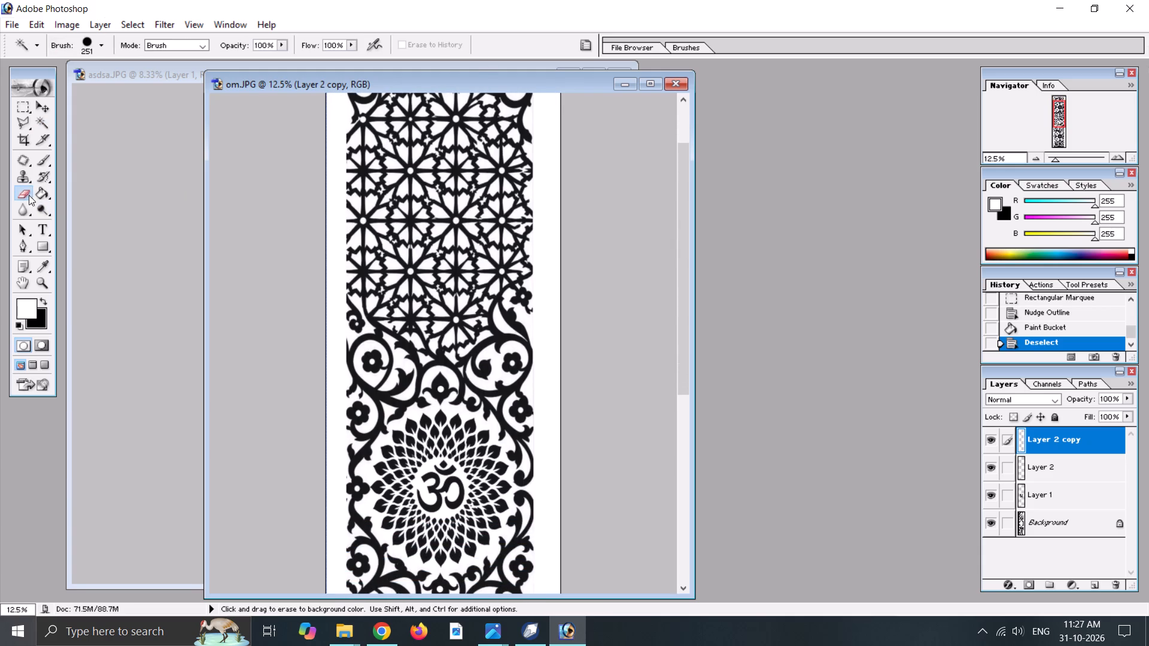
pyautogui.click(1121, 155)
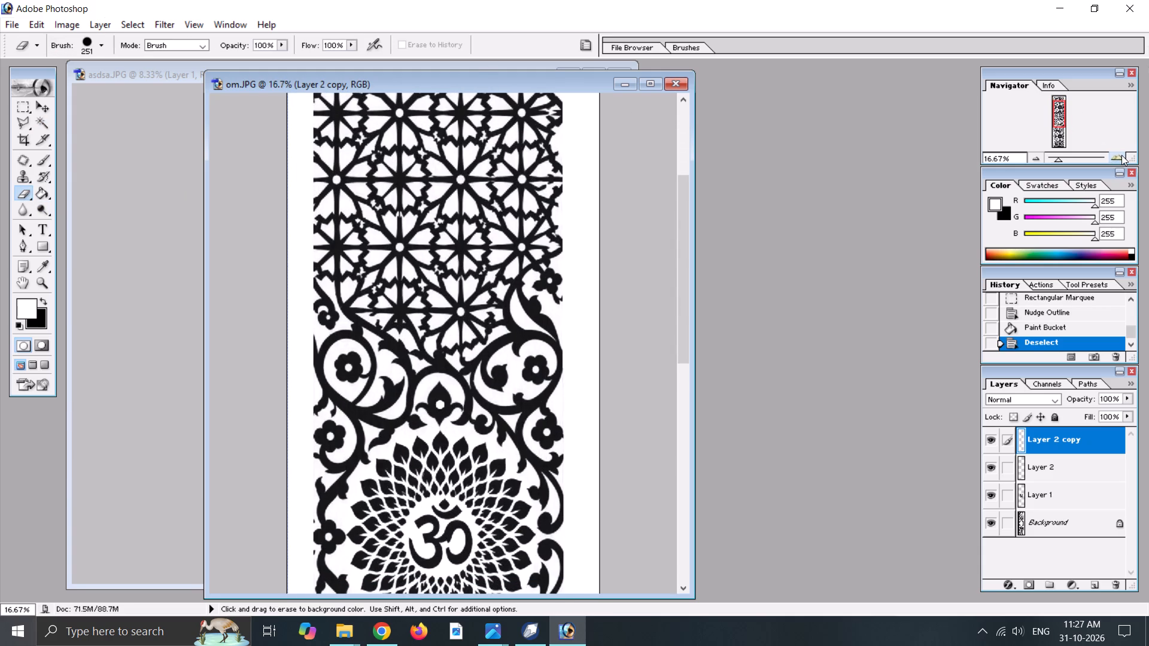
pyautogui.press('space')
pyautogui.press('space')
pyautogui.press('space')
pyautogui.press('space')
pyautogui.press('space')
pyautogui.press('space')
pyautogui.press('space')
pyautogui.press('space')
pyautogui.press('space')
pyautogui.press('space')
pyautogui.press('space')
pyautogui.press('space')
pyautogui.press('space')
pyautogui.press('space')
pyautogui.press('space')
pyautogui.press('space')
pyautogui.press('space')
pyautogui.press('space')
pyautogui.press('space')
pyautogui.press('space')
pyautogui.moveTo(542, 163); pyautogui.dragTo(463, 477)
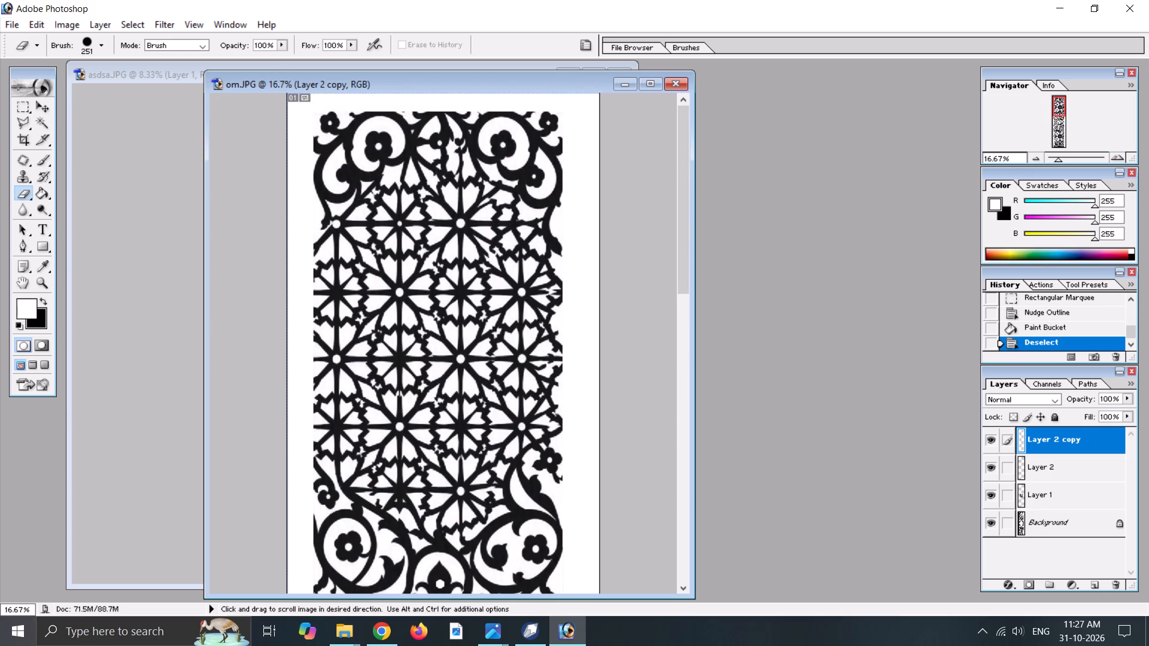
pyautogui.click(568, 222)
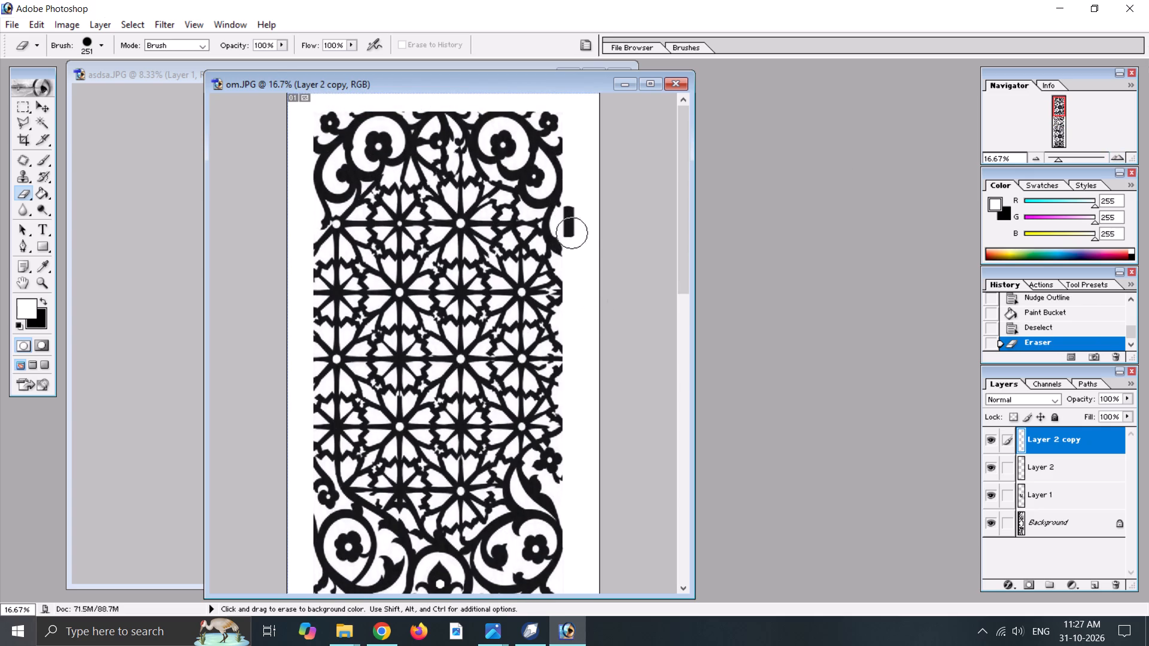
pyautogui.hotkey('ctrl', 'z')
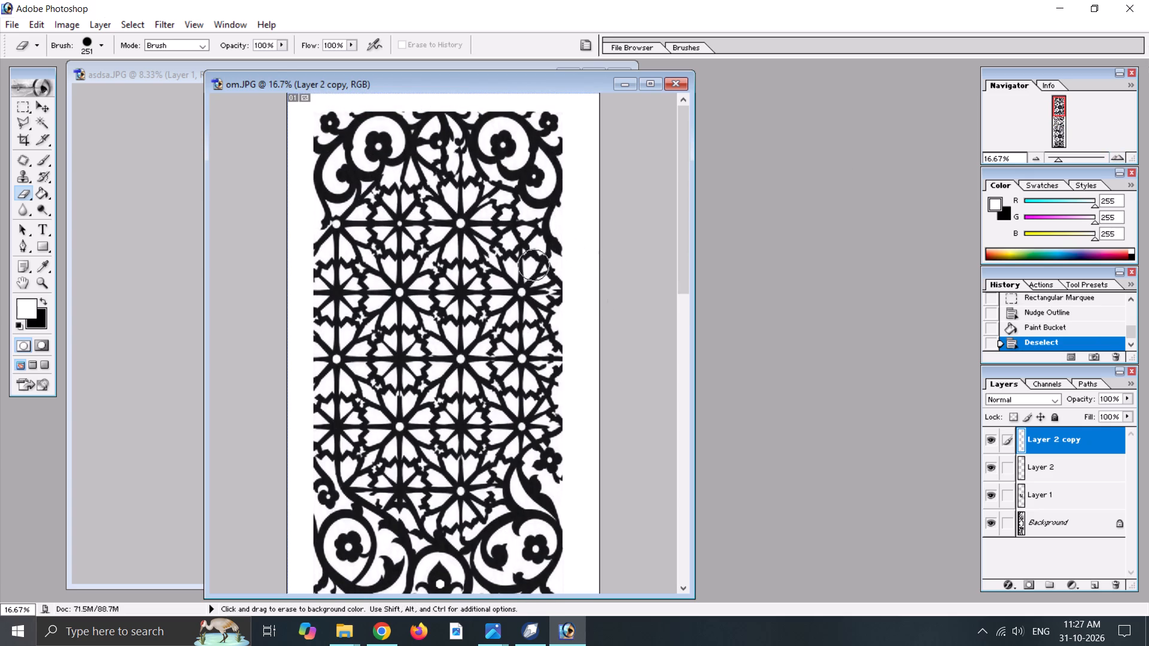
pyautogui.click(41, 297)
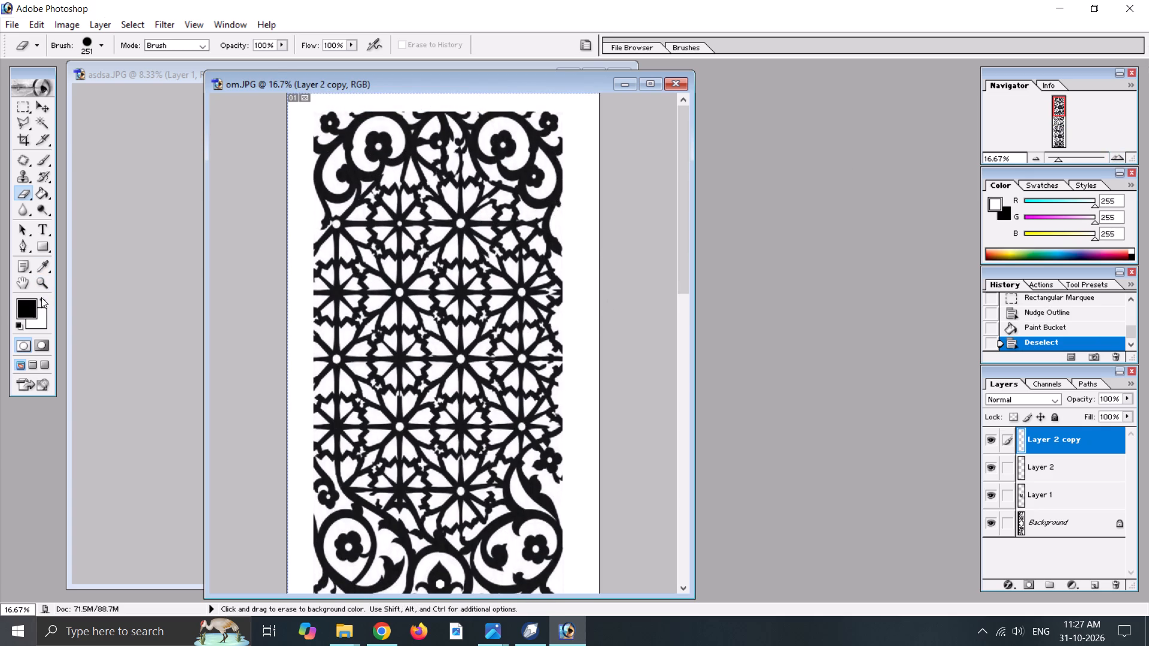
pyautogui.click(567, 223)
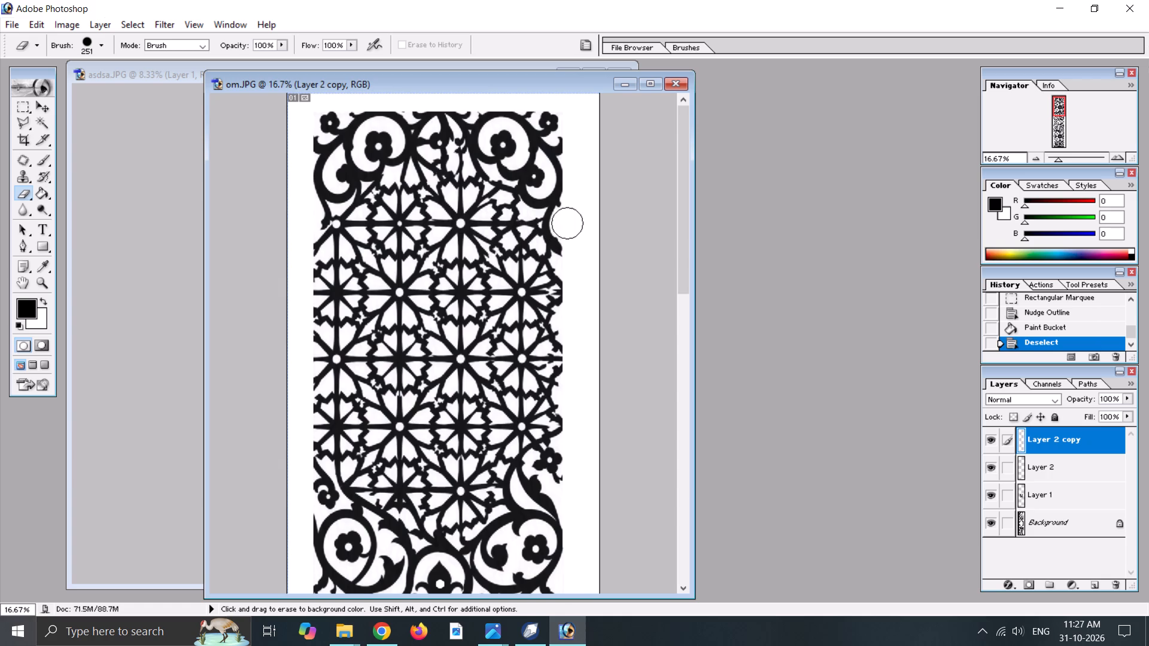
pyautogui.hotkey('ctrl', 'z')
# Toggle the visibility of Layer 2 copy to compare the panel with and without its white fills, leaving the layer hidden.
pyautogui.click(992, 437)
pyautogui.click(992, 437)
pyautogui.click(992, 437)
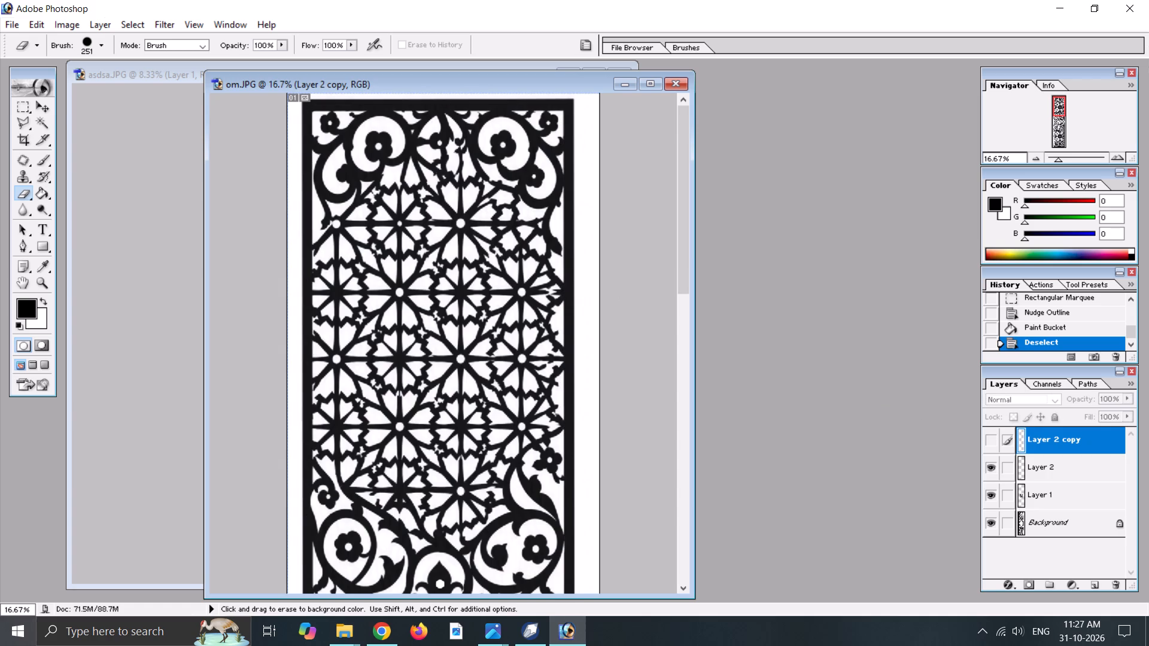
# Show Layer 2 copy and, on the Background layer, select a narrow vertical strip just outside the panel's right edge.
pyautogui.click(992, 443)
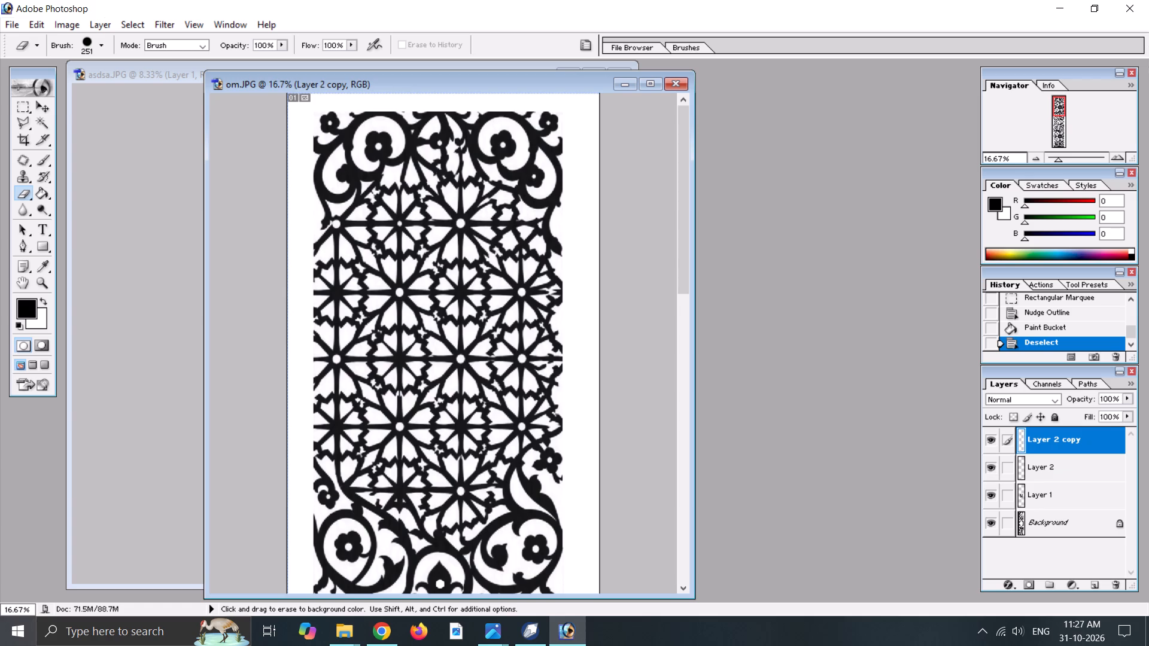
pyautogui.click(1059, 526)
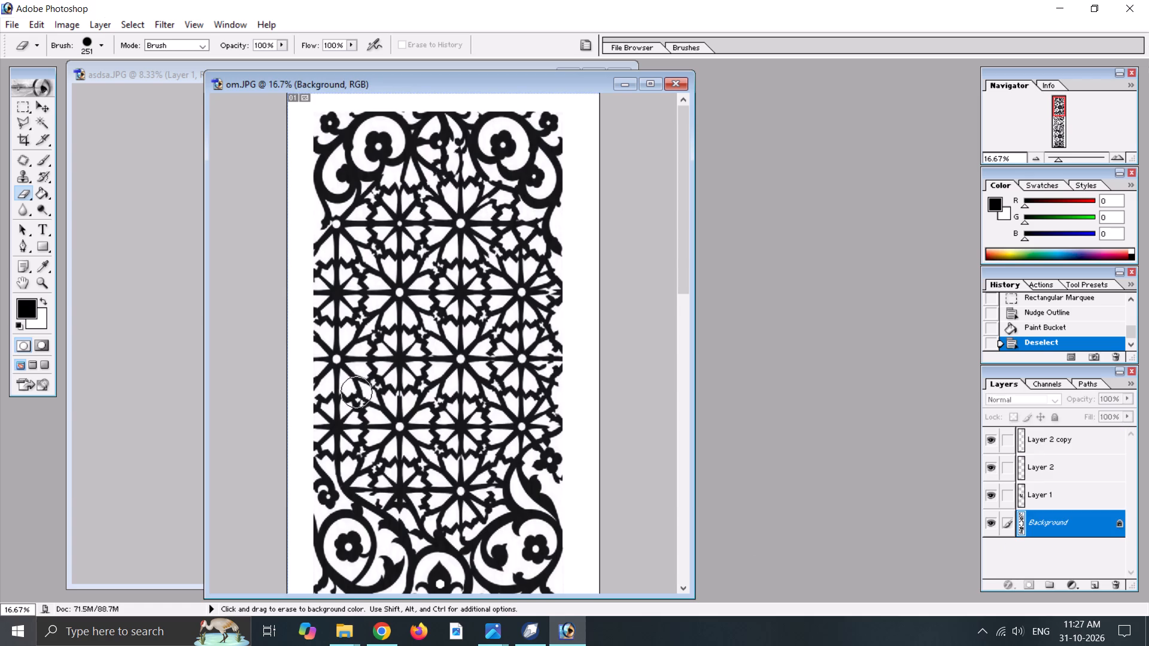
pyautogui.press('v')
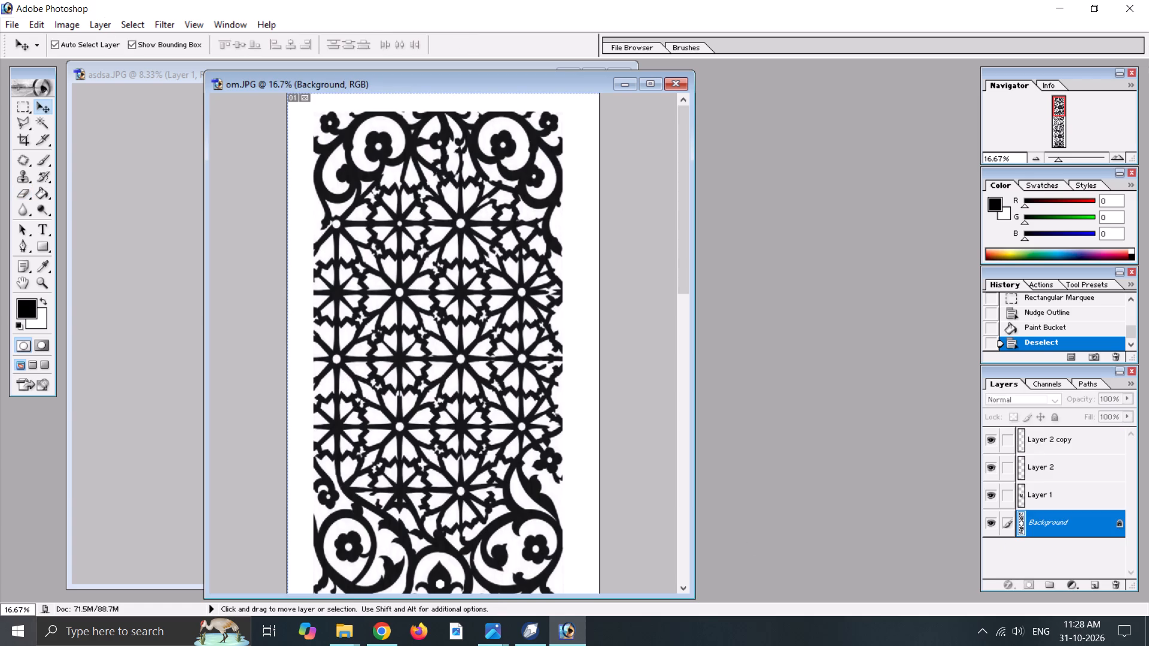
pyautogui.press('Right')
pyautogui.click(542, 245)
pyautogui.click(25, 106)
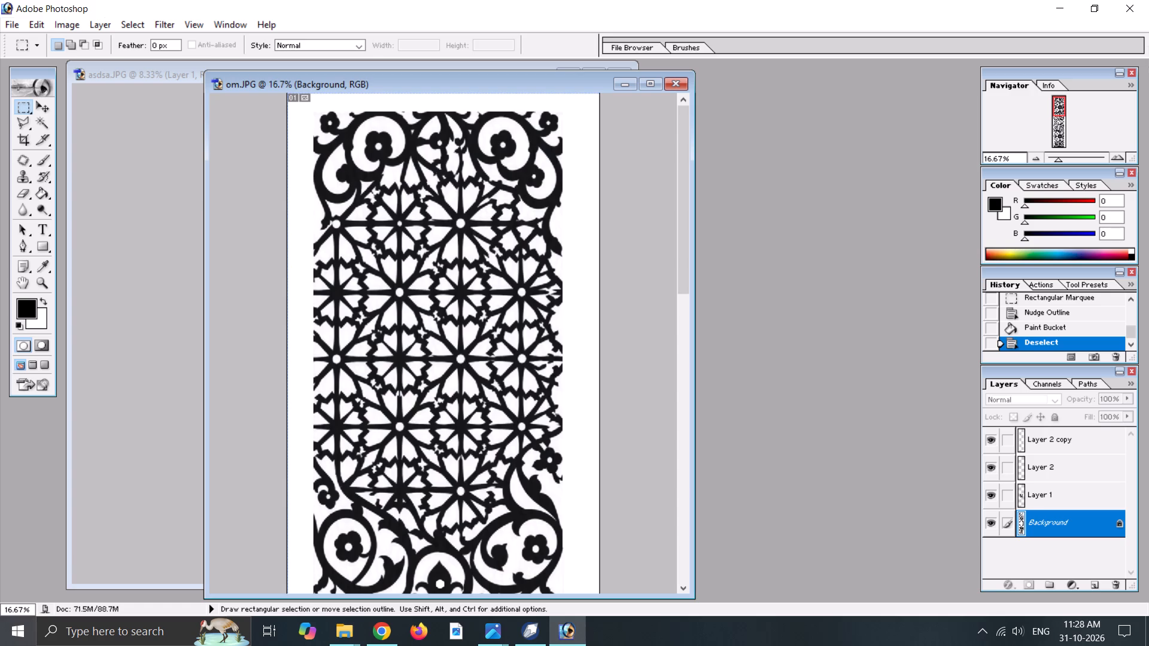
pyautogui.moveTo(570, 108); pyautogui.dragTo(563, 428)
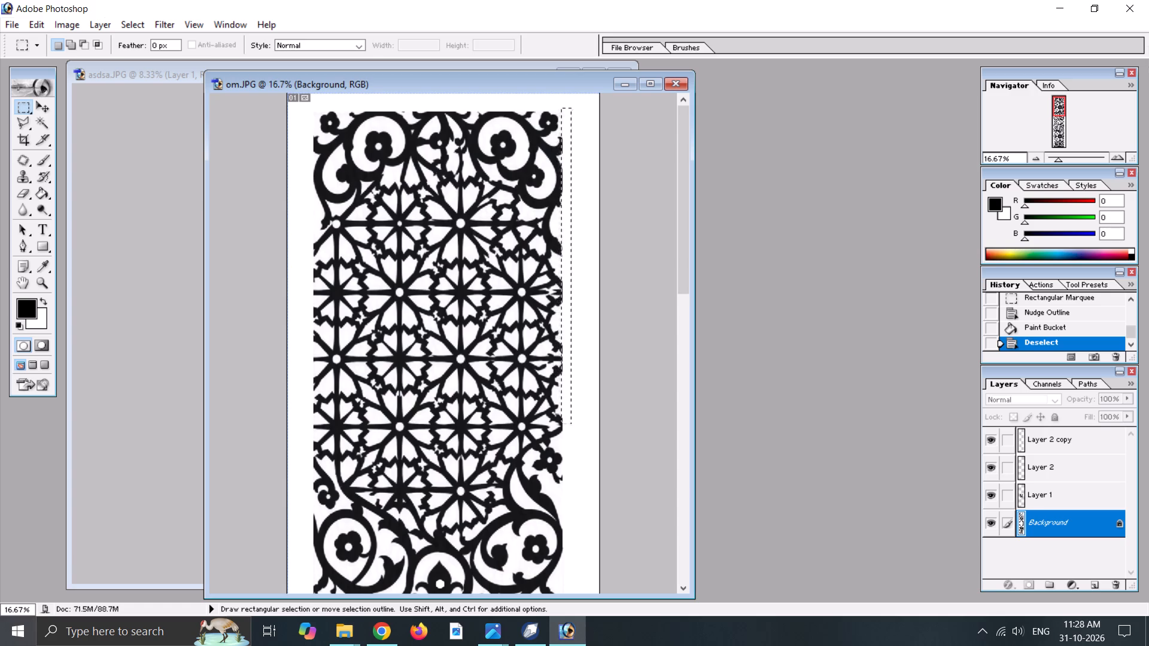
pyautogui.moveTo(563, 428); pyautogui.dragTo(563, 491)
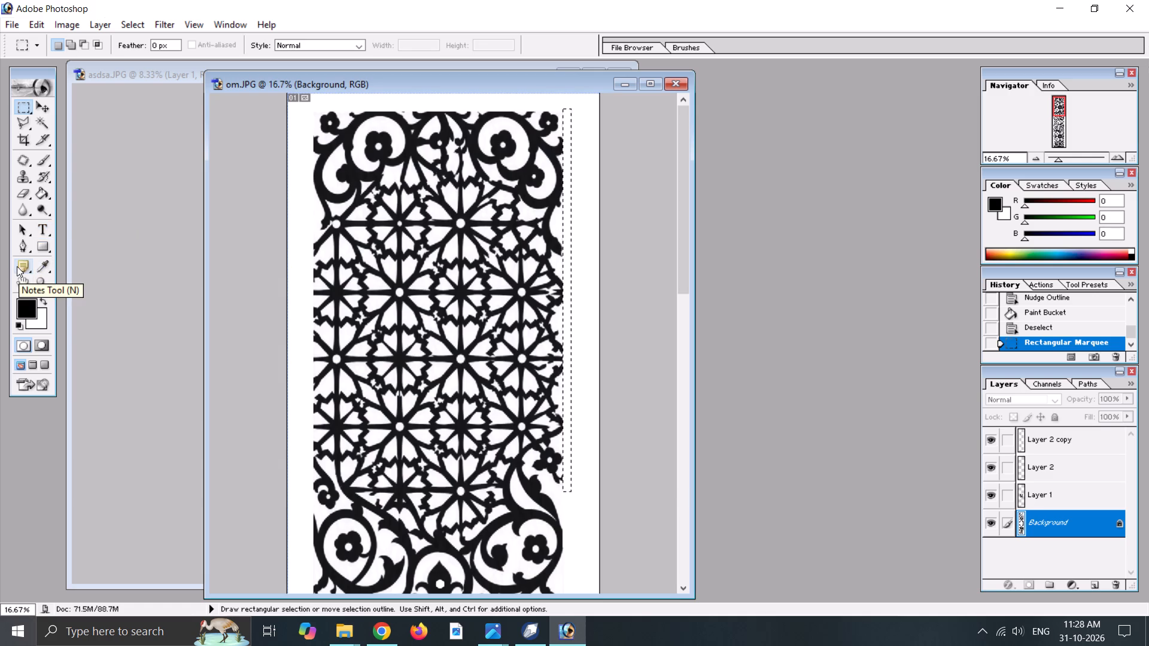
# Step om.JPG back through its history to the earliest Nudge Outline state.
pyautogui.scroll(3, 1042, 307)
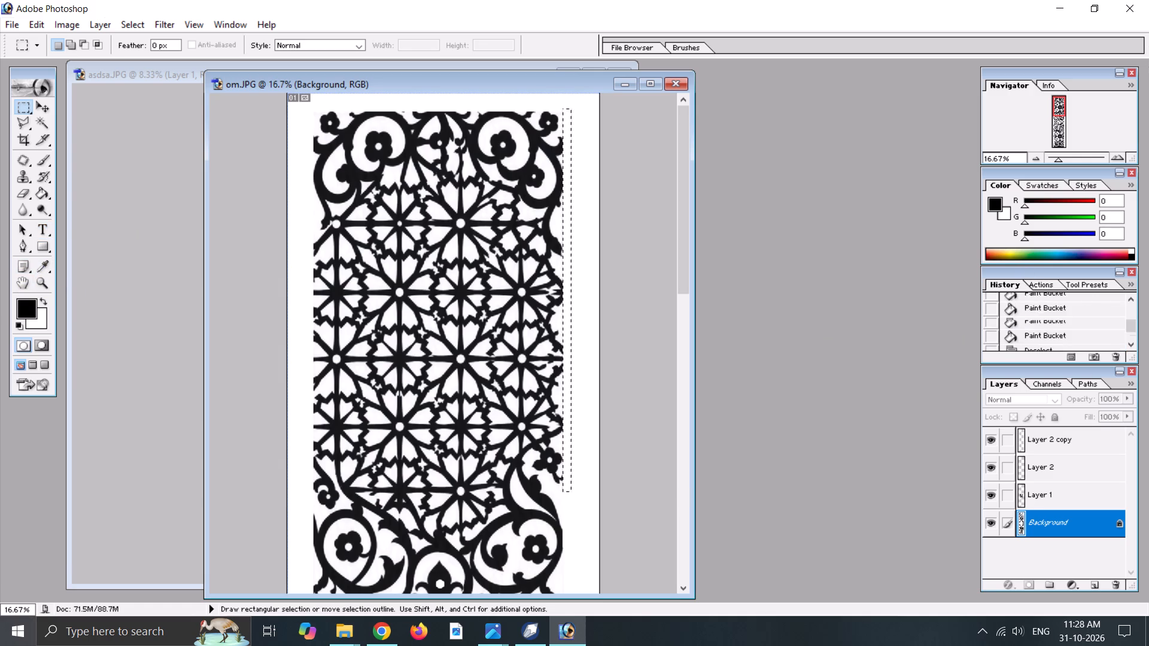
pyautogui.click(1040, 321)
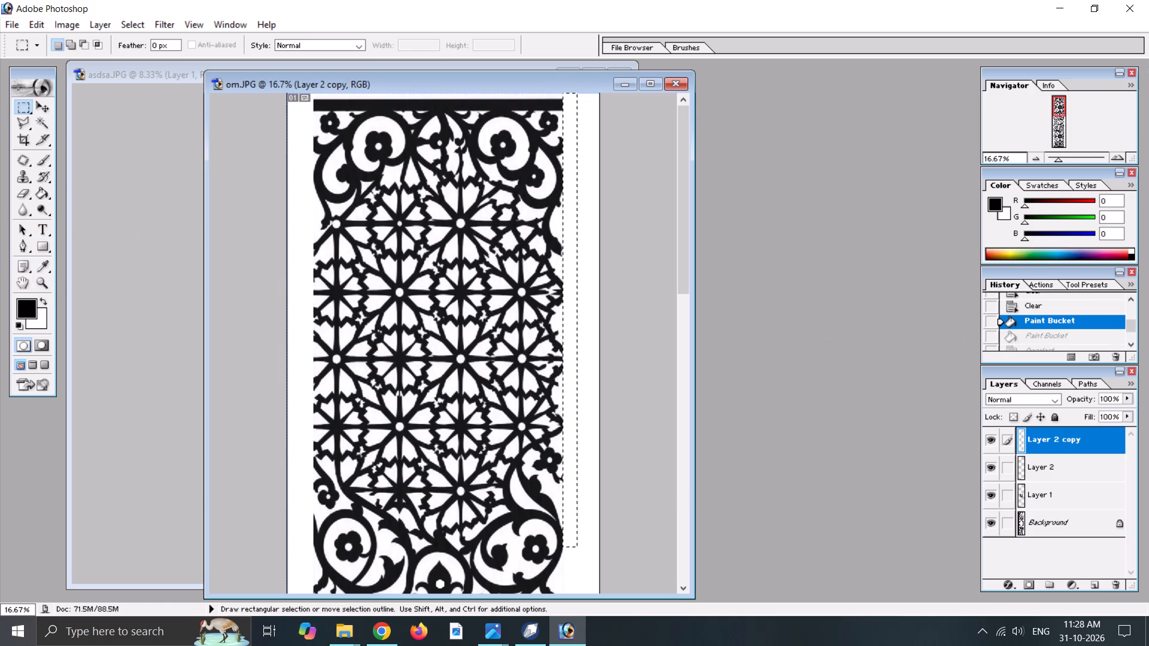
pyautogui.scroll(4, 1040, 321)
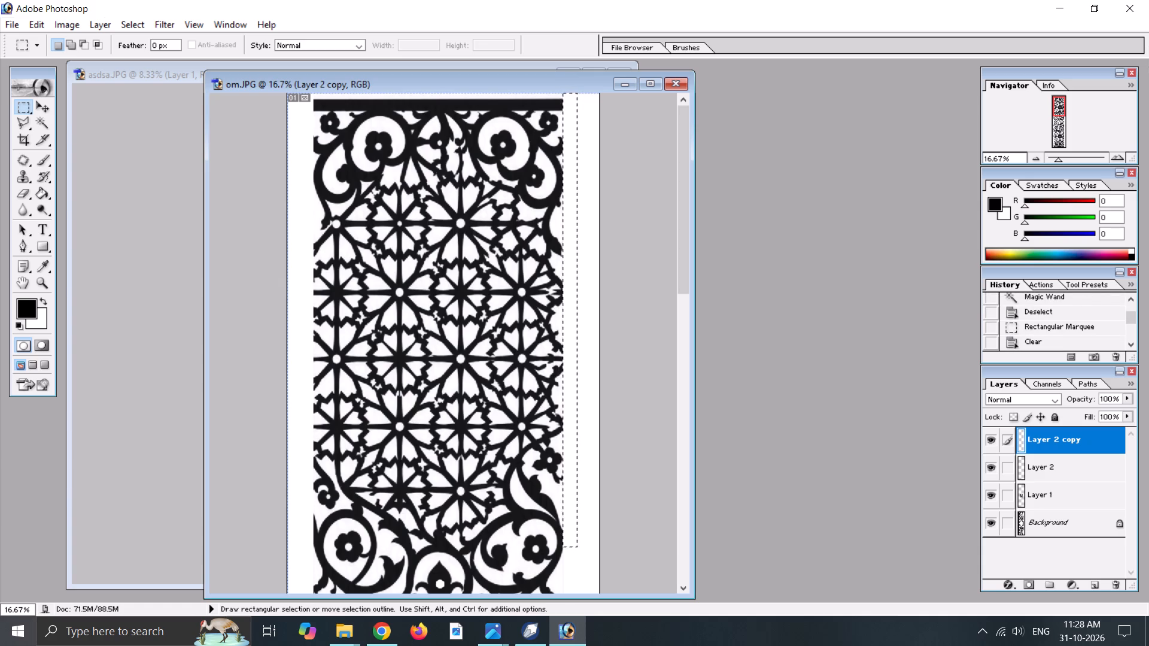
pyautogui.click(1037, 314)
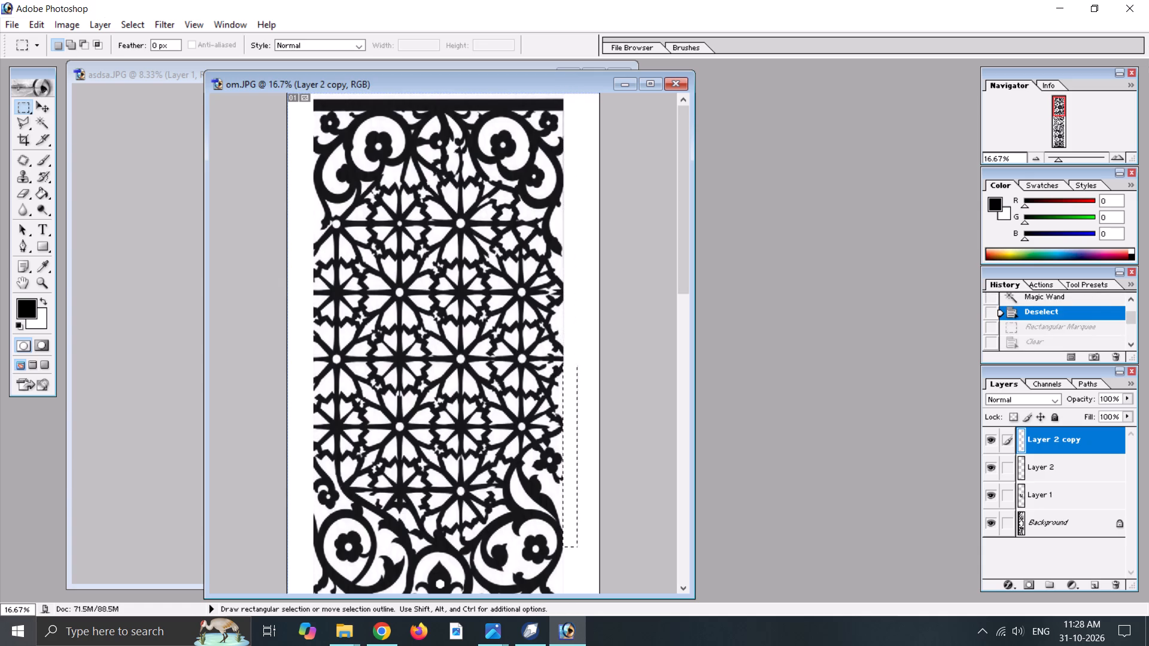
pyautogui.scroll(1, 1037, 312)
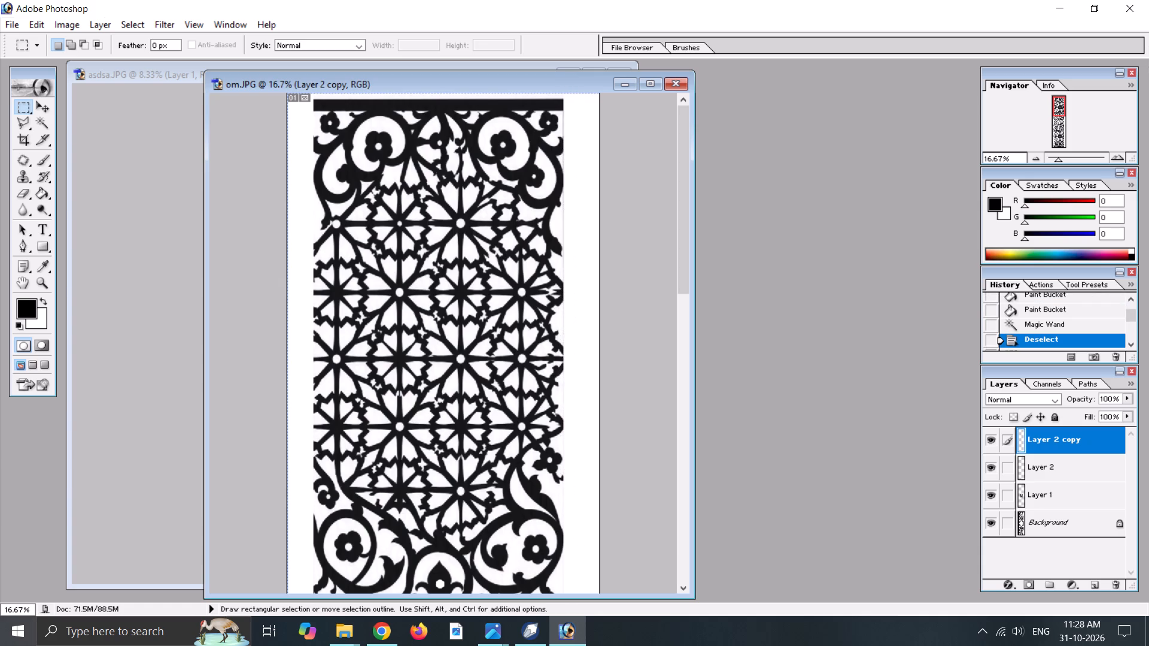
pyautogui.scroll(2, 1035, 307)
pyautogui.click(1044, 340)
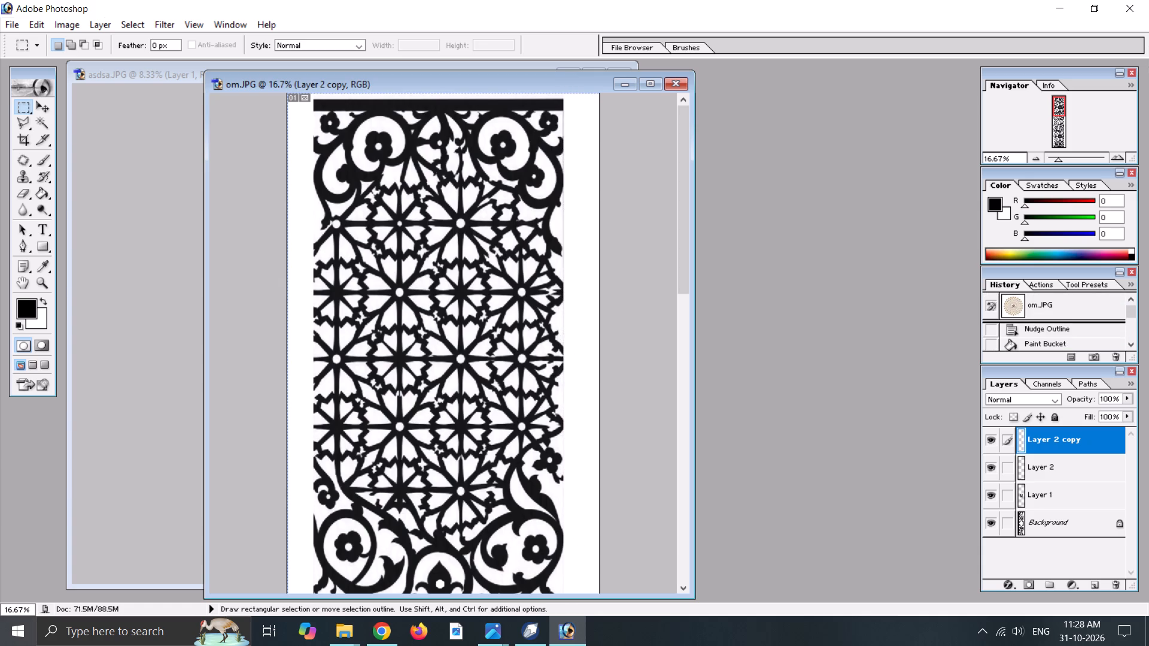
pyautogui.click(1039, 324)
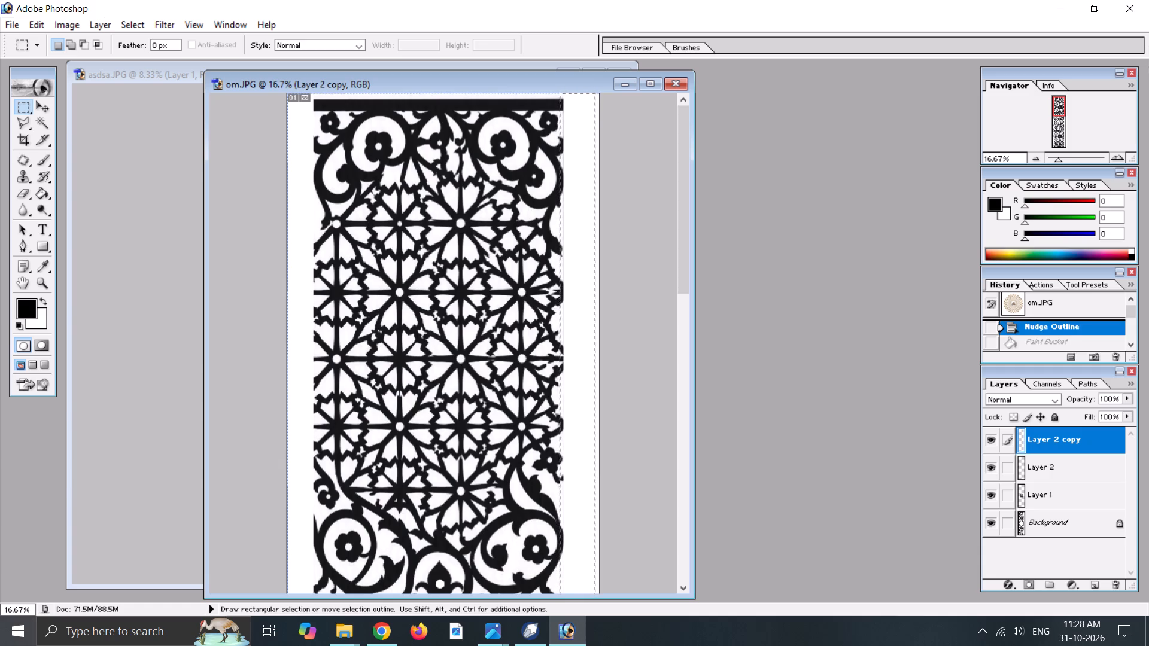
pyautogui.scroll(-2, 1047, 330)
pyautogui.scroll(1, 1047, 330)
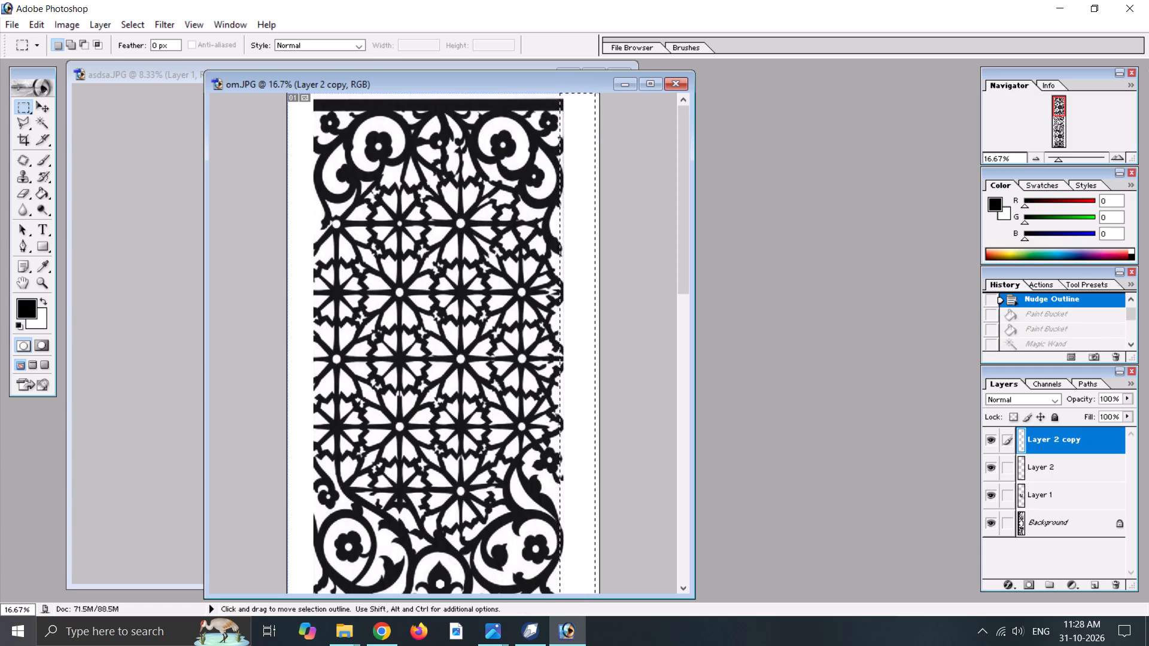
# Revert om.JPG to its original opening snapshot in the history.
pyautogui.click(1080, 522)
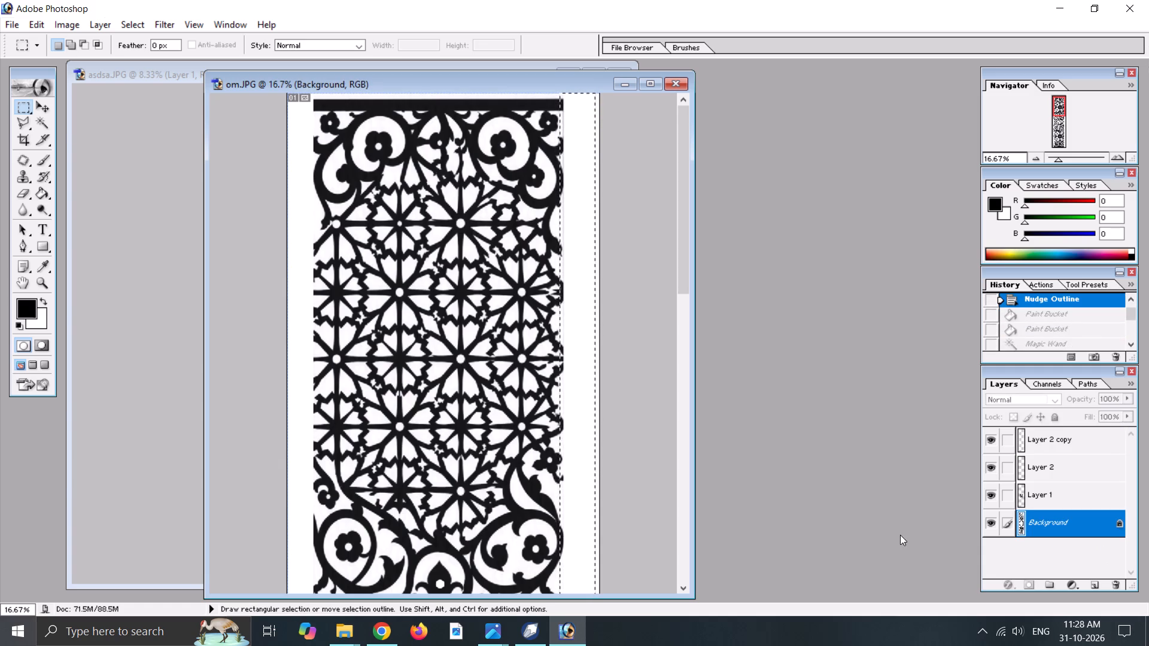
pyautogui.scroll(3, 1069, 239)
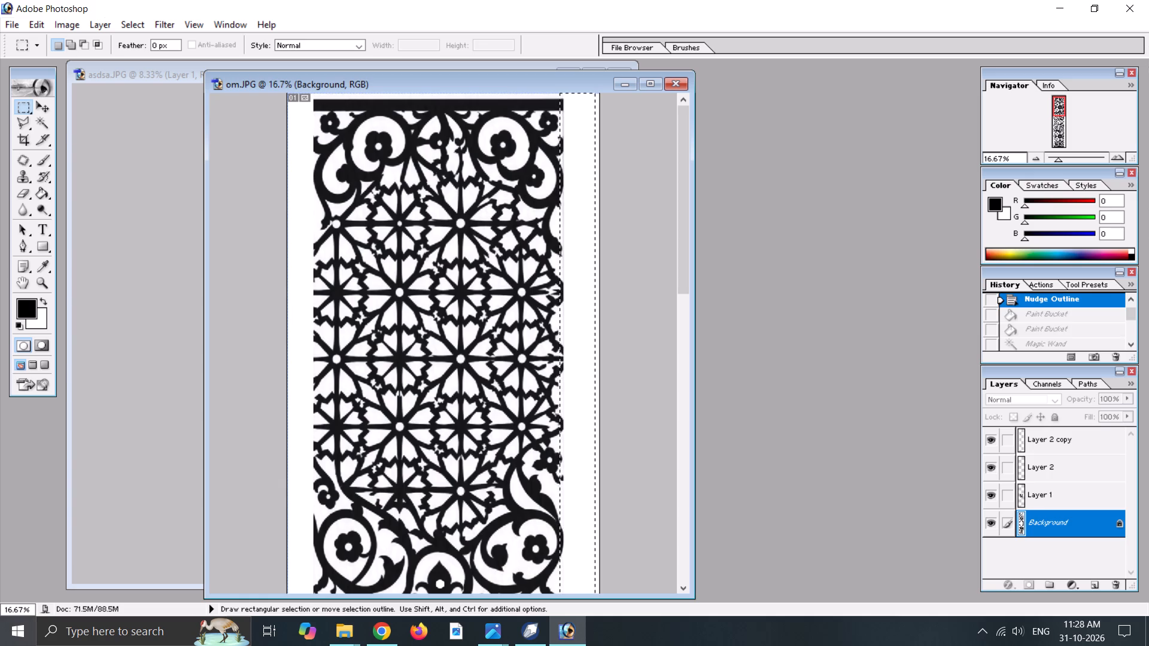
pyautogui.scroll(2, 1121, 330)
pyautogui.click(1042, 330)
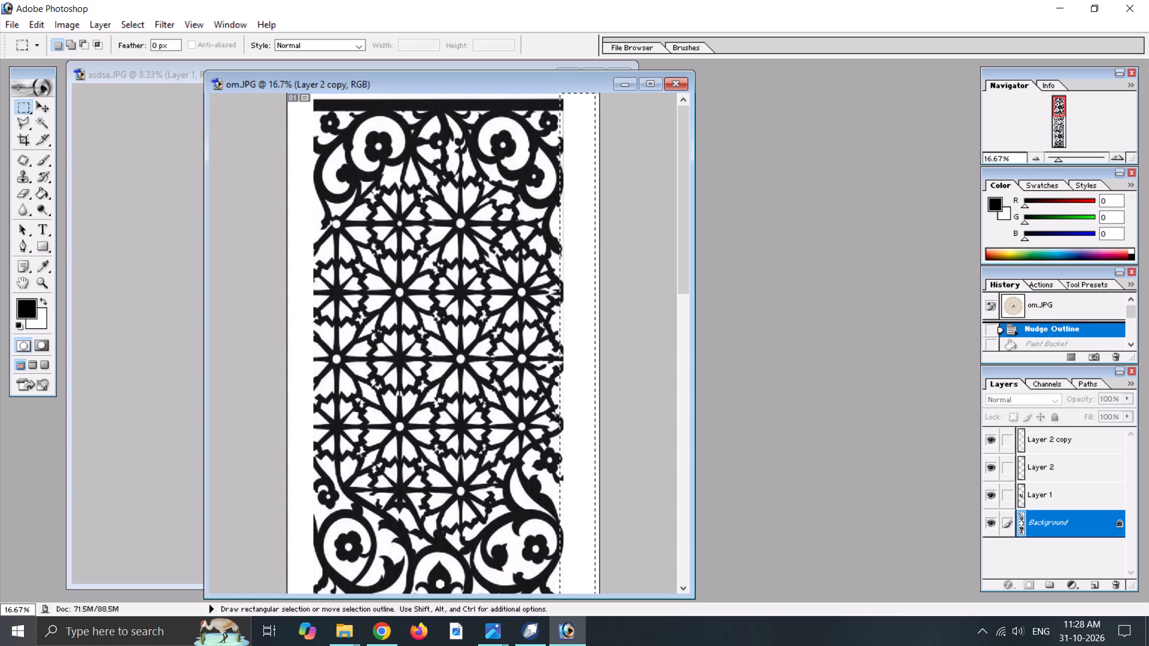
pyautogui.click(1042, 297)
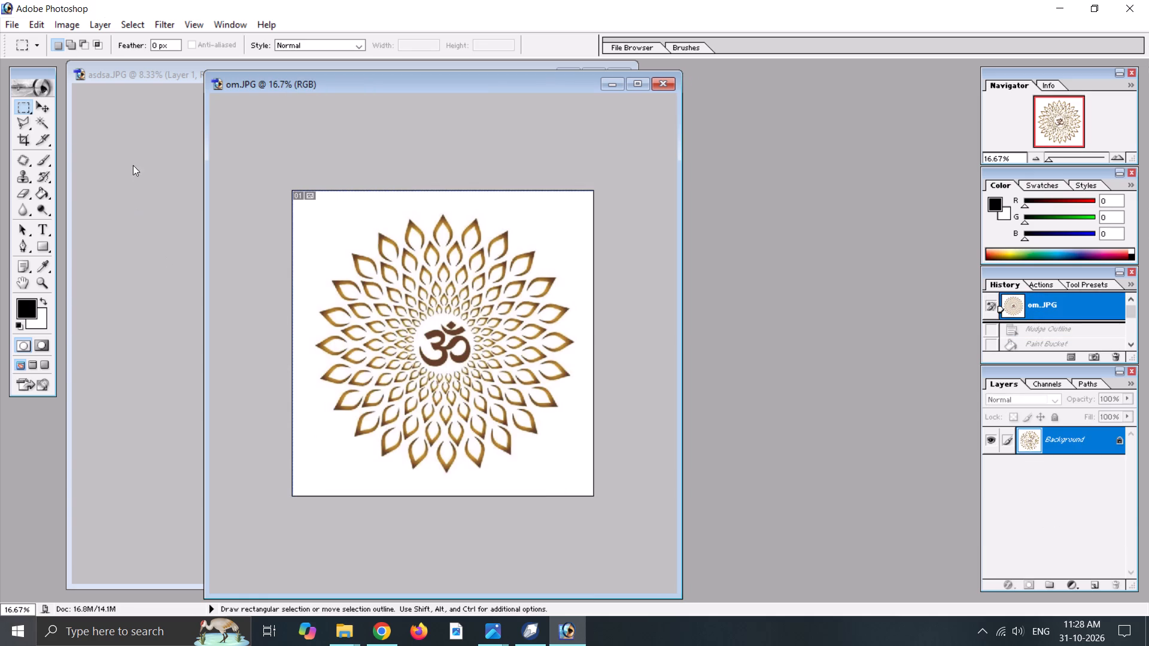
# Look at the asdsa.JPG panel document alongside om.JPG, and minimise both image windows.
pyautogui.click(116, 71)
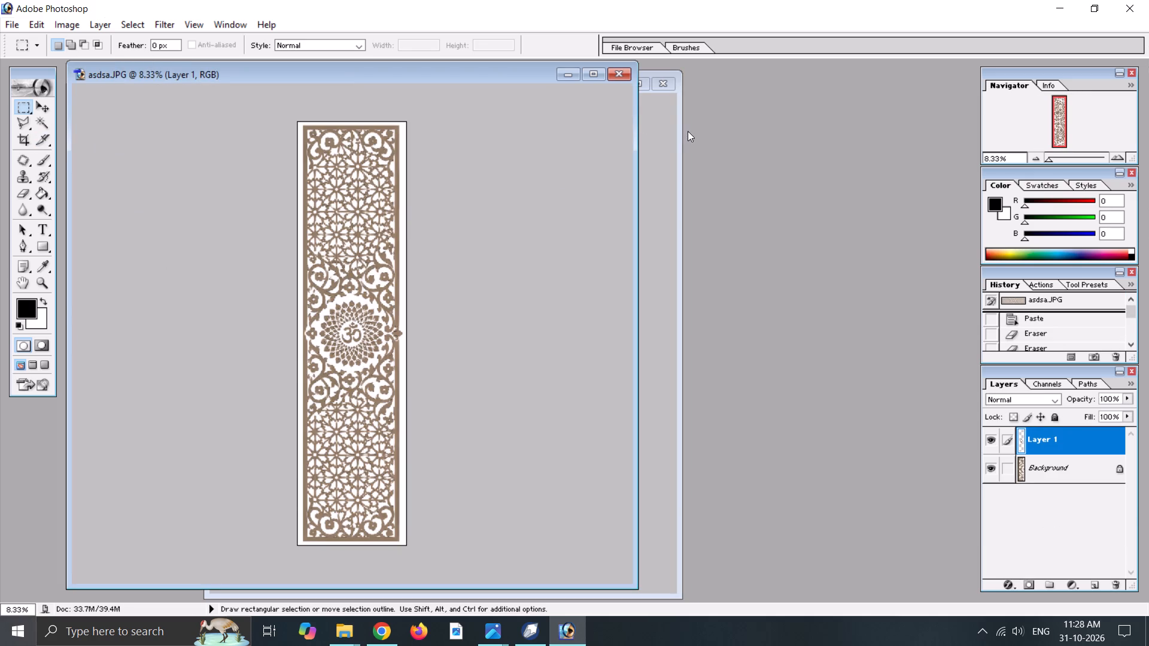
pyautogui.click(660, 141)
pyautogui.click(617, 83)
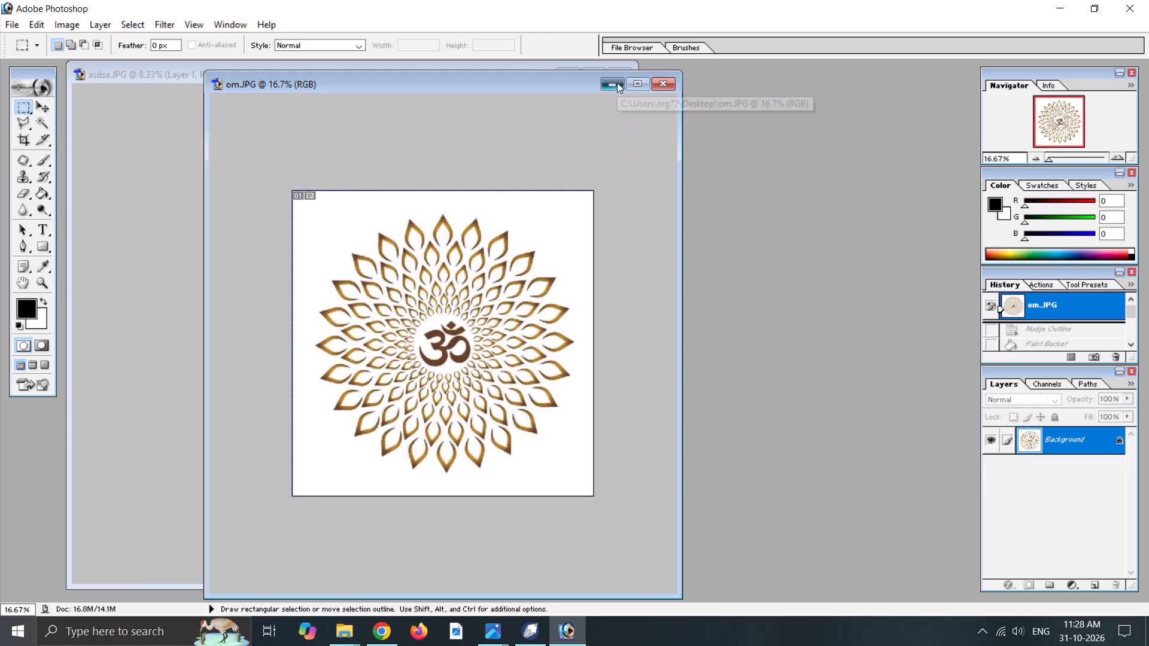
pyautogui.click(38, 588)
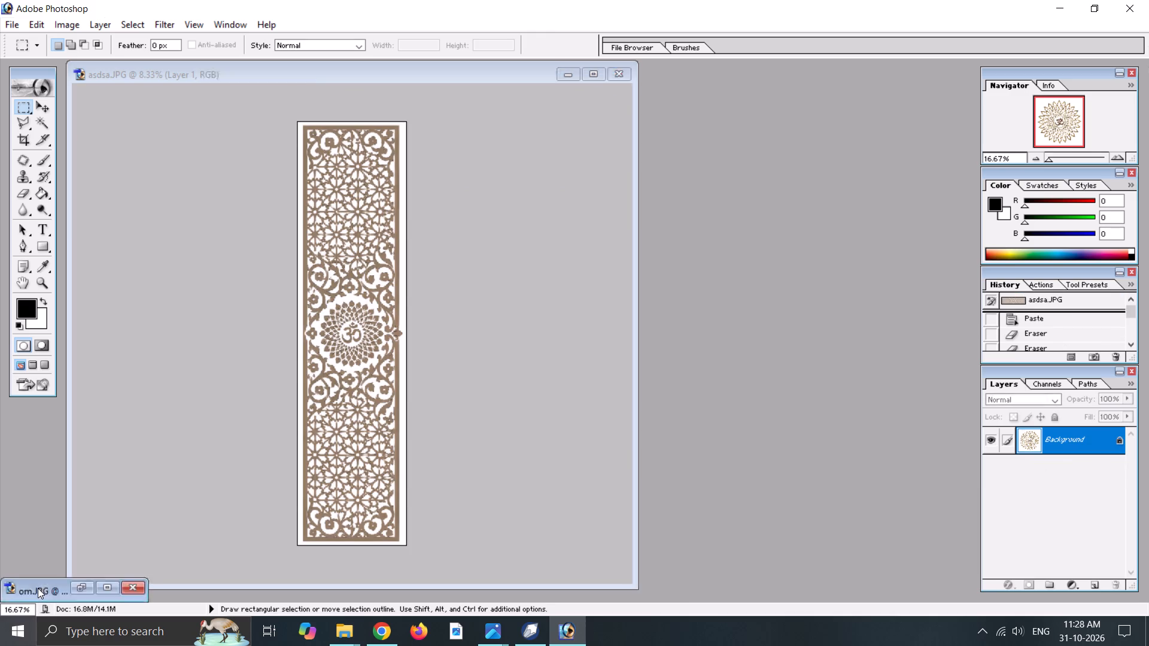
pyautogui.click(611, 86)
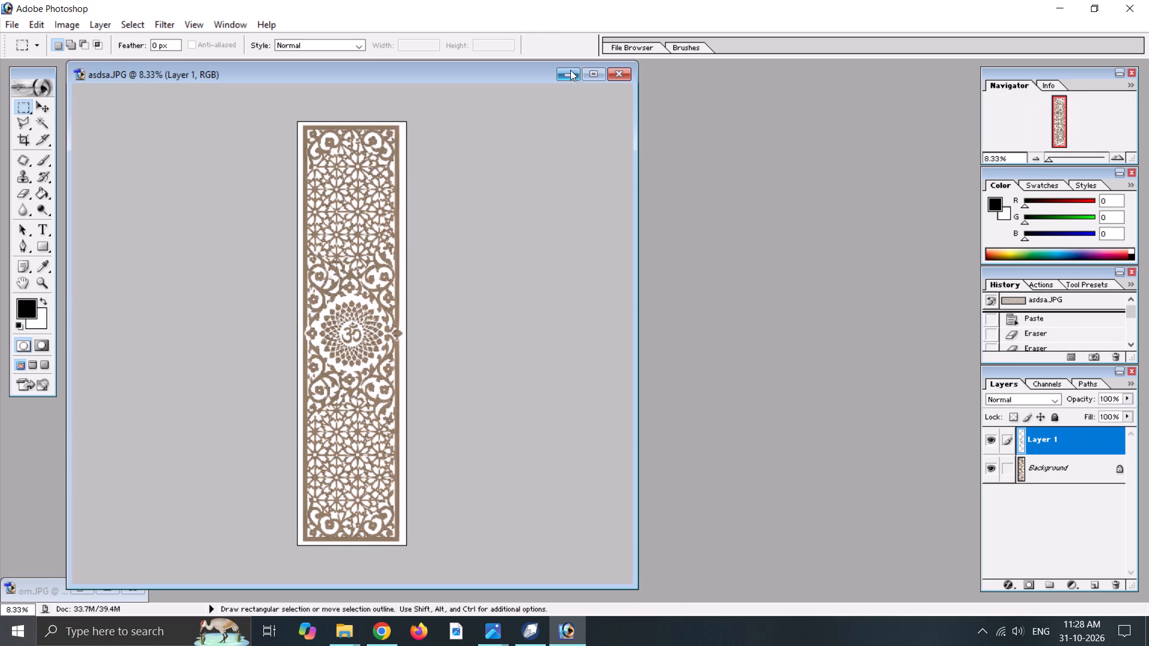
pyautogui.click(568, 73)
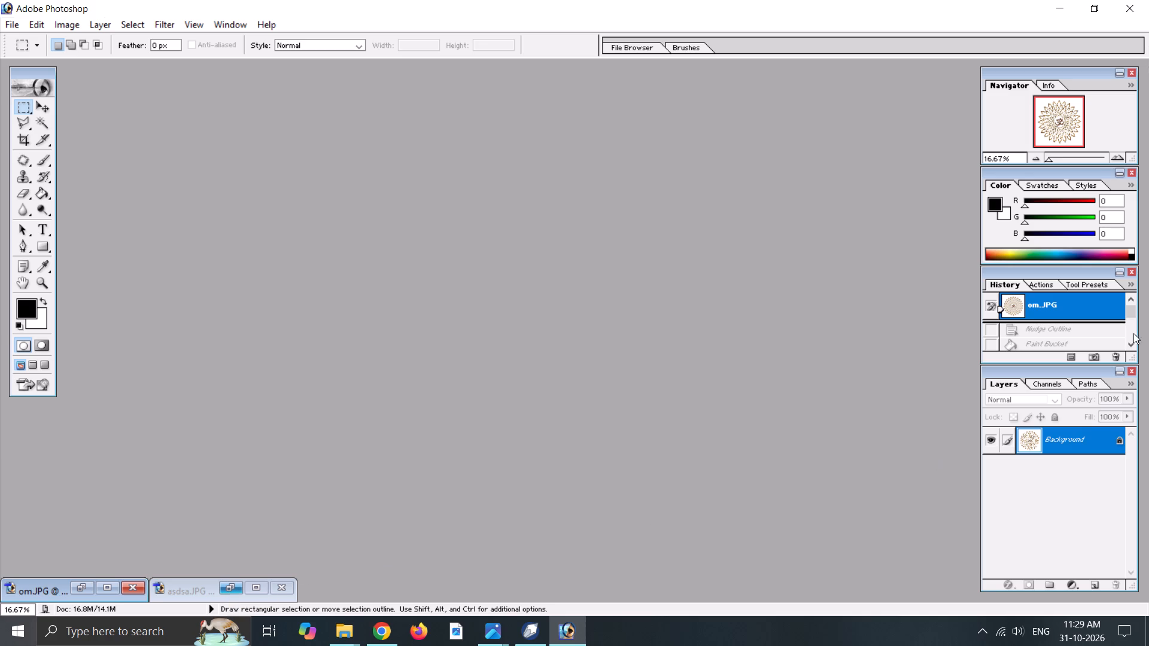
# Return om.JPG to the earliest Paint Bucket history state, restore its window, and clear the selection around the right border.
pyautogui.click(1063, 329)
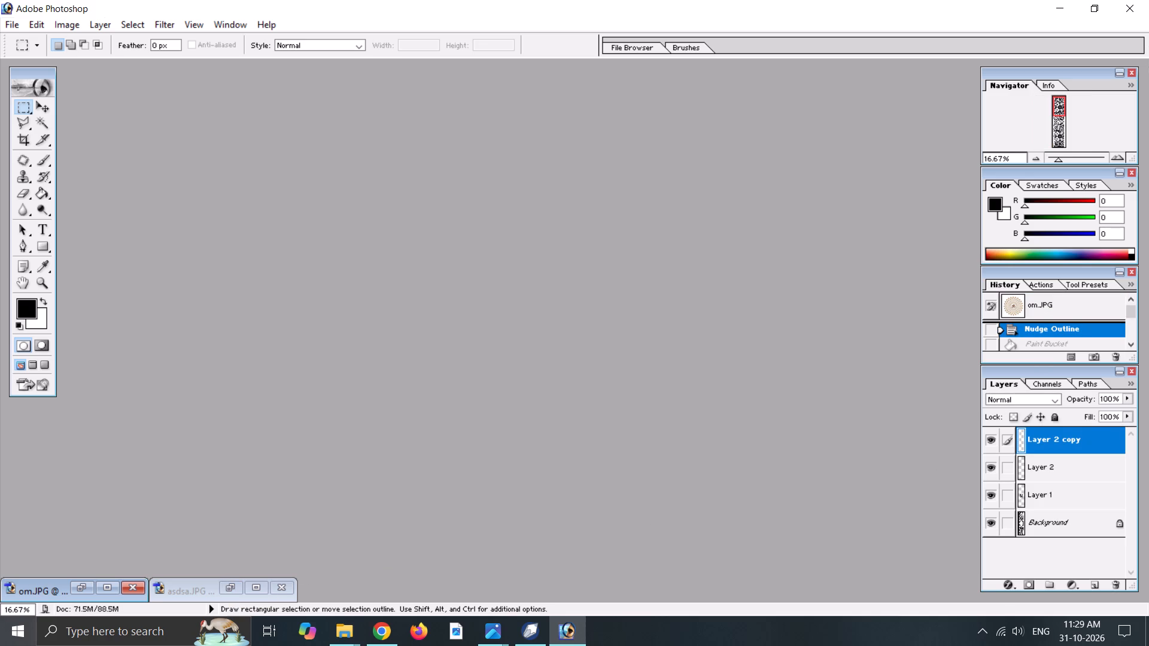
pyautogui.click(1061, 339)
pyautogui.scroll(-3, 1054, 345)
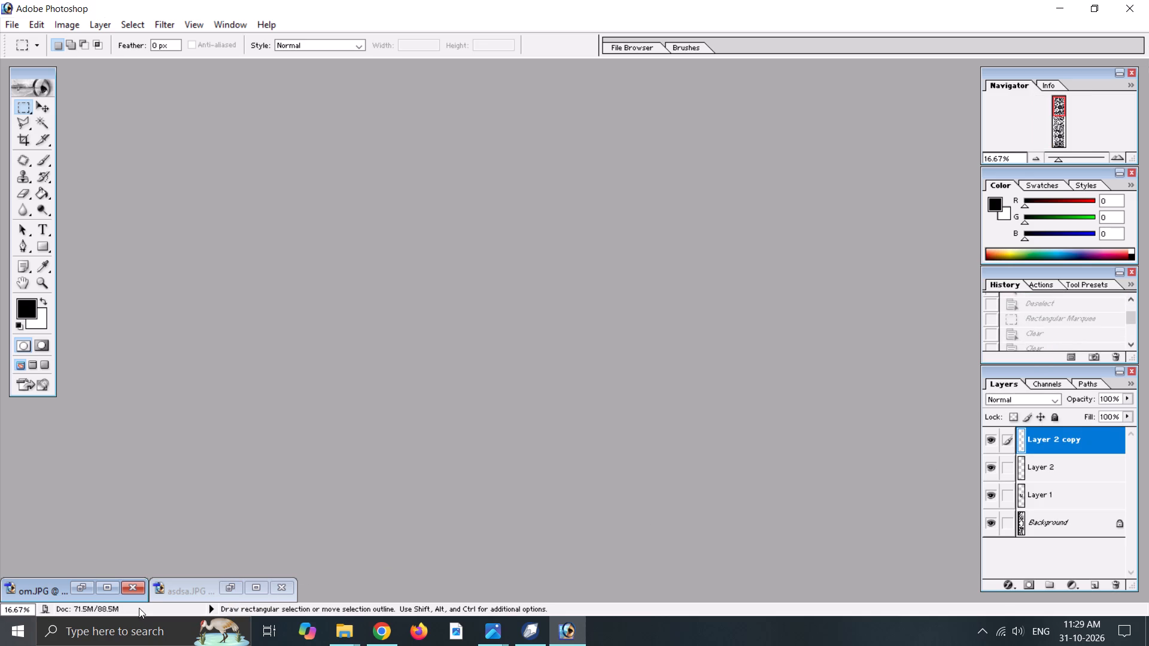
pyautogui.click(83, 587)
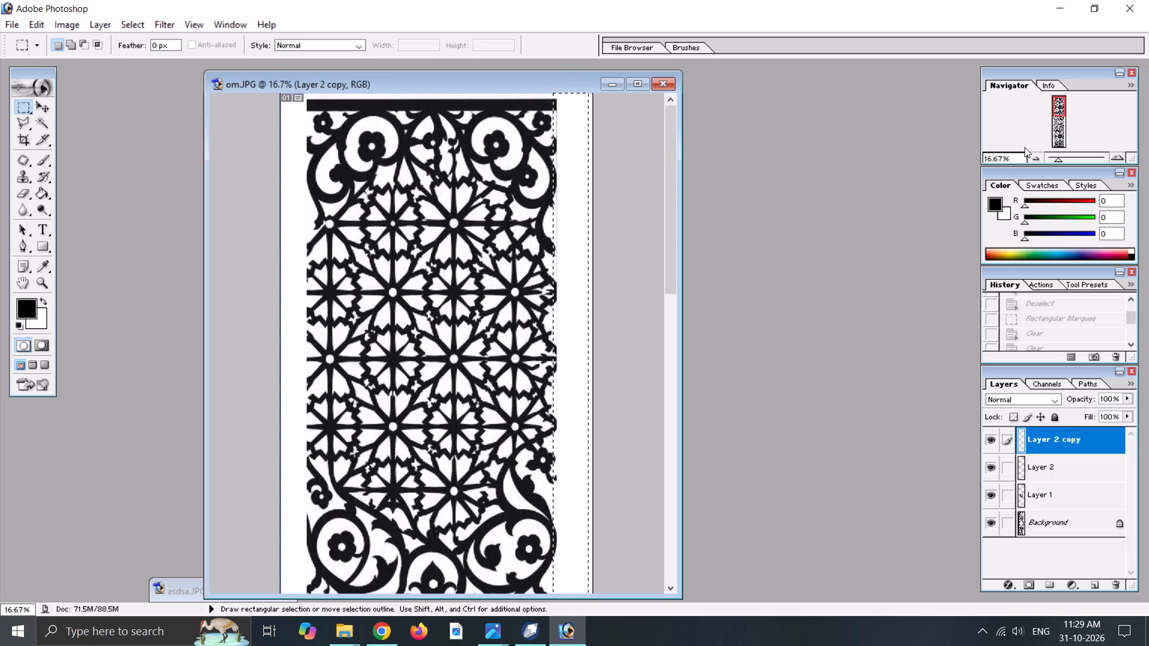
pyautogui.tripleClick(1035, 155)
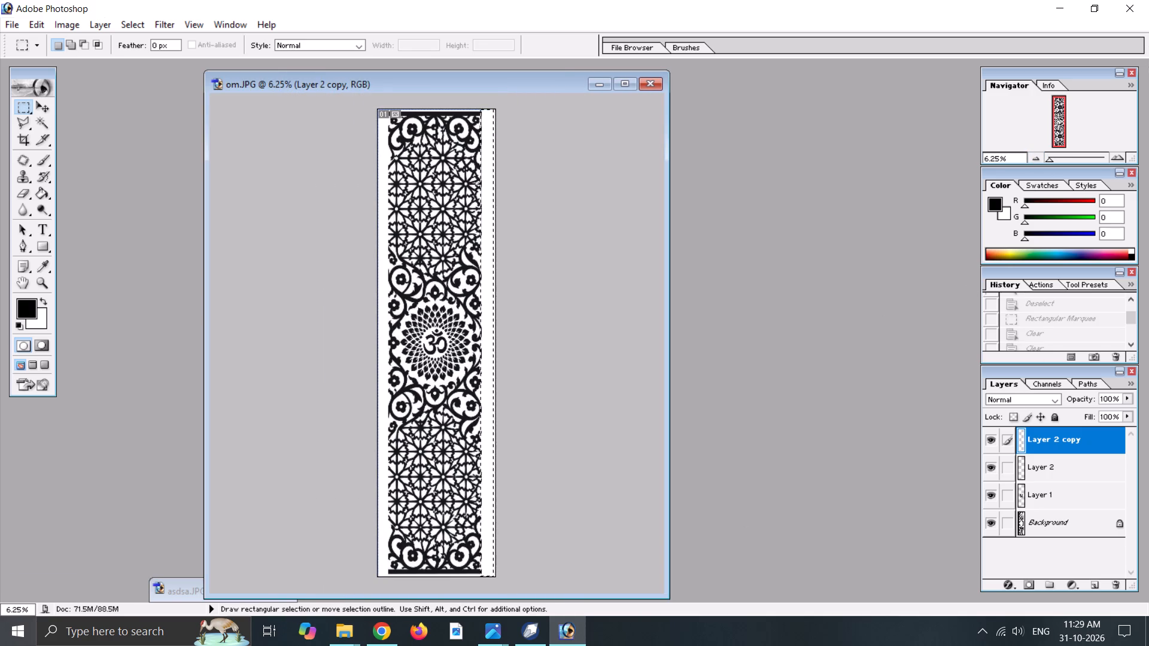
pyautogui.click(495, 248)
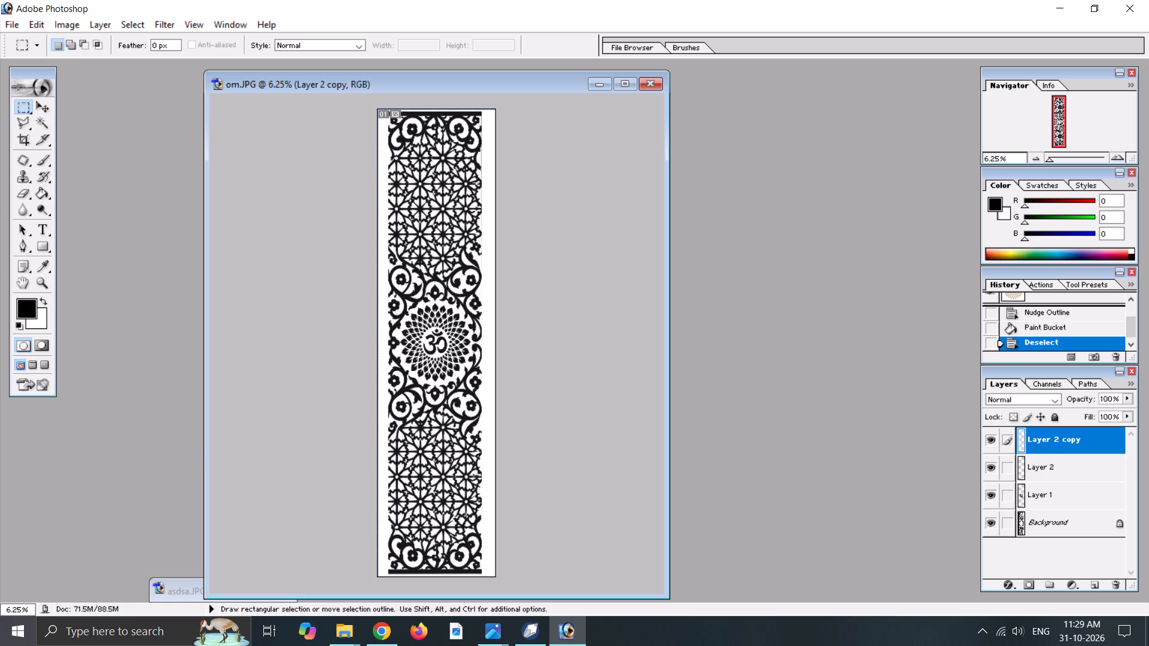
# Fill a narrow vertical strip along the panel's right edge, from the top to the Om medallion's lower part, with black on Layer 2 copy.
pyautogui.moveTo(488, 109); pyautogui.dragTo(488, 368)
pyautogui.moveTo(488, 368); pyautogui.dragTo(480, 371)
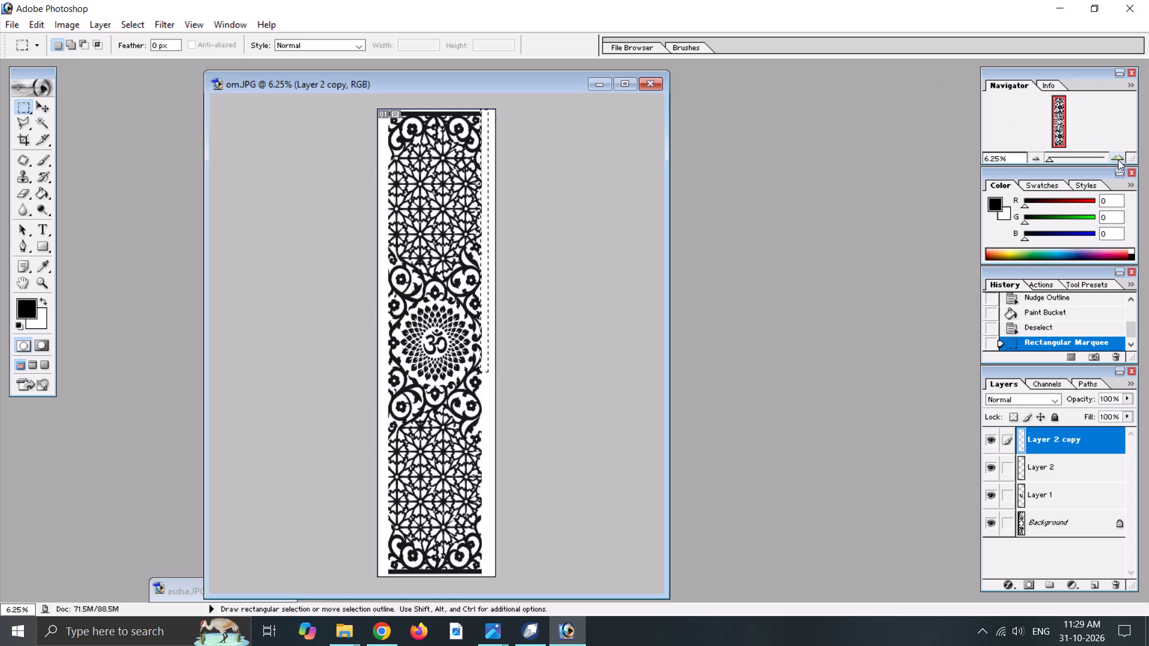
pyautogui.tripleClick(1118, 160)
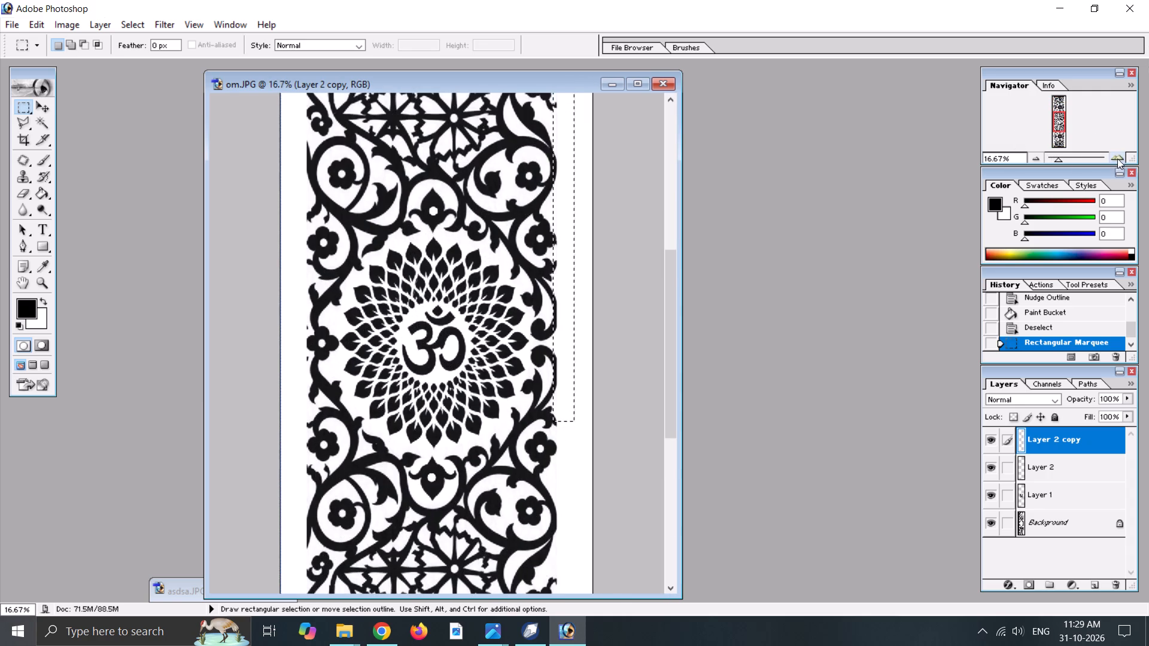
pyautogui.press('Right')
pyautogui.press('Right')
pyautogui.press('Right')
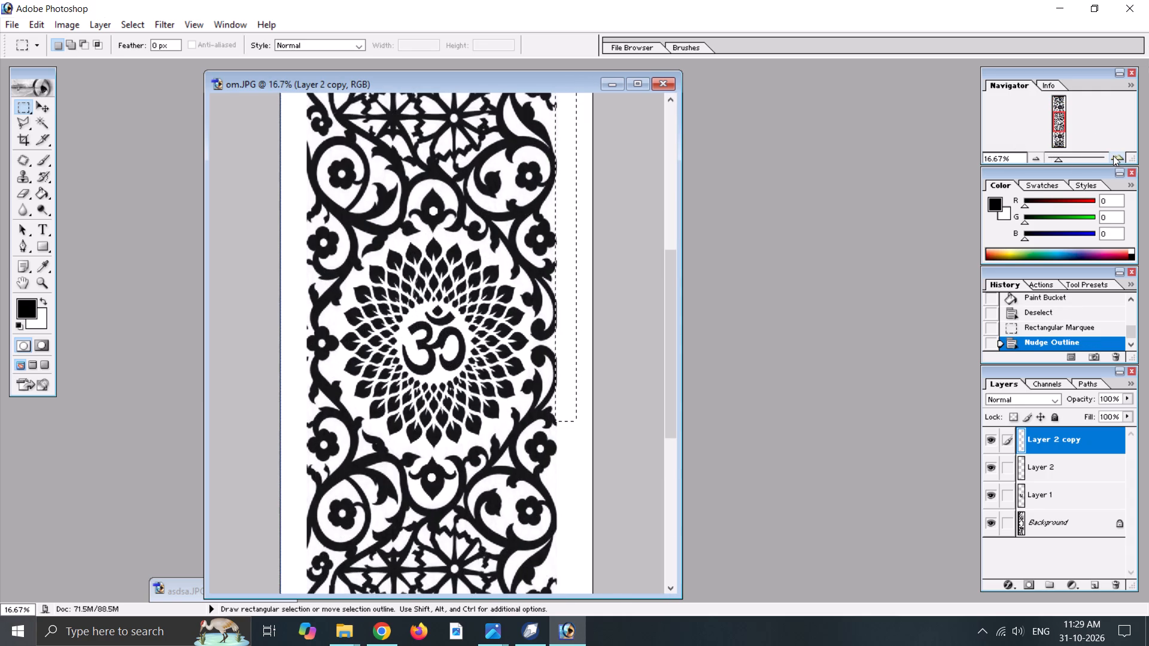
pyautogui.click(41, 193)
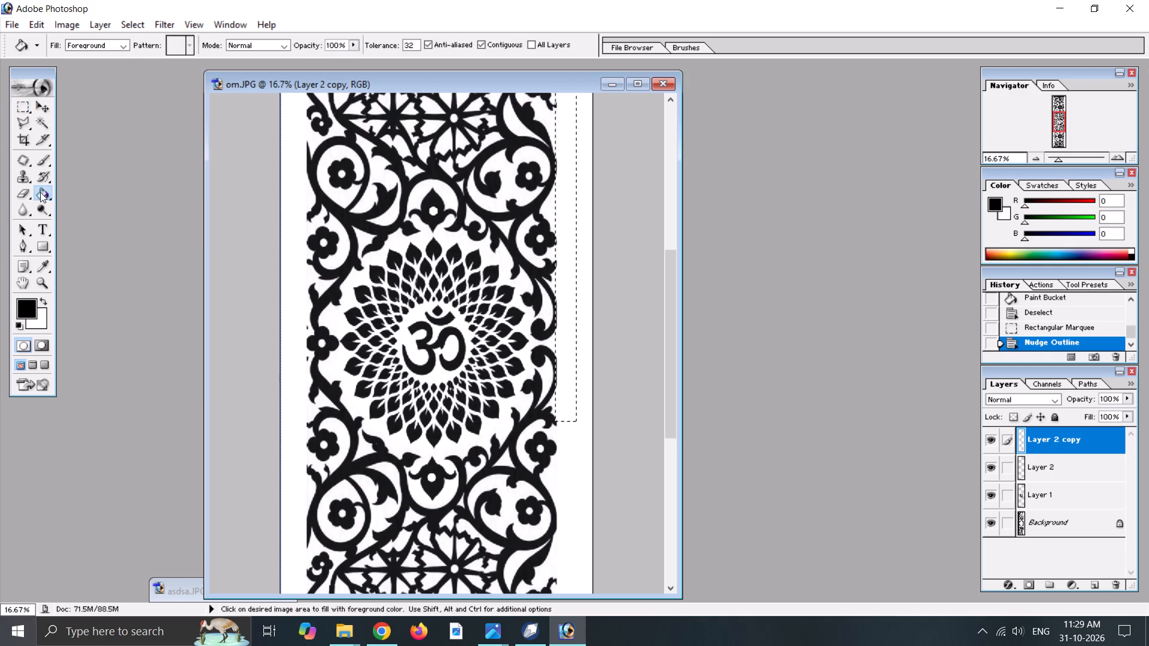
pyautogui.click(564, 157)
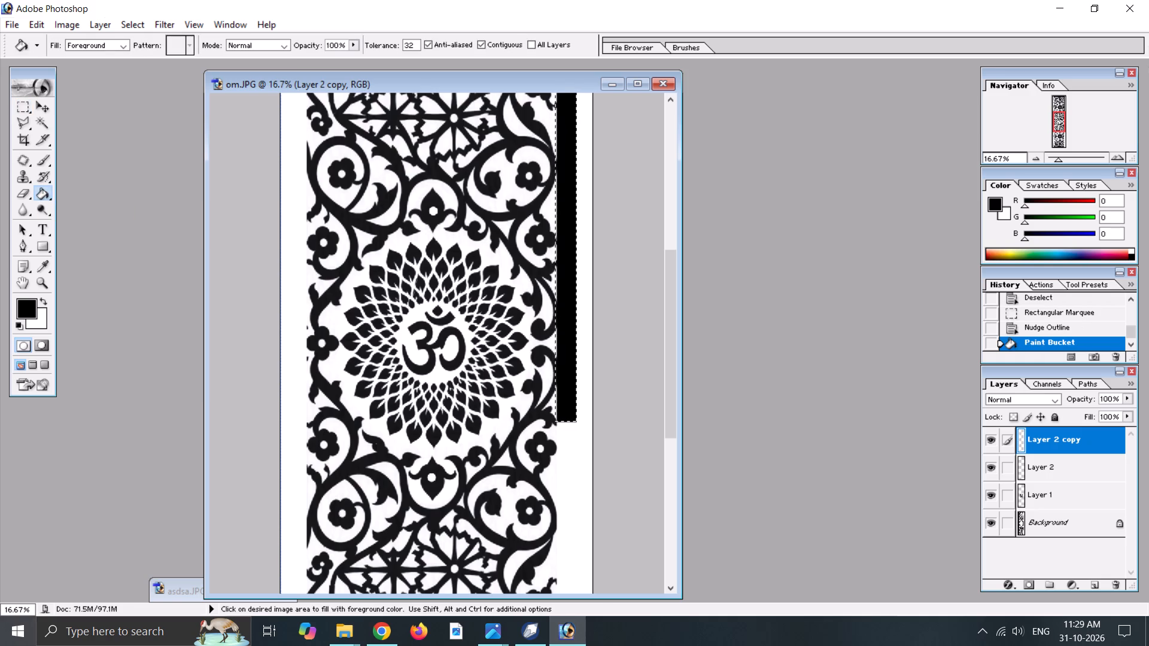
# Fill the selected vertical strip along the panel's right edge with white on Layer 2 copy.
pyautogui.click(44, 303)
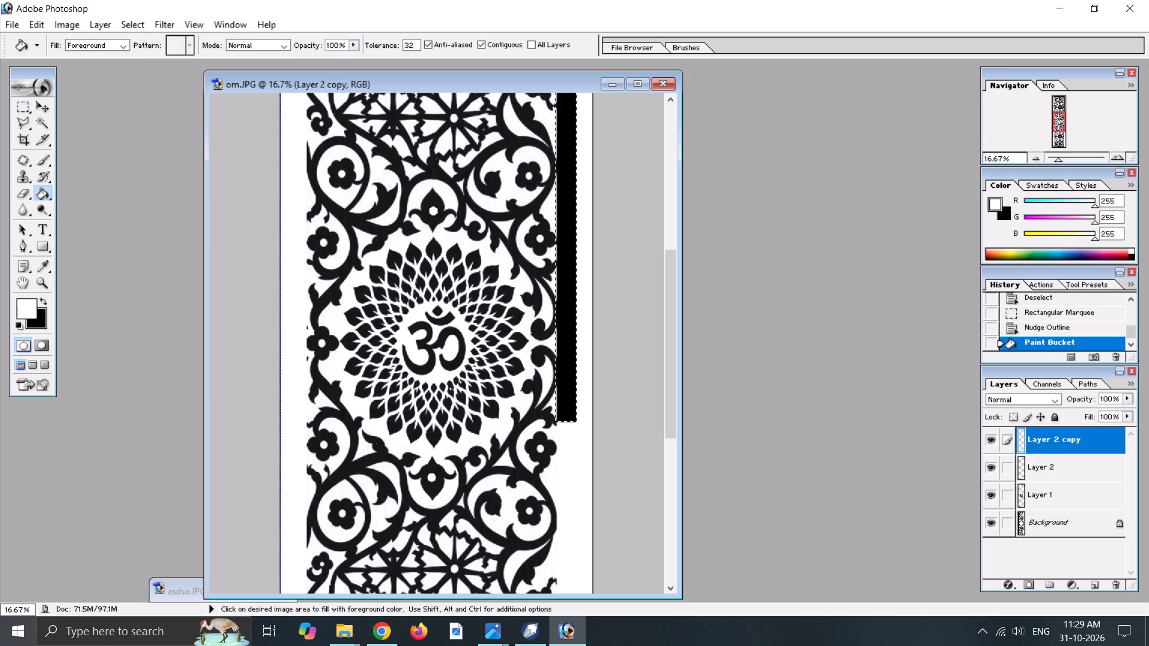
pyautogui.click(562, 188)
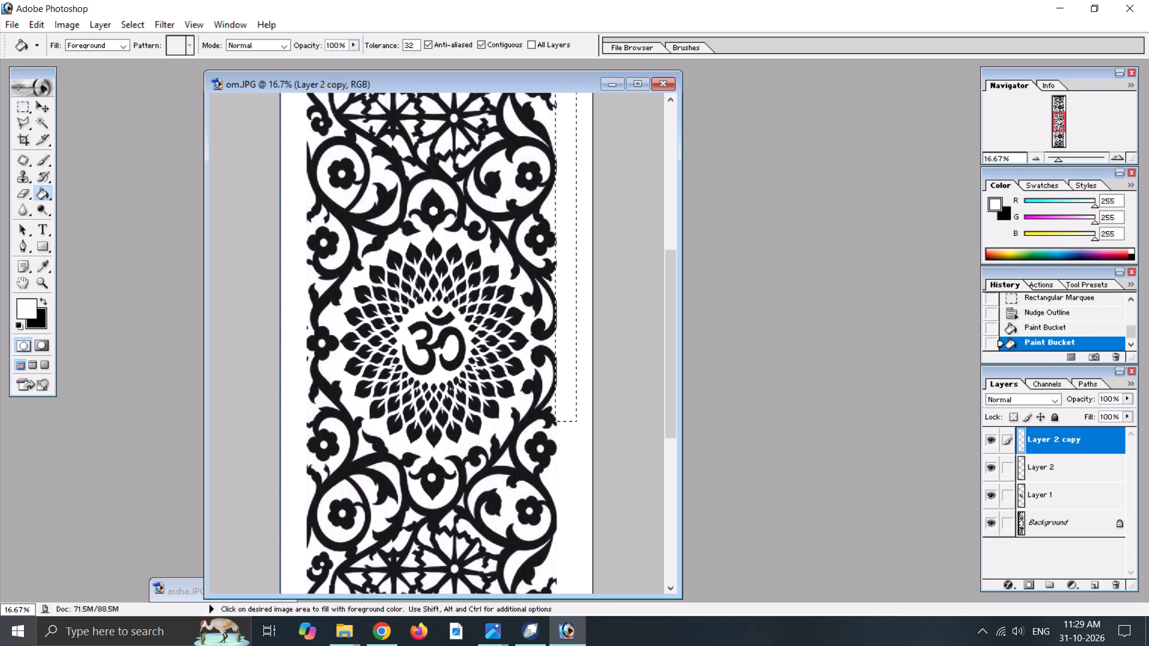
# Shift the strip selection down the panel's right edge, past the flower scrolls below the Om medallion, and fill it with white on Layer 2 copy.
pyautogui.press('Down')
pyautogui.press('Down')
pyautogui.press('Down')
pyautogui.press('Down')
pyautogui.press('Down')
pyautogui.press('Down')
pyautogui.press('Down')
pyautogui.press('Down')
pyautogui.press('Down')
pyautogui.press('Down')
pyautogui.press('Down')
pyautogui.press('Down')
pyautogui.press('Down')
pyautogui.press('Down')
pyautogui.press('Down')
pyautogui.press('Down')
pyautogui.press('Down')
pyautogui.press('Down')
pyautogui.press('Down')
pyautogui.press('Down')
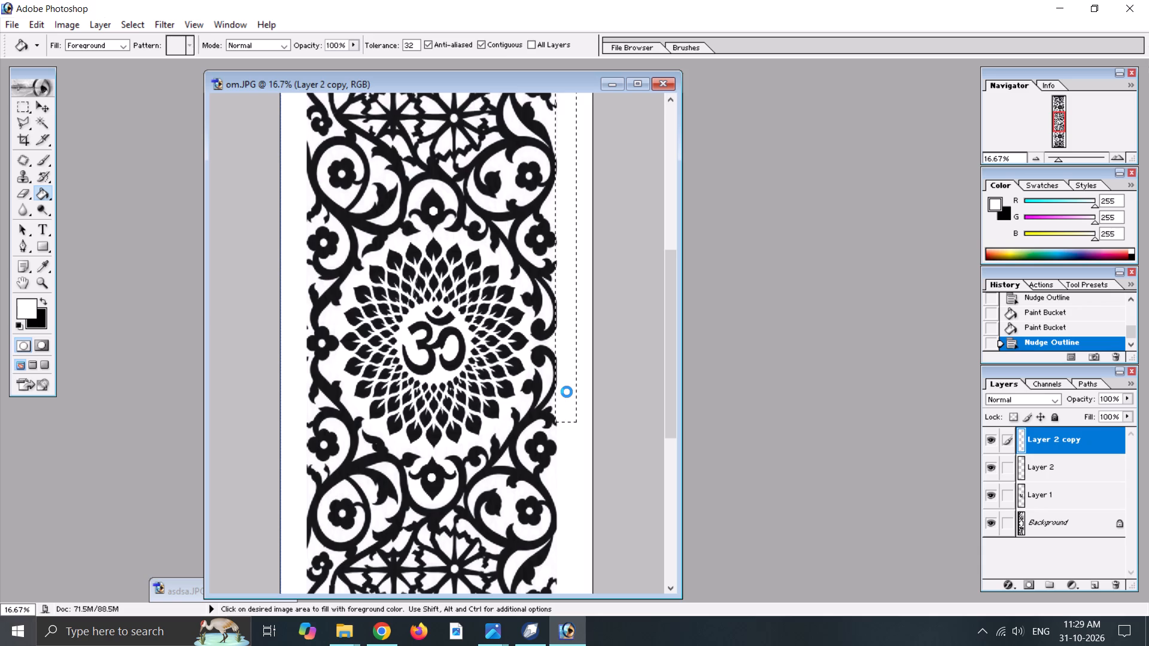
pyautogui.press('Down')
pyautogui.press('Down')
pyautogui.press('Down')
pyautogui.press('Down')
pyautogui.press('Down')
pyautogui.press('Down')
pyautogui.press('Down')
pyautogui.press('Down')
pyautogui.press('Down')
pyautogui.press('Down')
pyautogui.press('Down')
pyautogui.press('Down')
pyautogui.press('Down')
pyautogui.press('Down')
pyautogui.press('Down')
pyautogui.press('Down')
pyautogui.press('Down')
pyautogui.press('Down')
pyautogui.press('Down')
pyautogui.press('Down')
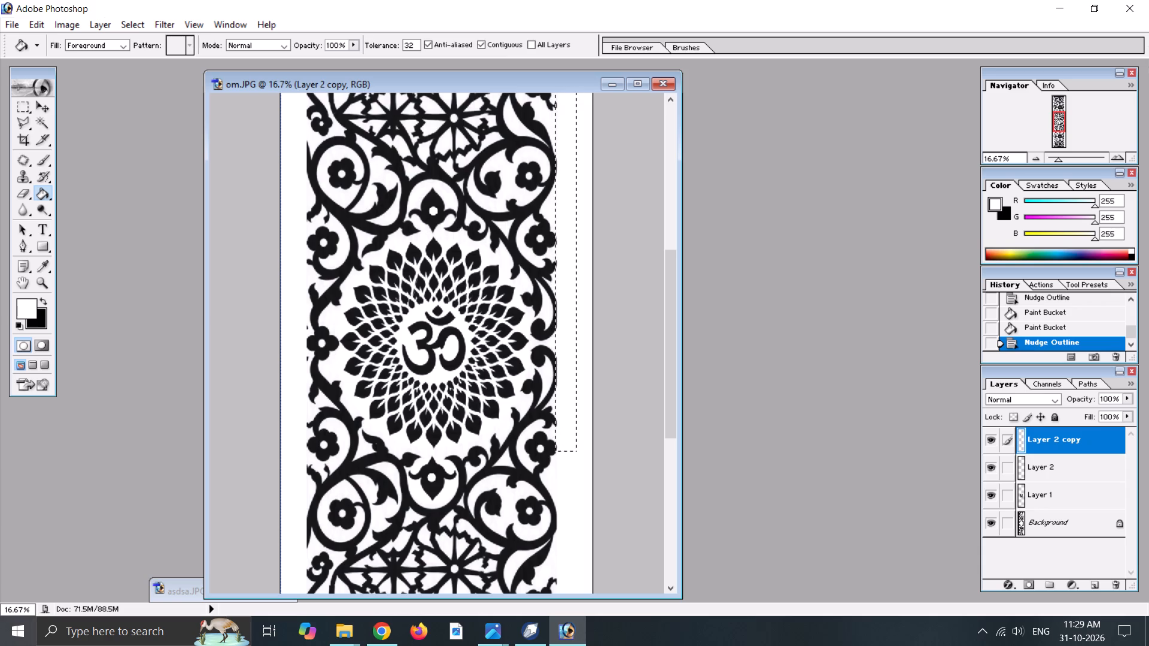
pyautogui.press('Down')
pyautogui.press('Down')
pyautogui.press('Down')
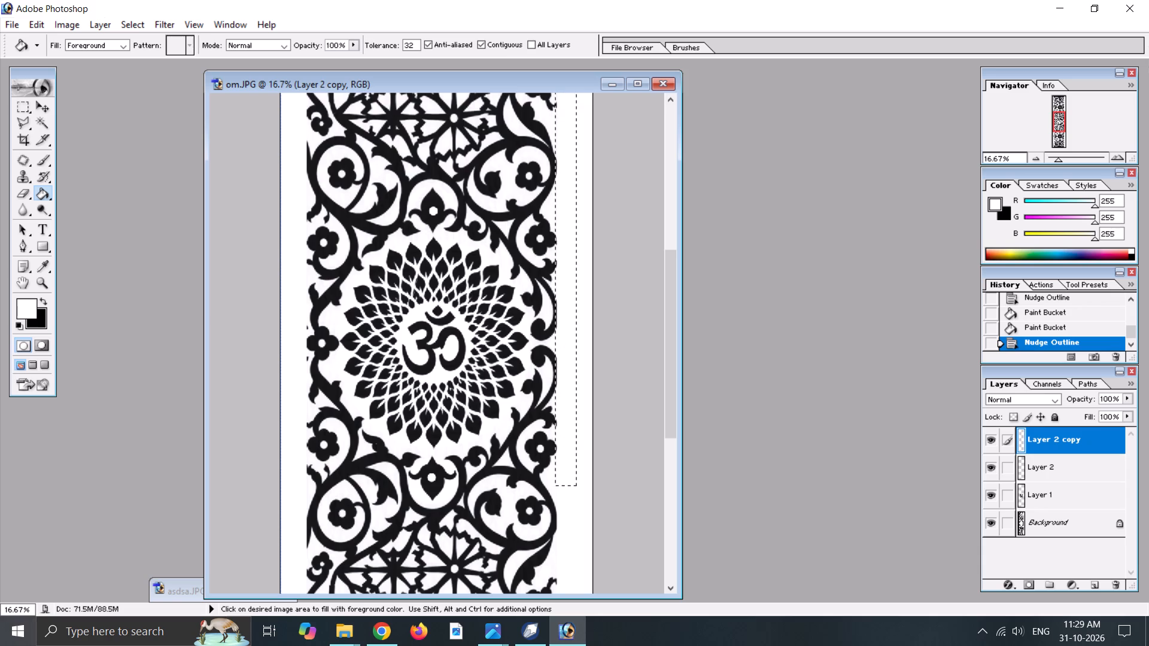
pyautogui.press('Down')
pyautogui.press('Down')
pyautogui.press('Down')
pyautogui.press('Down')
pyautogui.press('Down')
pyautogui.press('Down')
pyautogui.press('Down')
pyautogui.press('Down')
pyautogui.press('Down')
pyautogui.press('Down')
pyautogui.press('Down')
pyautogui.press('Down')
pyautogui.press('Down')
pyautogui.press('Down')
pyautogui.press('Down')
pyautogui.press('Down')
pyautogui.press('Down')
pyautogui.press('Down')
pyautogui.press('Down')
pyautogui.press('Down')
pyautogui.press('Down')
pyautogui.press('Down')
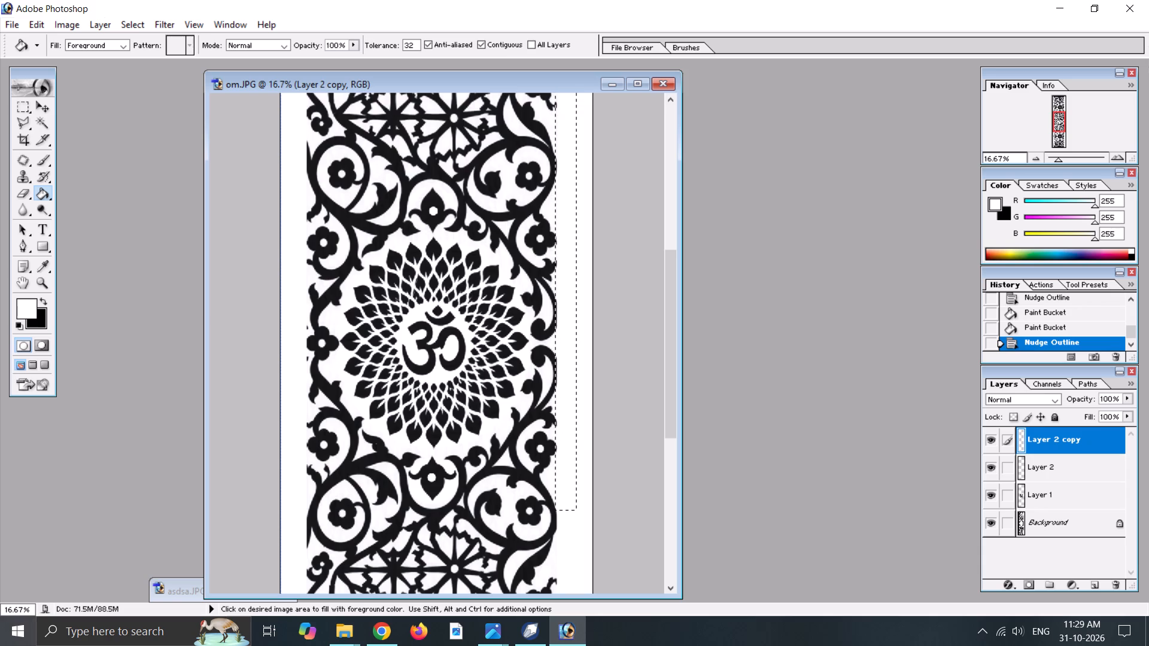
pyautogui.press('Down')
pyautogui.press('Down')
pyautogui.press('Down')
pyautogui.press('Down')
pyautogui.press('Down')
pyautogui.press('Down')
pyautogui.press('Down')
pyautogui.press('Down')
pyautogui.press('Down')
pyautogui.press('Down')
pyautogui.press('Down')
pyautogui.press('Down')
pyautogui.press('Down')
pyautogui.press('Down')
pyautogui.press('Down')
pyautogui.press('Down')
pyautogui.press('Down')
pyautogui.press('Down')
pyautogui.press('Down')
pyautogui.press('Down')
pyautogui.press('Down')
pyautogui.press('Down')
pyautogui.press('Down')
pyautogui.press('Down')
pyautogui.press('Down')
pyautogui.press('Down')
pyautogui.press('Down')
pyautogui.press('Down')
pyautogui.press('Down')
pyautogui.press('Down')
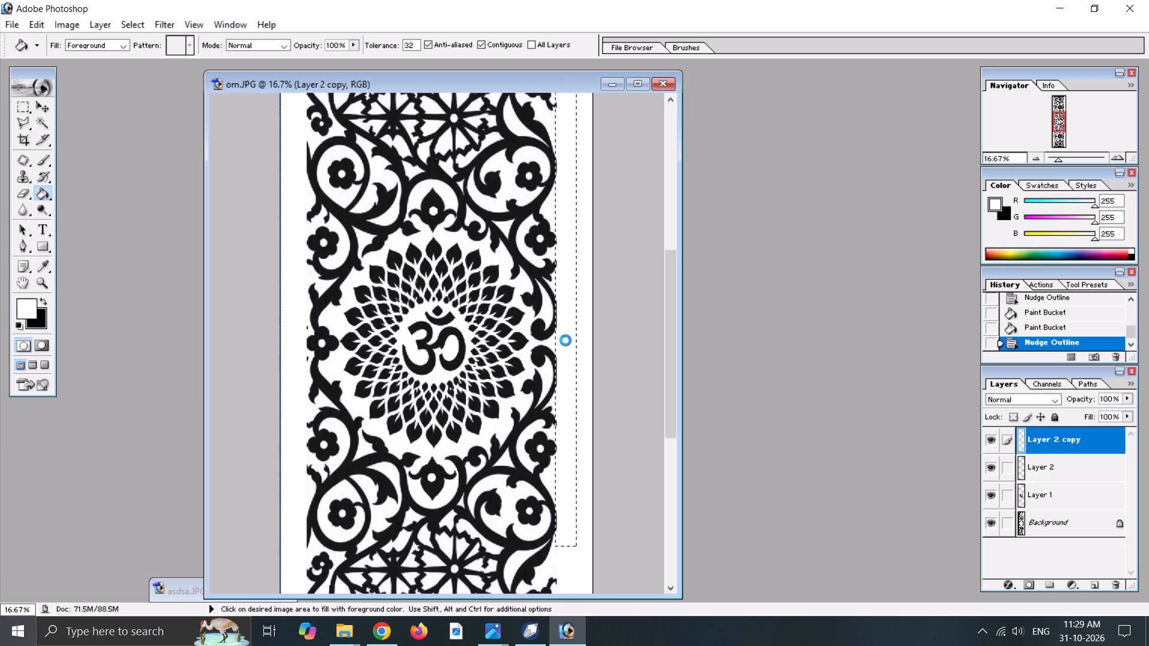
pyautogui.press('Down')
pyautogui.press('Down')
pyautogui.press('Down')
pyautogui.press('Down')
pyautogui.press('Down')
pyautogui.press('Down')
pyautogui.press('Down')
pyautogui.press('Down')
pyautogui.press('Down')
pyautogui.press('Down')
pyautogui.press('Down')
pyautogui.press('Down')
pyautogui.press('Down')
pyautogui.press('Down')
pyautogui.press('Down')
pyautogui.press('Down')
pyautogui.press('Down')
pyautogui.press('Down')
pyautogui.press('Down')
pyautogui.press('Down')
pyautogui.press('Down')
pyautogui.press('Down')
pyautogui.press('Down')
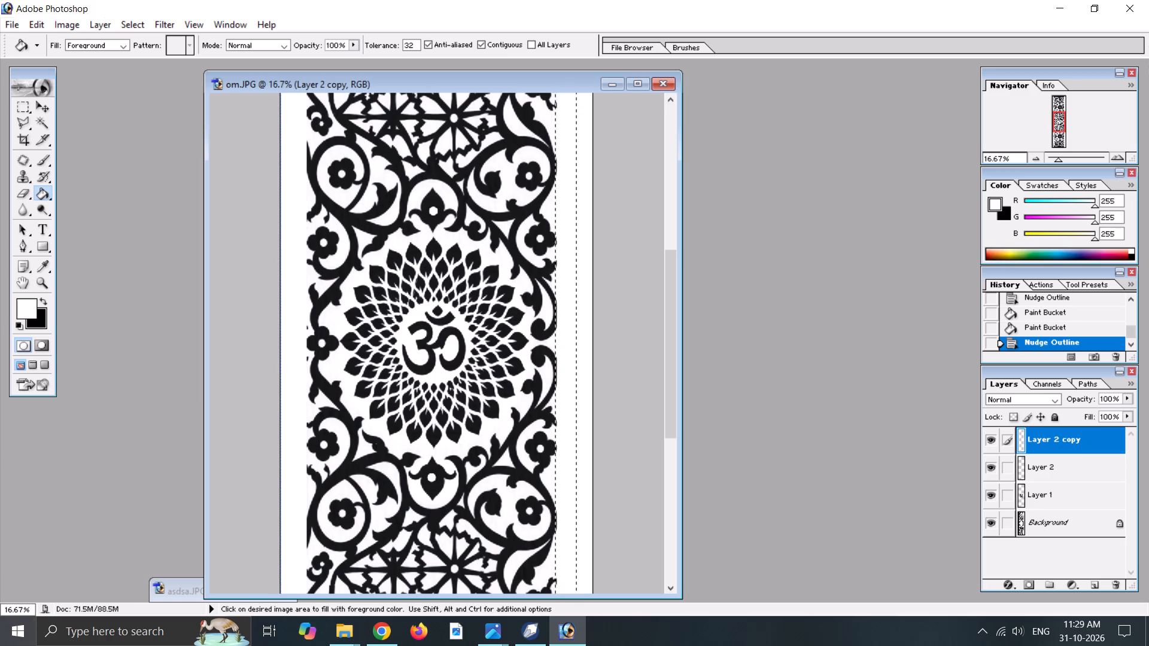
pyautogui.click(567, 336)
pyautogui.click(561, 352)
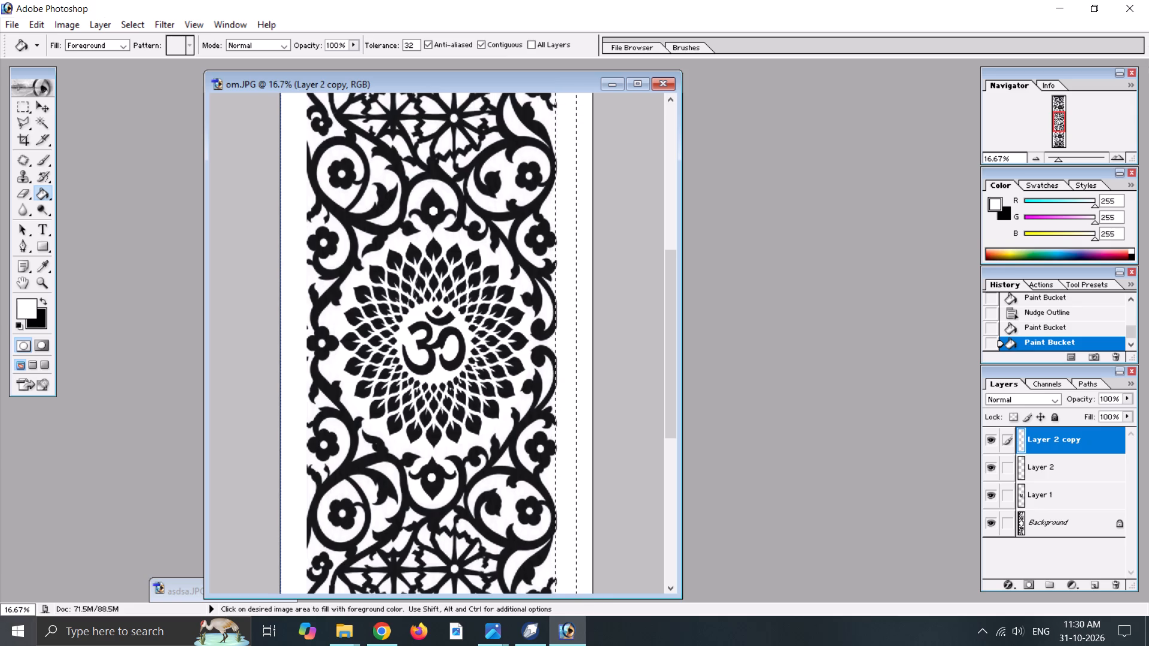
# Fill the same right-edge strip with white on the Background layer, and clear the selection.
pyautogui.click(1055, 530)
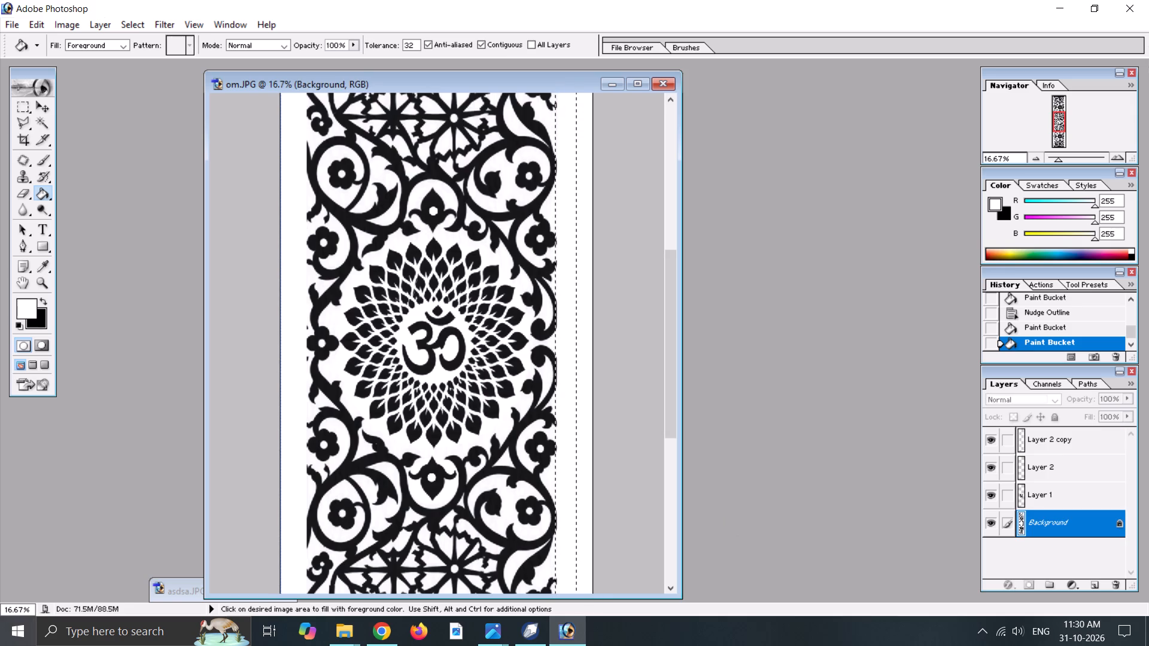
pyautogui.click(562, 401)
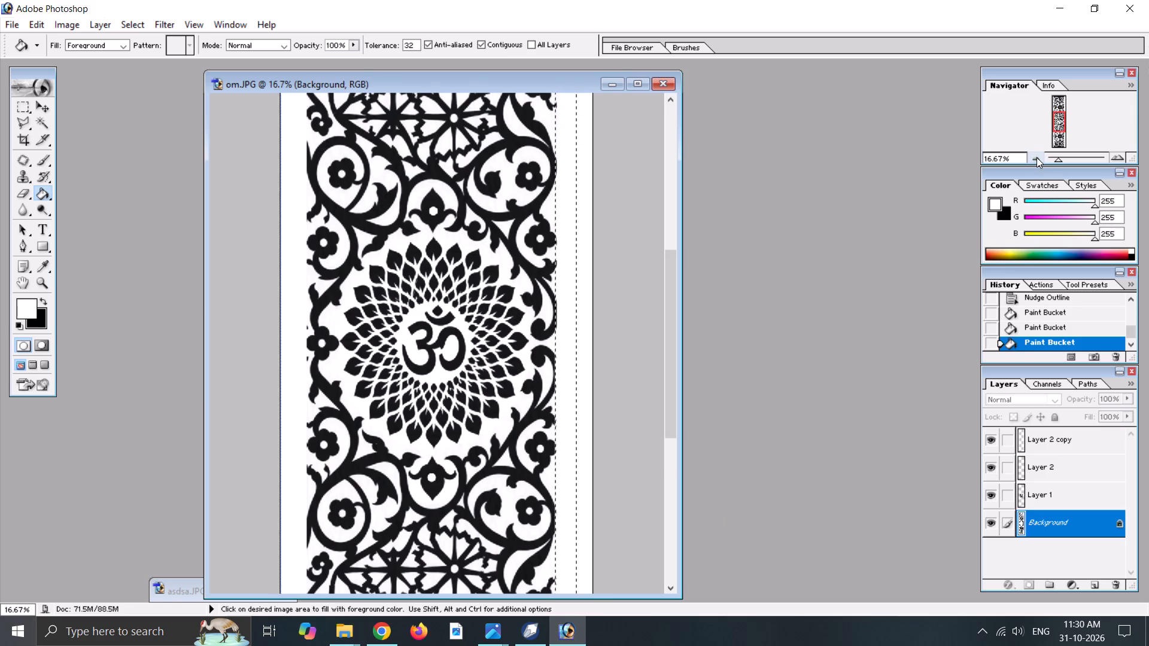
pyautogui.doubleClick(1036, 157)
pyautogui.click(1036, 157)
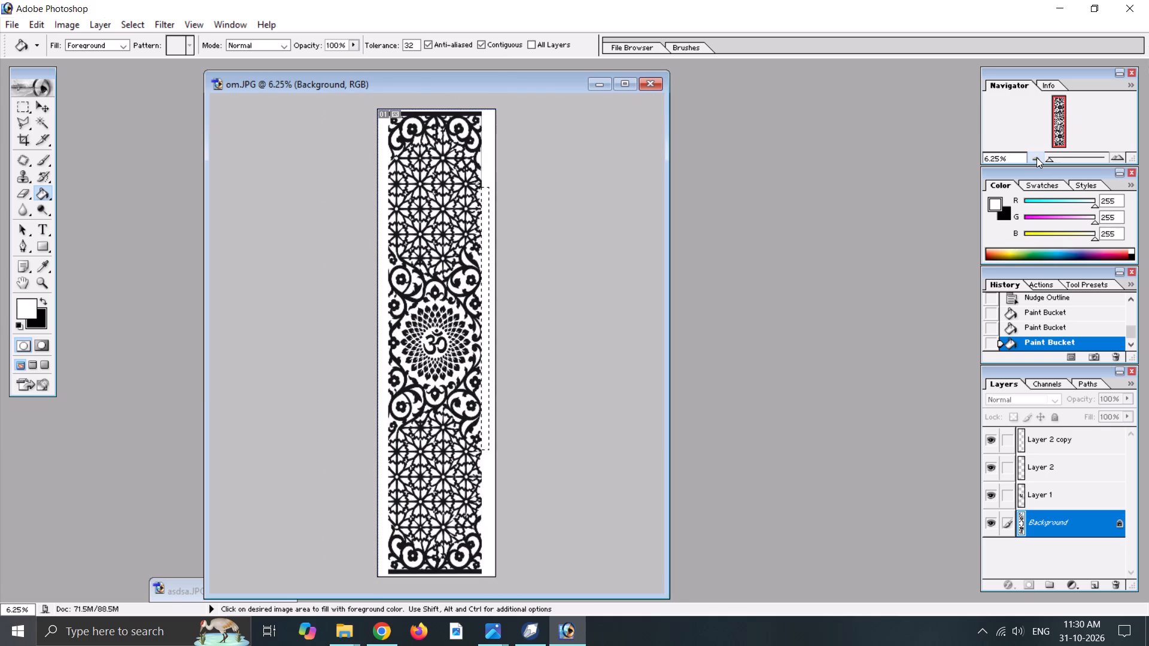
pyautogui.click(35, 121)
pyautogui.click(382, 163)
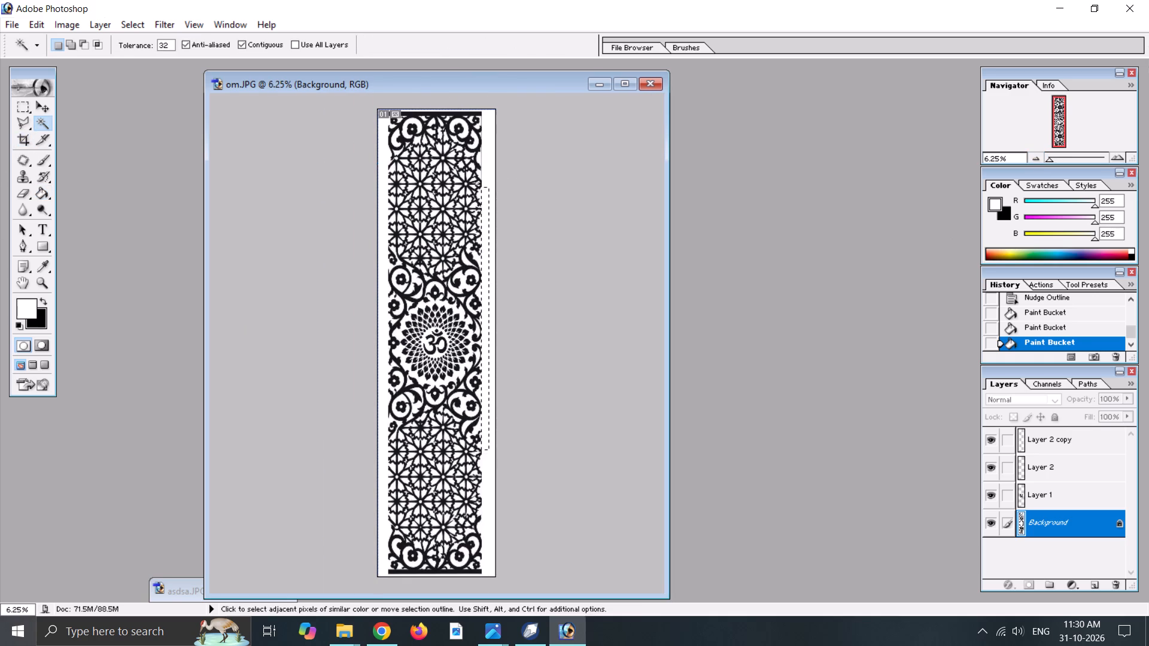
pyautogui.click(382, 163)
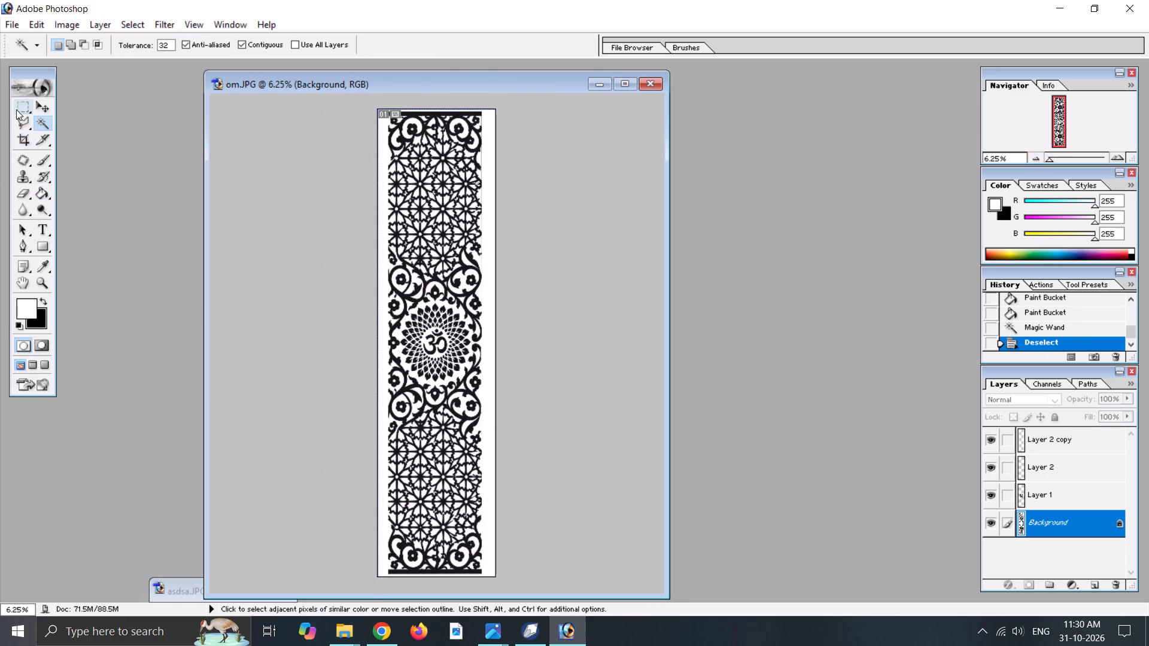
# Select a thin full-width band enclosing the black bar at the panel's top, and fill the bar with white on the Background layer.
pyautogui.click(16, 109)
pyautogui.moveTo(365, 103); pyautogui.dragTo(546, 117)
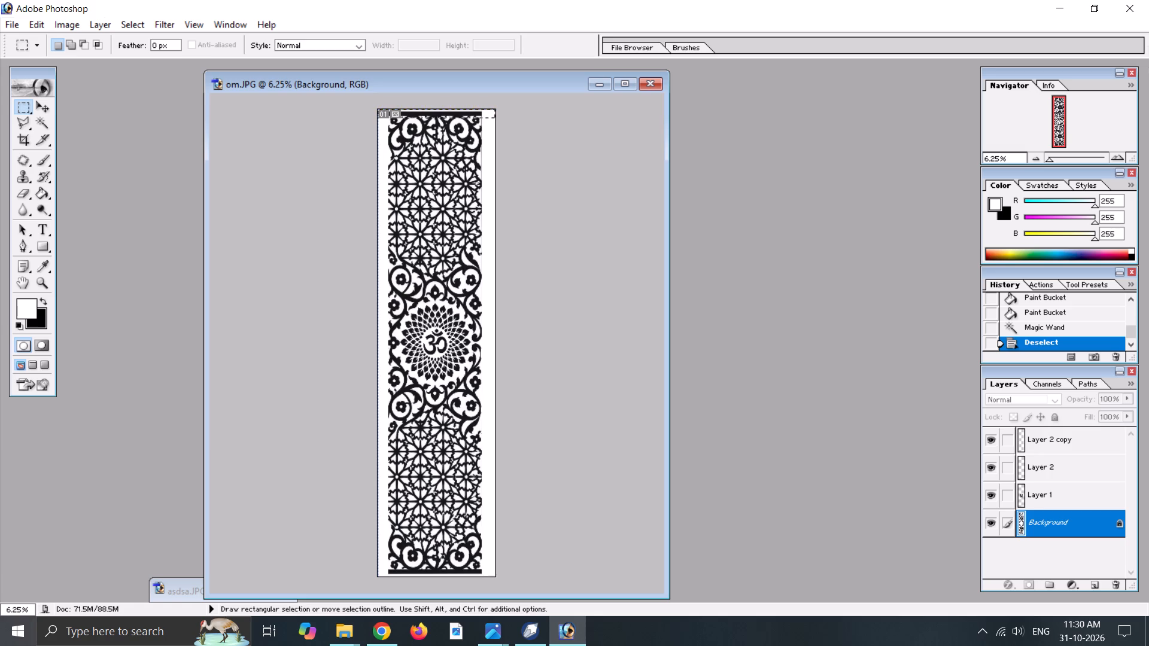
pyautogui.moveTo(546, 117); pyautogui.dragTo(547, 117)
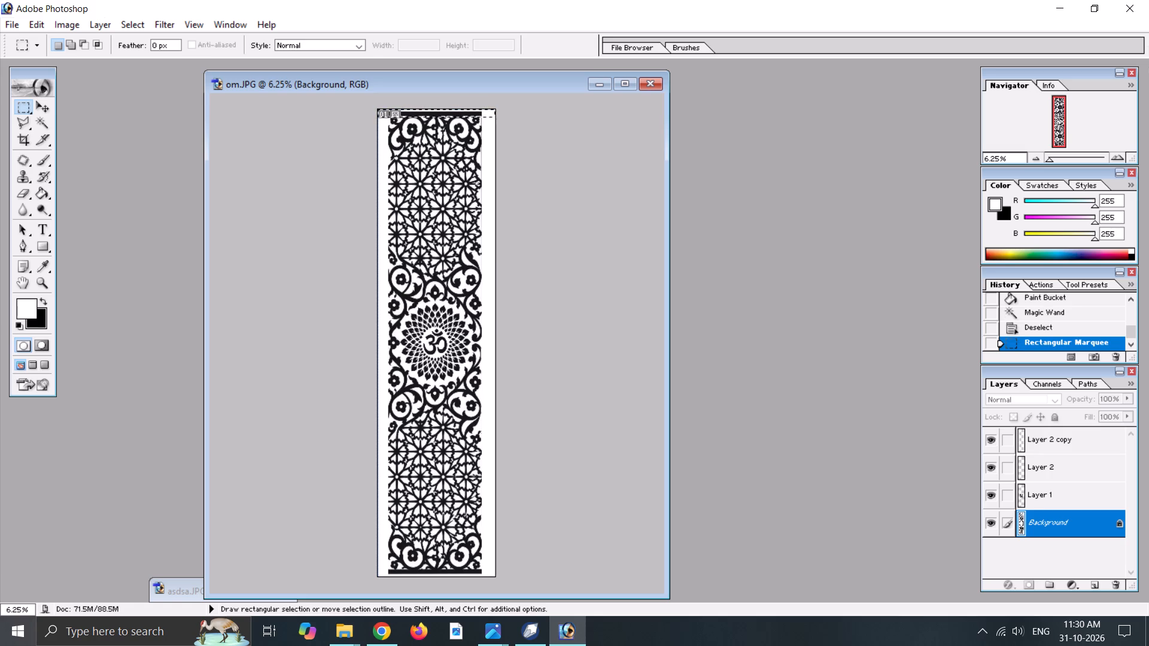
pyautogui.tripleClick(1121, 159)
pyautogui.moveTo(1056, 122); pyautogui.dragTo(1056, 82)
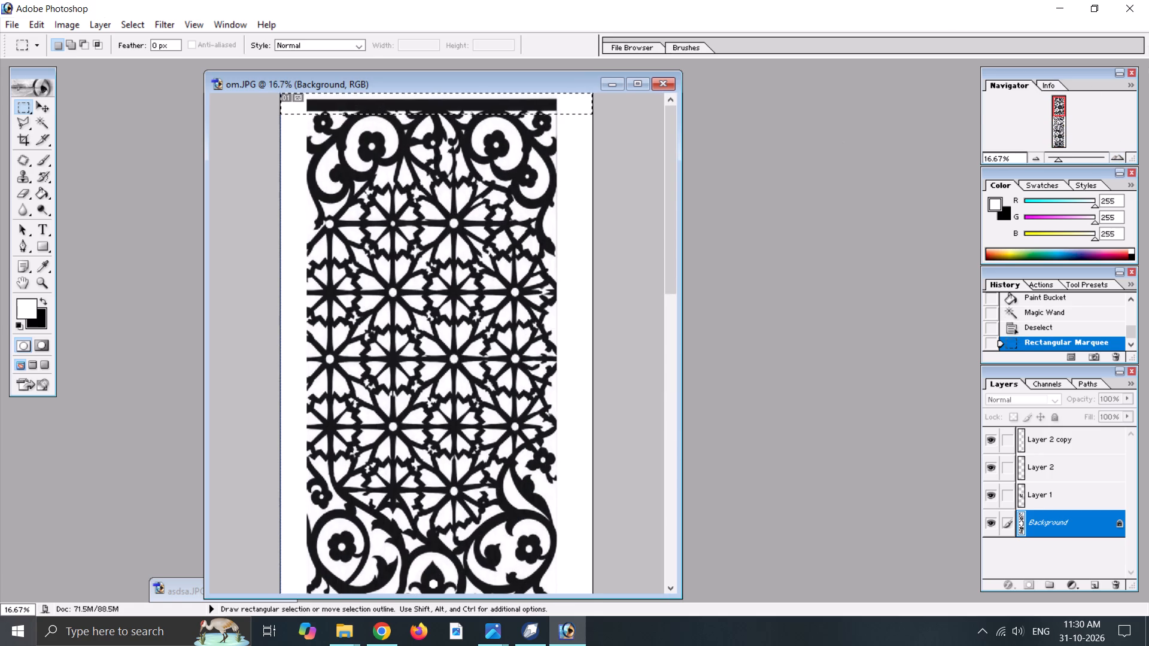
pyautogui.press('Up')
pyautogui.press('Up')
pyautogui.press('Up')
pyautogui.press('Up')
pyautogui.press('Up')
pyautogui.press('Up')
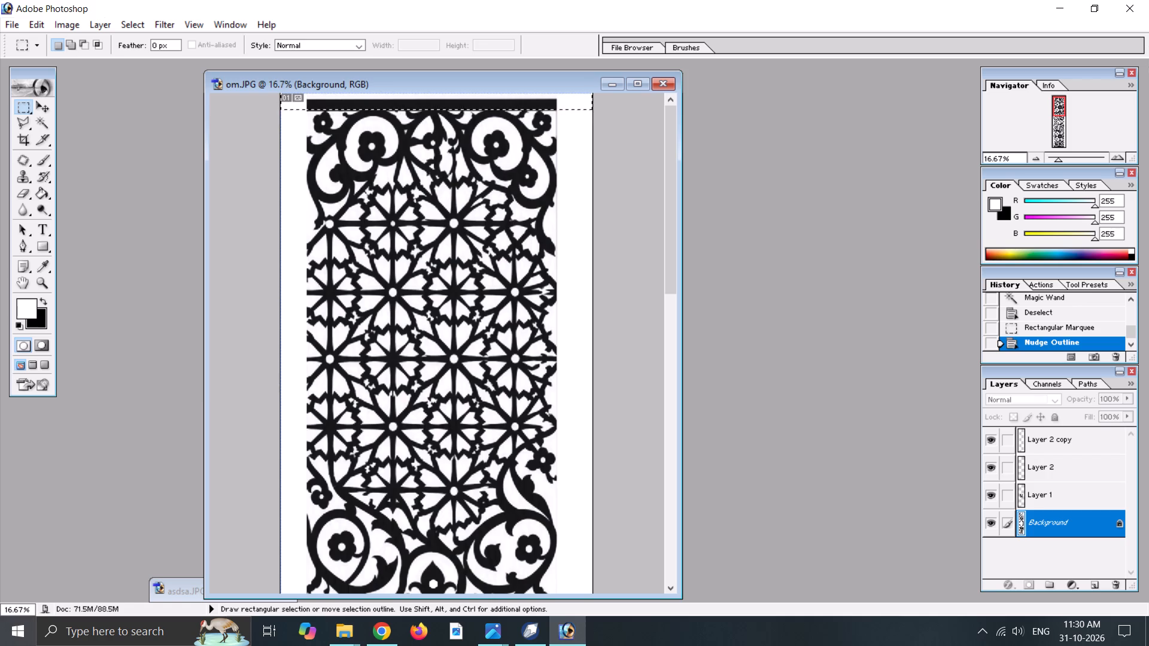
pyautogui.press('Down')
pyautogui.press('Delete')
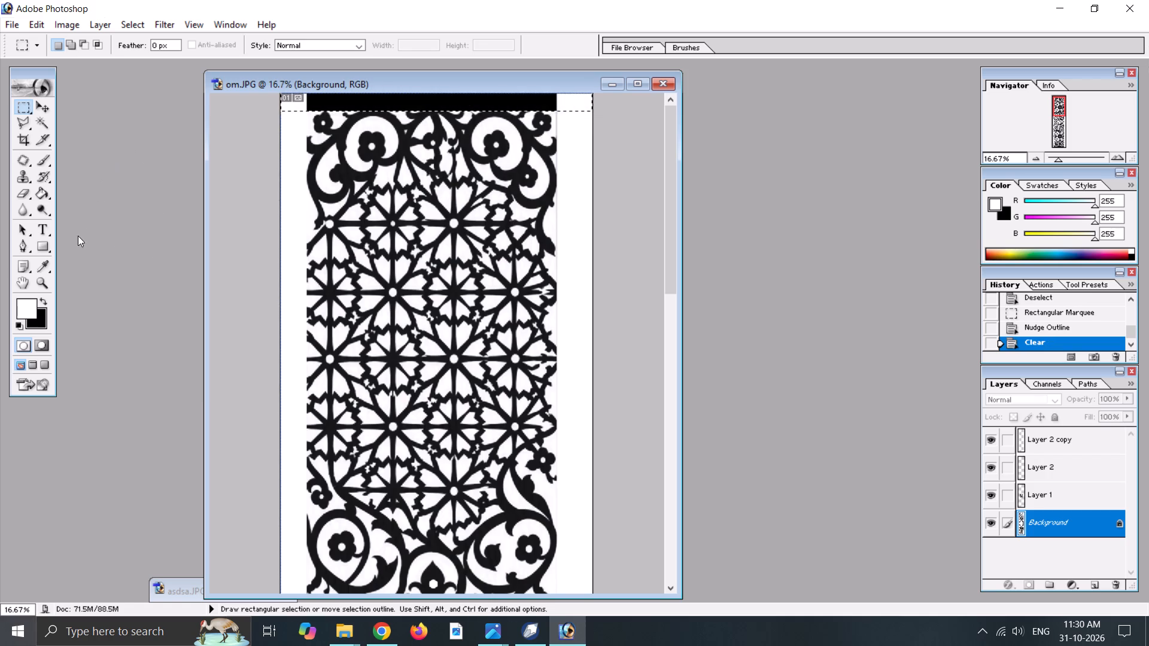
pyautogui.hotkey('ctrl', 'z')
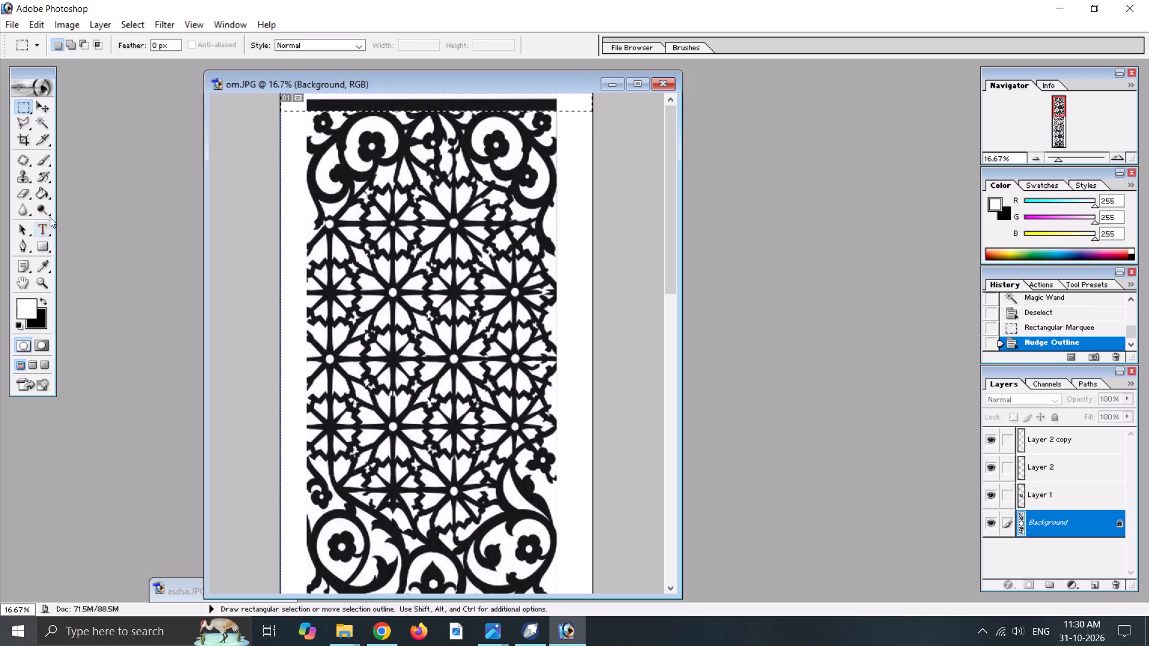
pyautogui.click(41, 192)
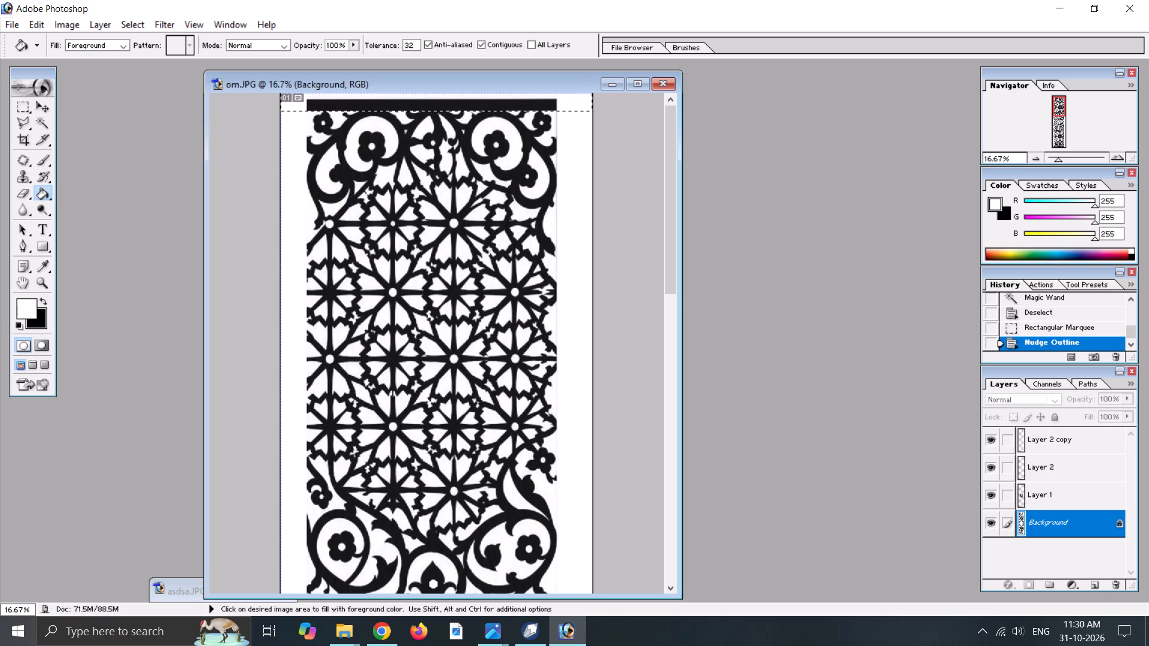
pyautogui.click(315, 104)
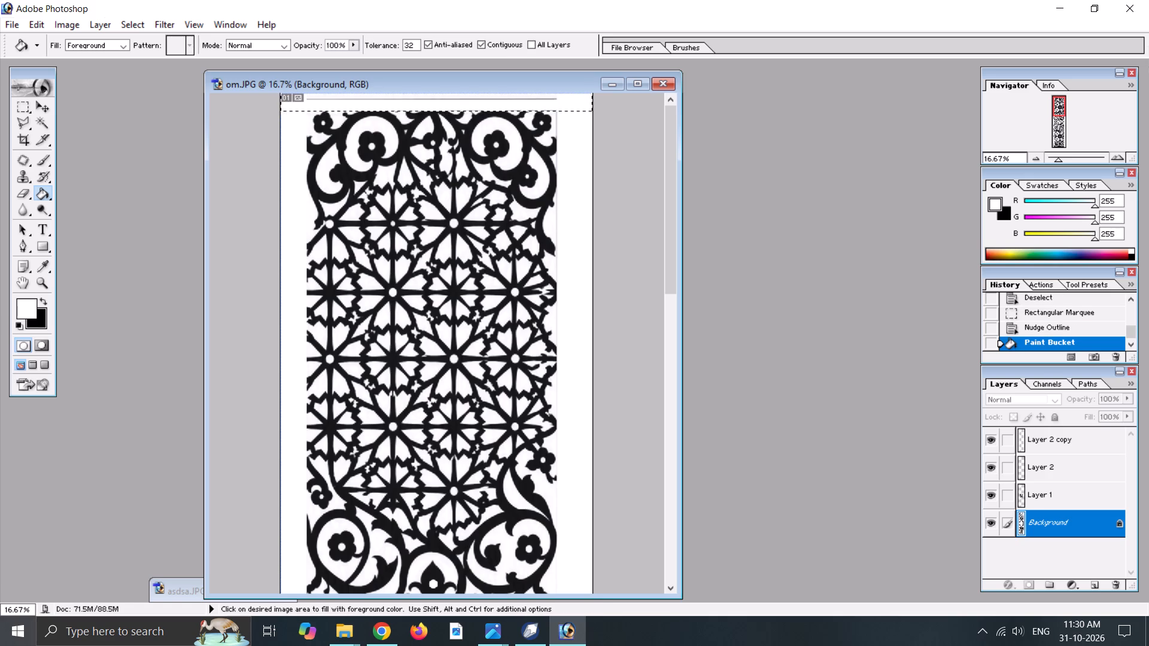
pyautogui.click(502, 103)
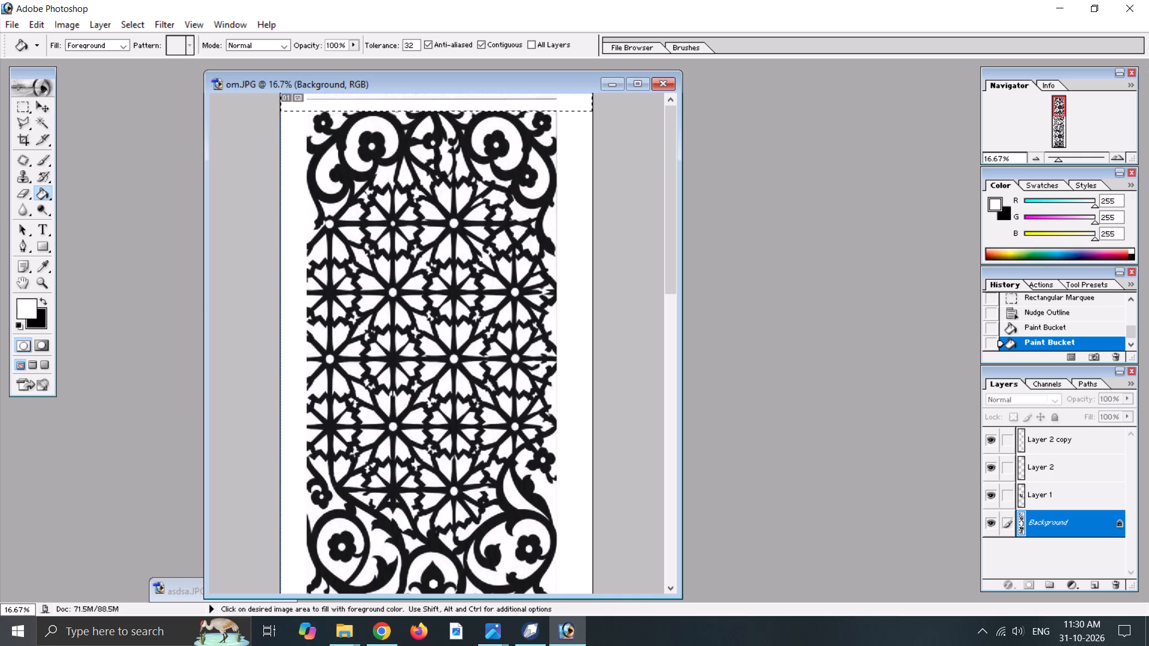
# Hide the Background layer and examine what Layer 1 and the layers above it contain around the panel's top band.
pyautogui.click(992, 524)
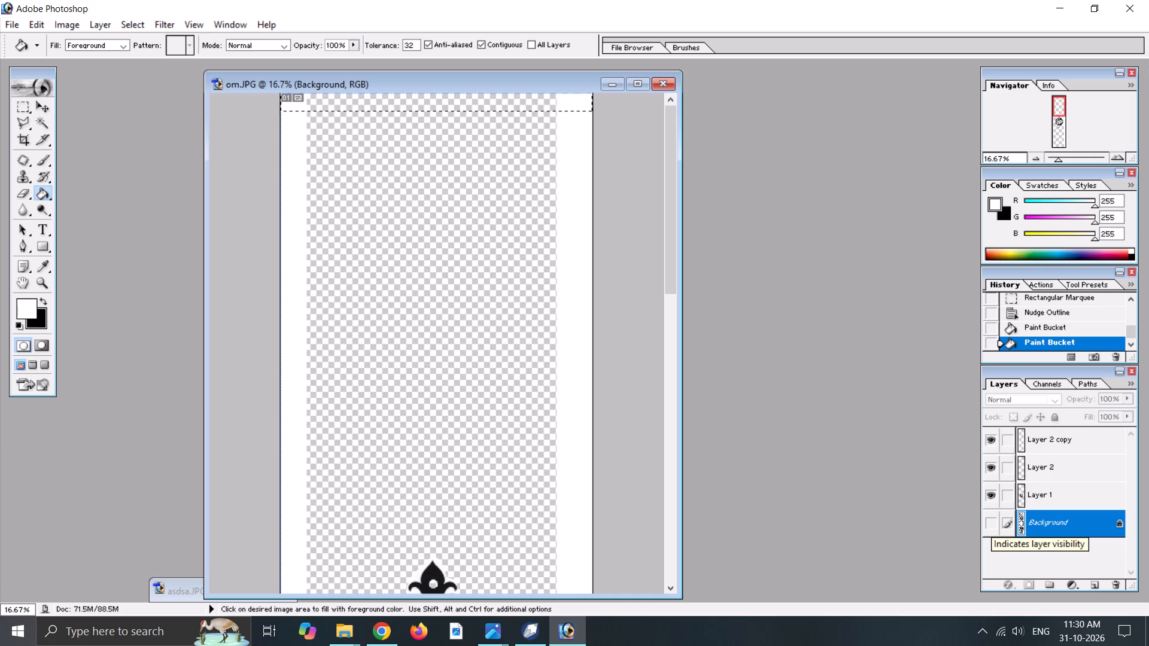
pyautogui.click(992, 524)
pyautogui.click(992, 524)
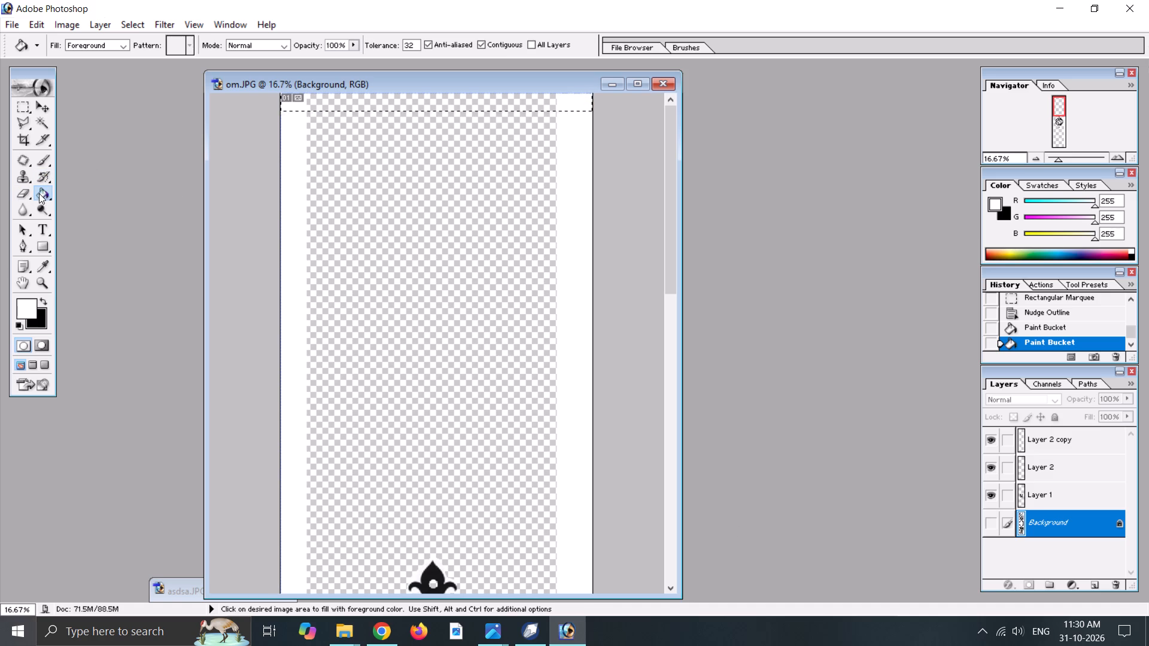
pyautogui.click(24, 106)
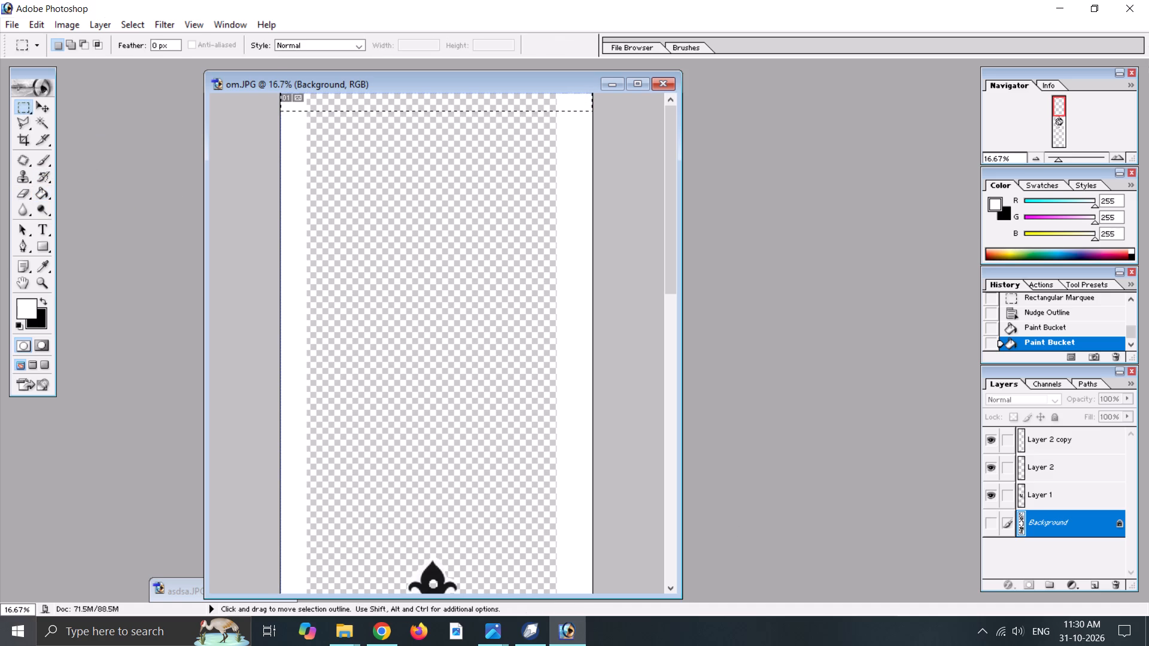
pyautogui.click(565, 95)
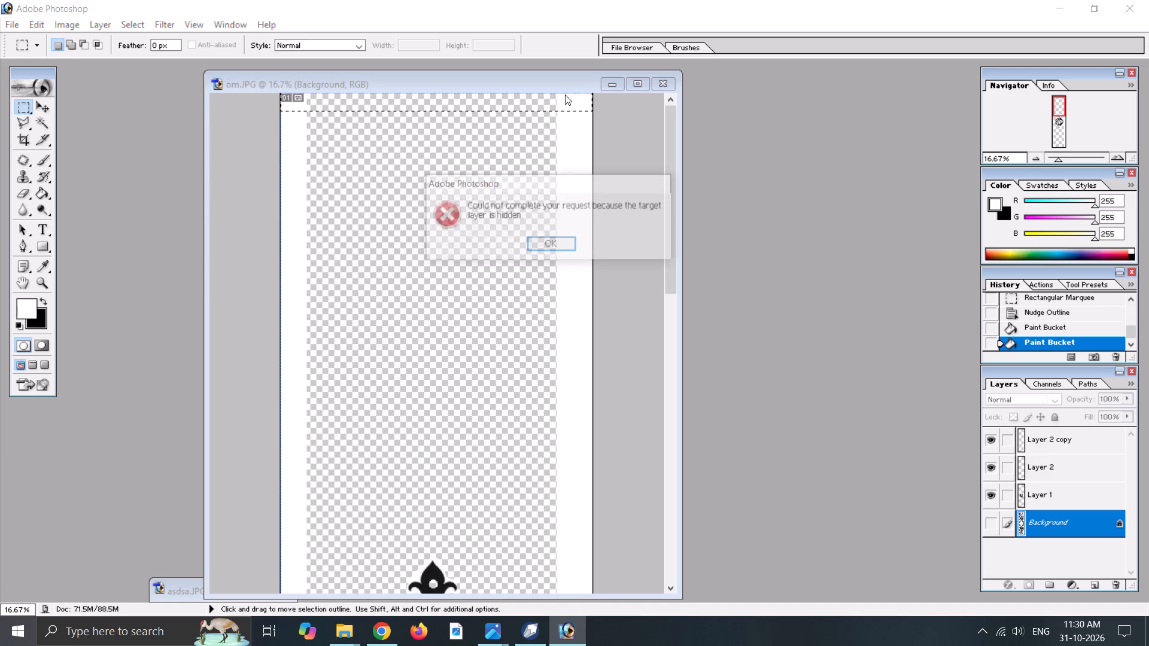
pyautogui.click(555, 244)
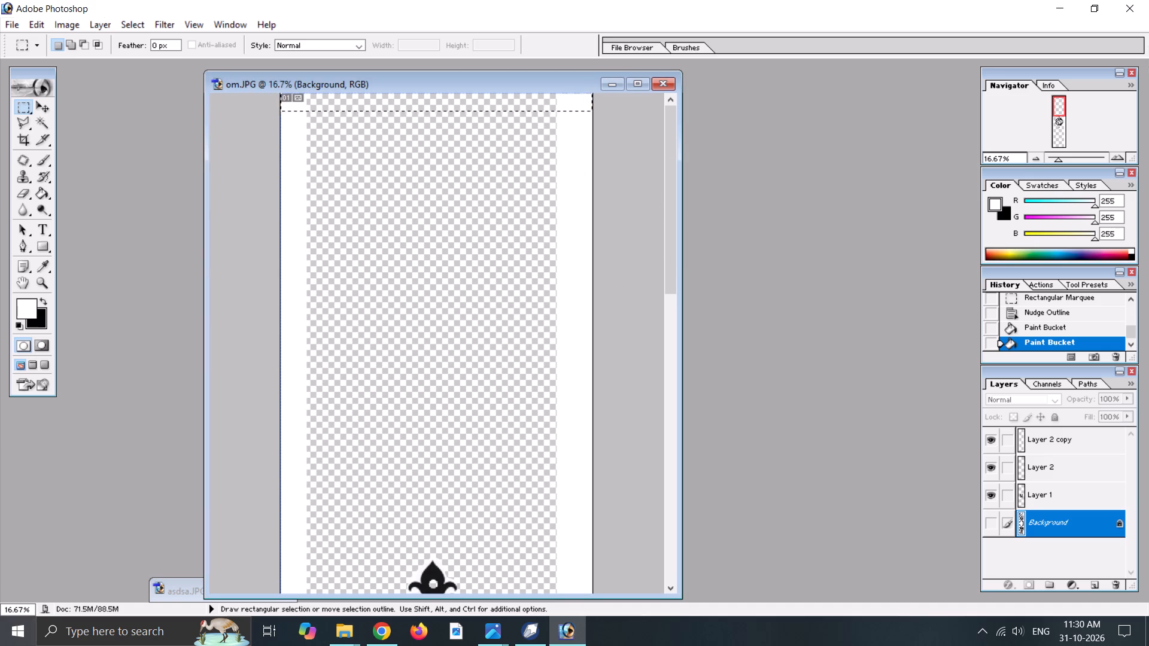
pyautogui.click(1068, 493)
pyautogui.click(995, 497)
pyautogui.click(995, 497)
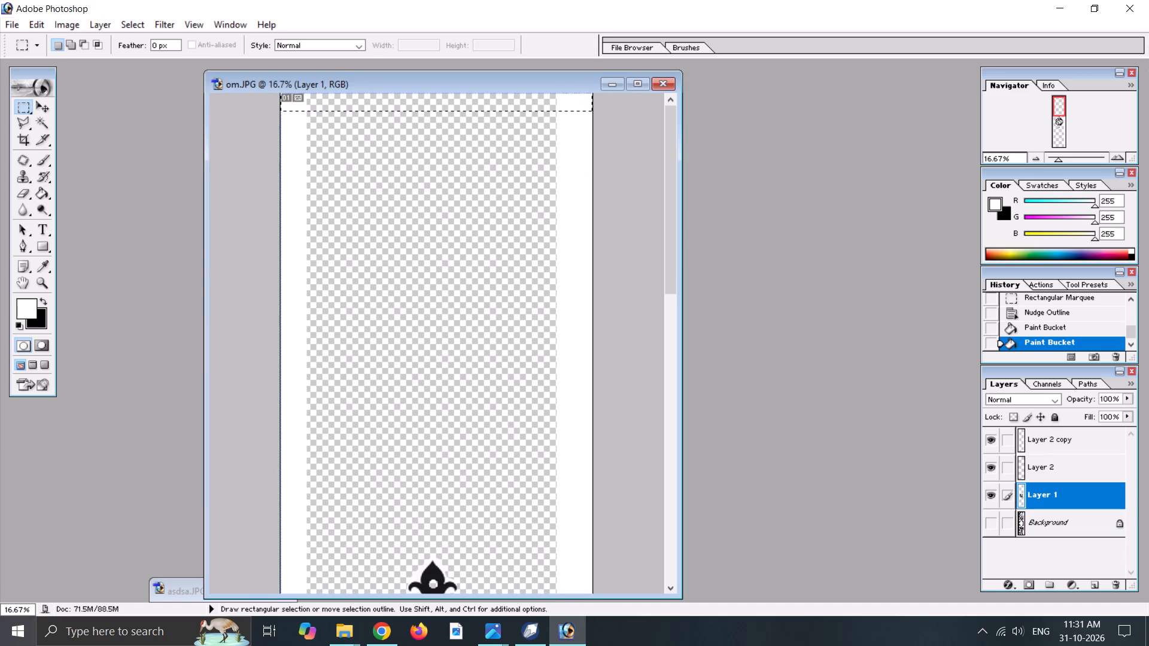
# Undo the last Paint Bucket fill with the Background layer shown, and recheck that layer by toggling its visibility.
pyautogui.hotkey('ctrl', 'z')
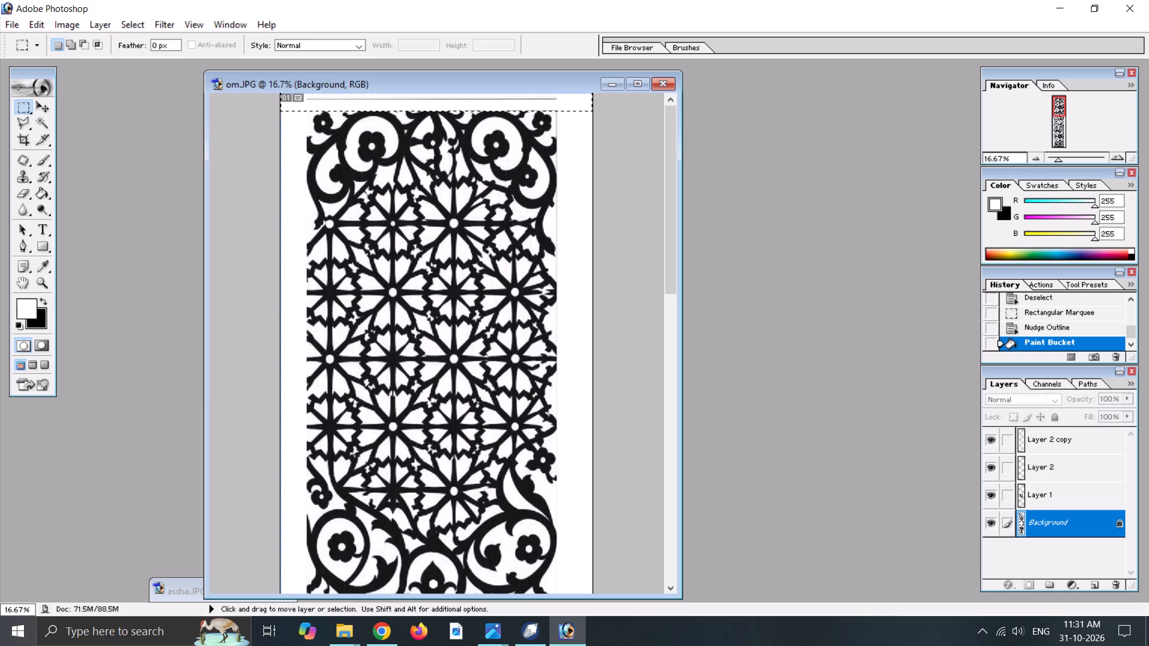
pyautogui.hotkey('ctrl', 'z')
pyautogui.hotkey('ctrl', 'z')
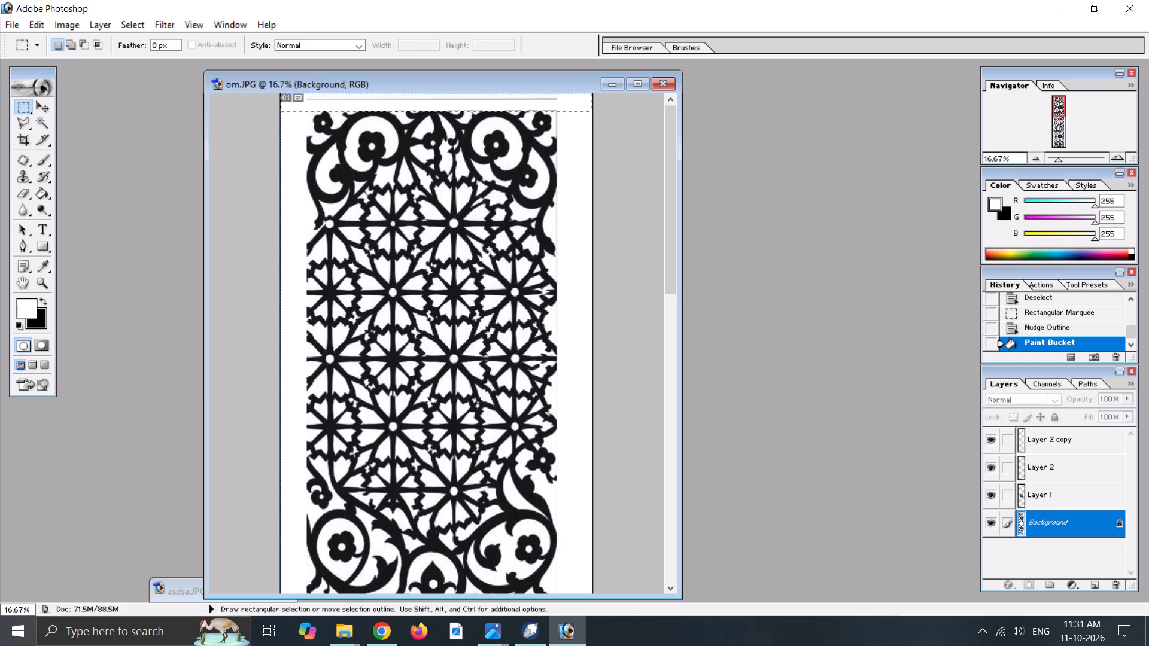
pyautogui.click(992, 522)
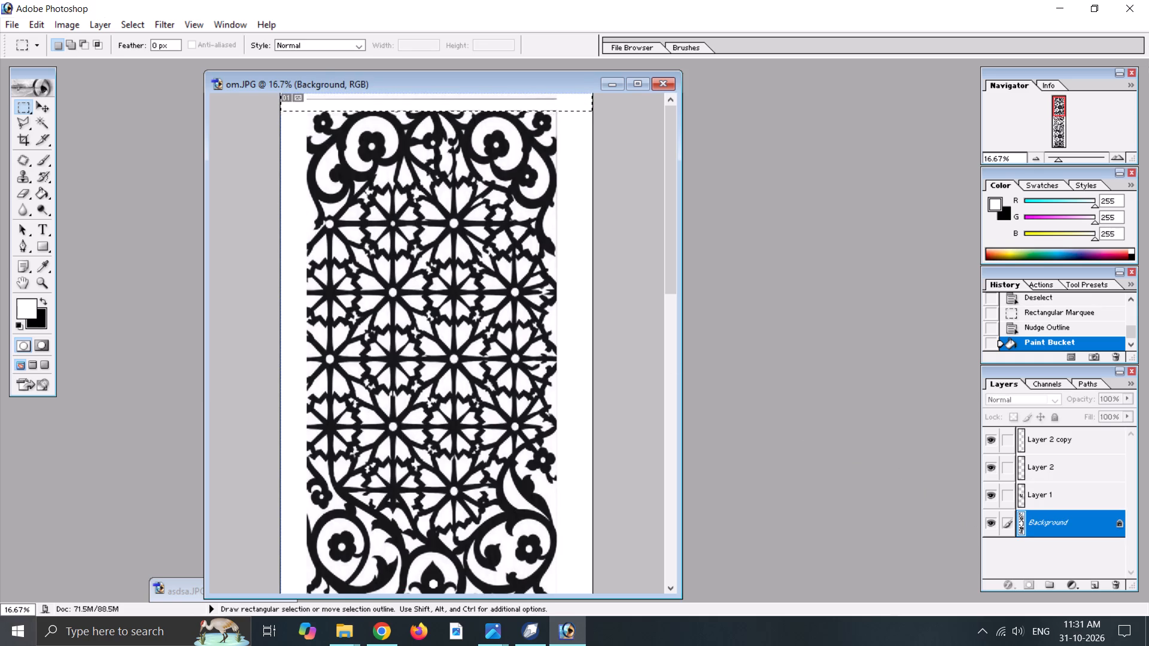
pyautogui.click(992, 522)
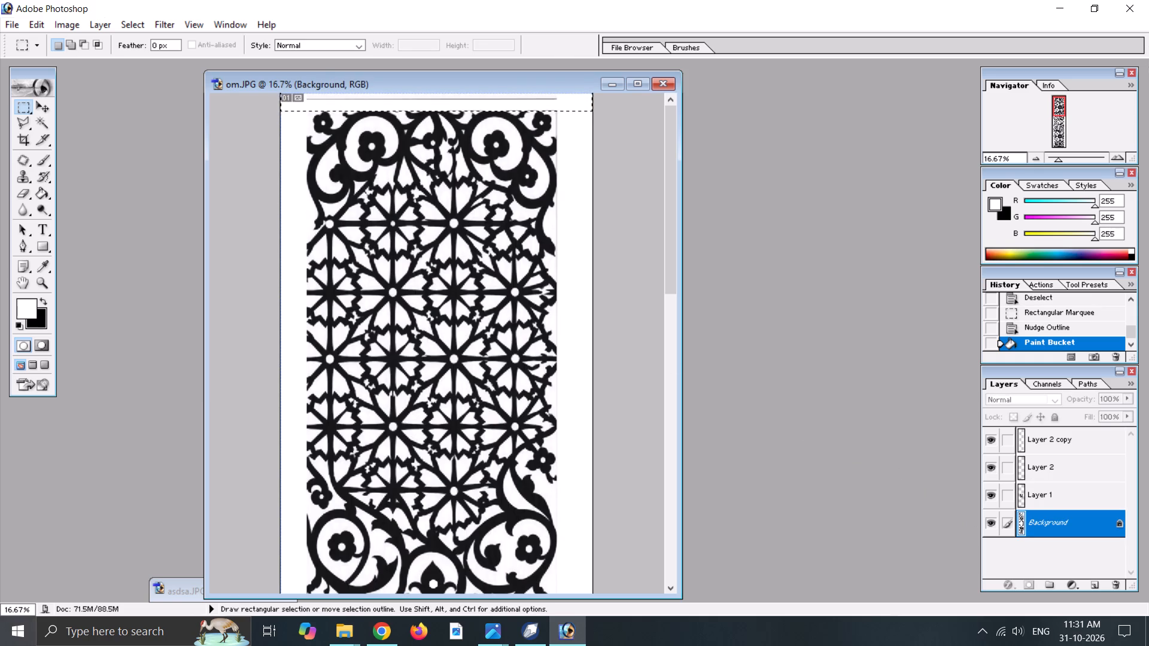
# Link Layer 1, Layer 2 and Layer 2 copy to the Background layer, and move the om.JPG window aside.
pyautogui.click(1009, 496)
pyautogui.click(1009, 468)
pyautogui.click(1010, 438)
pyautogui.moveTo(552, 87); pyautogui.dragTo(604, 91)
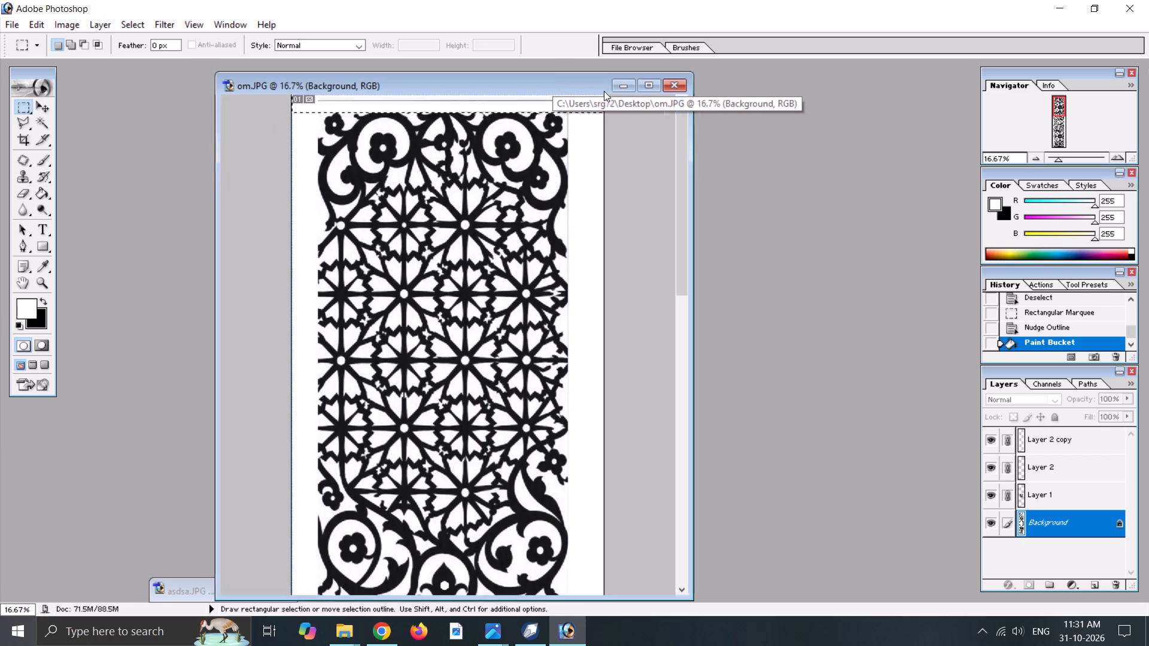
pyautogui.moveTo(604, 91); pyautogui.dragTo(852, 78)
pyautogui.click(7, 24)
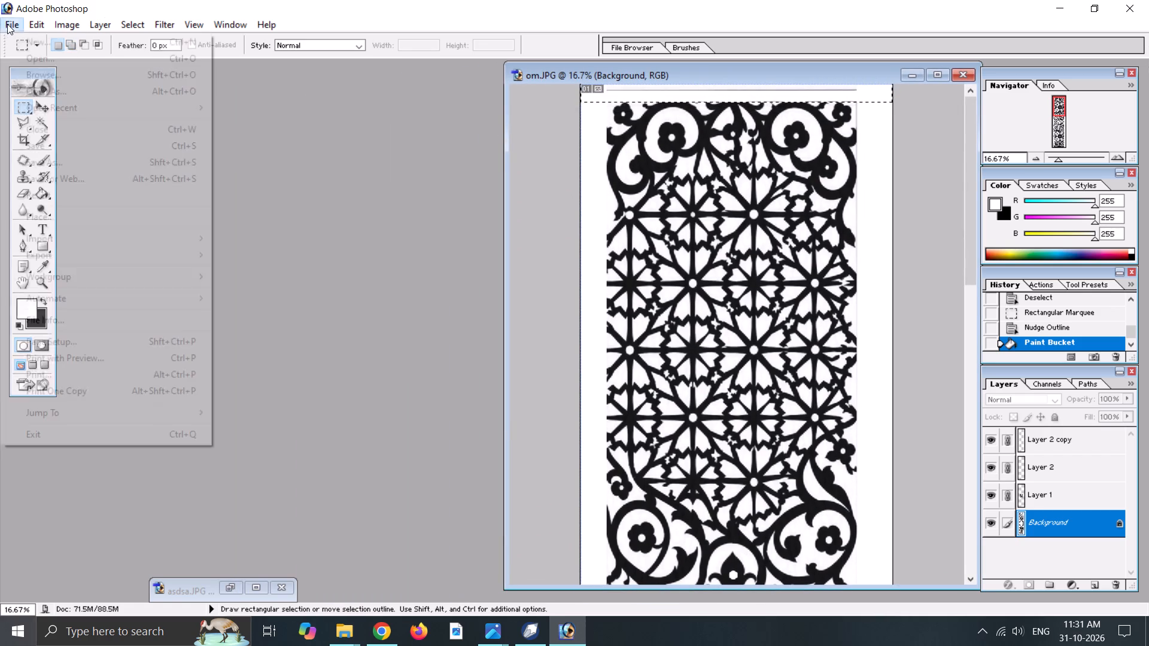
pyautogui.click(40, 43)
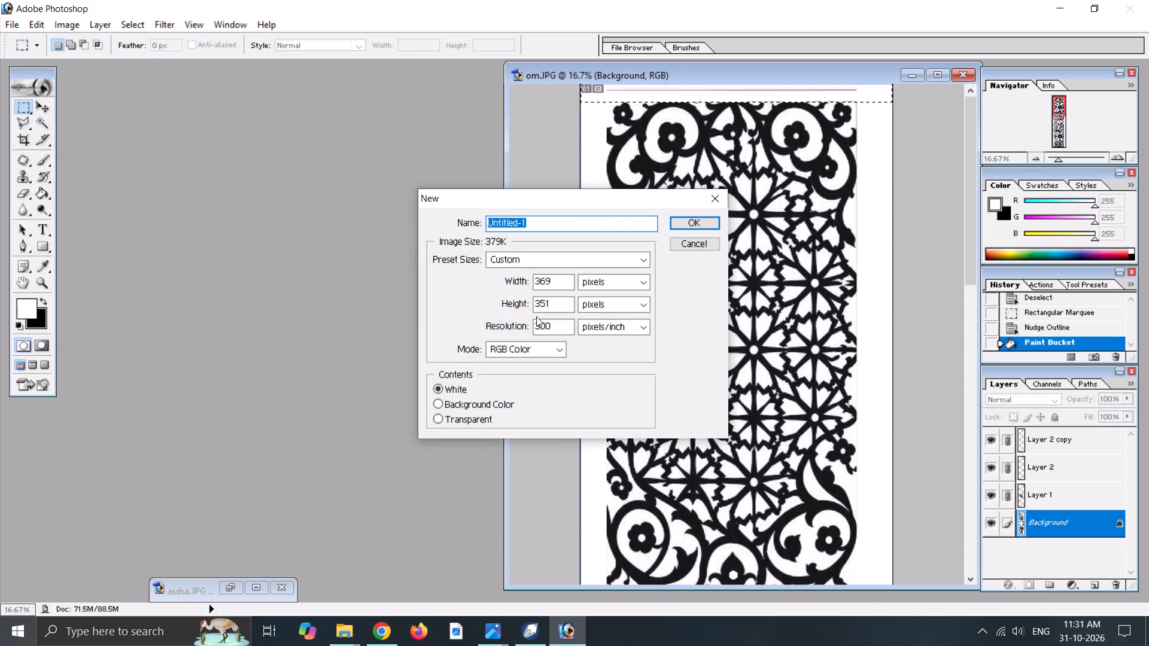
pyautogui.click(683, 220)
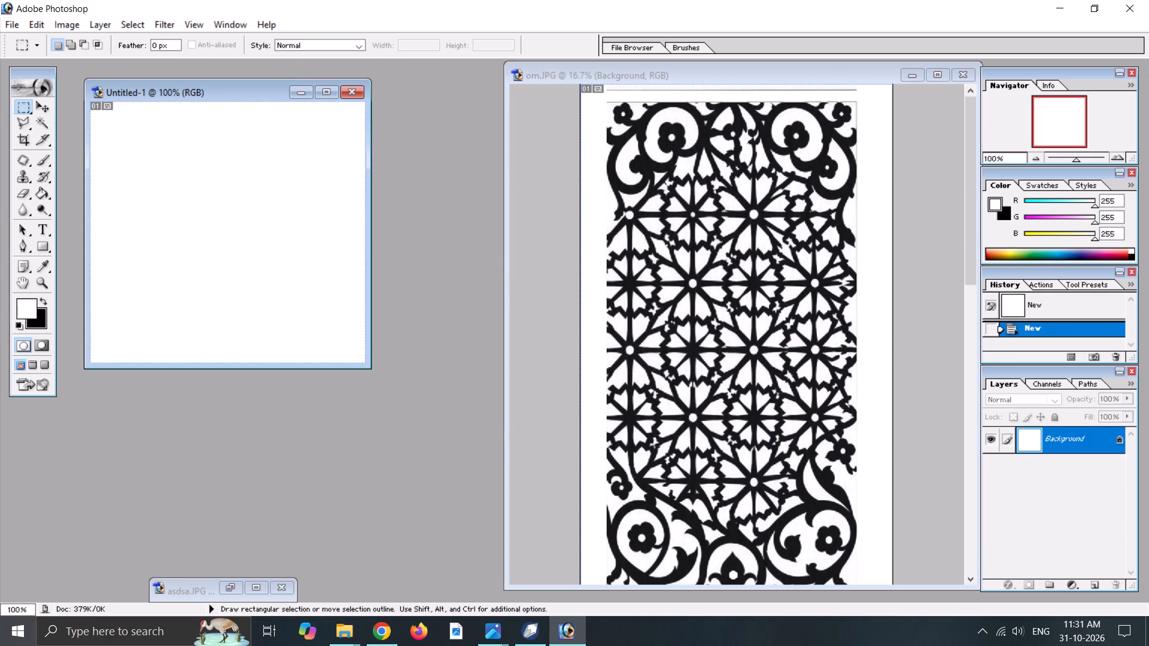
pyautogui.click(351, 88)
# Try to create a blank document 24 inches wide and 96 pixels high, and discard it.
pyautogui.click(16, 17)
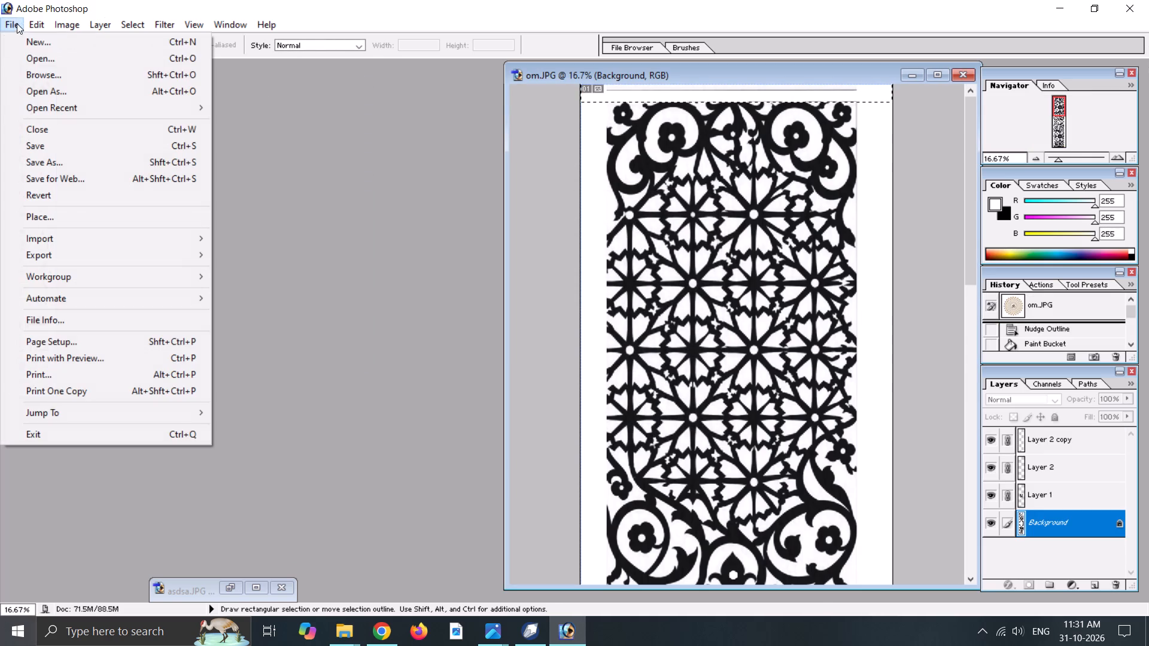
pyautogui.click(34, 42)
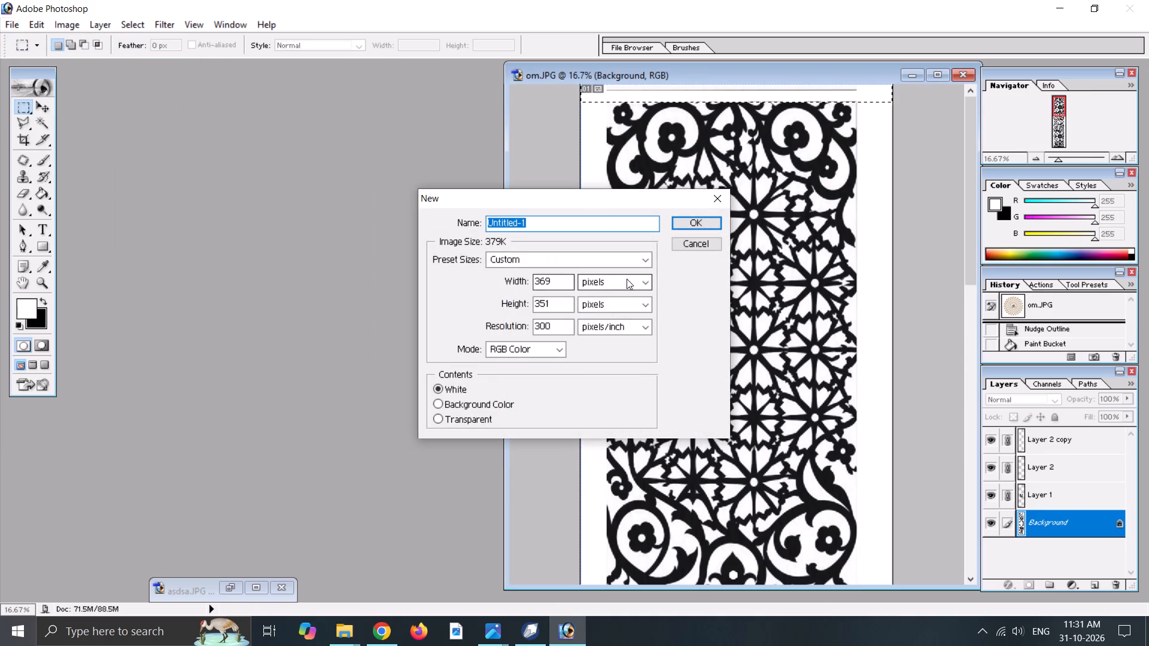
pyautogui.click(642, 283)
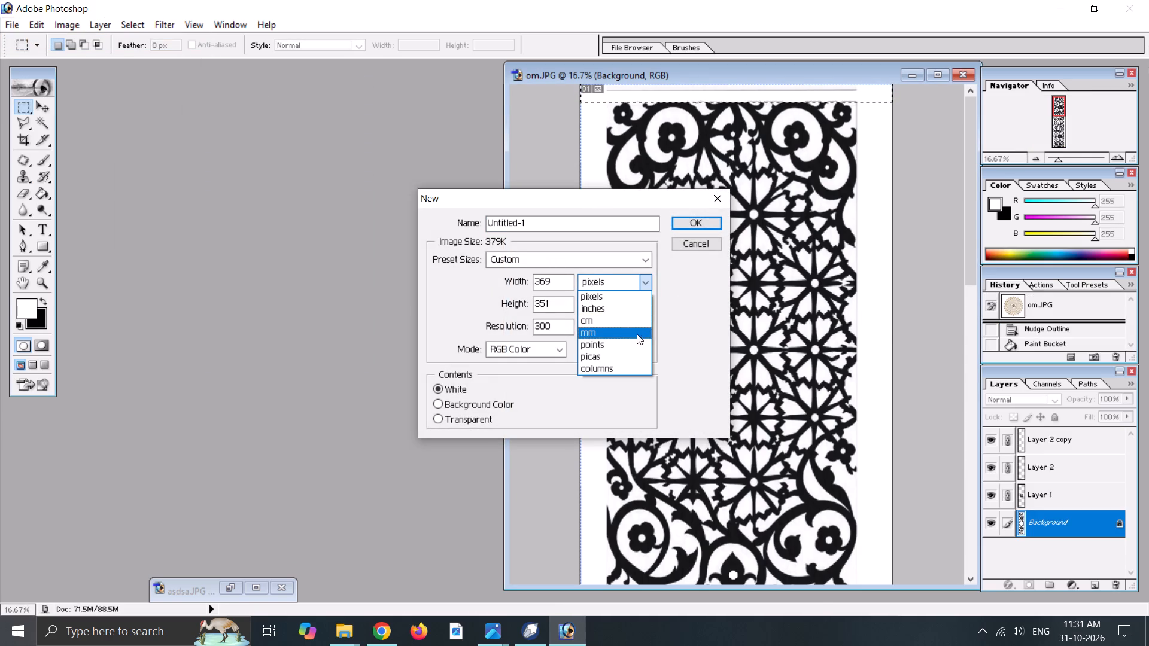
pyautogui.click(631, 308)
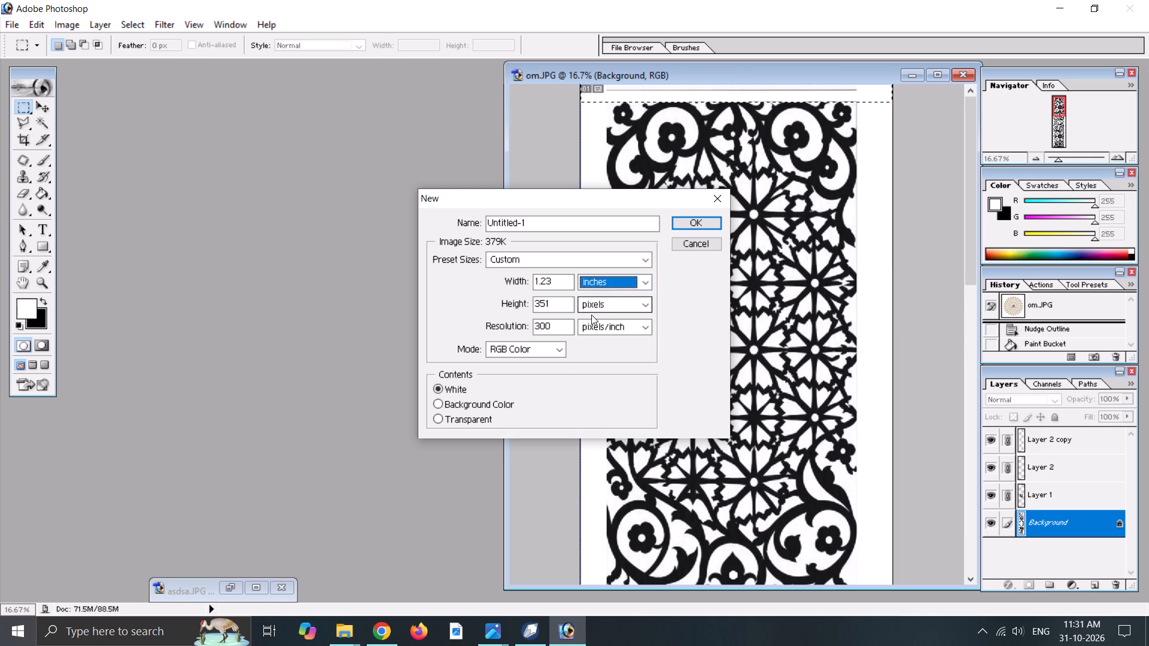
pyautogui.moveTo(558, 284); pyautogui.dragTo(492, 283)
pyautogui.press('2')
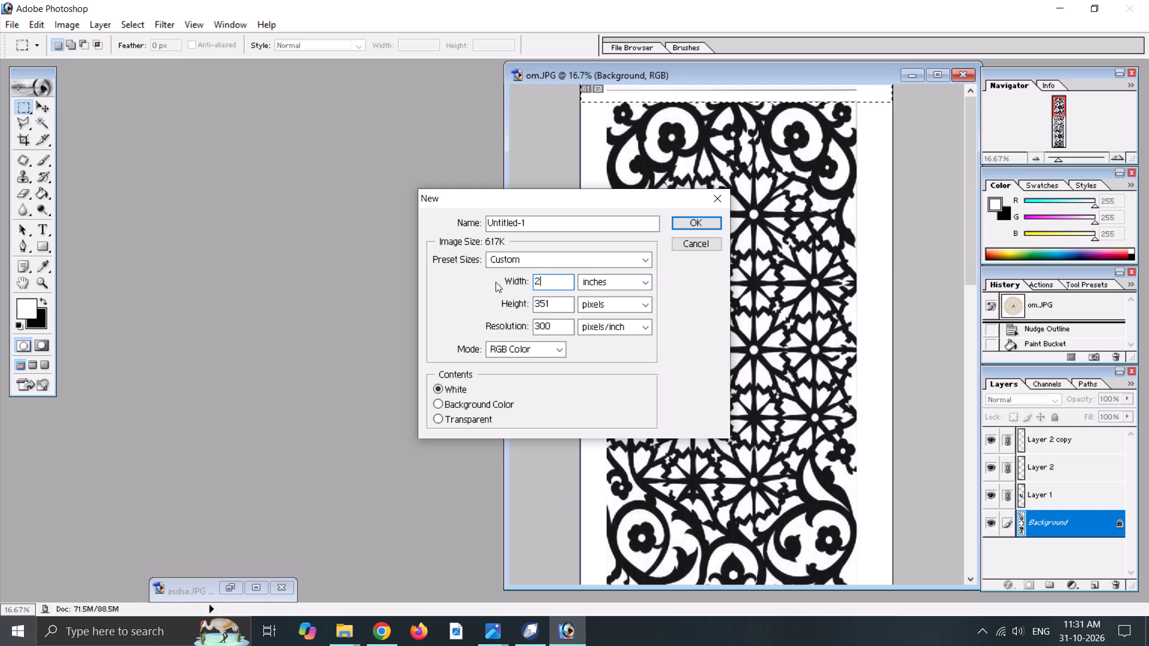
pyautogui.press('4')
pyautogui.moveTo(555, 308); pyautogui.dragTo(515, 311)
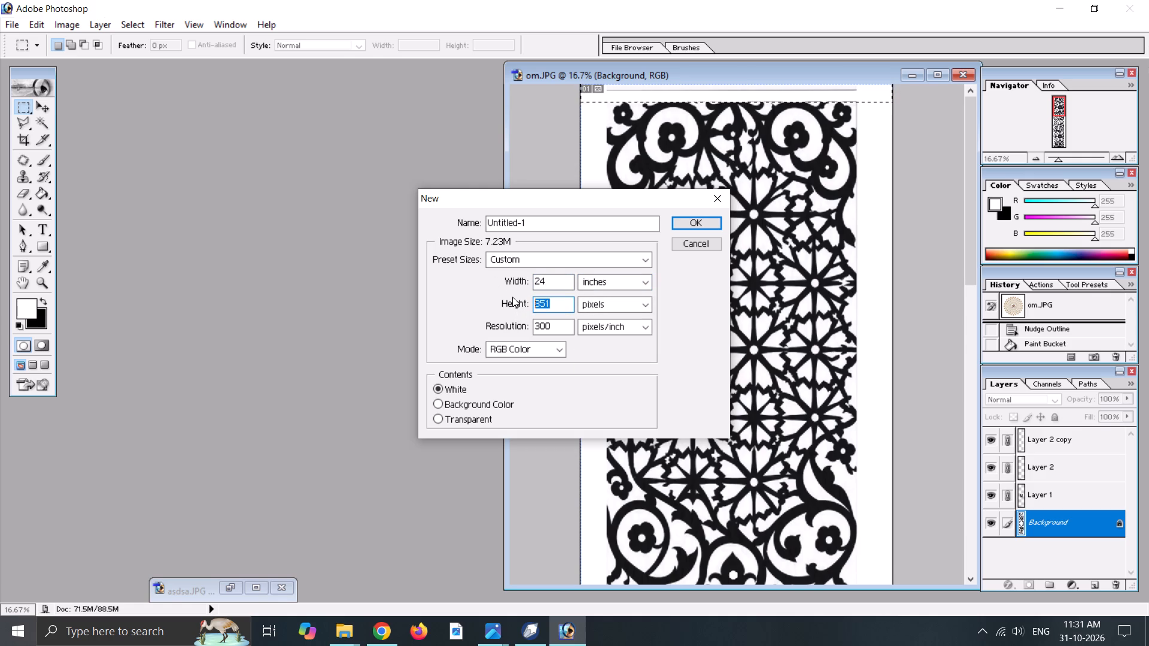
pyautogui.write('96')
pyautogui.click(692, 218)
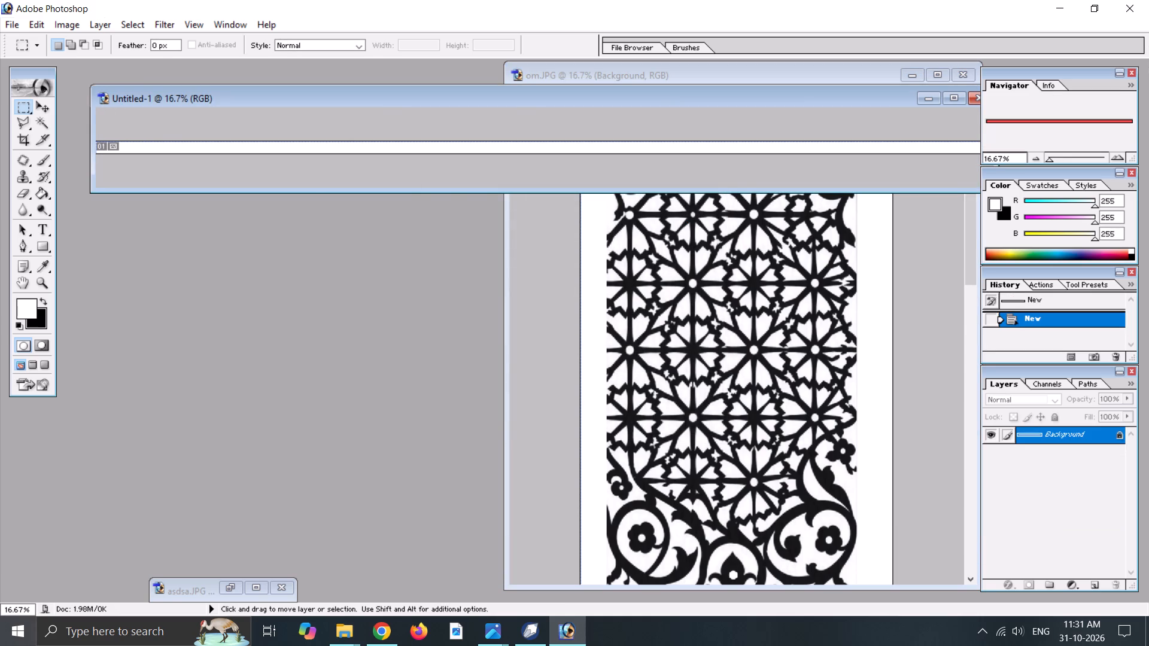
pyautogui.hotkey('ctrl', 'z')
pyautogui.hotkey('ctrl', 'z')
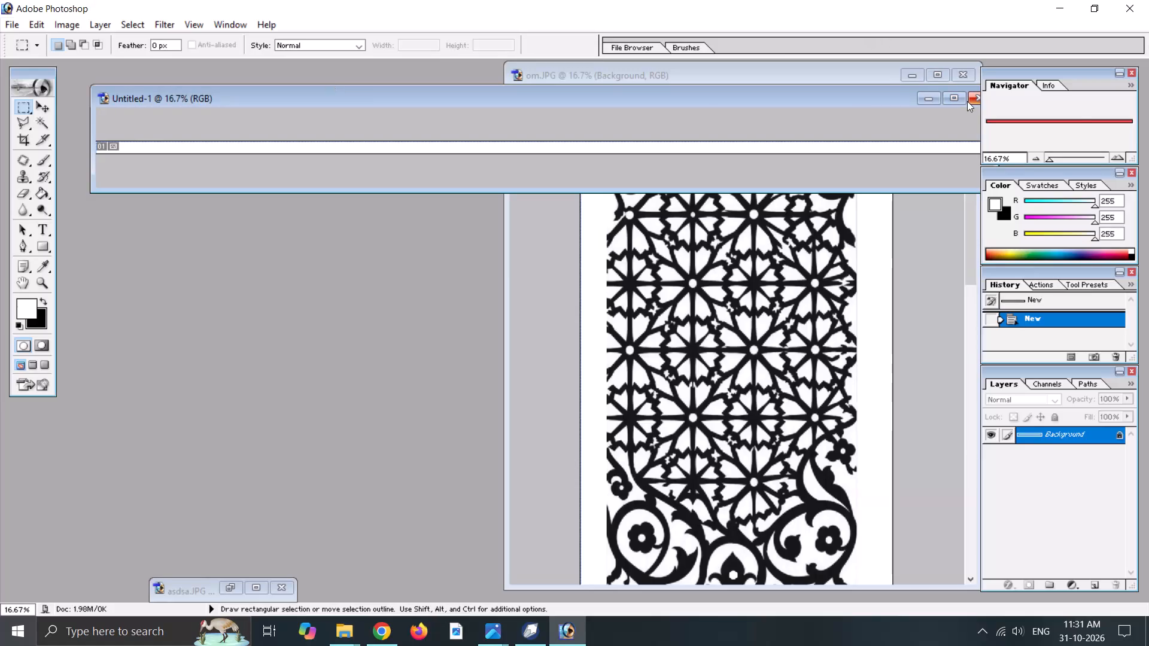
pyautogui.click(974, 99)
# Create a blank white RGB document 96 inches wide and 24 inches high at 300 pixels/inch.
pyautogui.click(13, 23)
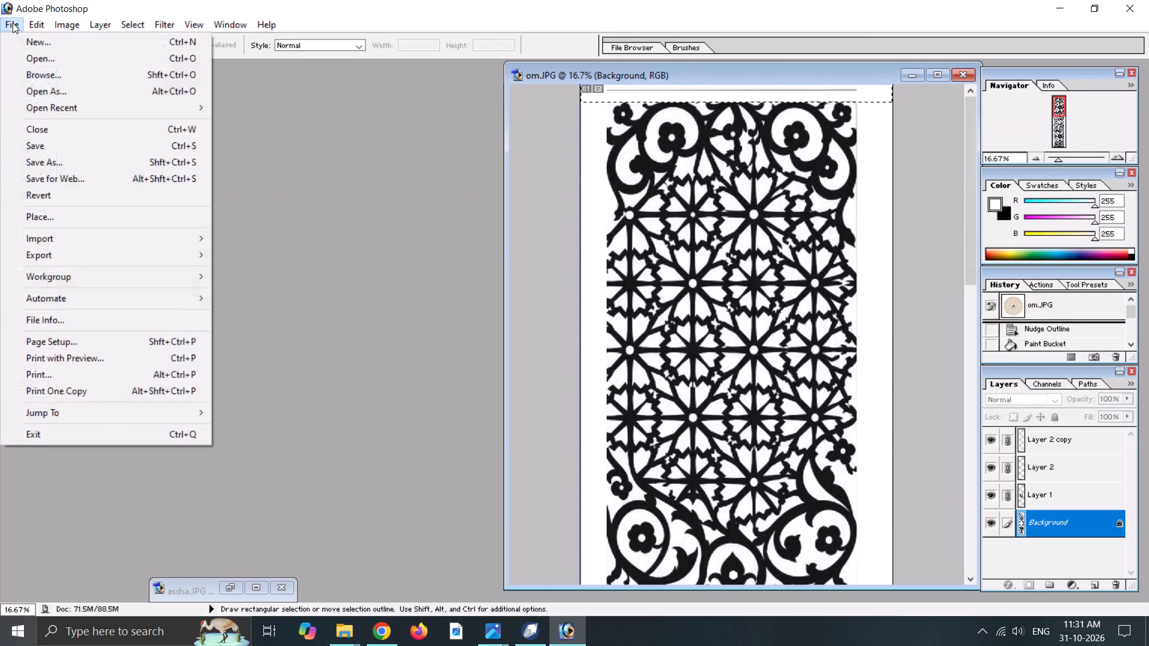
pyautogui.click(42, 44)
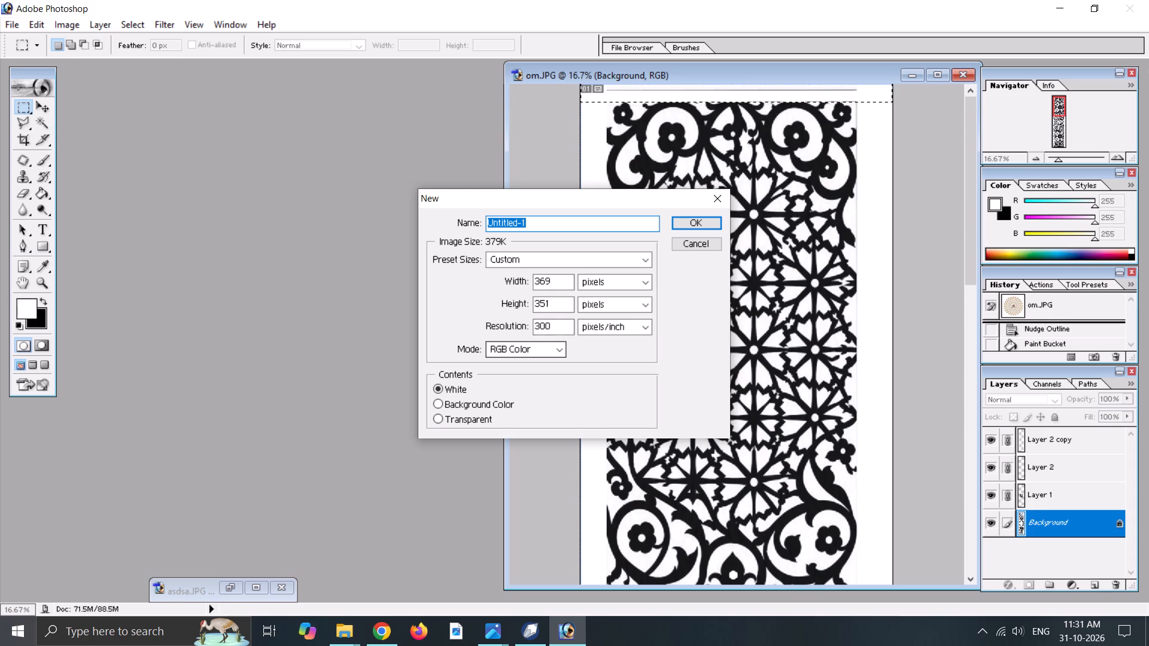
pyautogui.moveTo(558, 280); pyautogui.dragTo(452, 287)
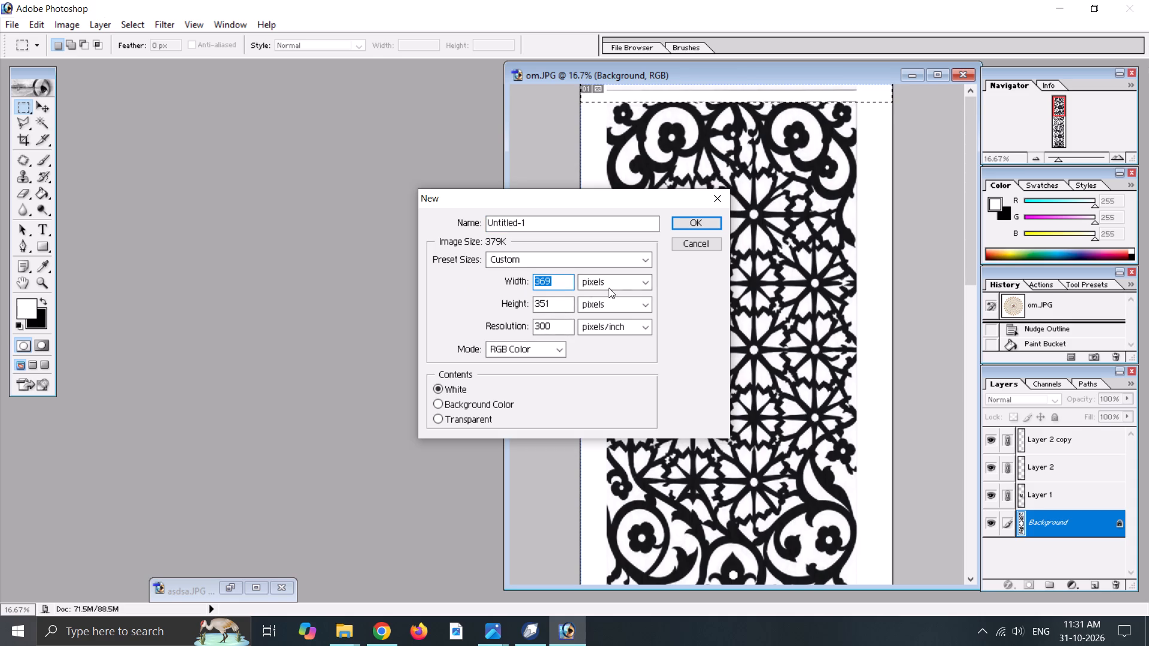
pyautogui.click(625, 279)
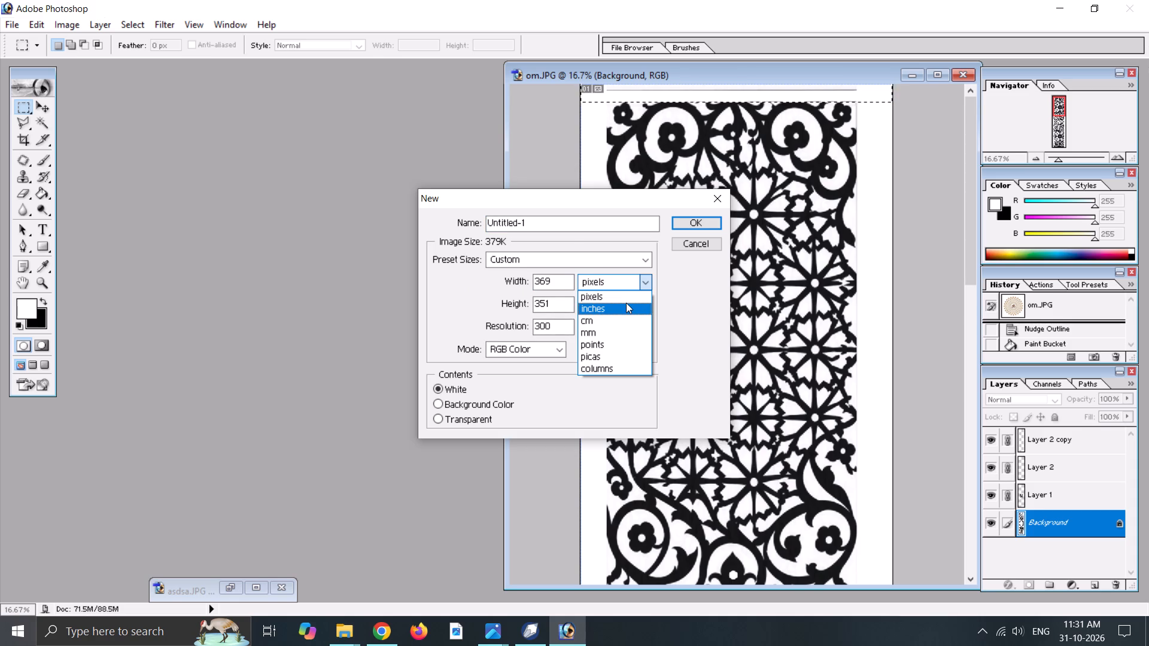
pyautogui.click(626, 303)
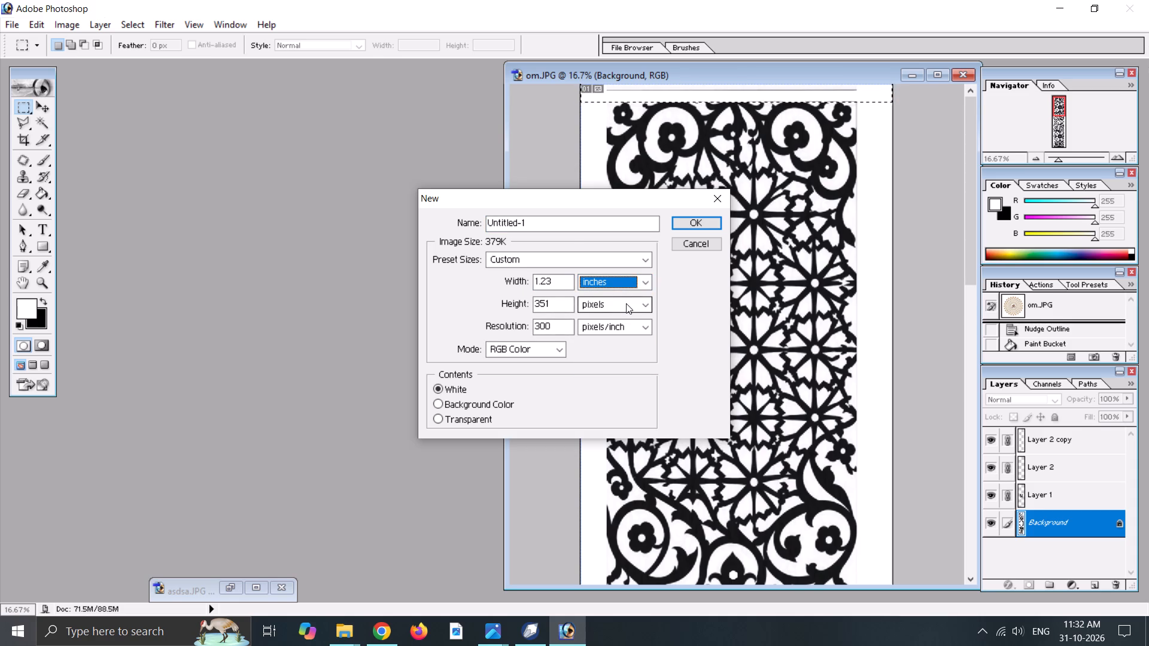
pyautogui.moveTo(566, 283); pyautogui.dragTo(493, 283)
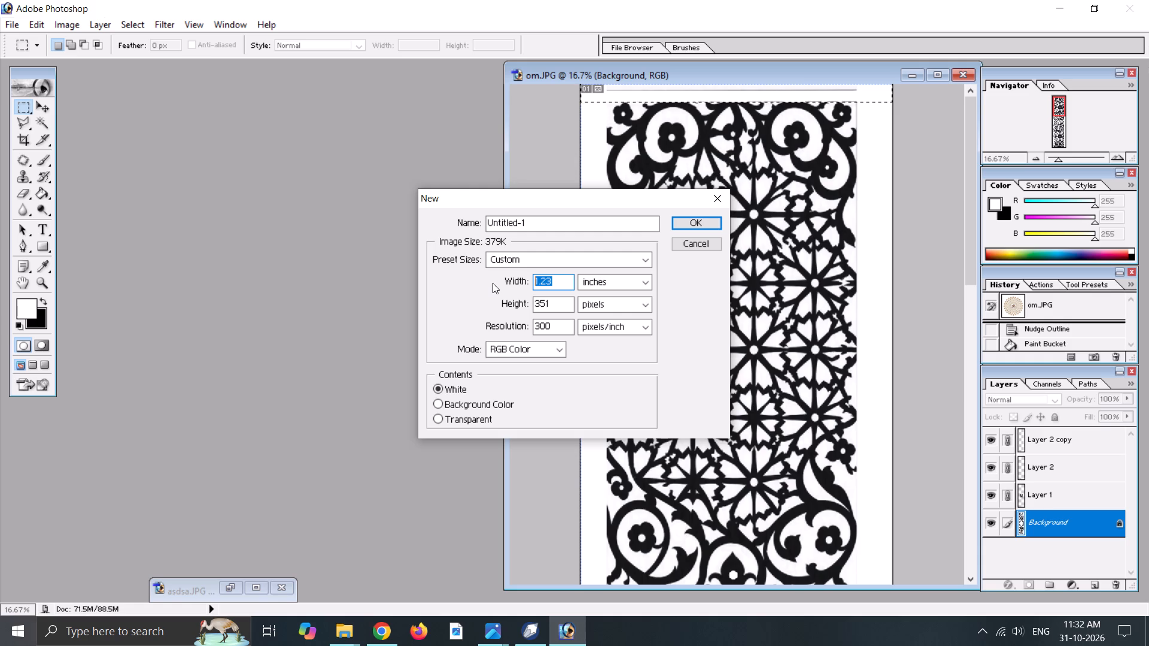
pyautogui.press('9')
pyautogui.press('6')
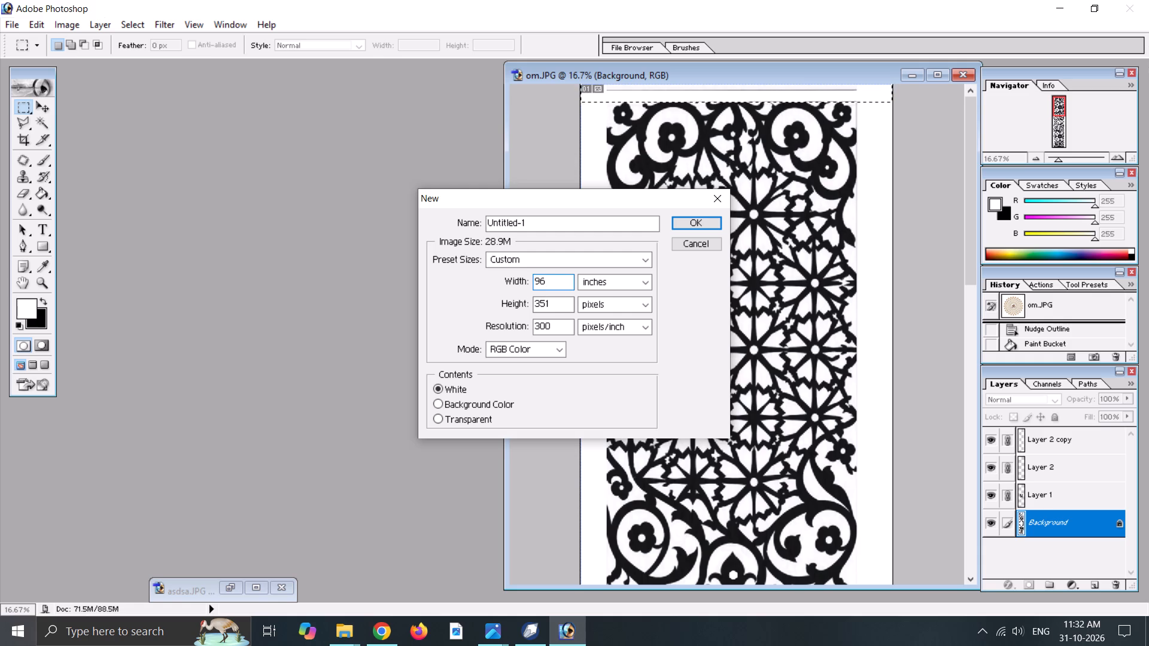
pyautogui.moveTo(556, 306); pyautogui.dragTo(474, 307)
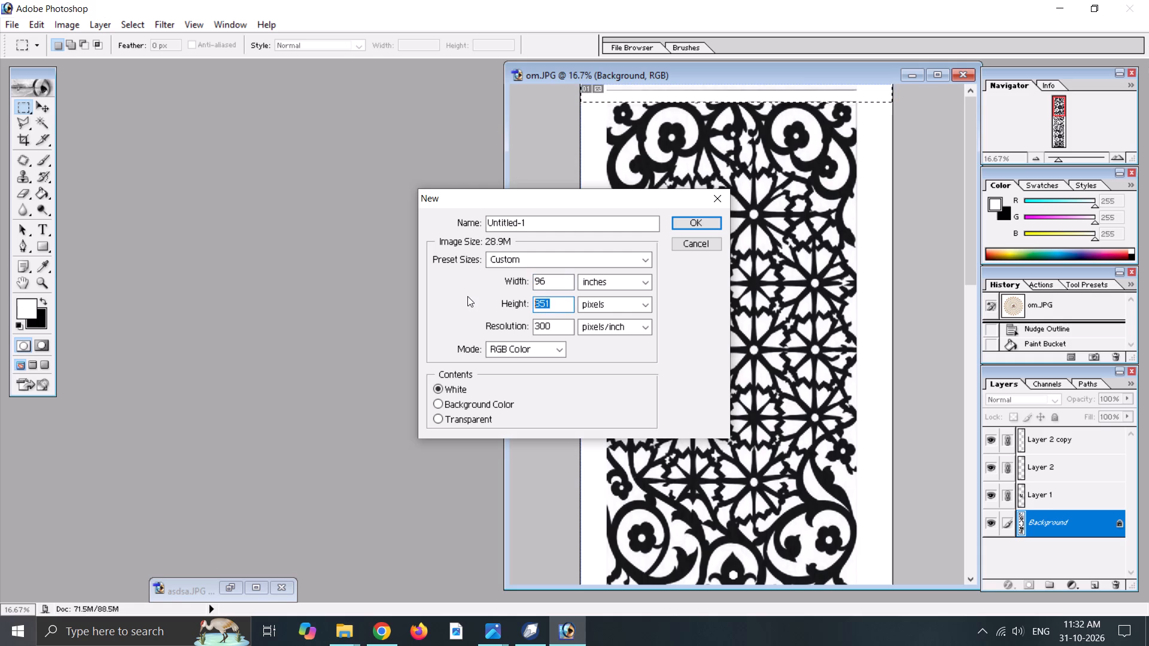
pyautogui.write('20')
pyautogui.press('BackSpace')
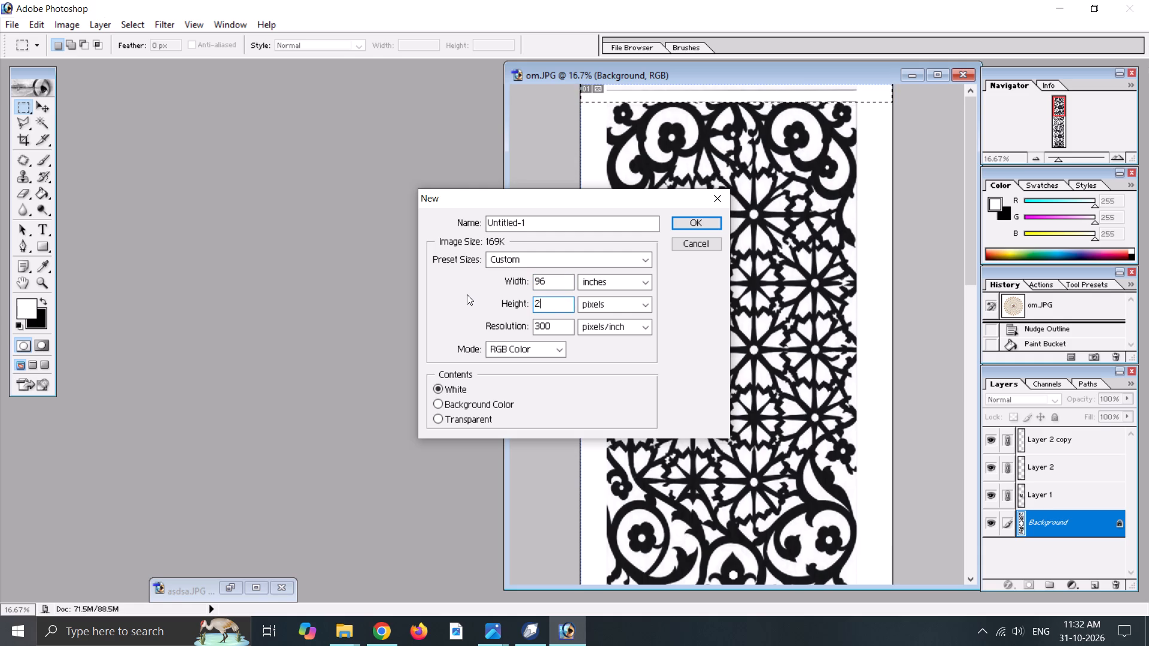
pyautogui.press('4')
pyautogui.click(615, 306)
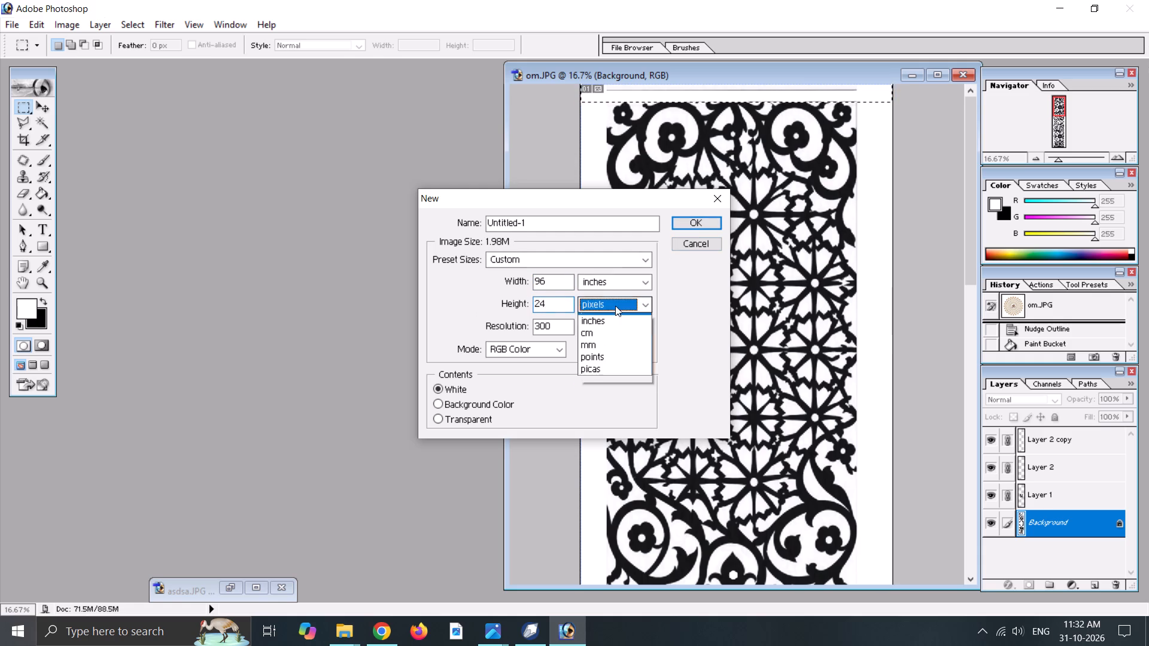
pyautogui.click(615, 330)
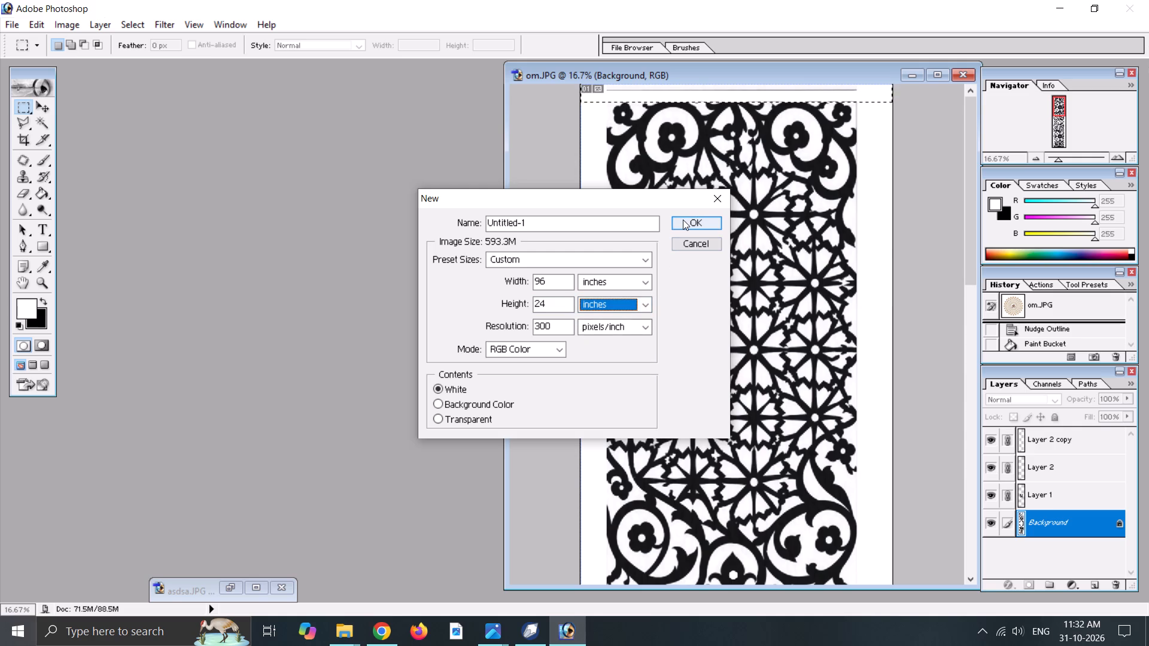
pyautogui.click(683, 220)
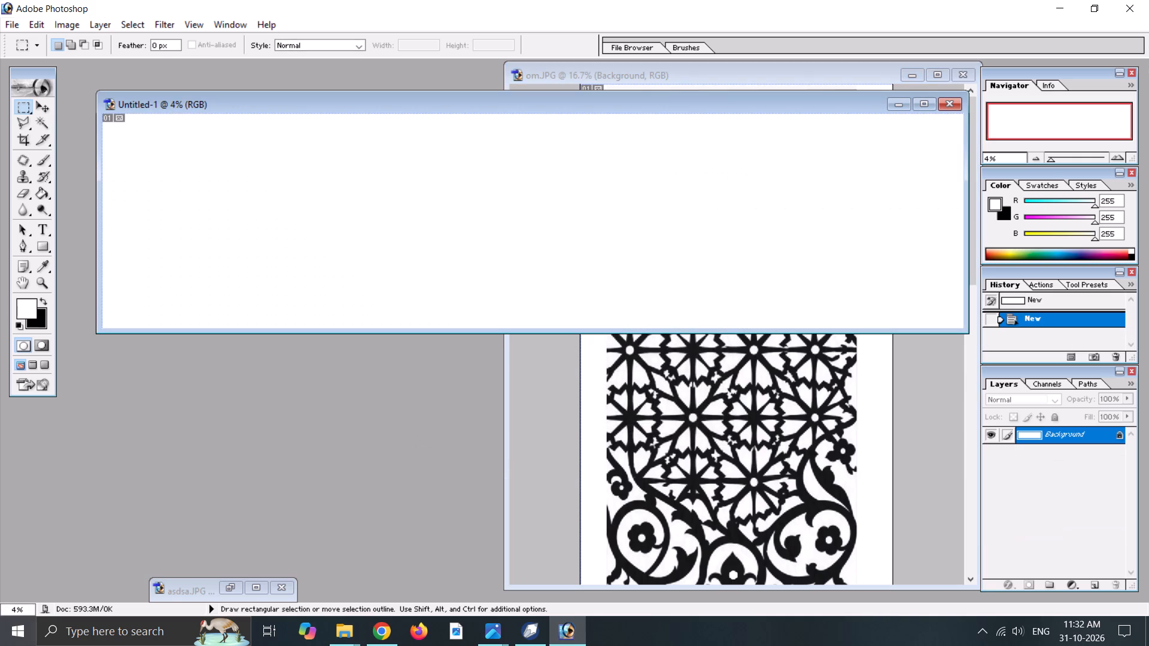
# Rotate the new document's canvas a quarter turn to portrait orientation.
pyautogui.moveTo(539, 107); pyautogui.dragTo(503, 125)
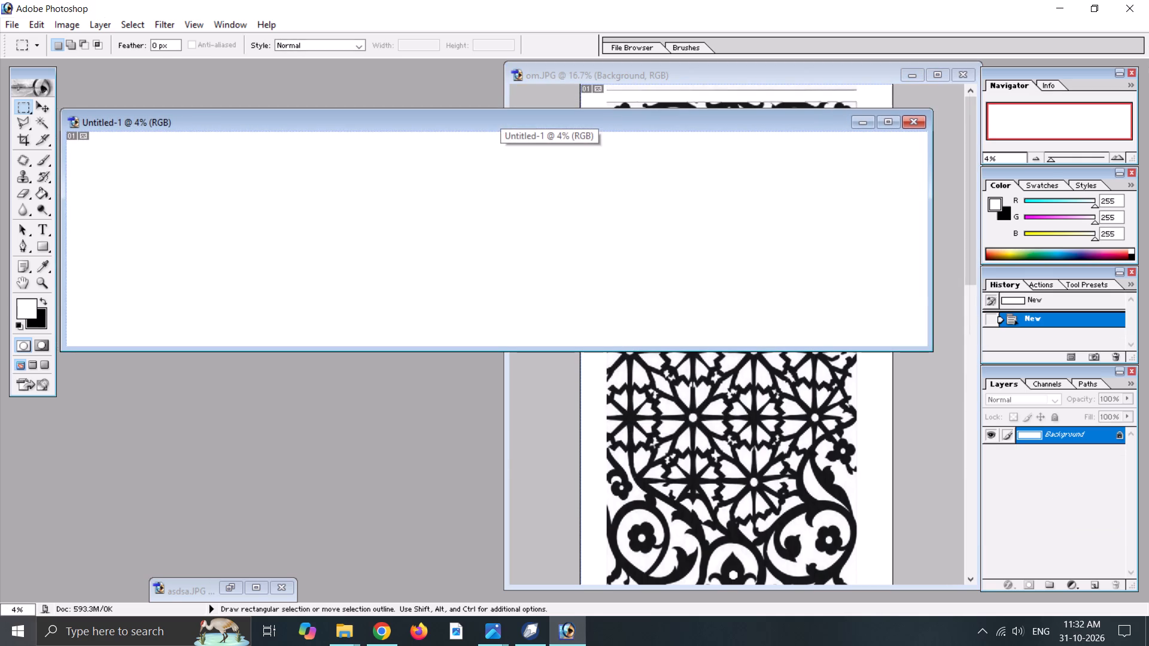
pyautogui.click(61, 25)
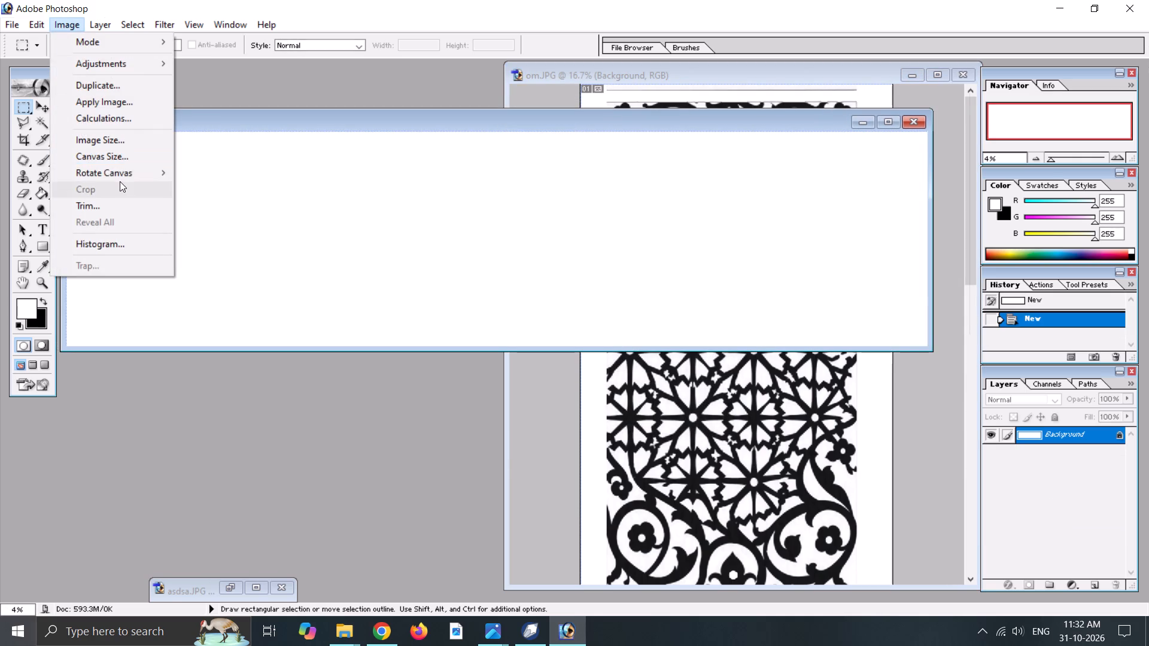
pyautogui.click(238, 187)
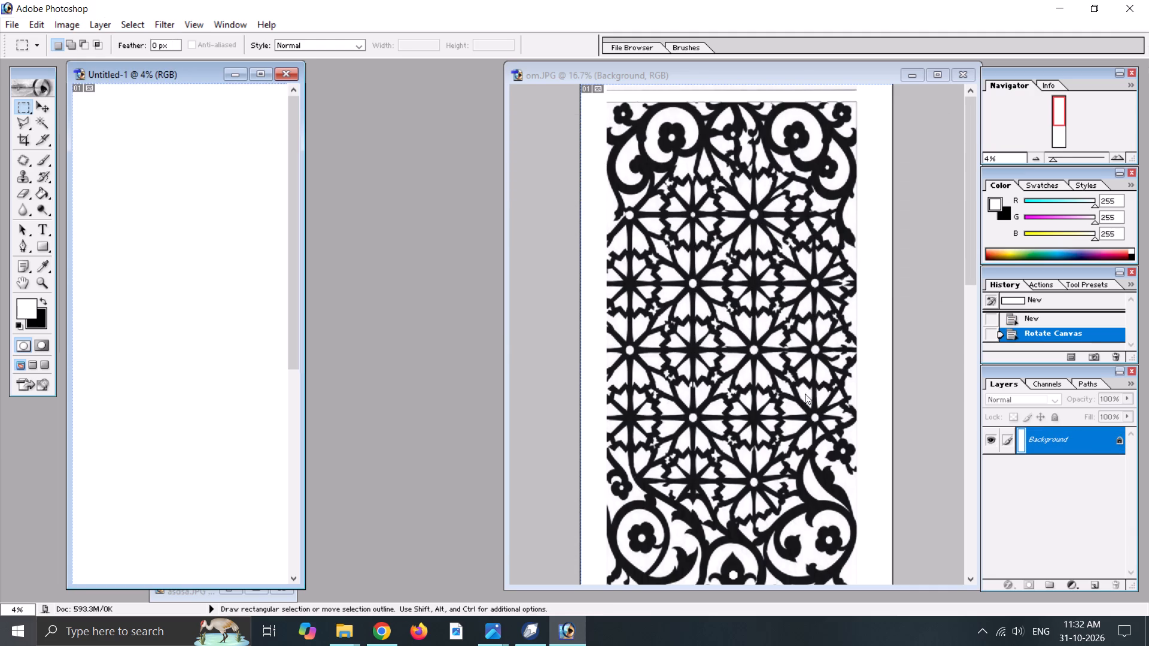
# Copy the linked Om pattern layers from om.JPG into the new document, and position them in the upper part of its canvas.
pyautogui.click(774, 376)
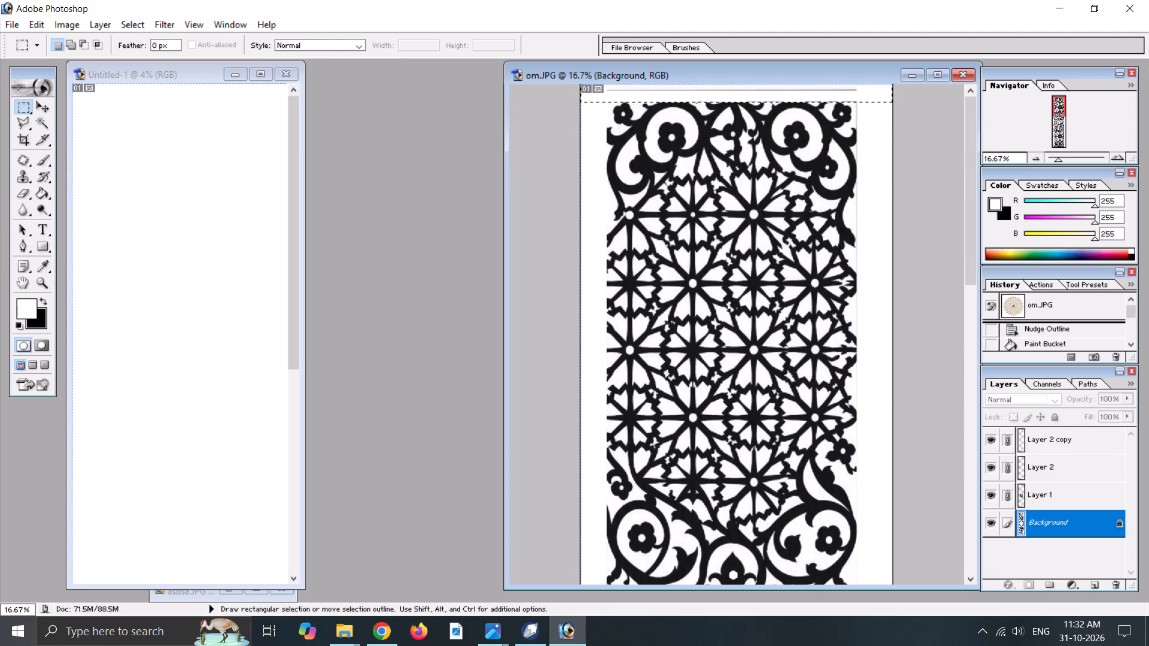
pyautogui.press('v')
pyautogui.moveTo(685, 305); pyautogui.dragTo(427, 337)
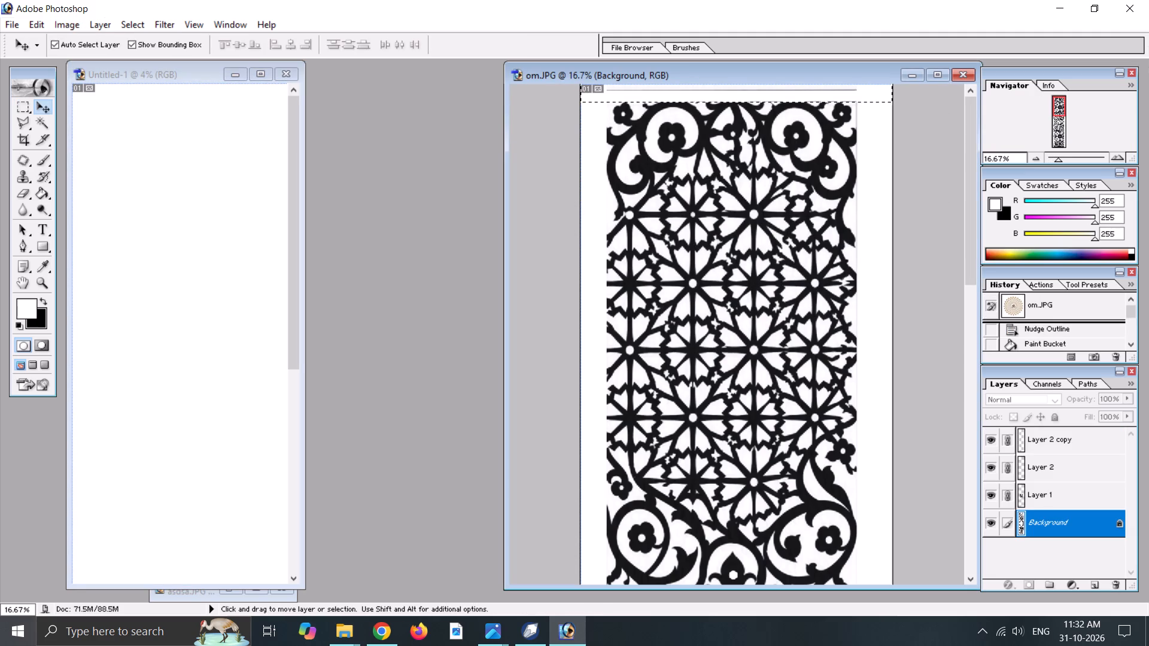
pyautogui.moveTo(427, 337); pyautogui.dragTo(222, 333)
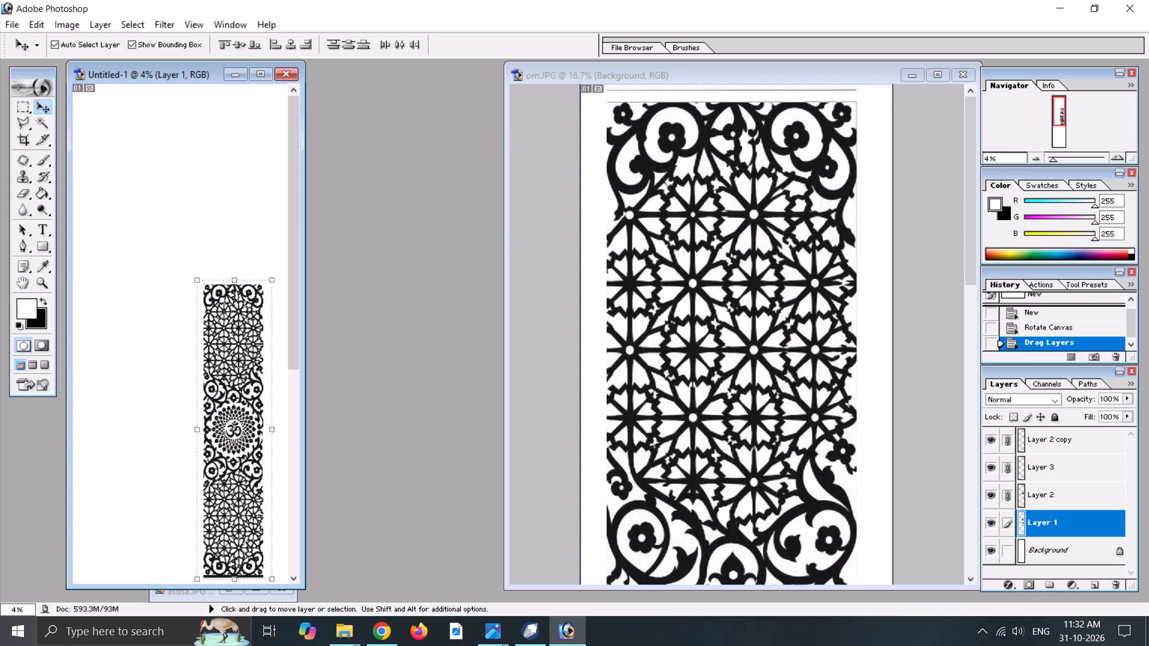
pyautogui.moveTo(242, 345); pyautogui.dragTo(168, 218)
pyautogui.doubleClick(168, 218)
# Position the linked Om pattern layers centred between the side edges of Untitled-1's canvas, just below its upper edge.
pyautogui.scroll(1, 187, 238)
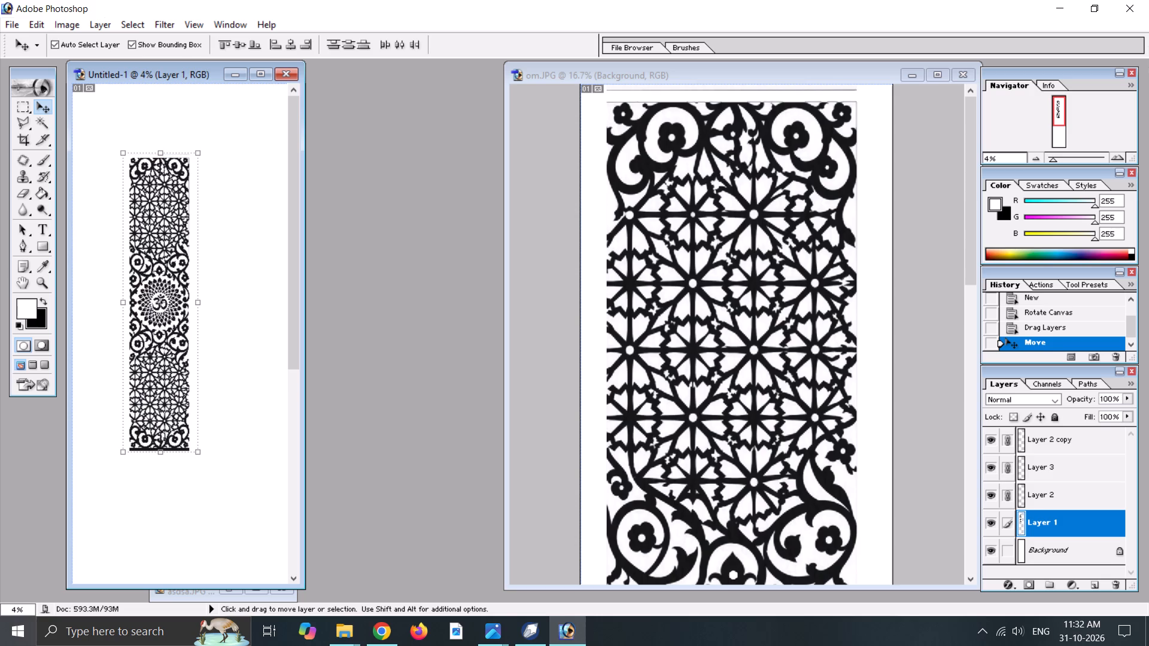
pyautogui.scroll(8, 218, 216)
pyautogui.tripleClick(1117, 158)
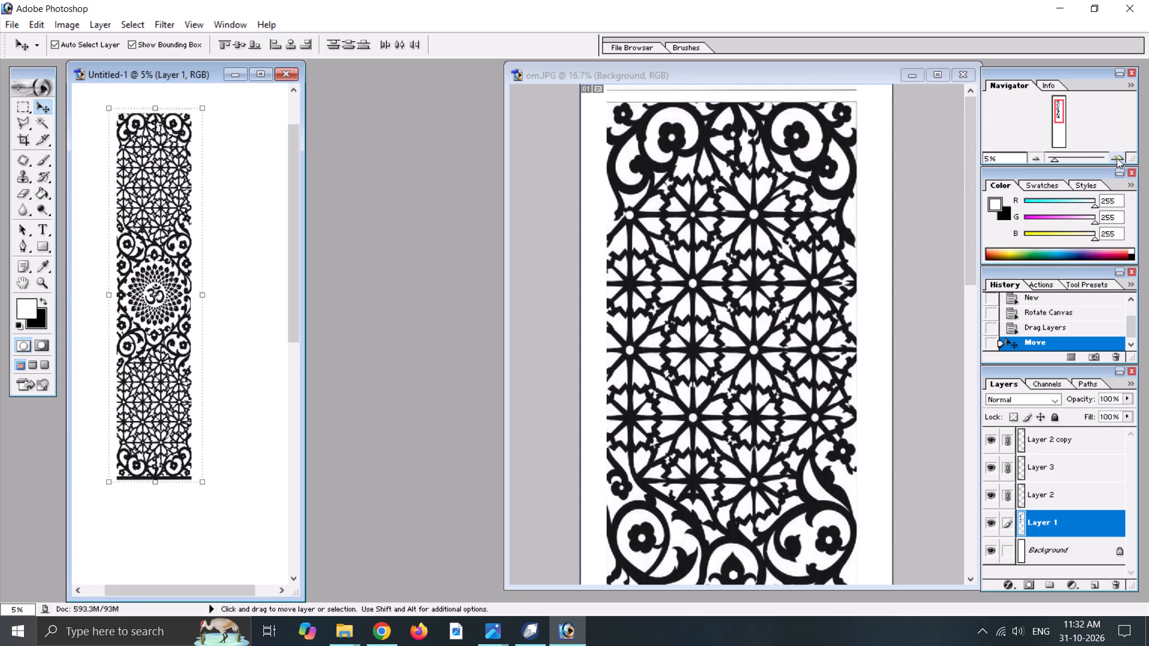
pyautogui.moveTo(292, 201); pyautogui.dragTo(294, 139)
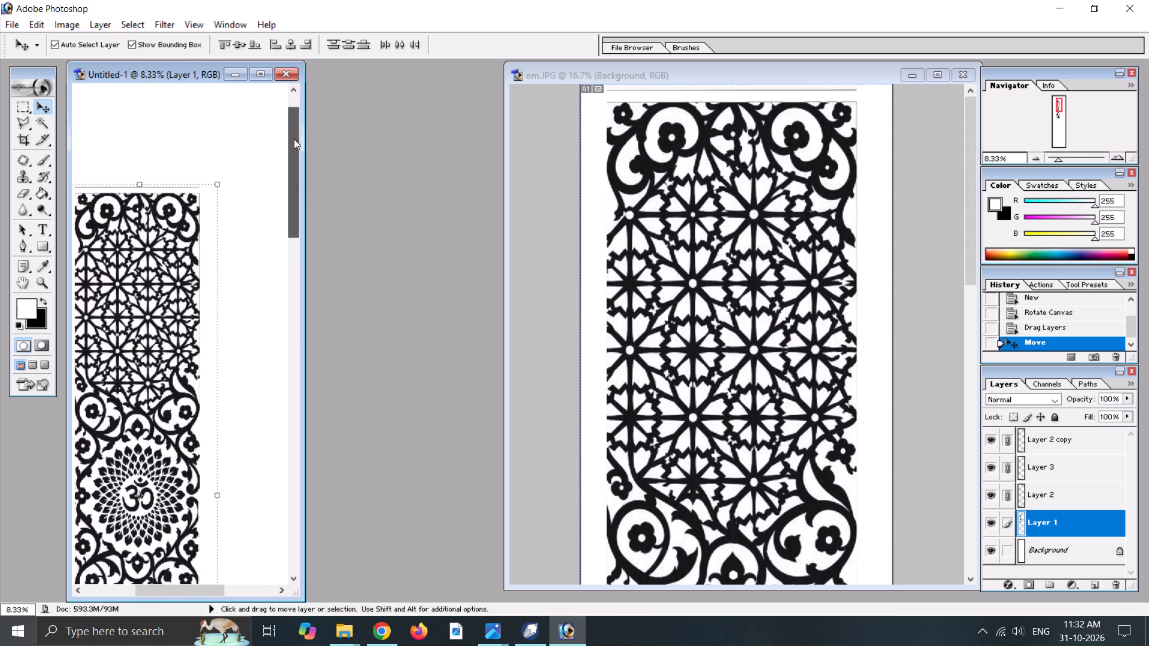
pyautogui.moveTo(294, 139); pyautogui.dragTo(296, 141)
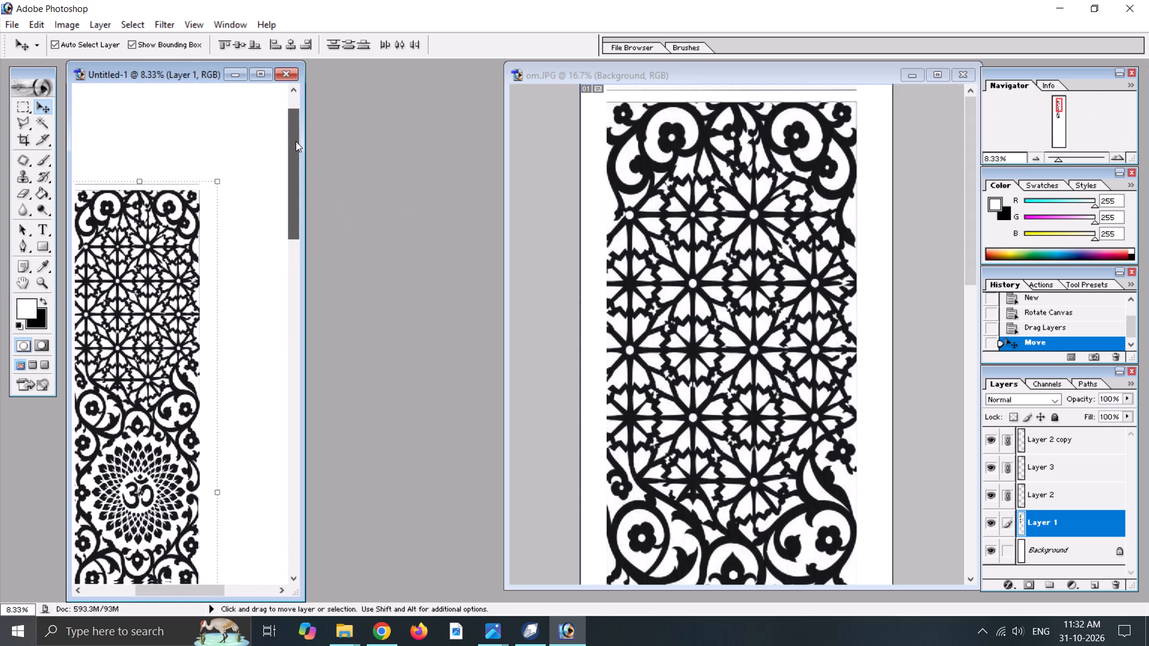
pyautogui.moveTo(296, 141); pyautogui.dragTo(299, 140)
pyautogui.moveTo(156, 263); pyautogui.dragTo(191, 220)
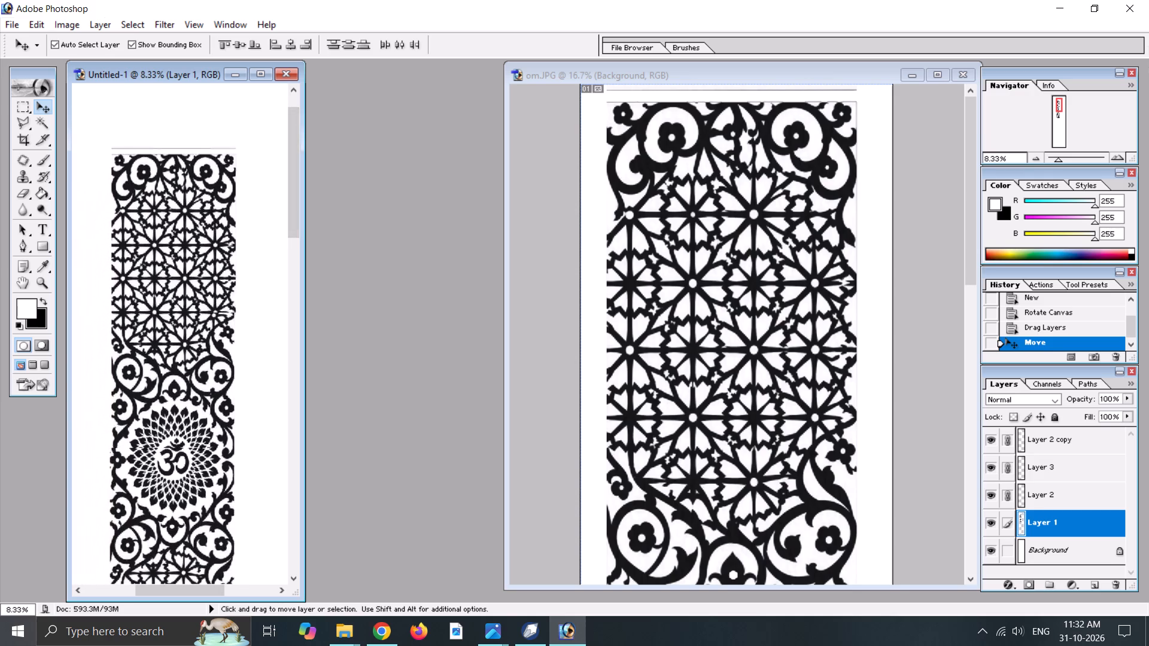
pyautogui.moveTo(191, 220); pyautogui.dragTo(194, 211)
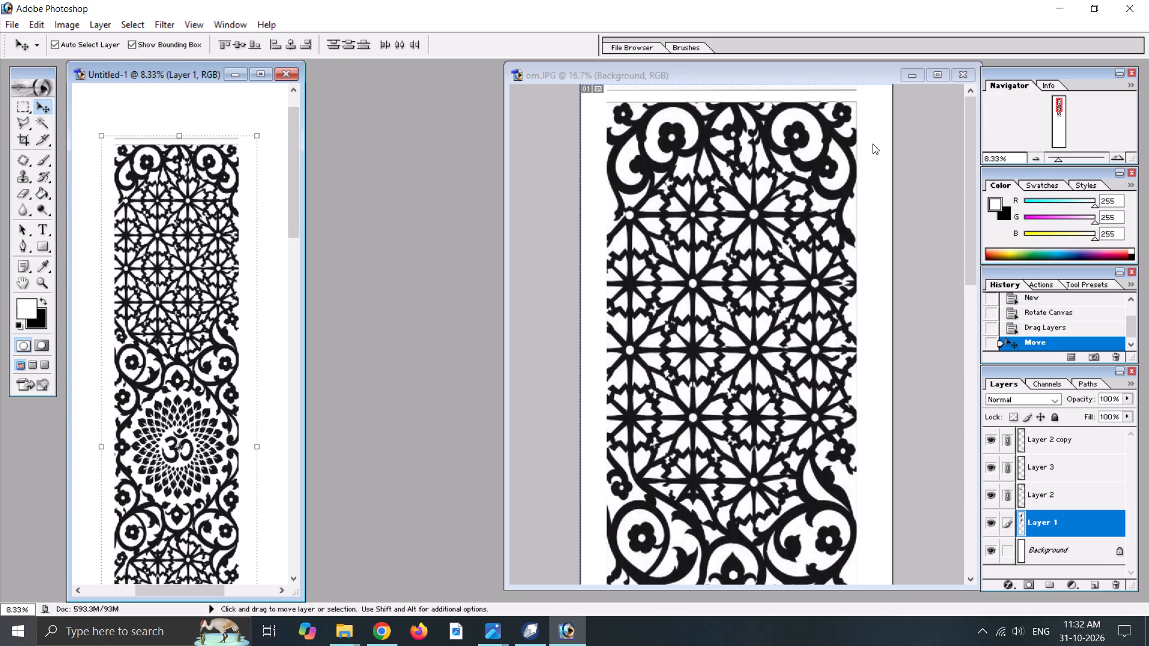
pyautogui.doubleClick(1036, 157)
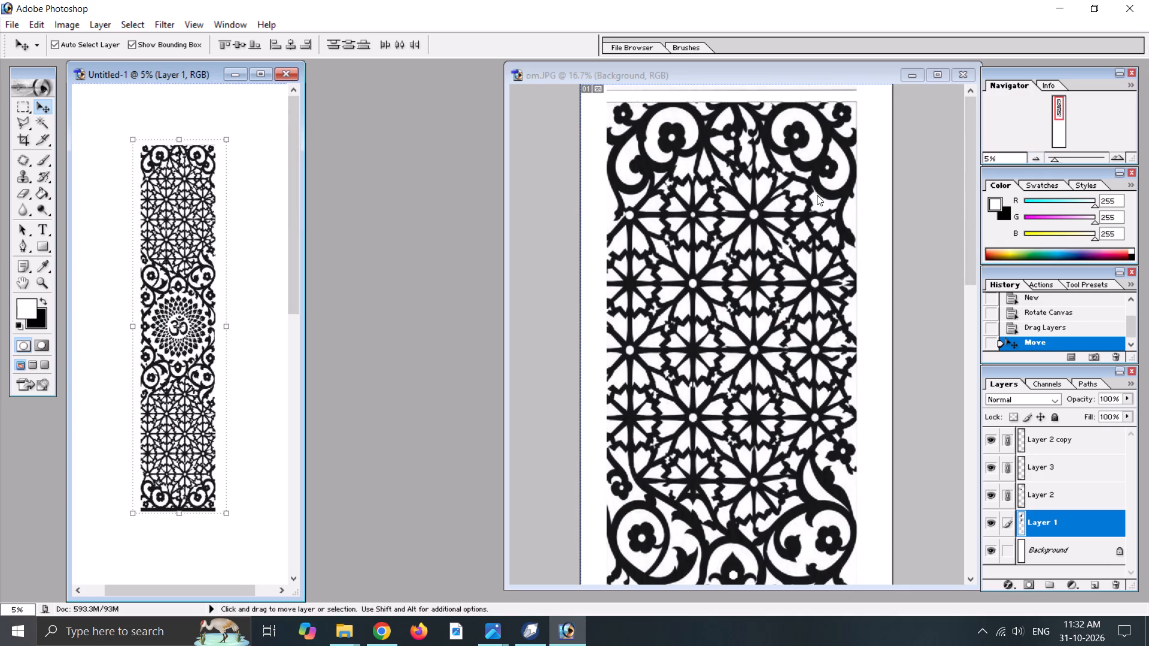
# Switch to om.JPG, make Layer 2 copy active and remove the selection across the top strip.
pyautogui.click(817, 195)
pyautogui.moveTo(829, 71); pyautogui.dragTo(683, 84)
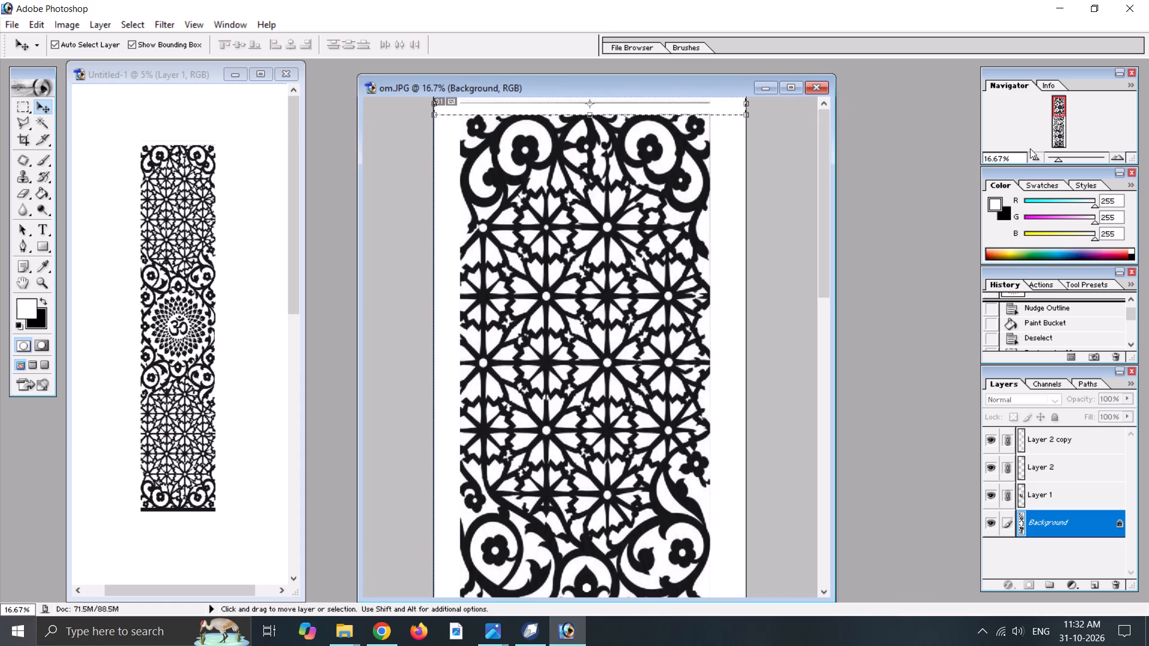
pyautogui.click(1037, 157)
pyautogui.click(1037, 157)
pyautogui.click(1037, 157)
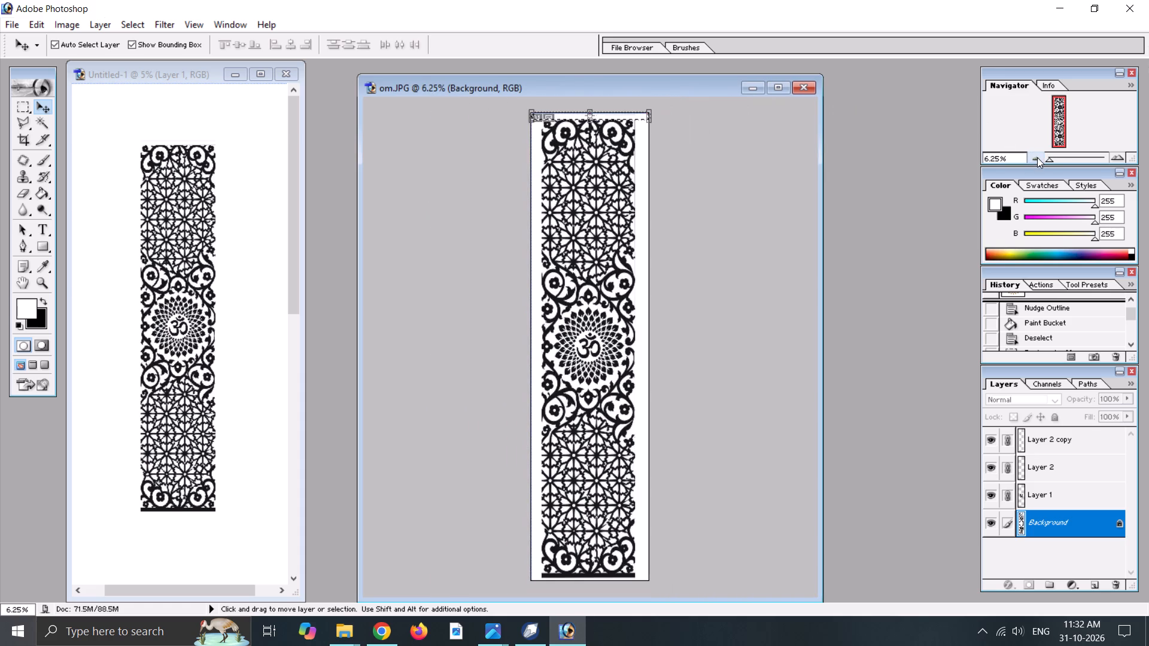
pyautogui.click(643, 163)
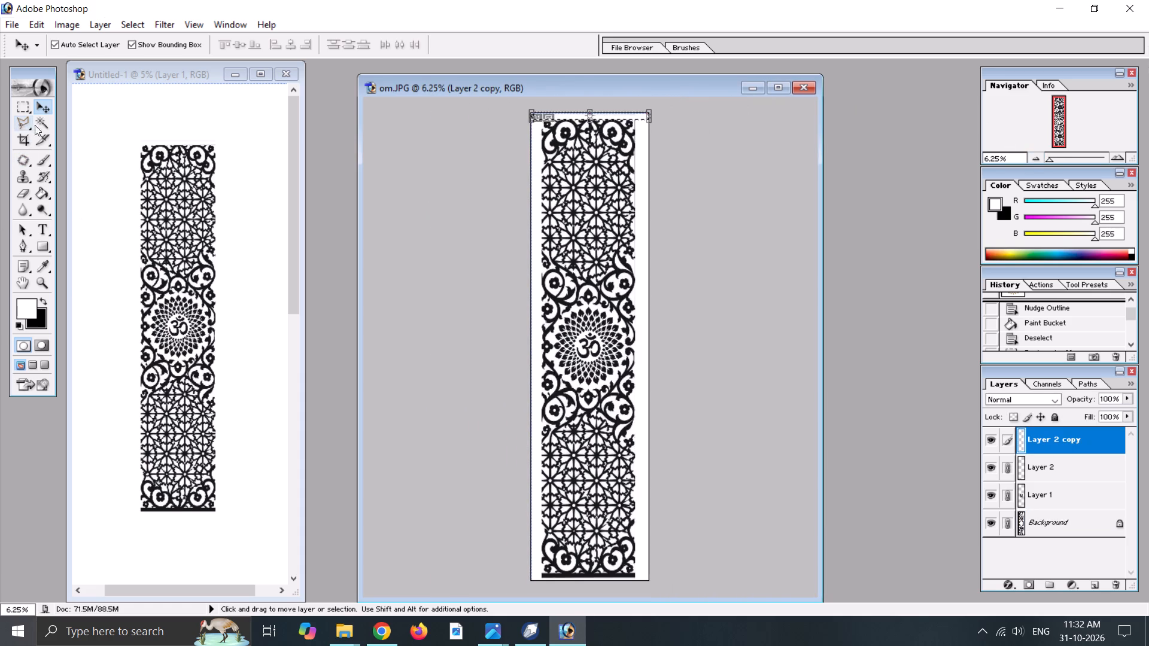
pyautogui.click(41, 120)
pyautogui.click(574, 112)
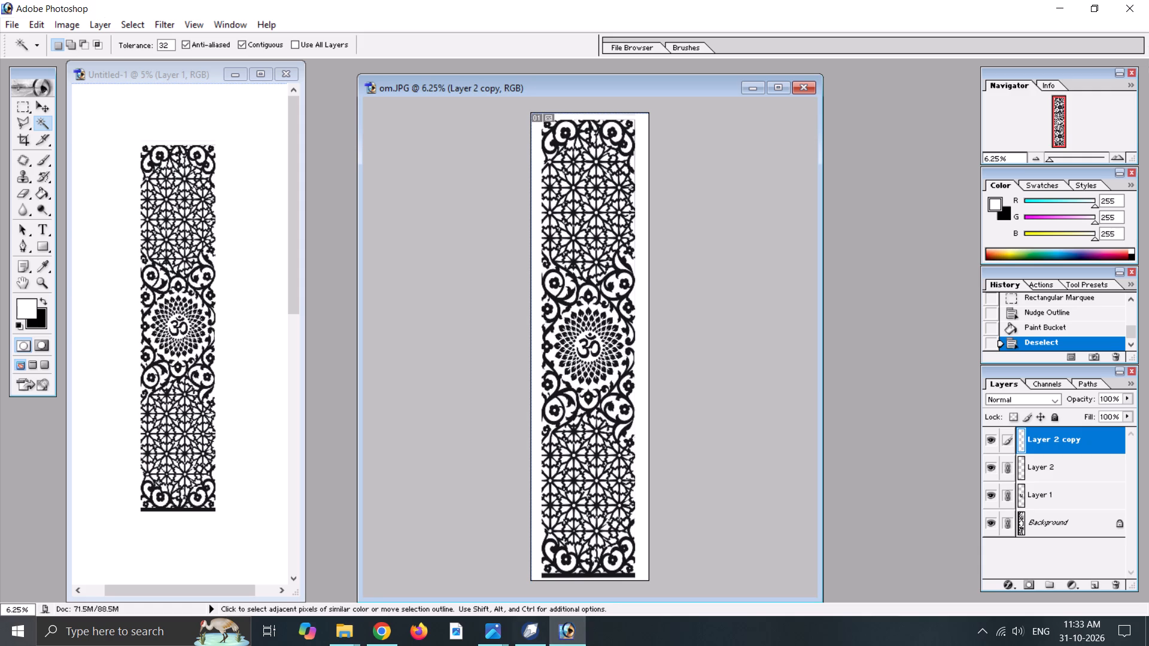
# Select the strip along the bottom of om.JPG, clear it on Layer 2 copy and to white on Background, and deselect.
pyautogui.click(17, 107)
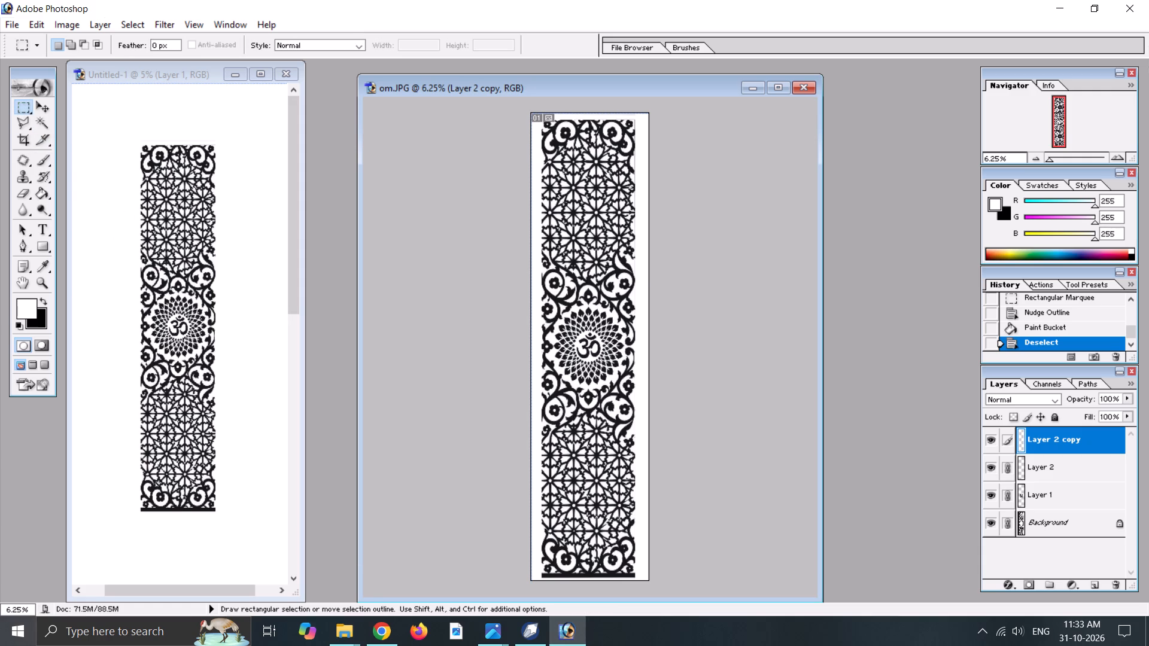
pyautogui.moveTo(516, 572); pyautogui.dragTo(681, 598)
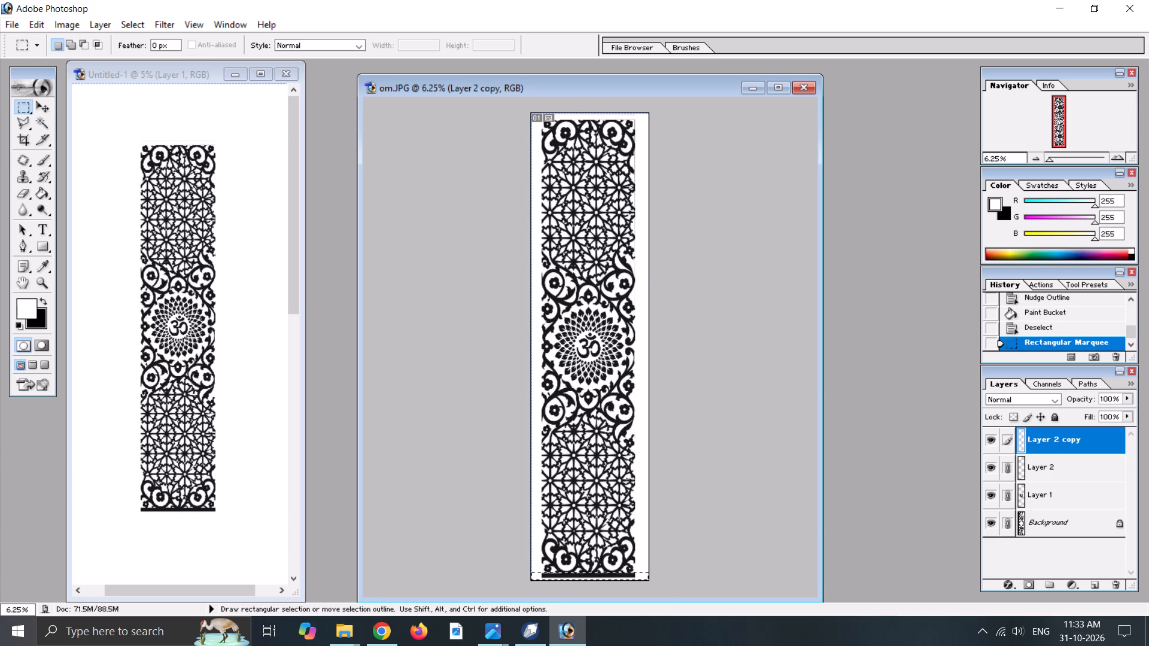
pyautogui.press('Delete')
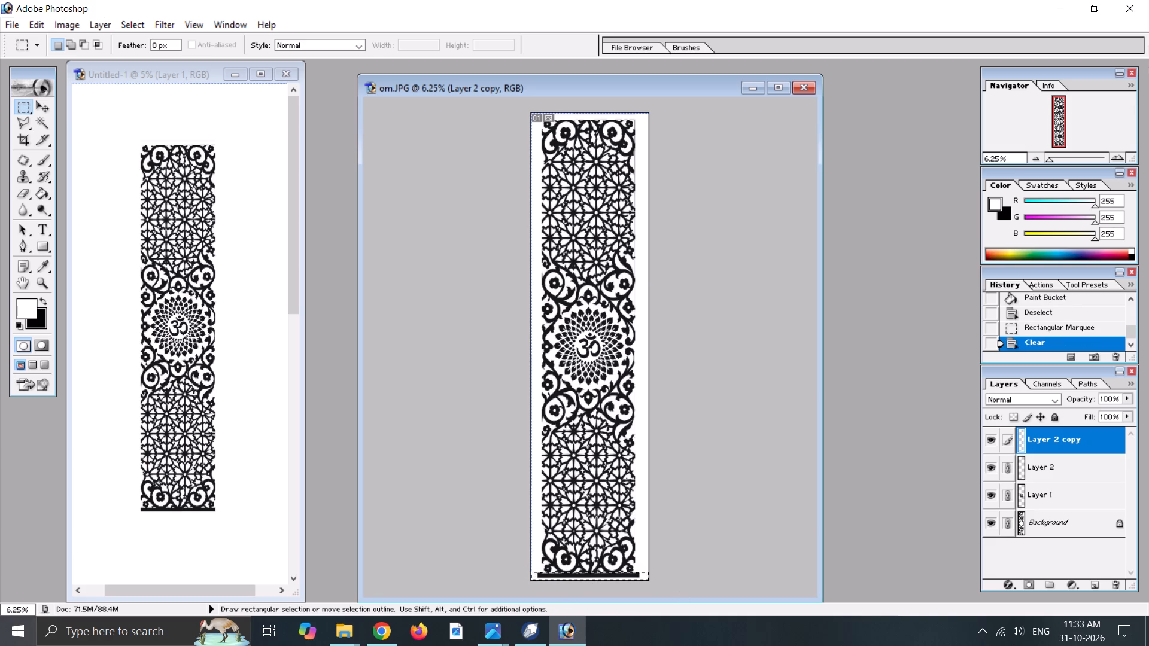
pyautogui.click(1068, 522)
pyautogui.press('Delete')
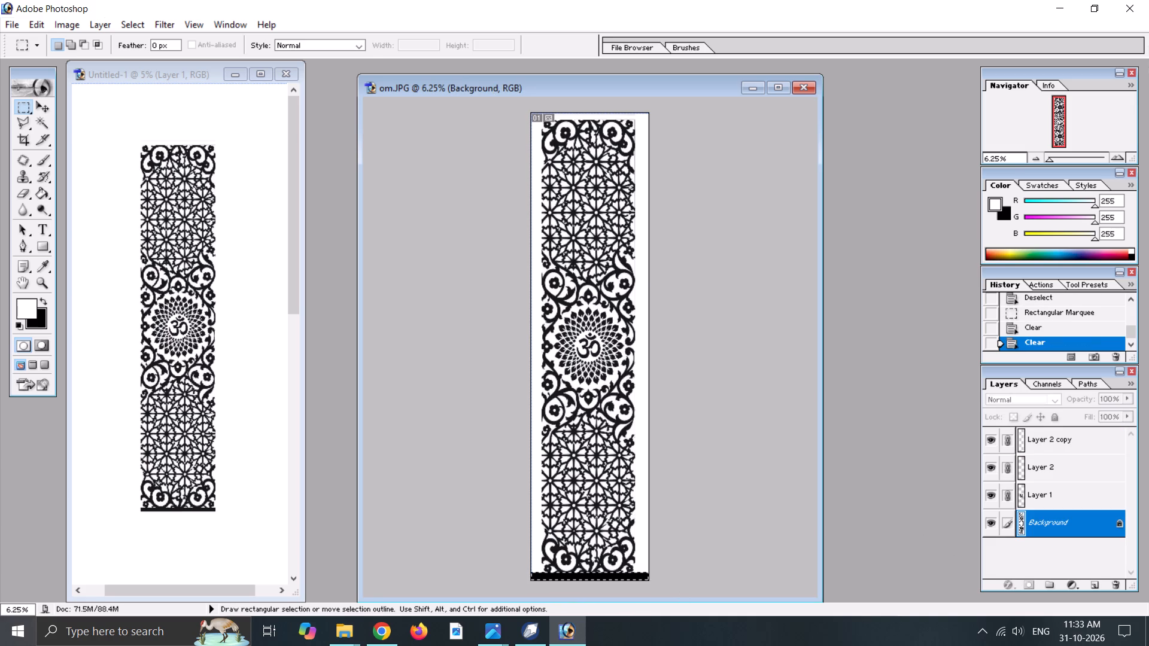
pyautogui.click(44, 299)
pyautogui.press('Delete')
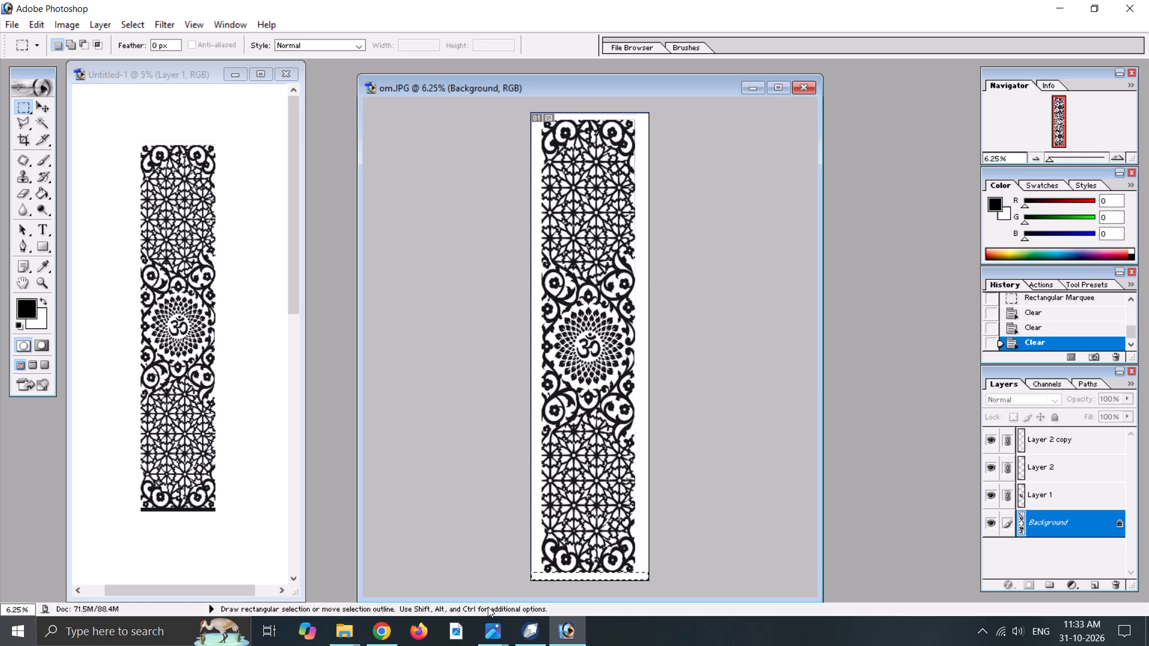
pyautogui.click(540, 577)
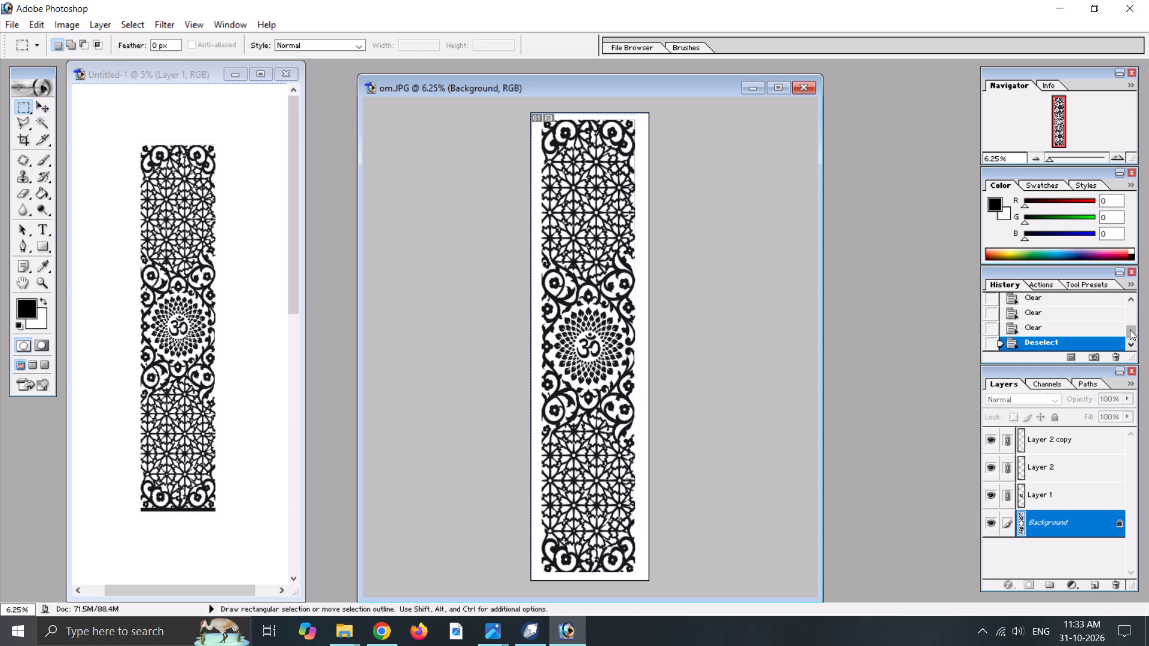
# Revert om.JPG's history to the earlier Paint Bucket state that has the vertical black strip beside the pattern.
pyautogui.moveTo(1130, 328); pyautogui.dragTo(1131, 313)
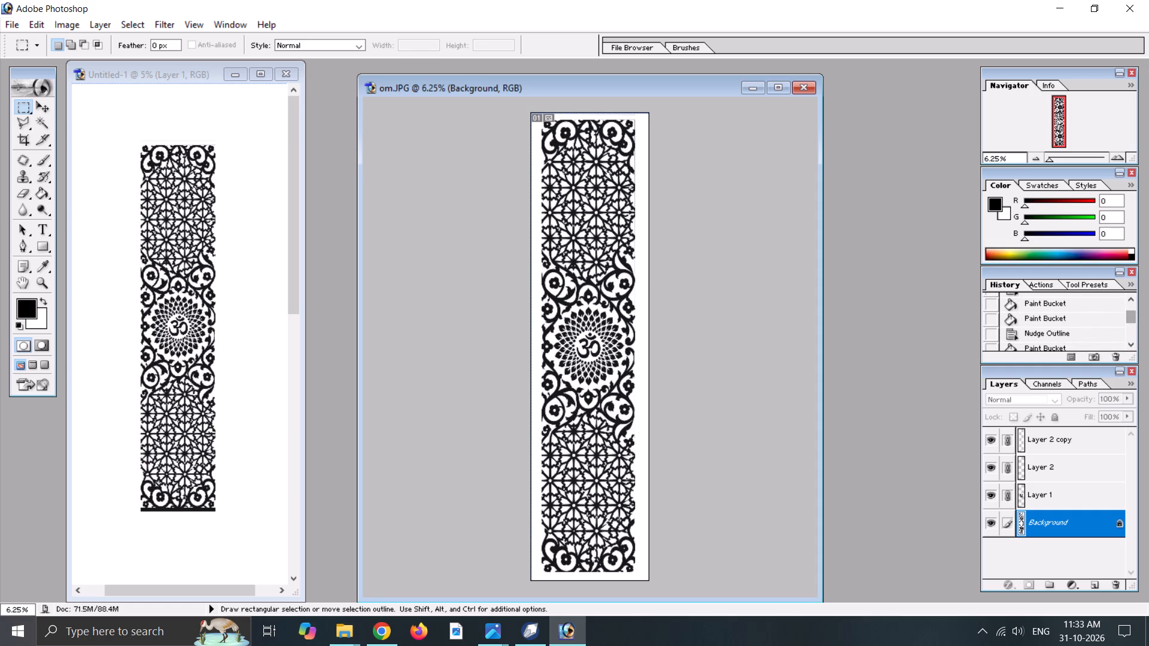
pyautogui.click(1048, 301)
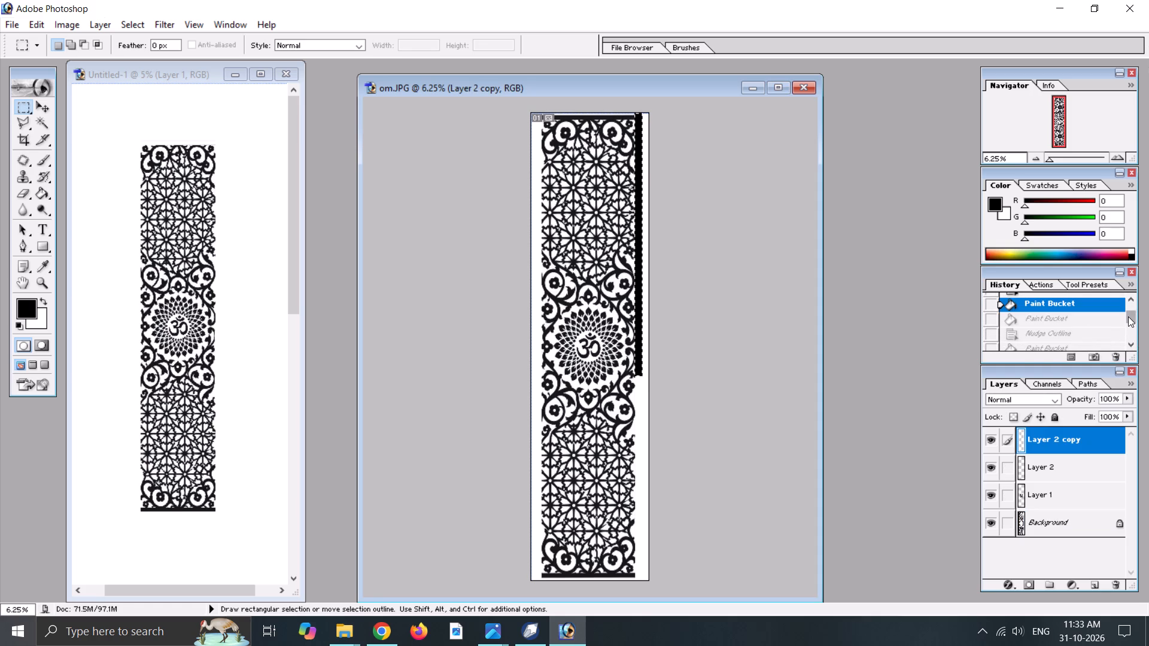
pyautogui.click(1128, 316)
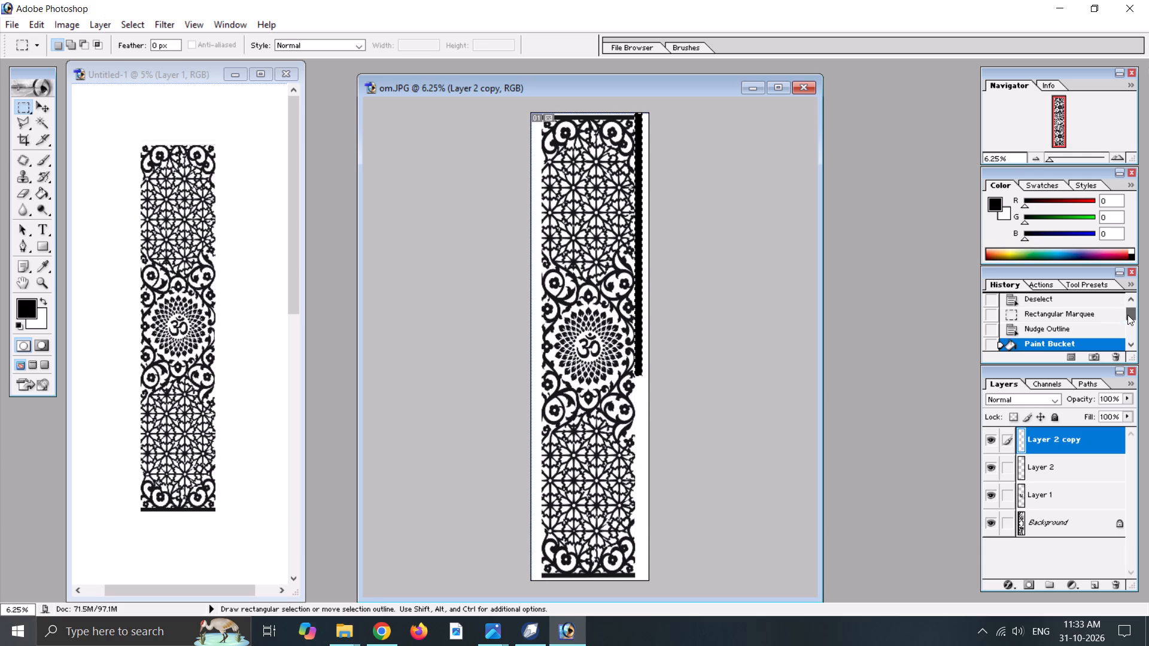
pyautogui.click(1054, 312)
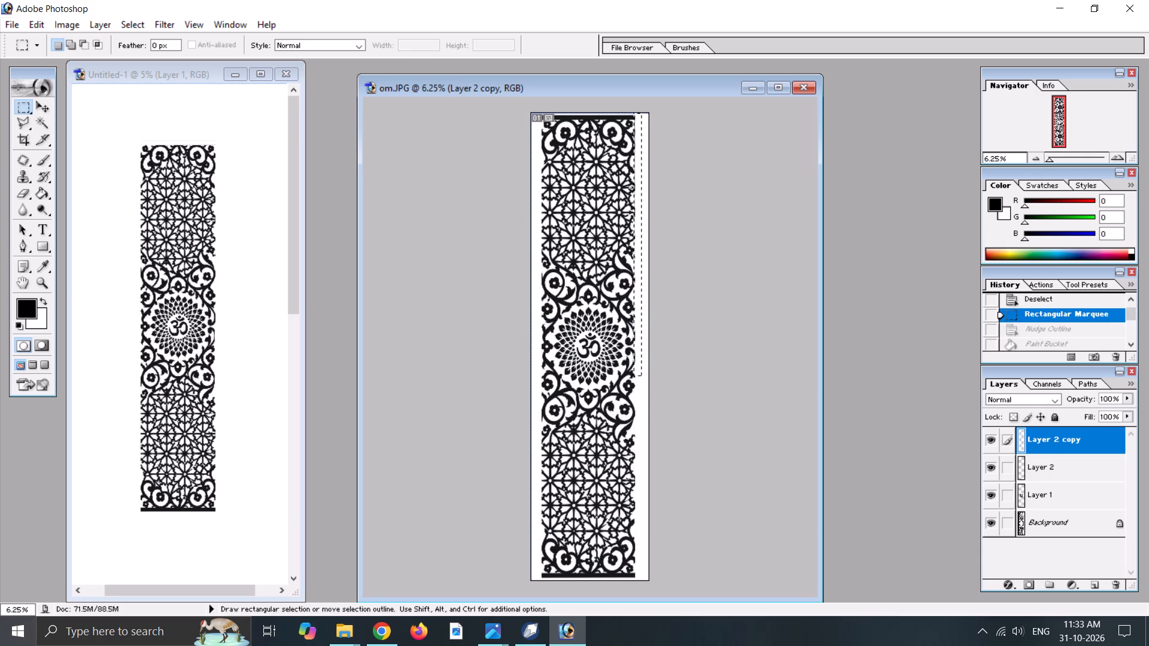
pyautogui.click(1048, 327)
pyautogui.click(1048, 341)
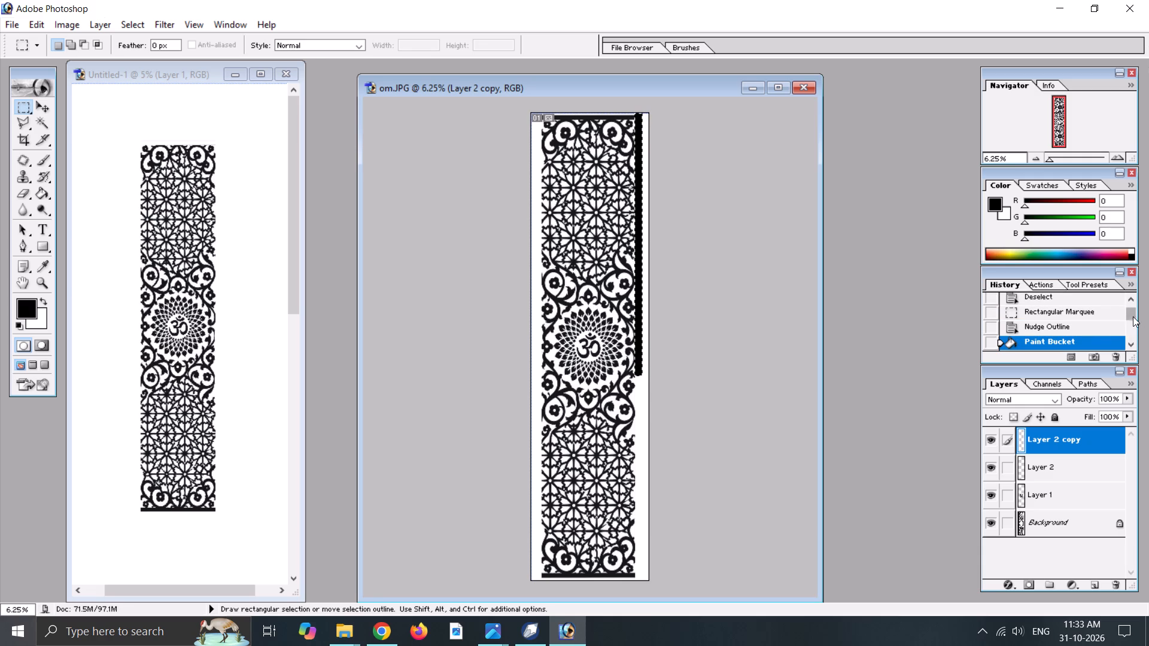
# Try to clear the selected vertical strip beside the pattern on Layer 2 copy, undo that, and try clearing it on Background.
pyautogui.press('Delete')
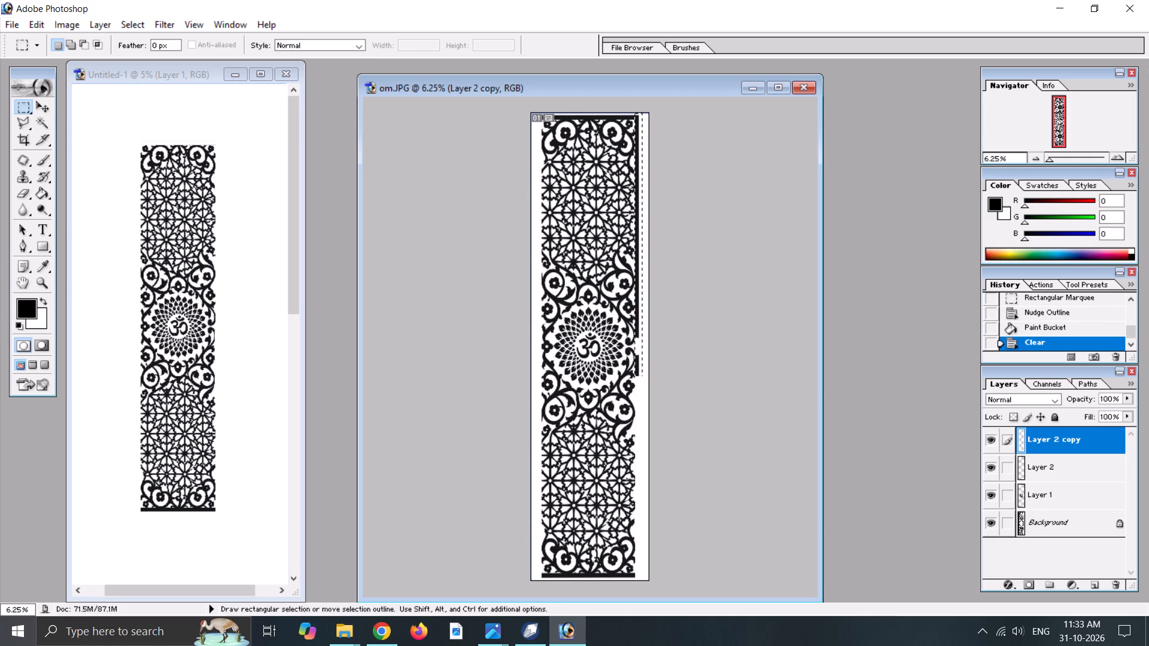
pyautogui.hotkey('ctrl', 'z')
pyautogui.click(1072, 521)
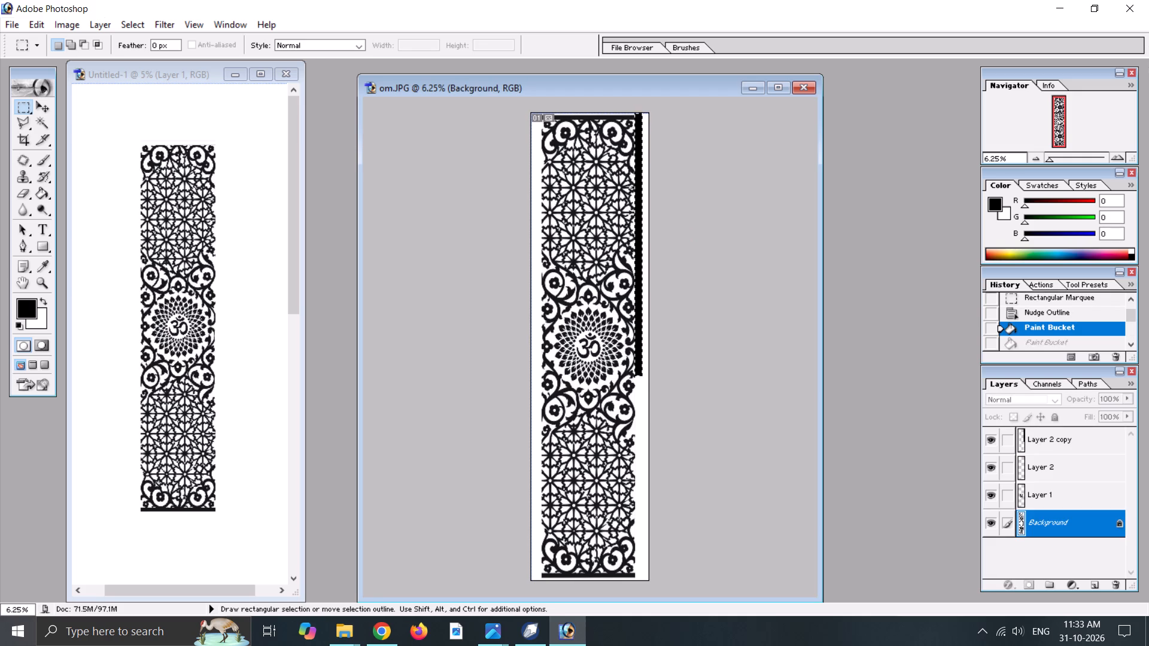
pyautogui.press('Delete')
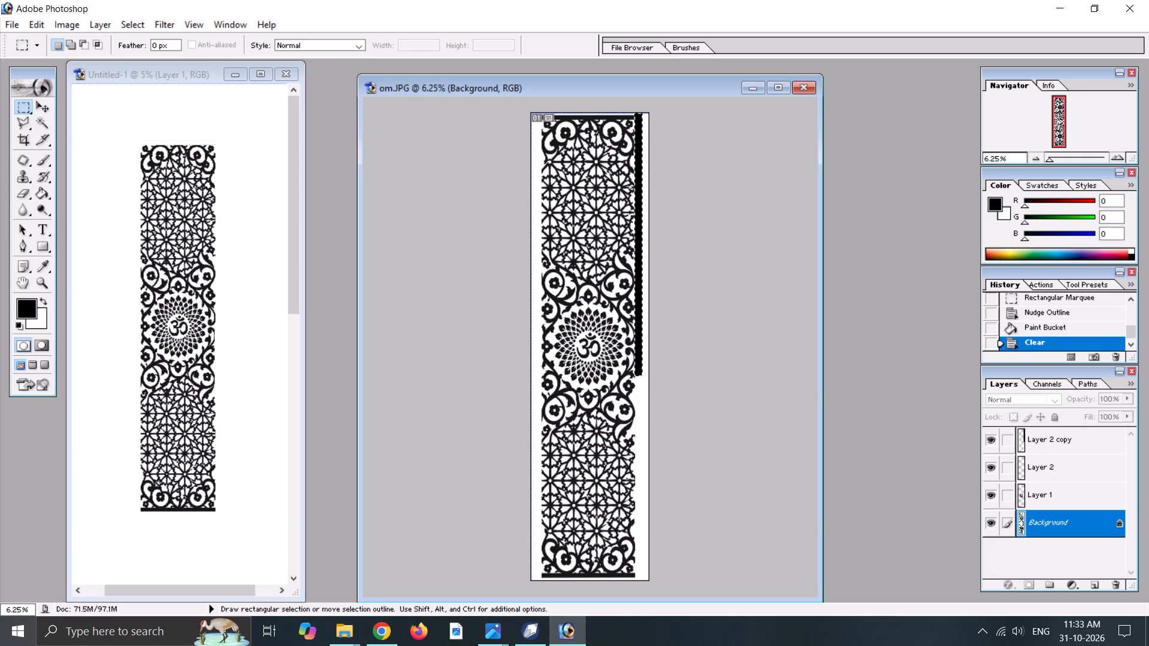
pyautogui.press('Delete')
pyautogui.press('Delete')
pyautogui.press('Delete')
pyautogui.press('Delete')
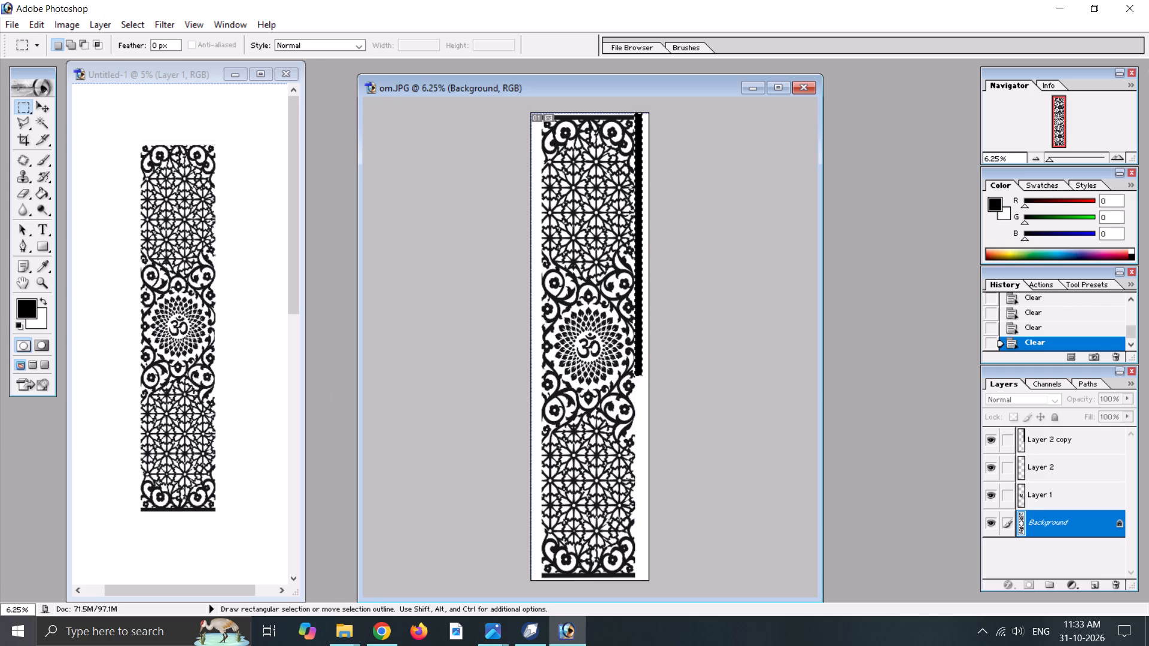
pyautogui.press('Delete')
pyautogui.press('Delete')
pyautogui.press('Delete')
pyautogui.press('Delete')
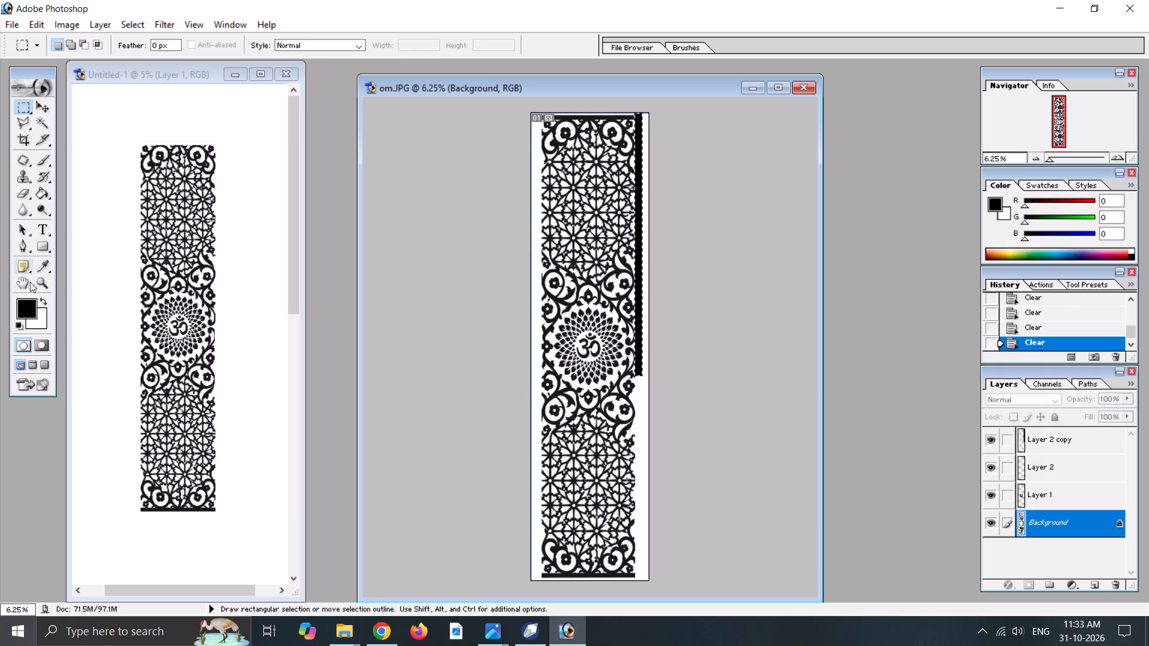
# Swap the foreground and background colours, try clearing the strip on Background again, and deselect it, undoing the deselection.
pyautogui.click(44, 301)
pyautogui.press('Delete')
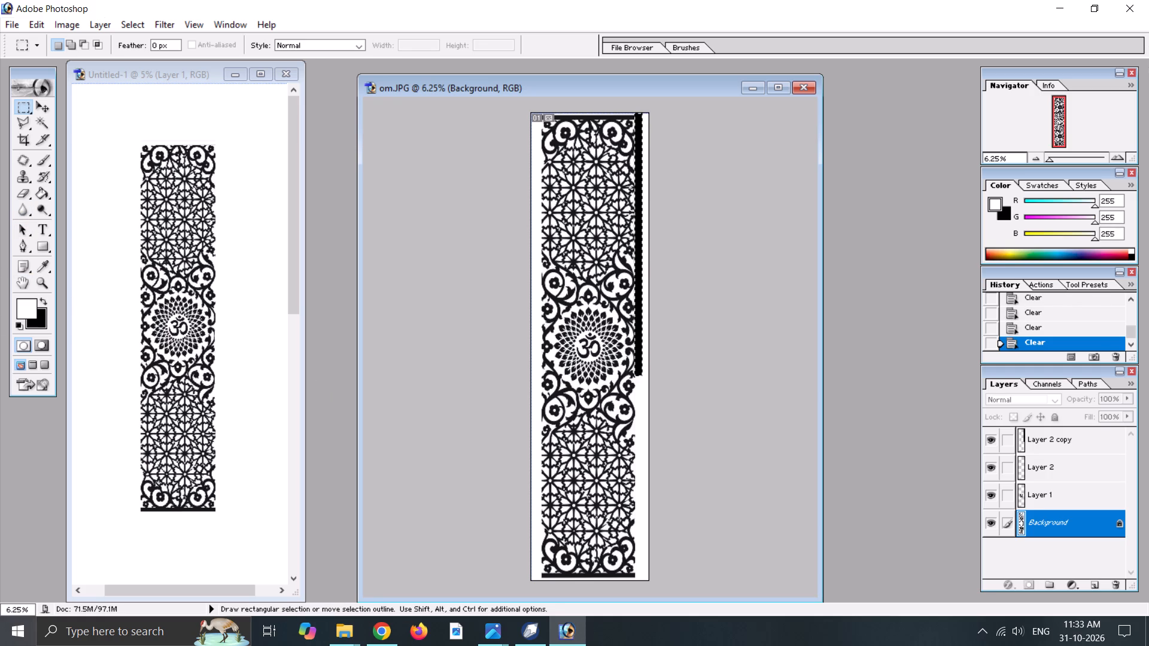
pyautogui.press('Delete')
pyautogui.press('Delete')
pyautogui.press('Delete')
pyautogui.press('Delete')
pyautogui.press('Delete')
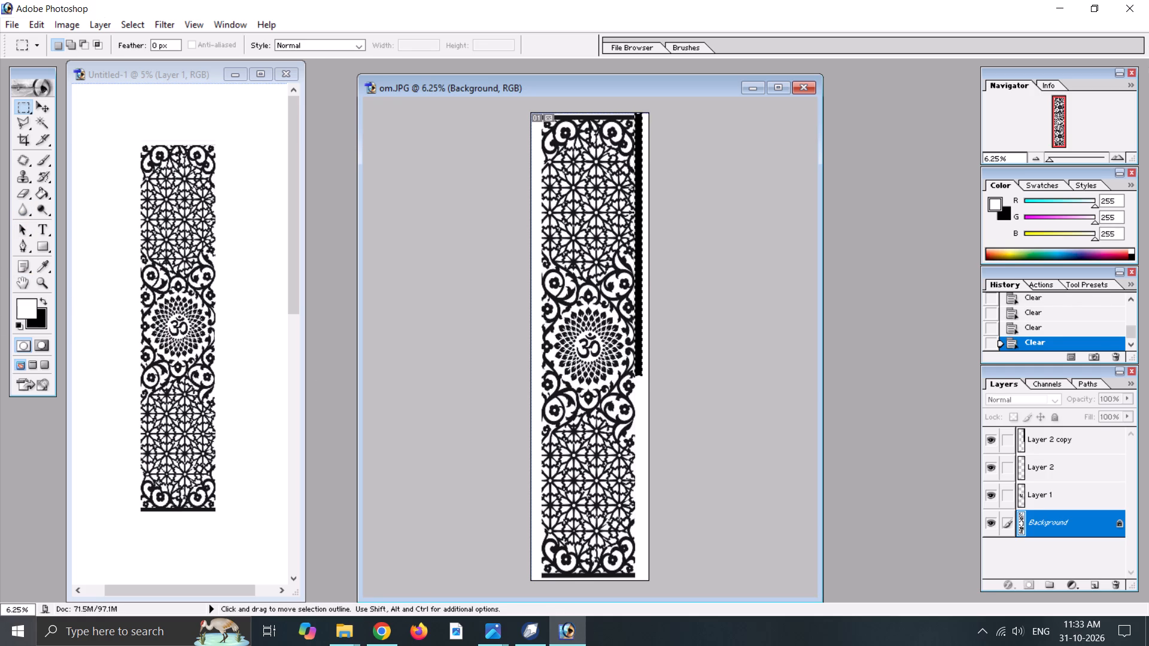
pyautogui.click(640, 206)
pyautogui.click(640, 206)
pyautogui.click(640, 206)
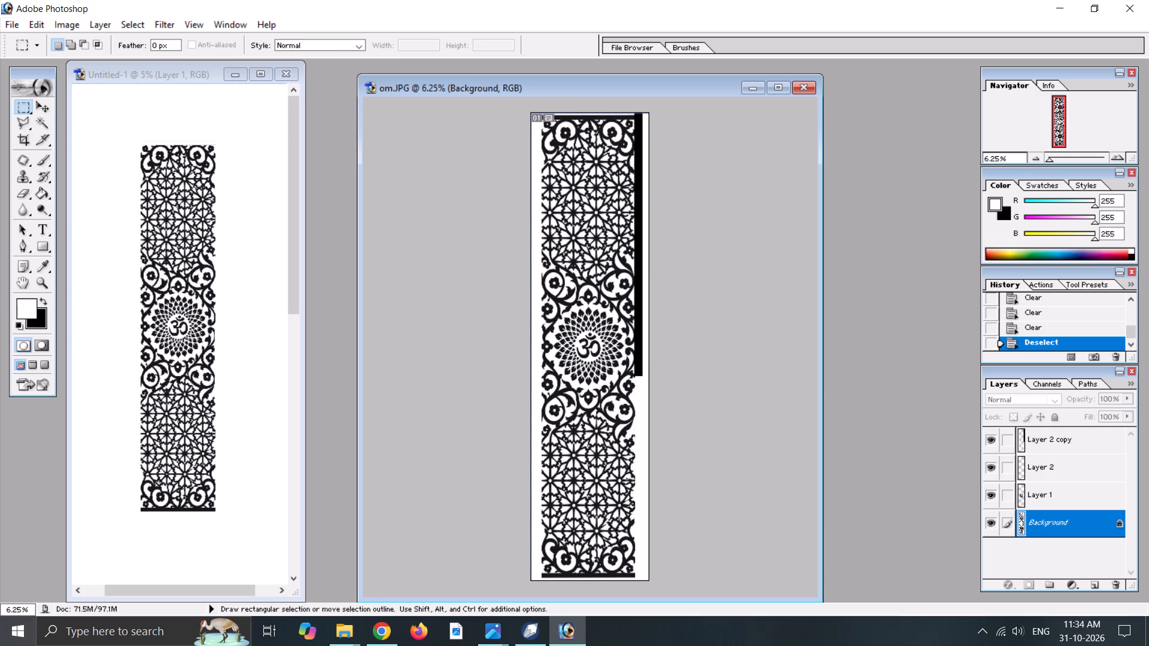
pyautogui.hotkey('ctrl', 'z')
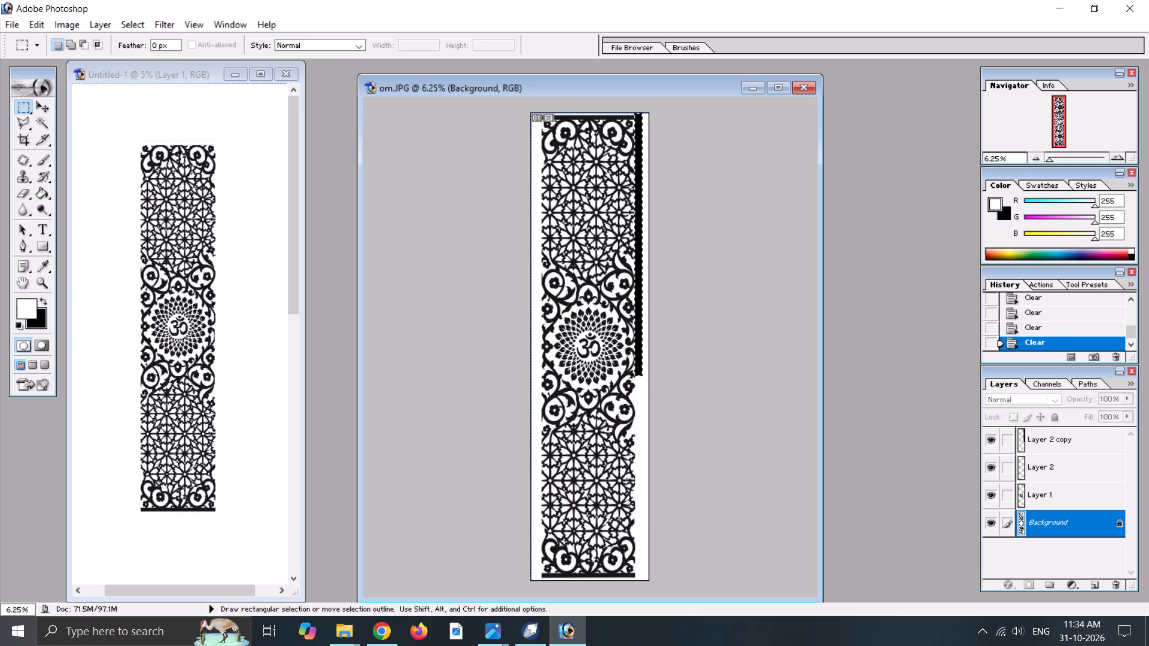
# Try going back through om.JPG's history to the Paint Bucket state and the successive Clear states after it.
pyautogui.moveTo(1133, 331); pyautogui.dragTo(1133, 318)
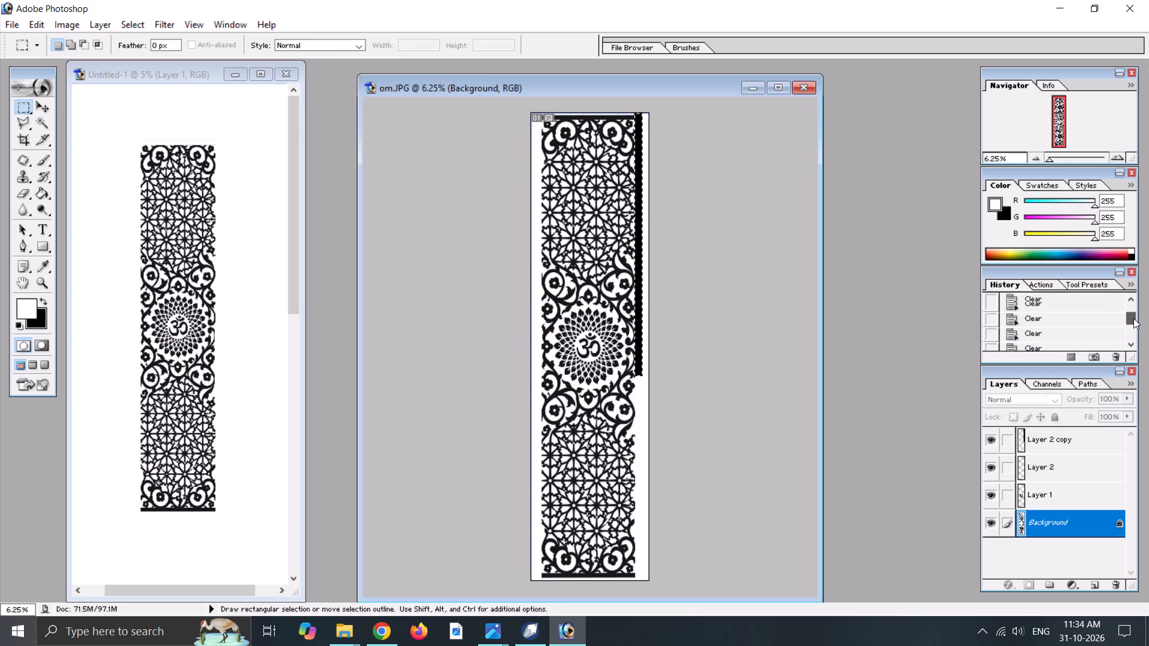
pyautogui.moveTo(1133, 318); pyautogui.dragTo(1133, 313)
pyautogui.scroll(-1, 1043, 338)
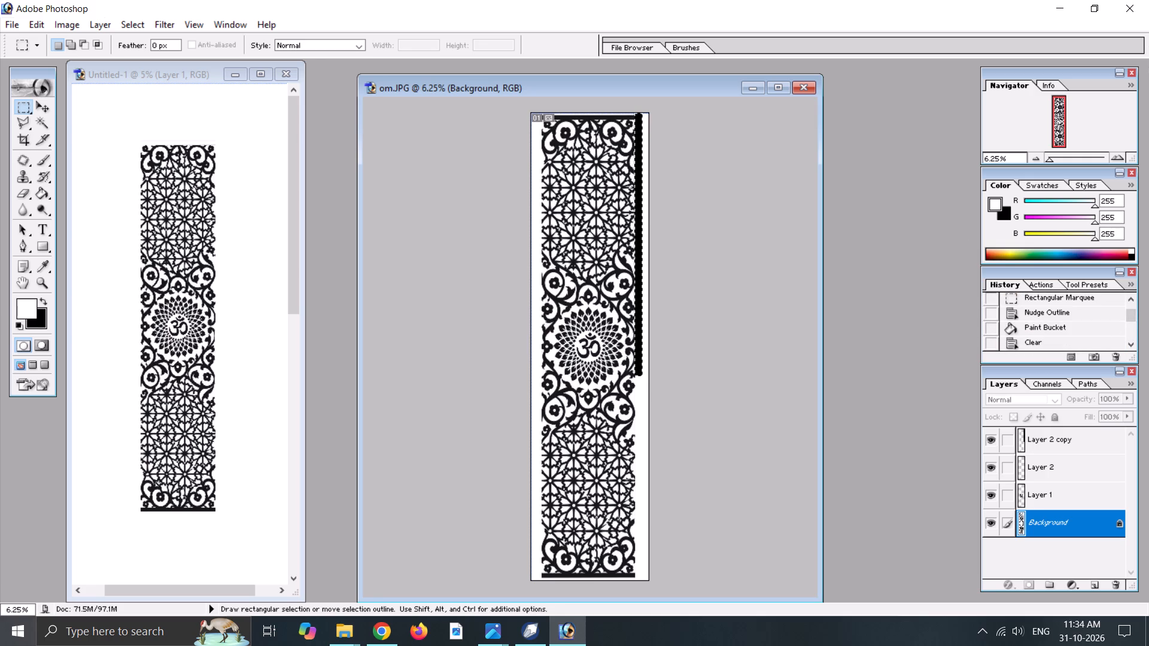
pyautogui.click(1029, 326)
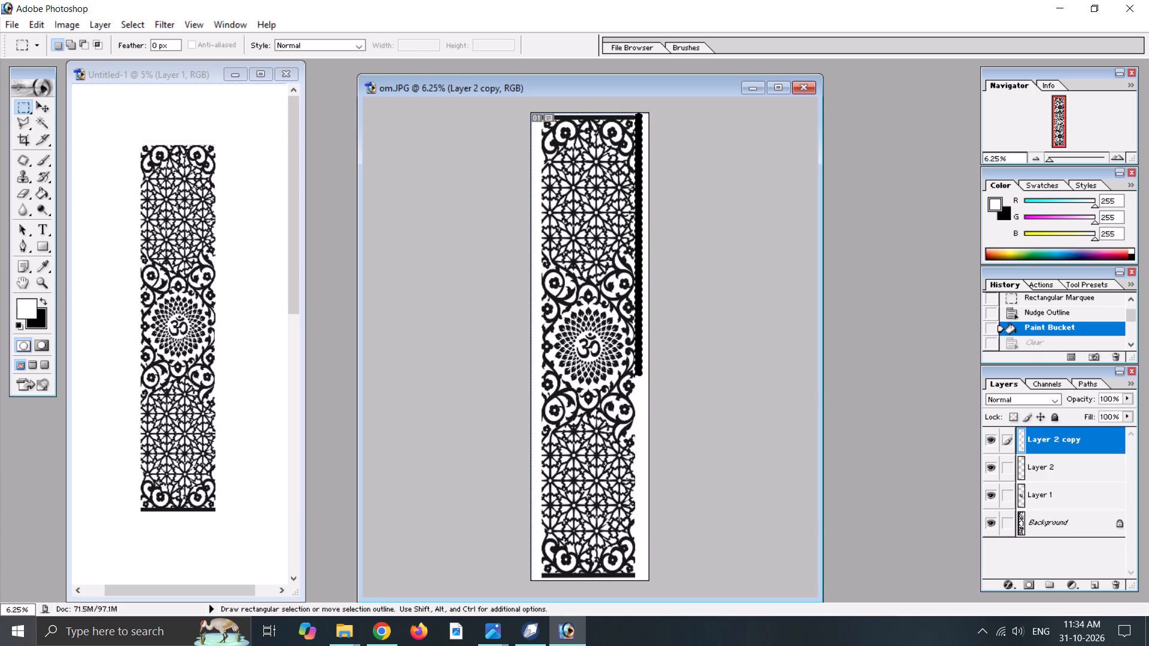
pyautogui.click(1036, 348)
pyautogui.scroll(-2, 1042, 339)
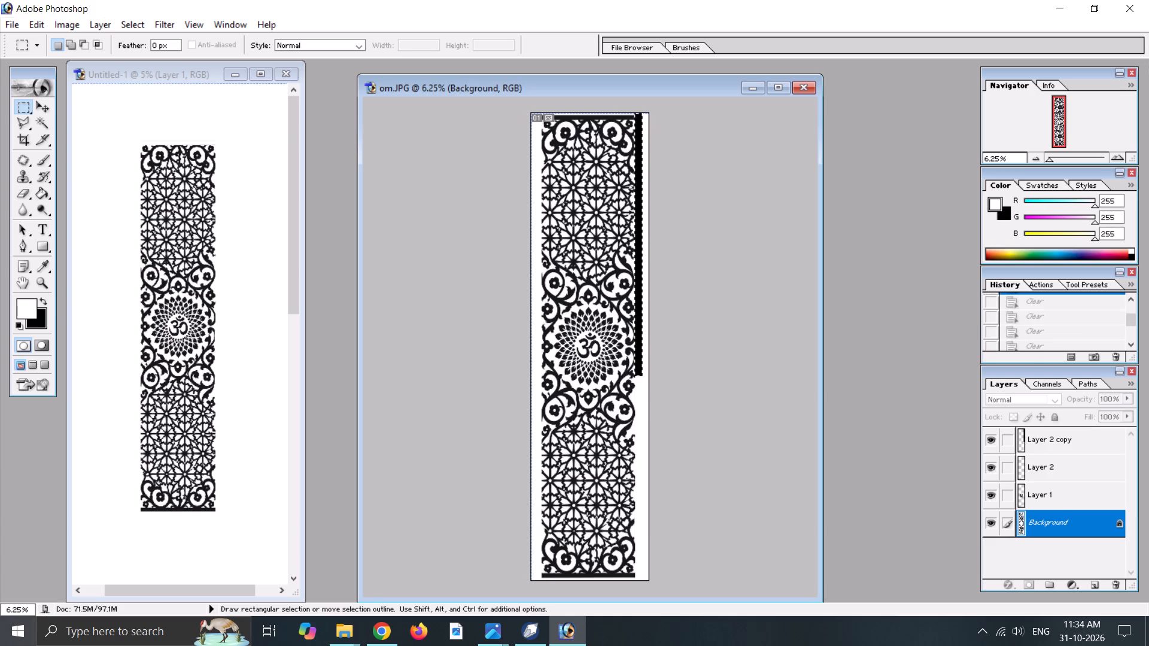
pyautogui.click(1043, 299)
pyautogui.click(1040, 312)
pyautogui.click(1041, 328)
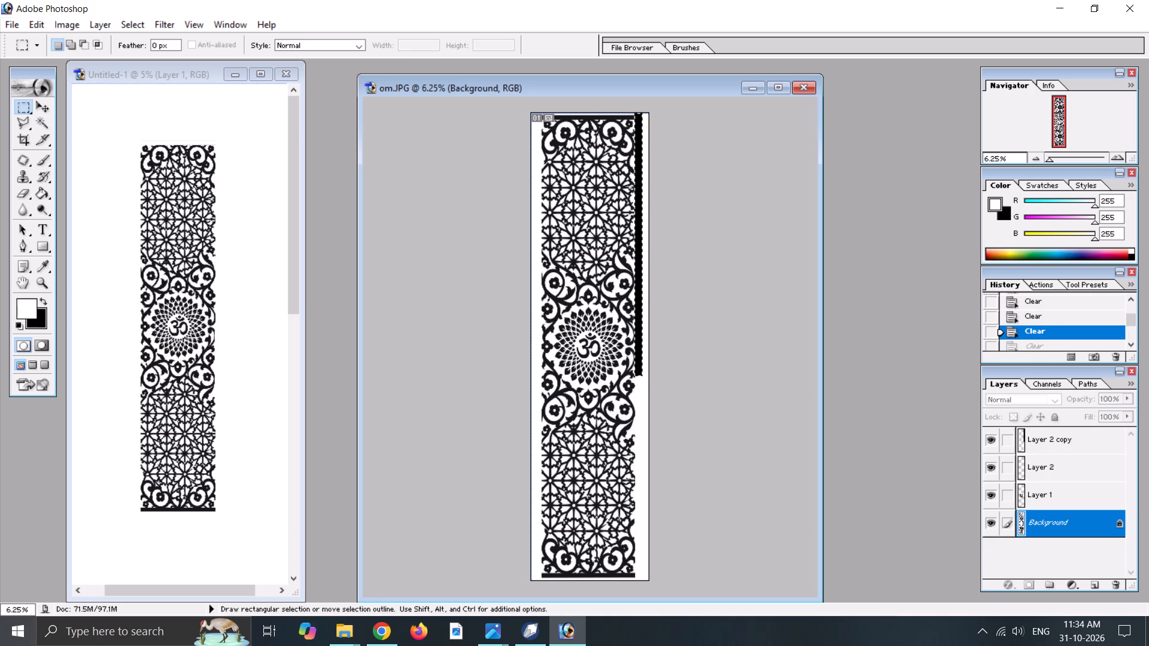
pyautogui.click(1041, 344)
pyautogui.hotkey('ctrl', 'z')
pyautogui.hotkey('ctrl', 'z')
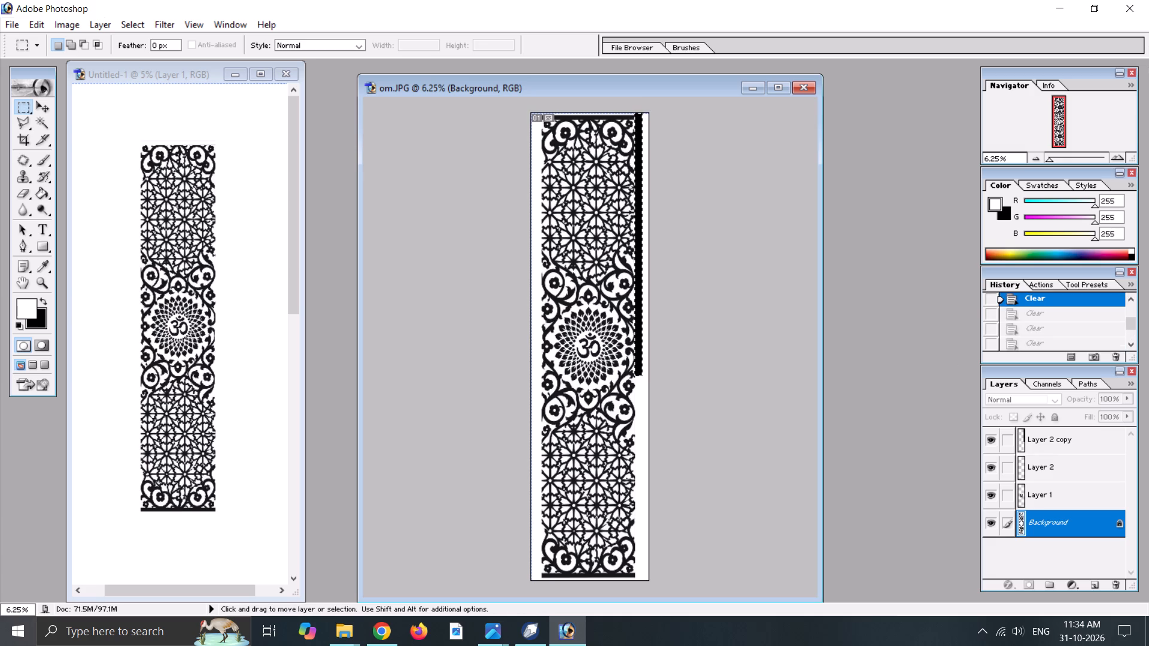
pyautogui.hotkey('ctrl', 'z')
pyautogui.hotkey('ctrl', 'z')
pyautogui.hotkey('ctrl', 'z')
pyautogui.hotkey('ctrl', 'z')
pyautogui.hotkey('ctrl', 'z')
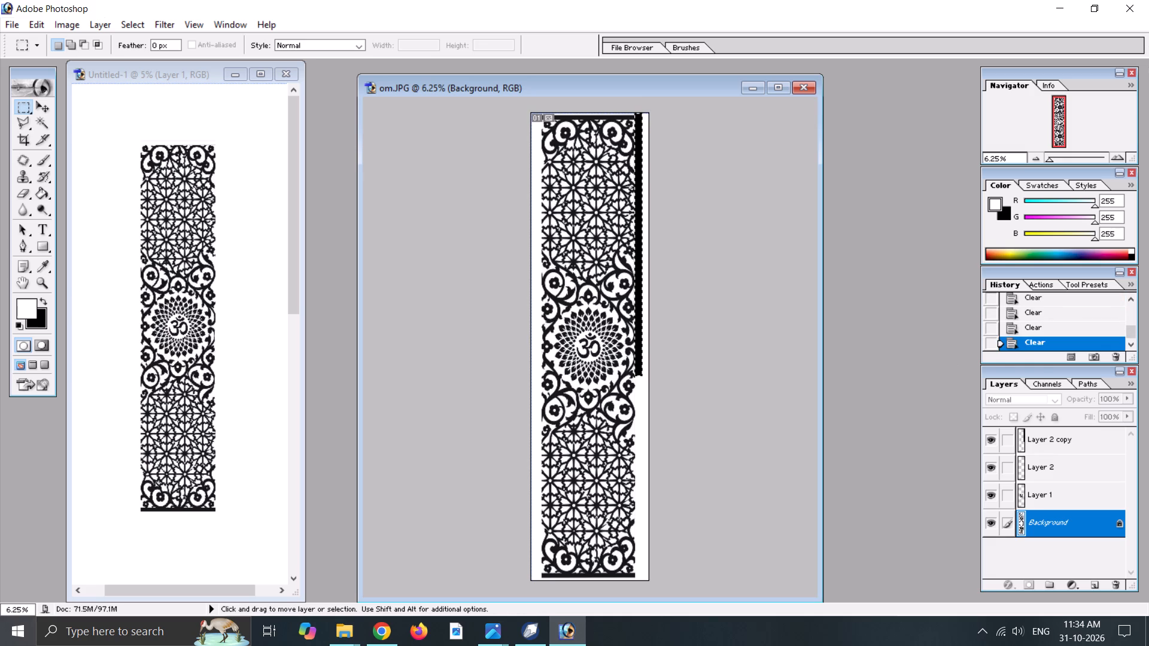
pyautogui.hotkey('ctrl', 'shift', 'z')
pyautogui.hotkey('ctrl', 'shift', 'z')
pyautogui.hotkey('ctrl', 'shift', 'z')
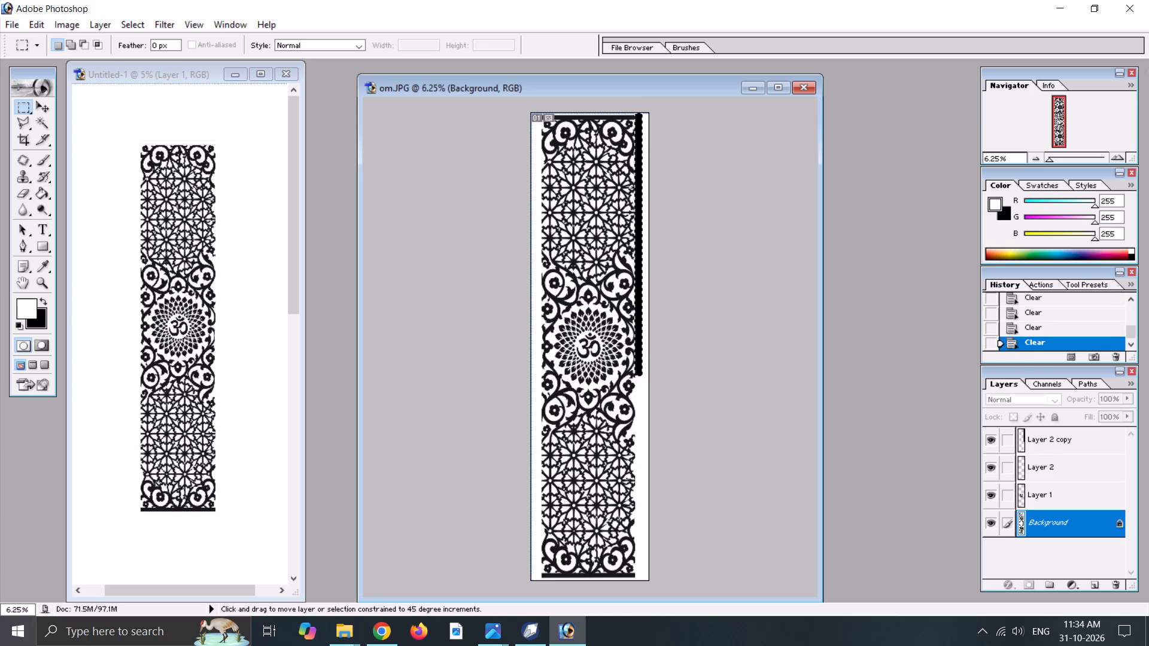
# Step om.JPG back through its history to the Deselect state before the vertical black strip was selected and filled.
pyautogui.hotkey('ctrl', 'alt', 'z')
pyautogui.hotkey('ctrl', 'alt', 'z')
pyautogui.hotkey('ctrl', 'alt', 'z')
pyautogui.hotkey('ctrl', 'alt', 'z')
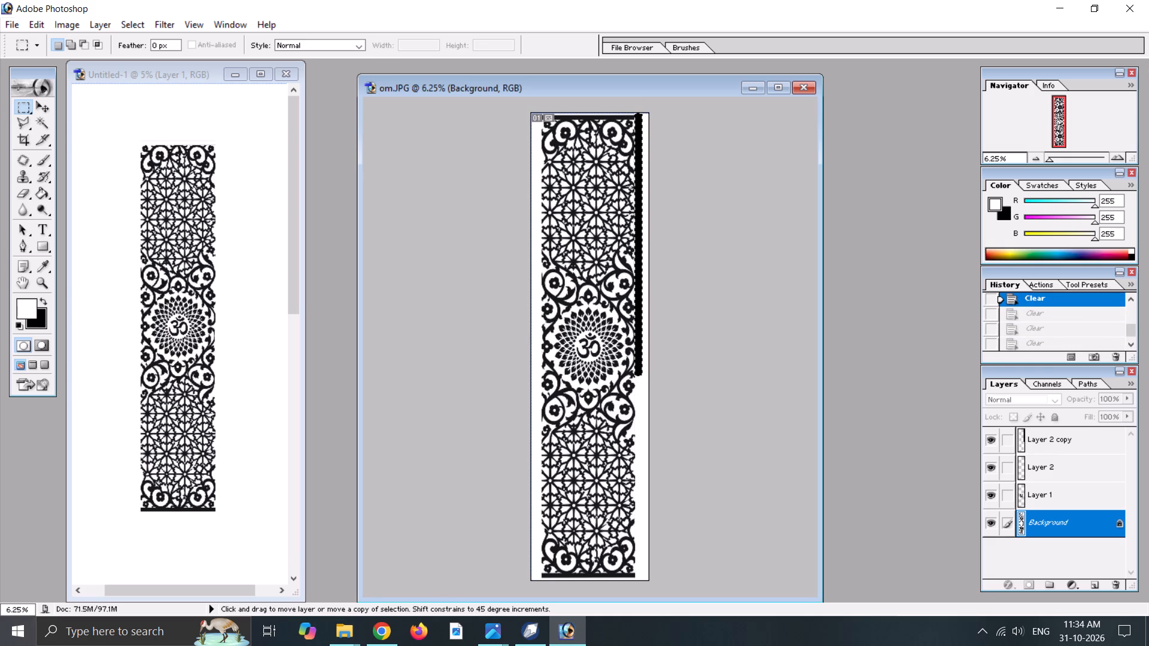
pyautogui.hotkey('ctrl', 'alt', 'z')
pyautogui.hotkey('ctrl', 'alt', 'z')
pyautogui.hotkey('ctrl', 'alt', 'z')
pyautogui.hotkey('ctrl', 'alt', 'z')
pyautogui.hotkey('ctrl', 'alt', 'z')
pyautogui.hotkey('ctrl', 'alt', 'z')
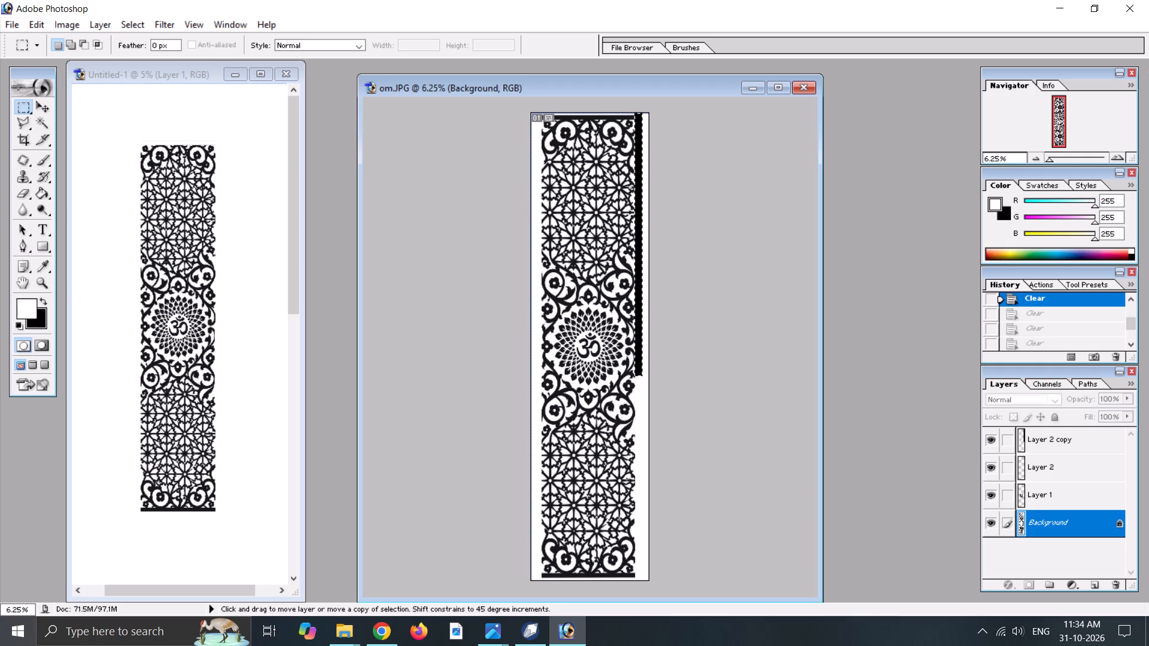
pyautogui.hotkey('ctrl', 'alt', 'z')
pyautogui.hotkey('ctrl', 'alt', 'z')
pyautogui.hotkey('ctrl', 'alt', 'z')
pyautogui.hotkey('ctrl', 'alt', 'z')
pyautogui.hotkey('ctrl', 'alt', 'z')
pyautogui.hotkey('ctrl', 'alt', 'z')
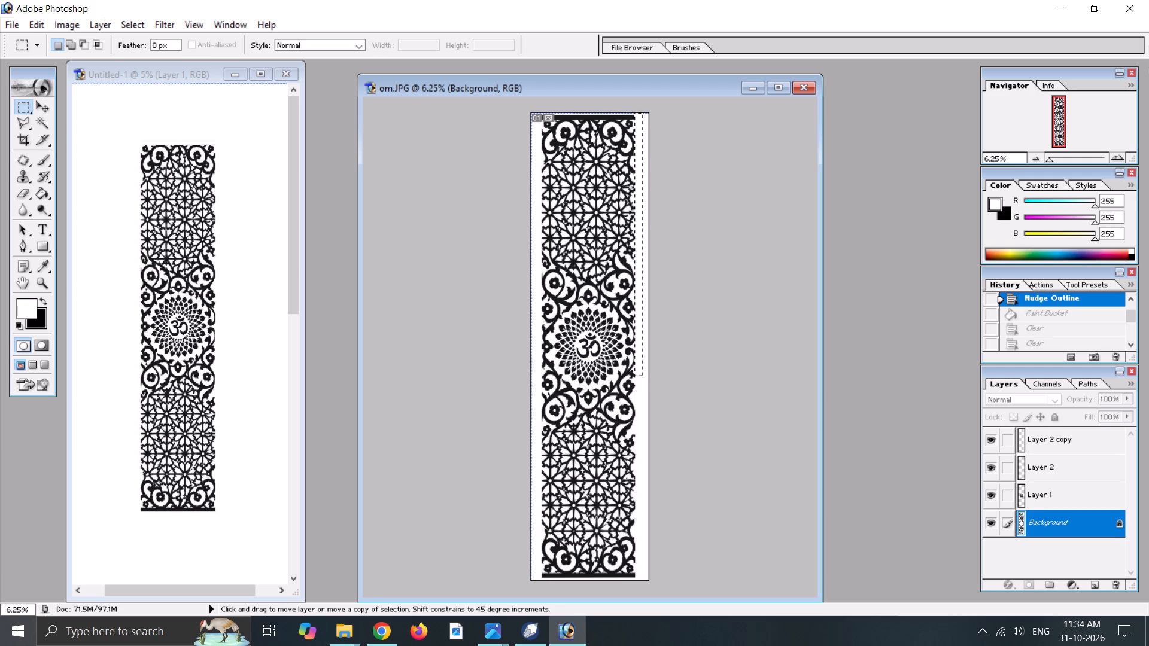
pyautogui.hotkey('ctrl', 'alt', 'z')
pyautogui.hotkey('ctrl', 'alt', 'z')
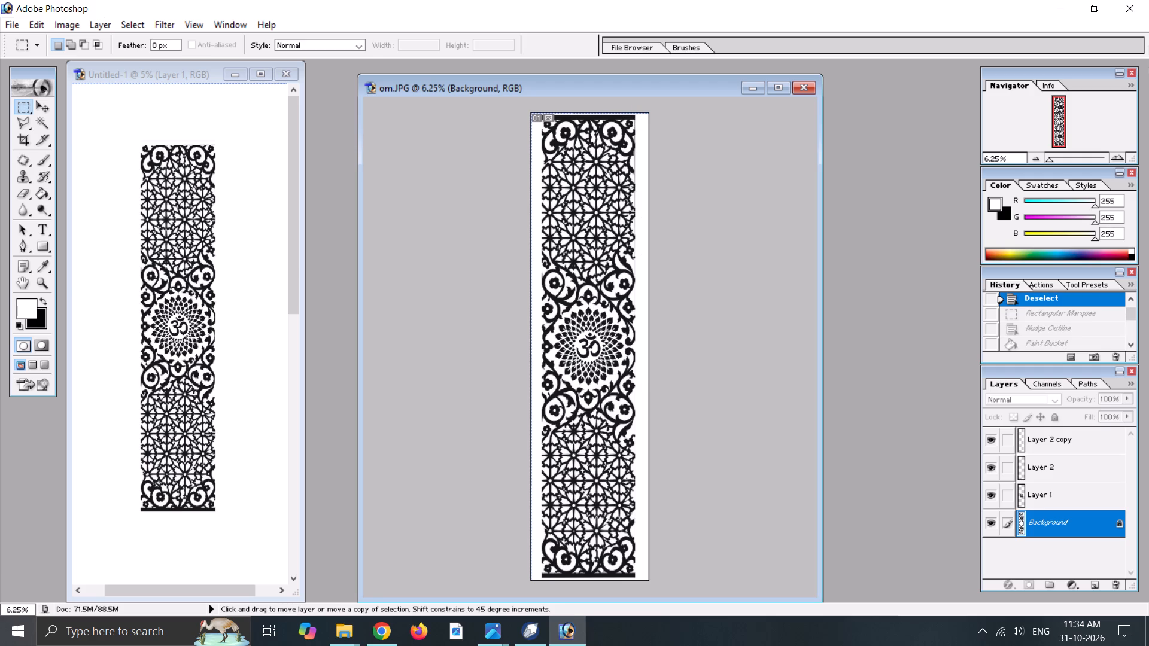
pyautogui.hotkey('ctrl', 'alt', 'z')
pyautogui.hotkey('ctrl', 'alt', 'z')
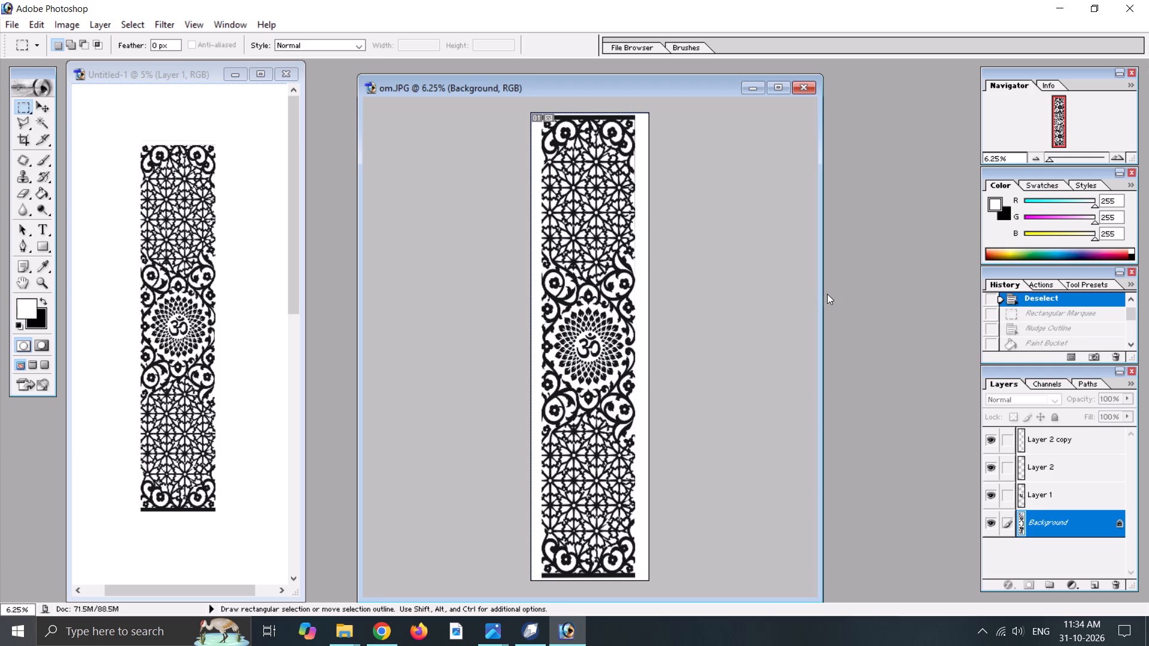
# Select the strip across the top of om.JPG, swap the foreground and background colours, clear it to white on Background, and deselect.
pyautogui.click(644, 254)
pyautogui.moveTo(528, 109); pyautogui.dragTo(573, 120)
pyautogui.moveTo(573, 120); pyautogui.dragTo(668, 121)
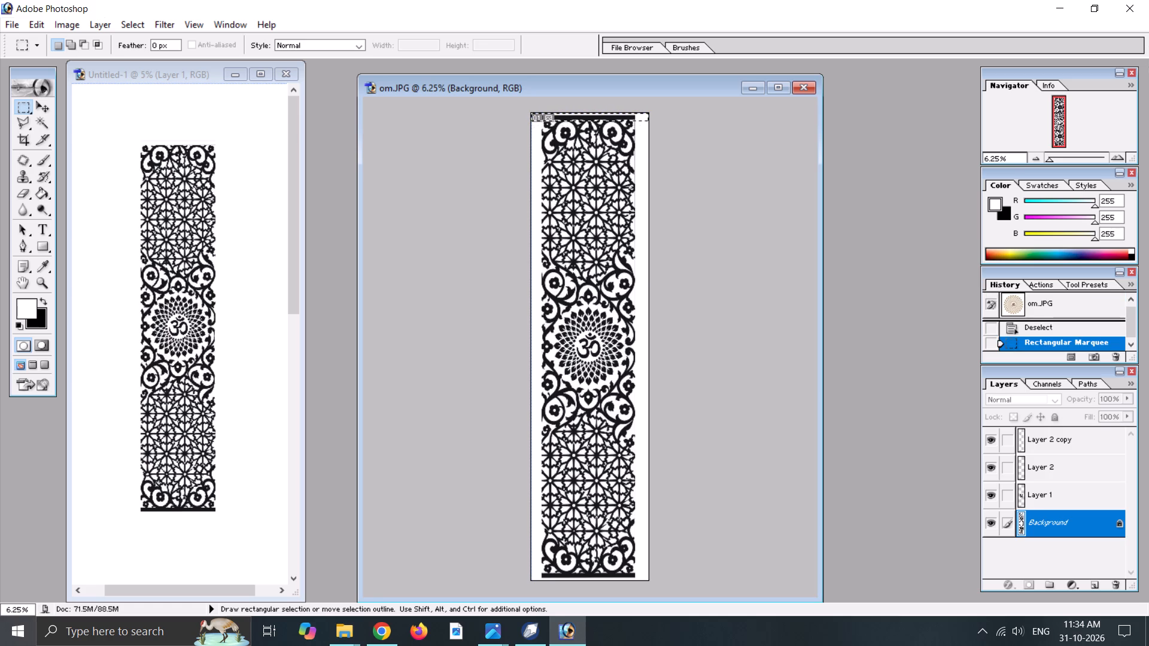
pyautogui.press('Delete')
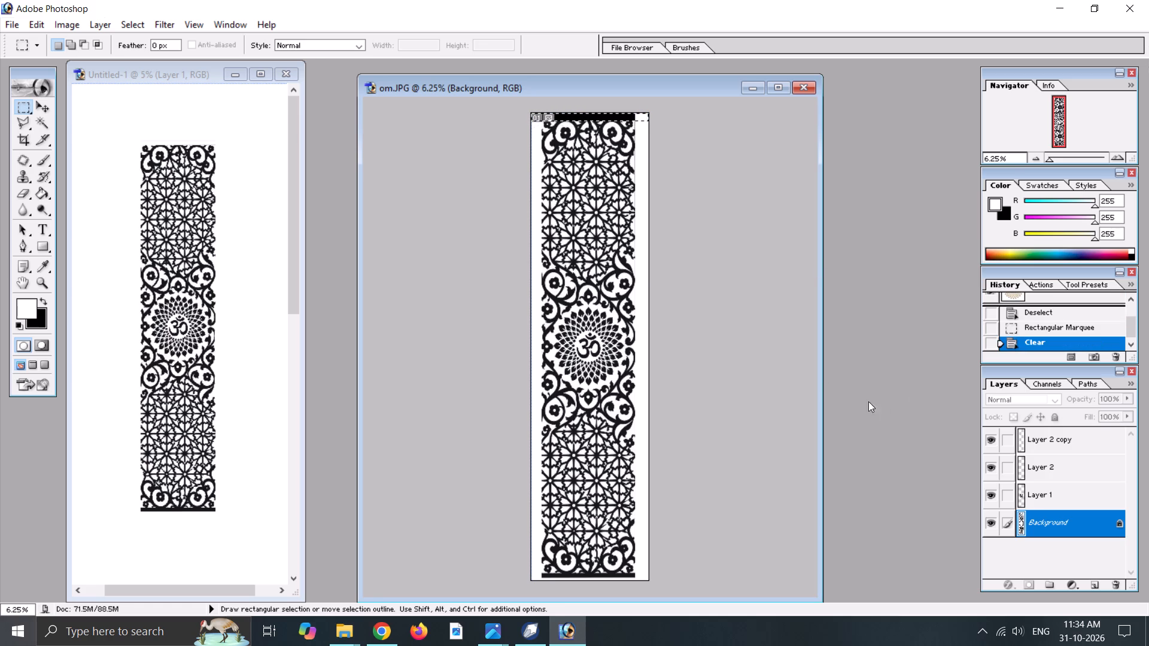
pyautogui.click(45, 300)
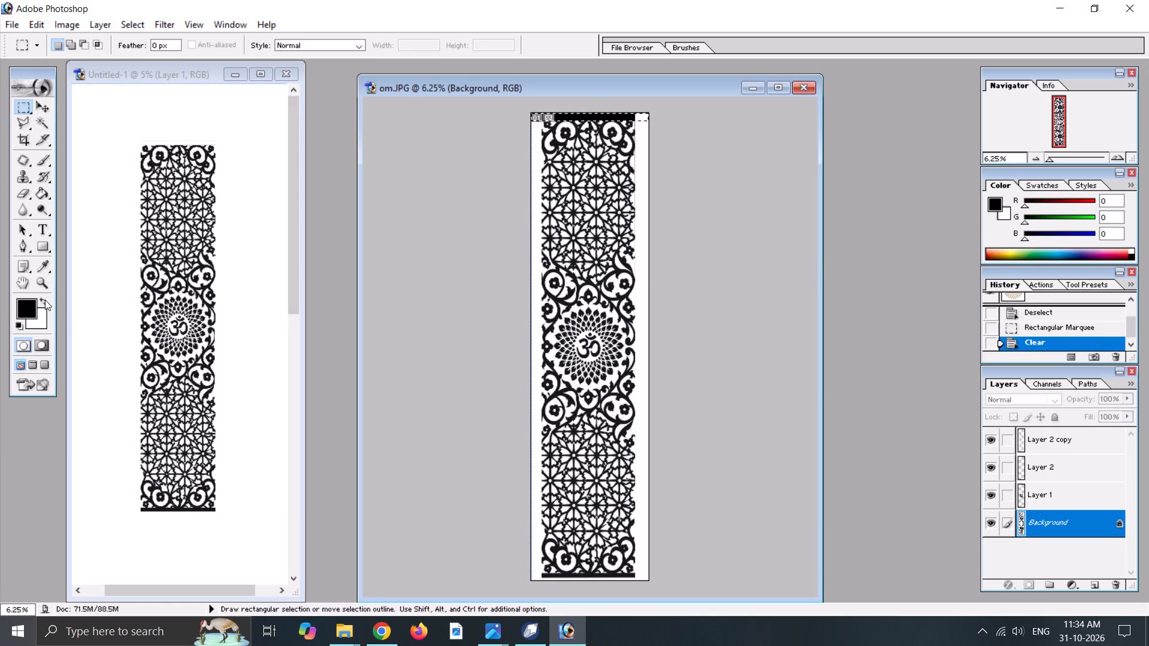
pyautogui.press('Delete')
pyautogui.click(497, 560)
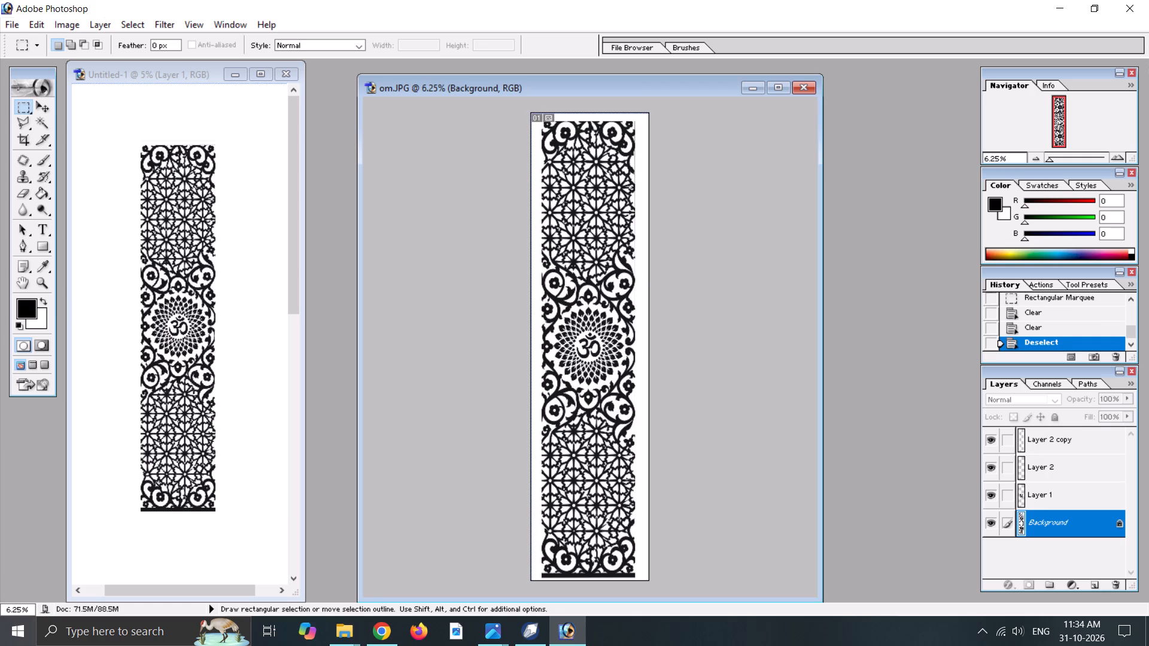
# Select the strip across the bottom of om.JPG and clear it to white on Background.
pyautogui.moveTo(528, 571); pyautogui.dragTo(662, 590)
pyautogui.press('Delete')
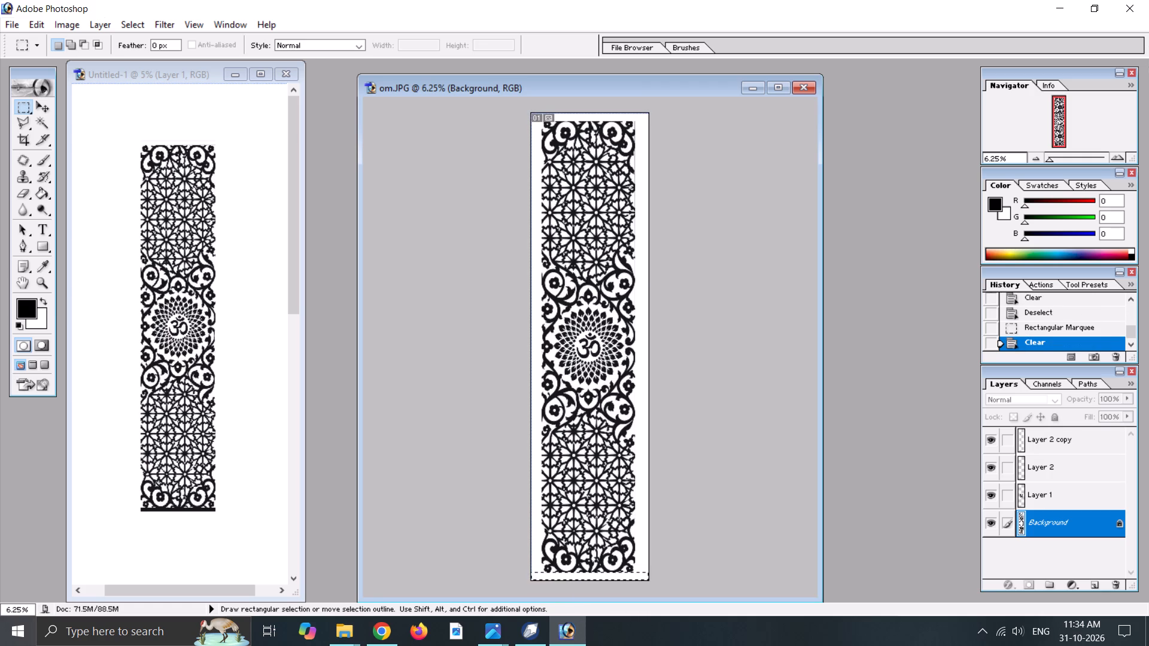
# Select the full-height strip along the pattern's right edge, nudge the selection slightly outward, clear it to white on Background, and deselect.
pyautogui.moveTo(660, 111); pyautogui.dragTo(644, 246)
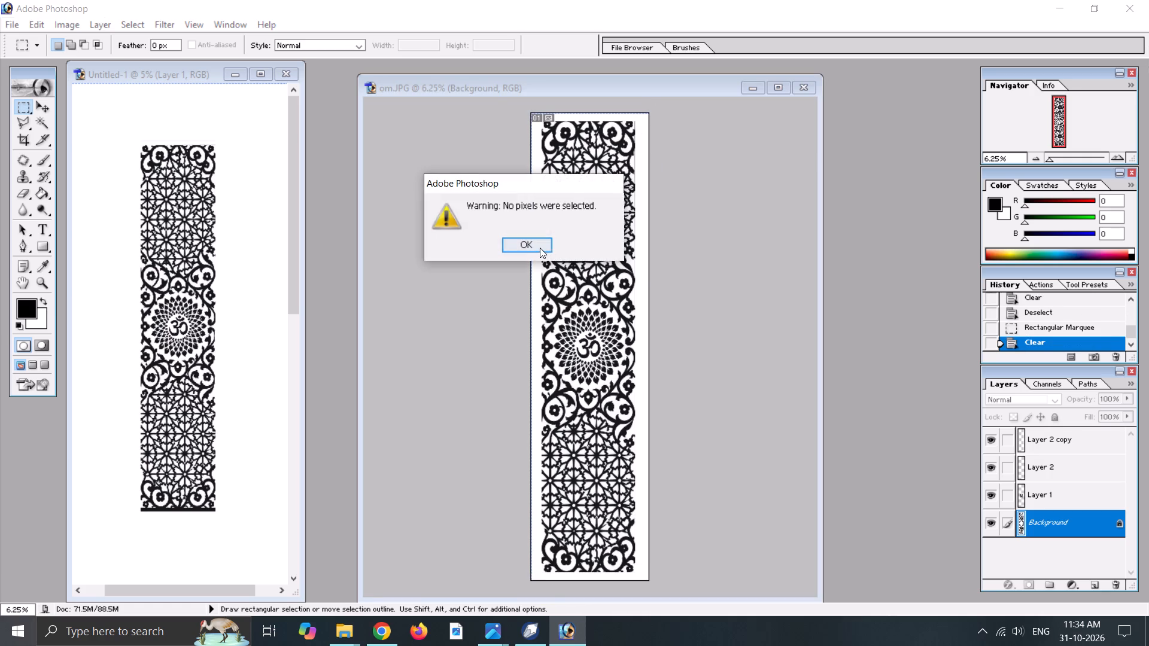
pyautogui.click(532, 245)
pyautogui.moveTo(632, 108); pyautogui.dragTo(660, 259)
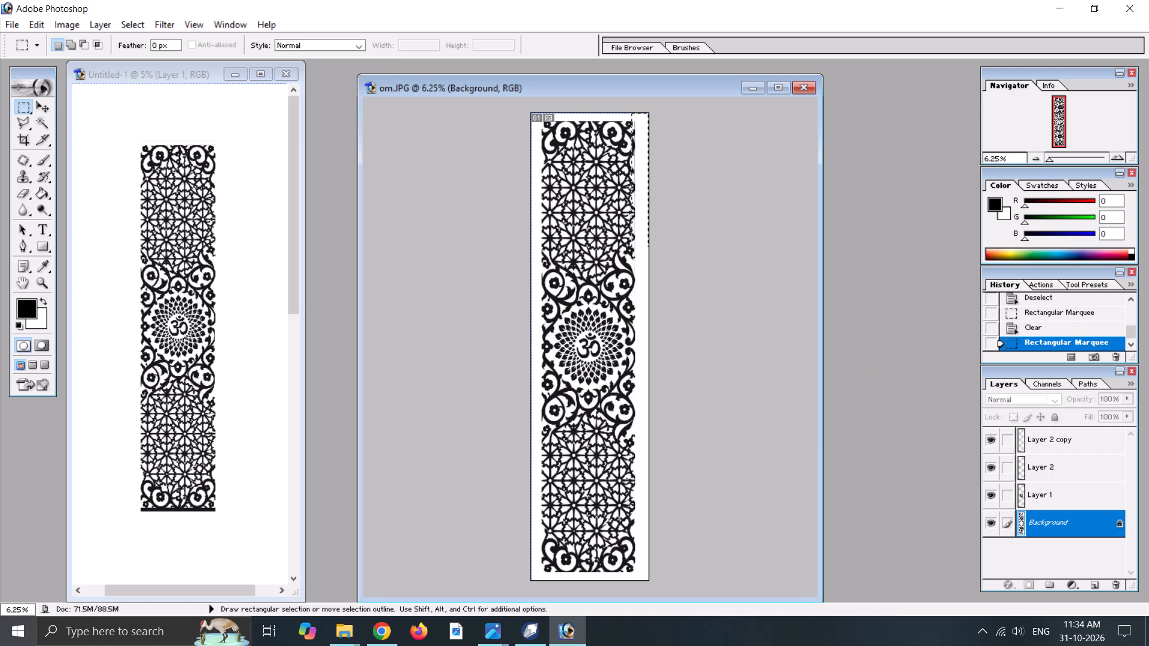
pyautogui.moveTo(660, 259); pyautogui.dragTo(740, 593)
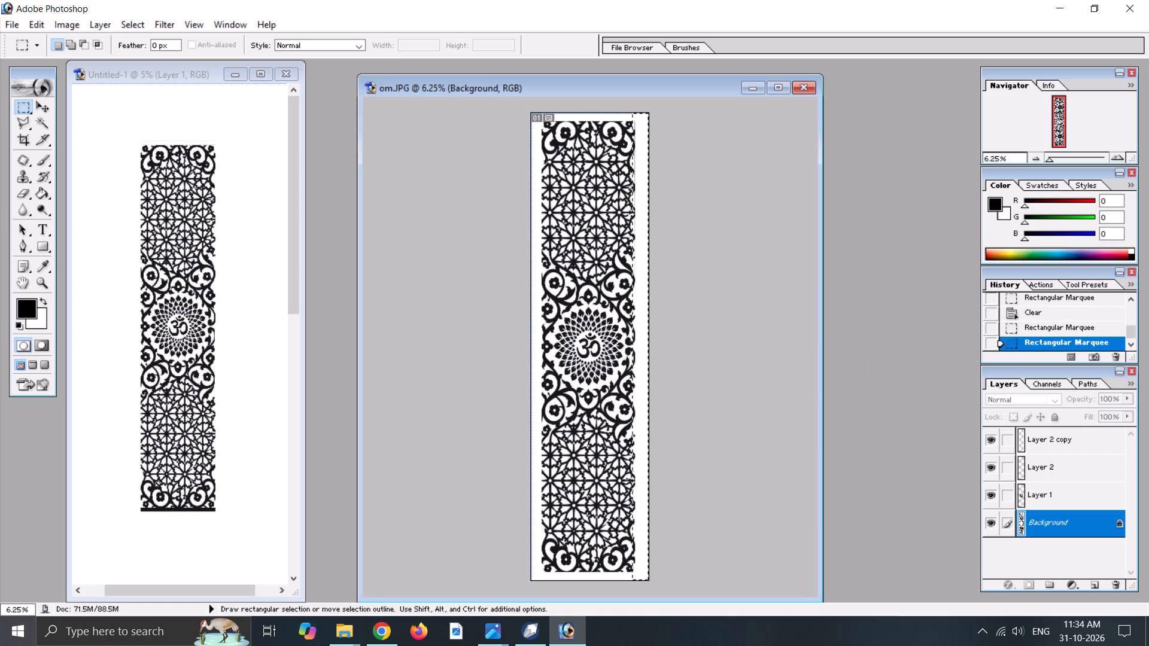
pyautogui.press('Right')
pyautogui.press('Right')
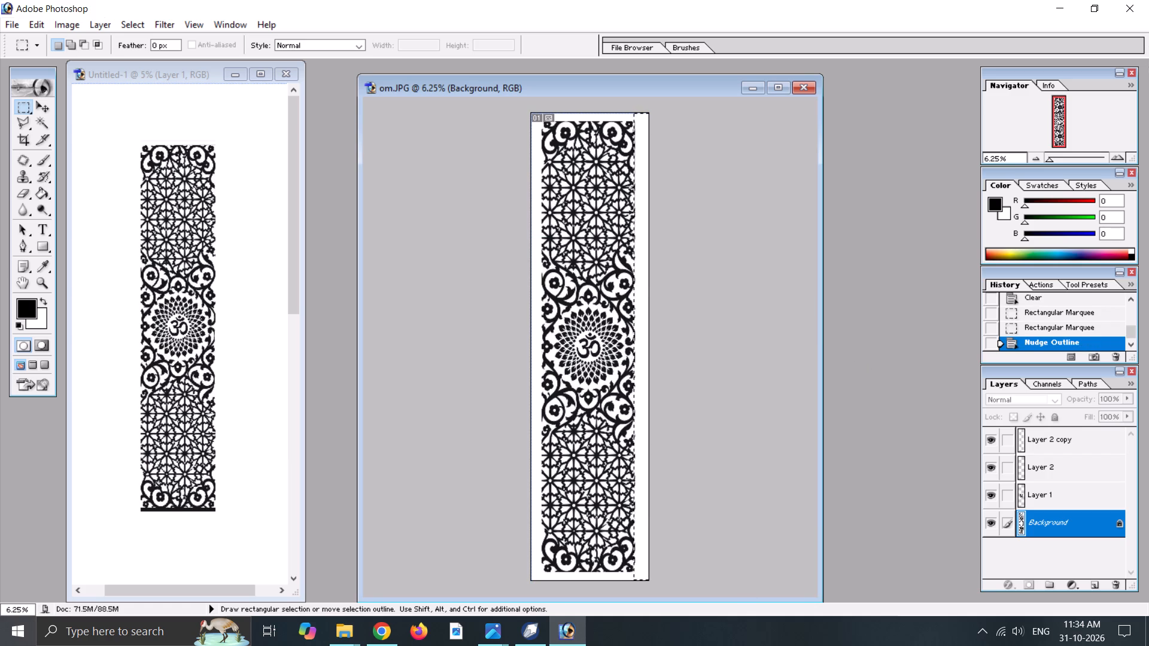
pyautogui.press('Delete')
pyautogui.click(643, 194)
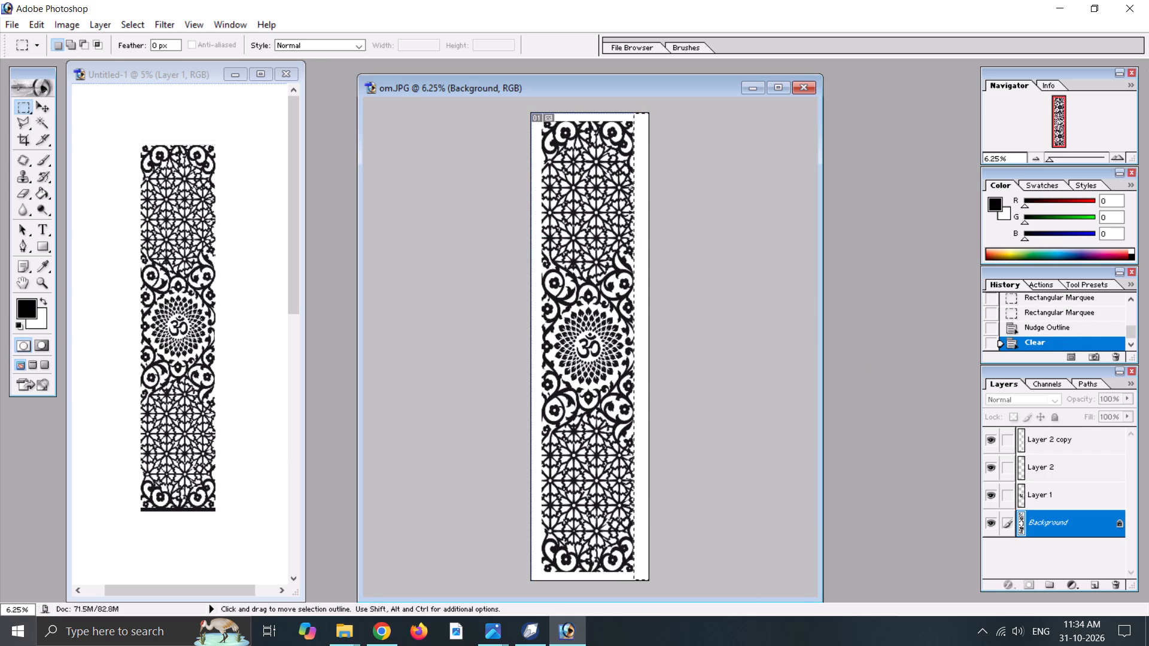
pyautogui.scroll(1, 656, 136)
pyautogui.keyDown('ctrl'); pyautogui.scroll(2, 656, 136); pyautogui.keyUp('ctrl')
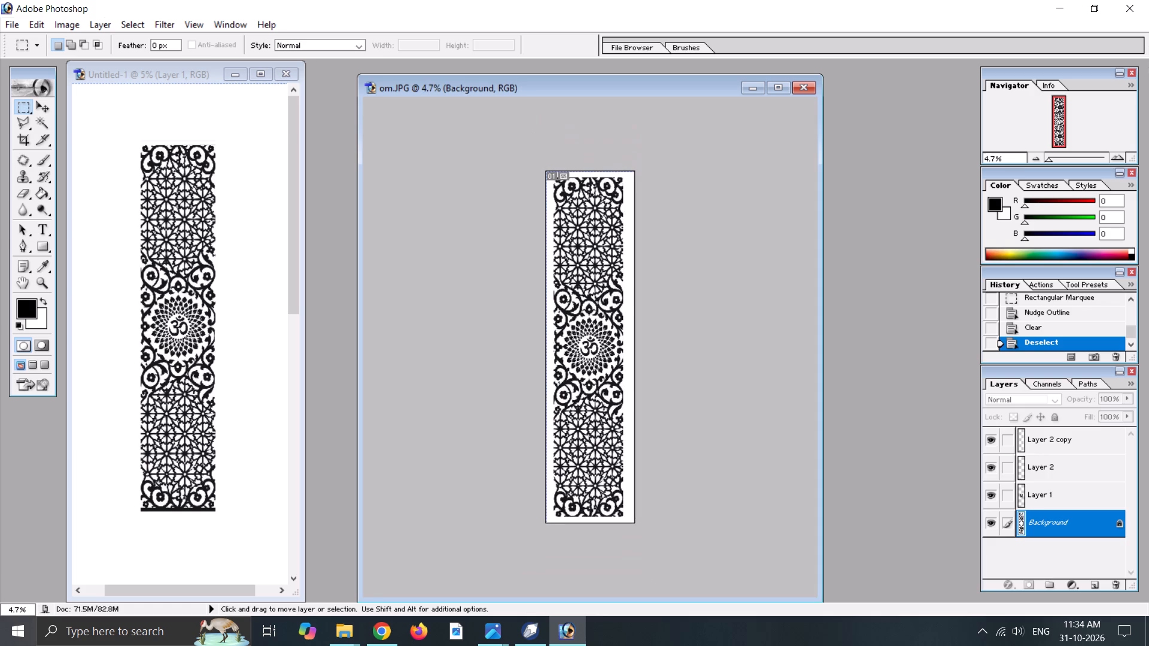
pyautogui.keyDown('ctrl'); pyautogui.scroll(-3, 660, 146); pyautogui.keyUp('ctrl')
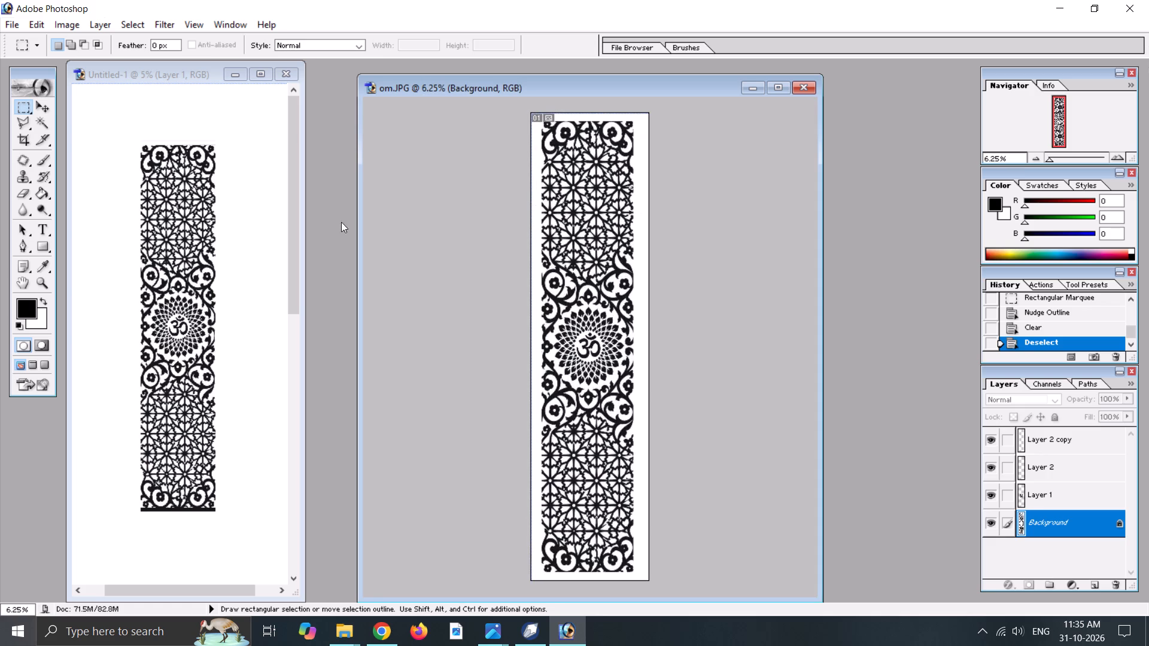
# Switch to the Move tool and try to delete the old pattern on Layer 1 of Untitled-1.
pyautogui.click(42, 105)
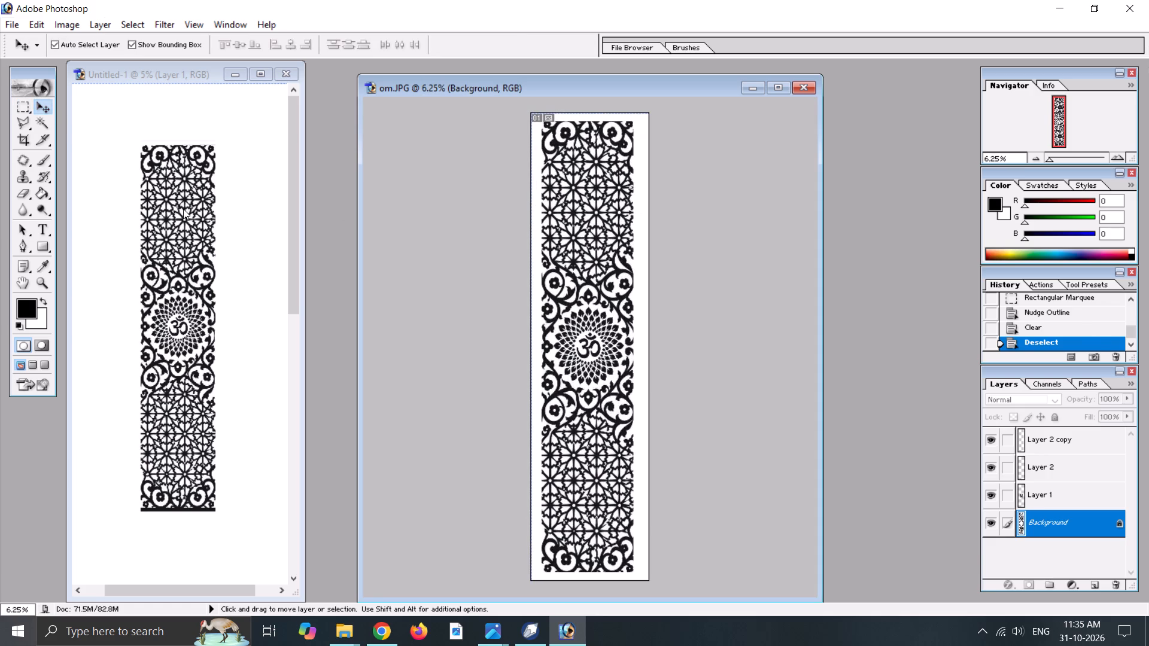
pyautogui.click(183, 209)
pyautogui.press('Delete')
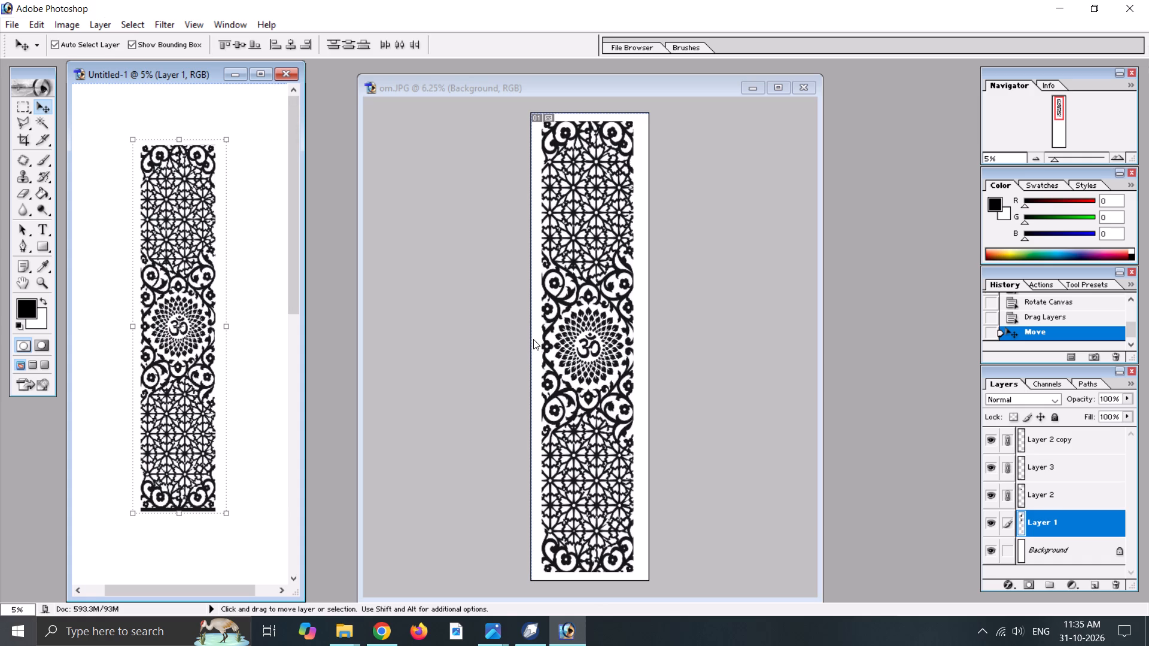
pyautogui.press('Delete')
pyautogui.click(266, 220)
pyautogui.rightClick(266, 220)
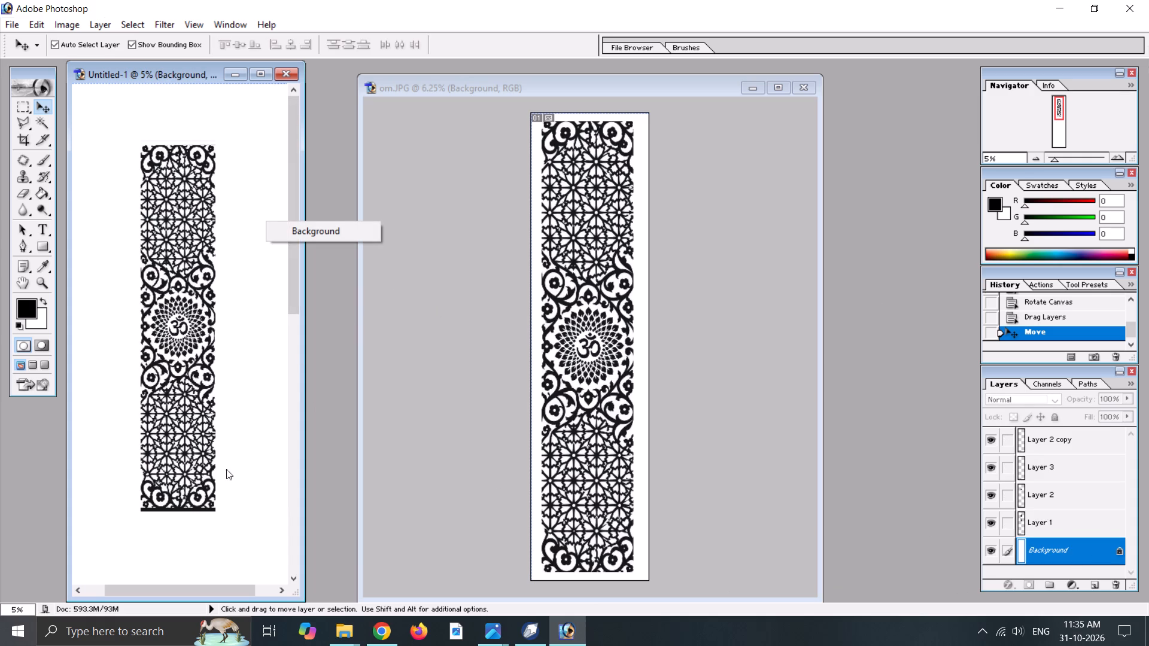
# Revert Untitled-1's history to the Rotate Canvas state, before the pattern layers were brought in.
pyautogui.scroll(1, 1069, 446)
pyautogui.scroll(4, 1056, 309)
pyautogui.moveTo(1130, 328); pyautogui.dragTo(1130, 303)
pyautogui.moveTo(1132, 329); pyautogui.dragTo(1131, 300)
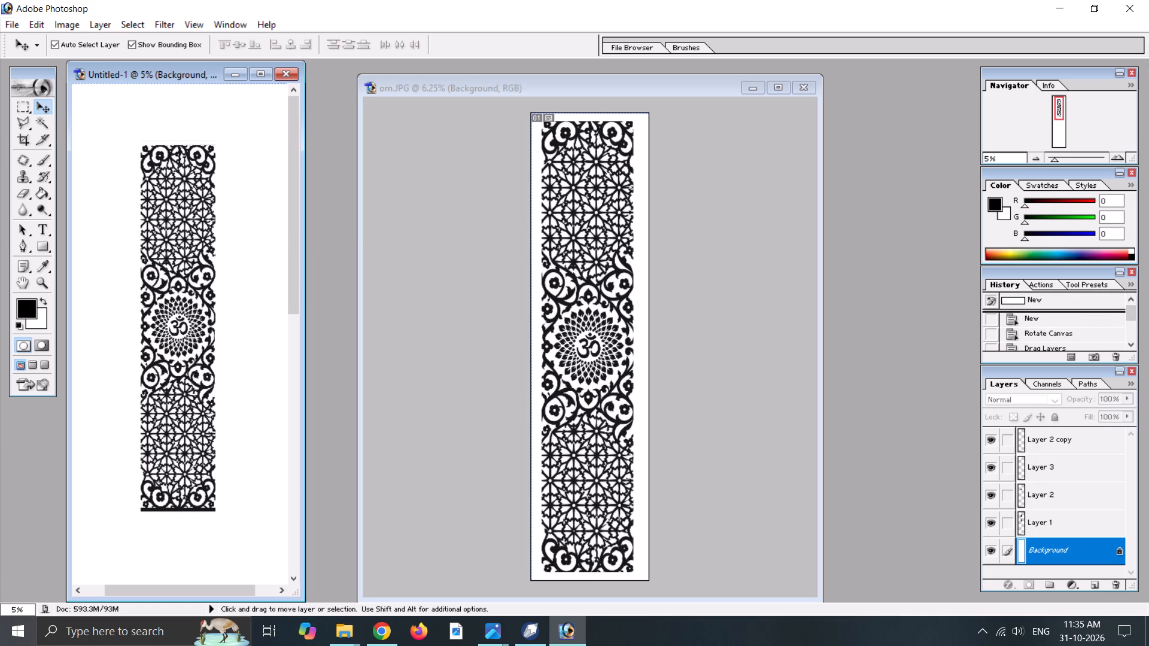
pyautogui.tripleClick(1042, 296)
pyautogui.click(1045, 315)
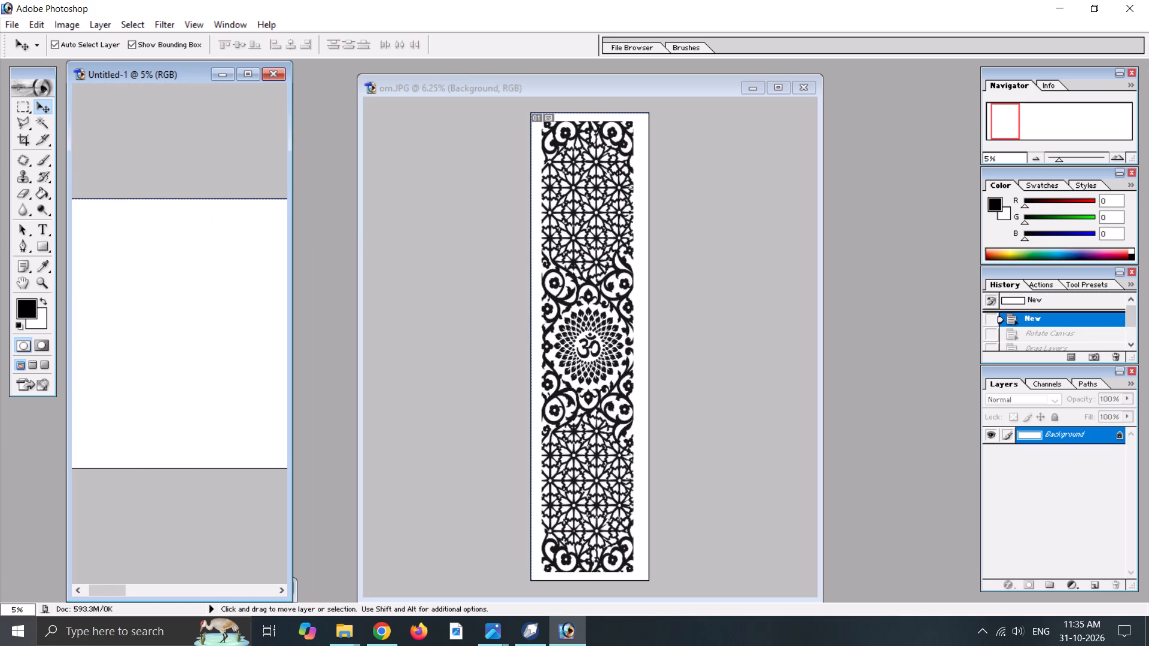
pyautogui.click(1045, 330)
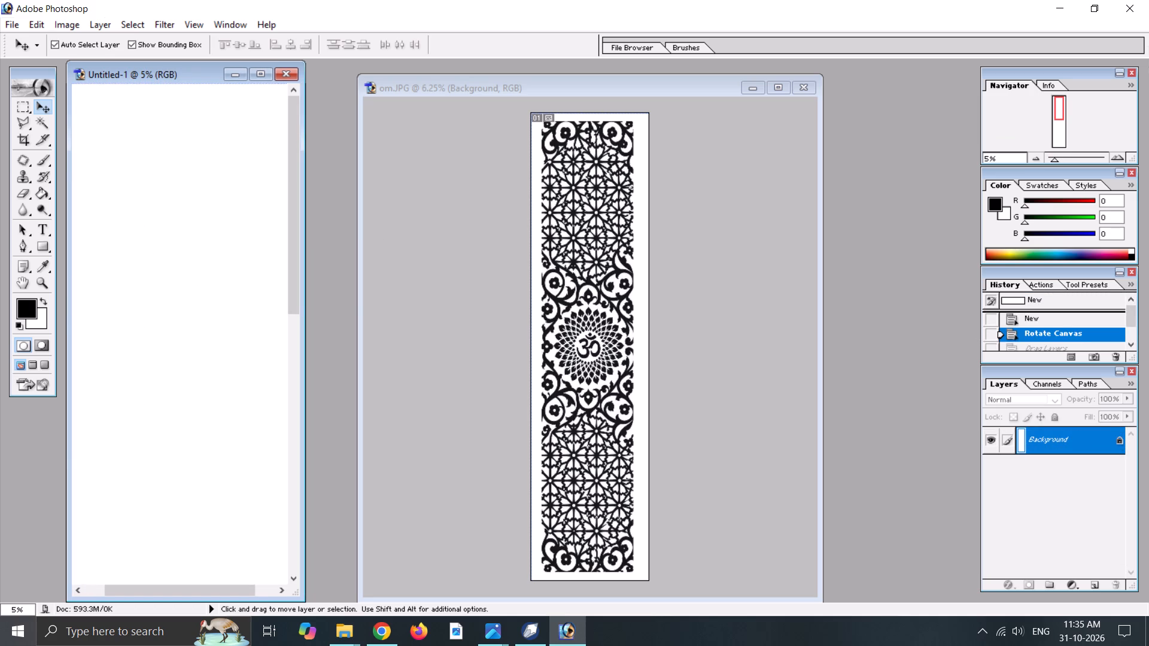
# Link all of om.JPG's layers to Background, bring them into Untitled-1, and align the pattern with the canvas's top-left corner.
pyautogui.keyDown('ctrl'); pyautogui.scroll(-4, 223, 263); pyautogui.keyUp('ctrl')
pyautogui.click(223, 263)
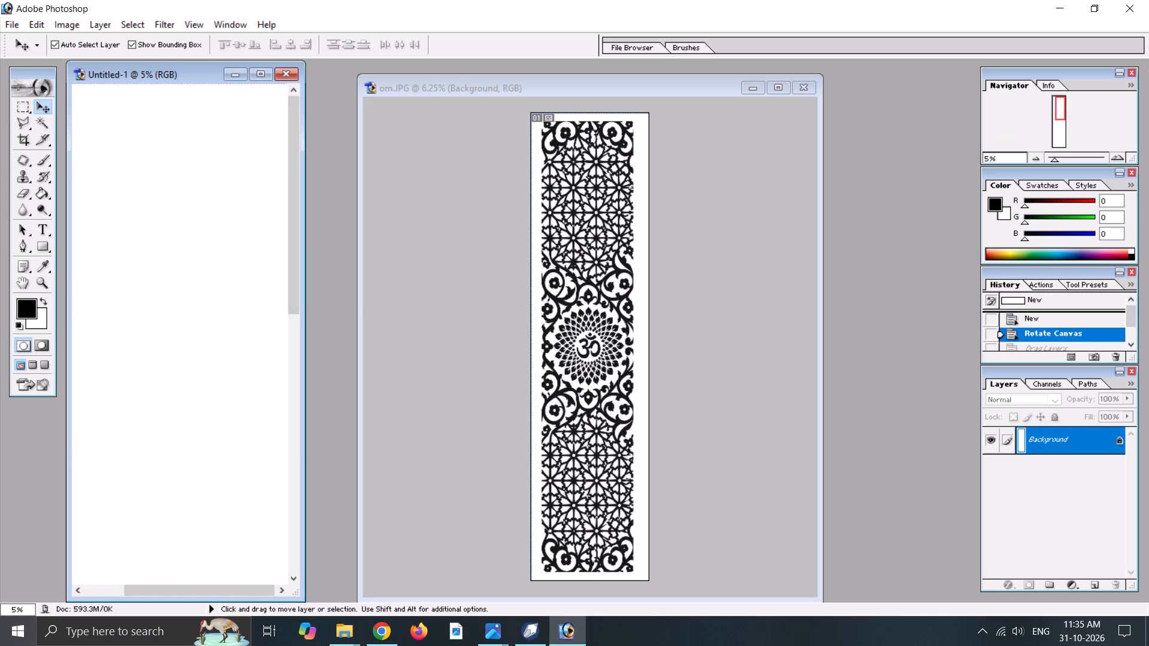
pyautogui.keyDown('ctrl'); pyautogui.scroll(-5, 223, 263); pyautogui.keyUp('ctrl')
pyautogui.click(1037, 156)
pyautogui.click(1037, 156)
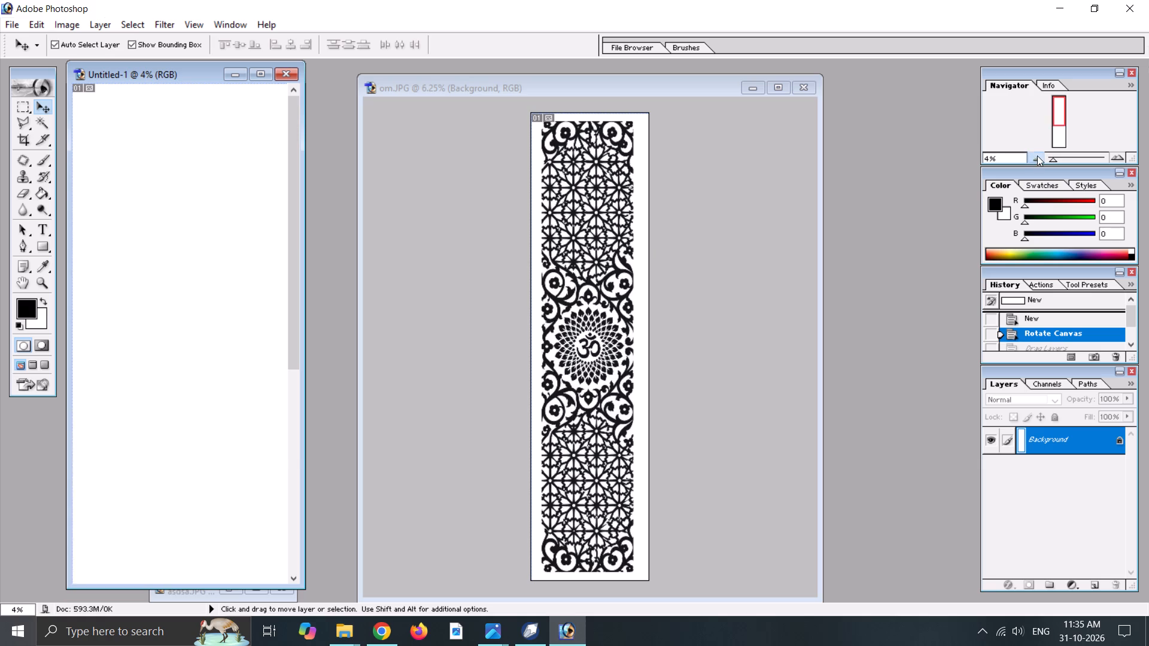
pyautogui.click(1037, 156)
pyautogui.click(584, 277)
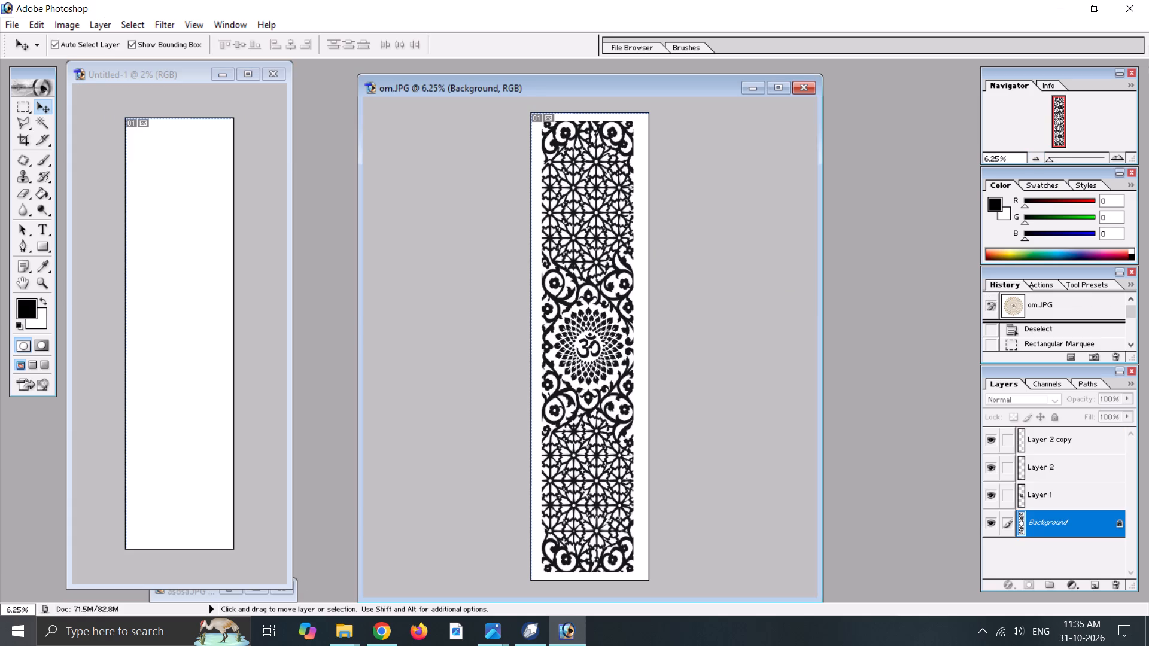
pyautogui.click(1009, 467)
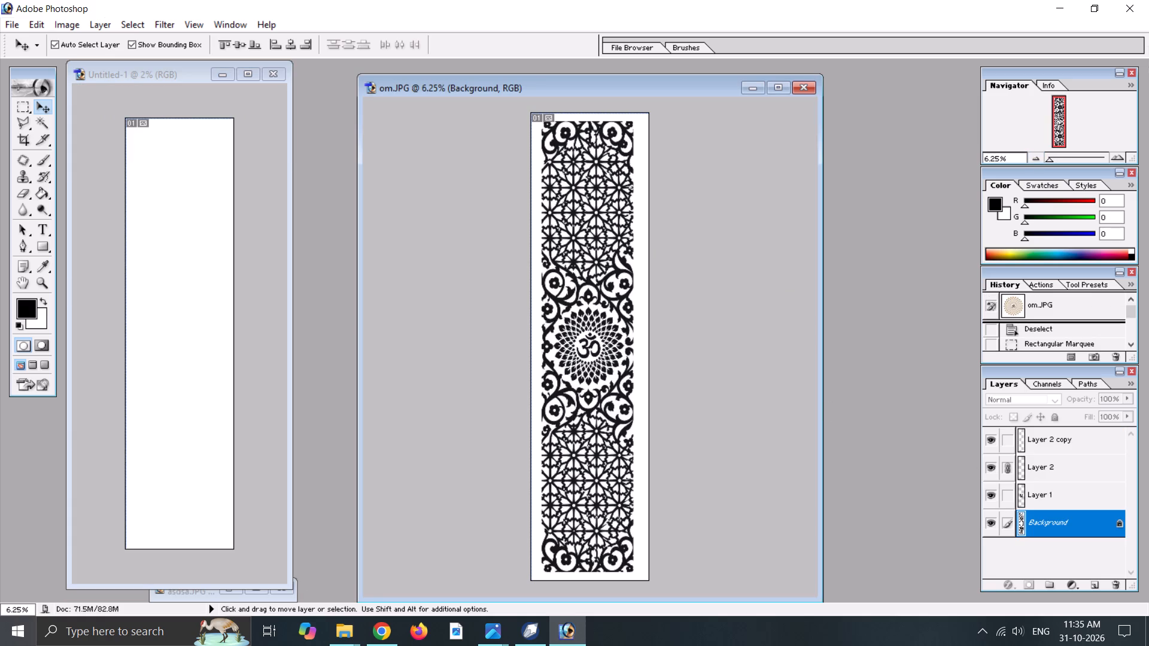
pyautogui.click(1012, 444)
pyautogui.click(1006, 501)
pyautogui.moveTo(580, 241); pyautogui.dragTo(197, 265)
pyautogui.moveTo(197, 265); pyautogui.dragTo(157, 179)
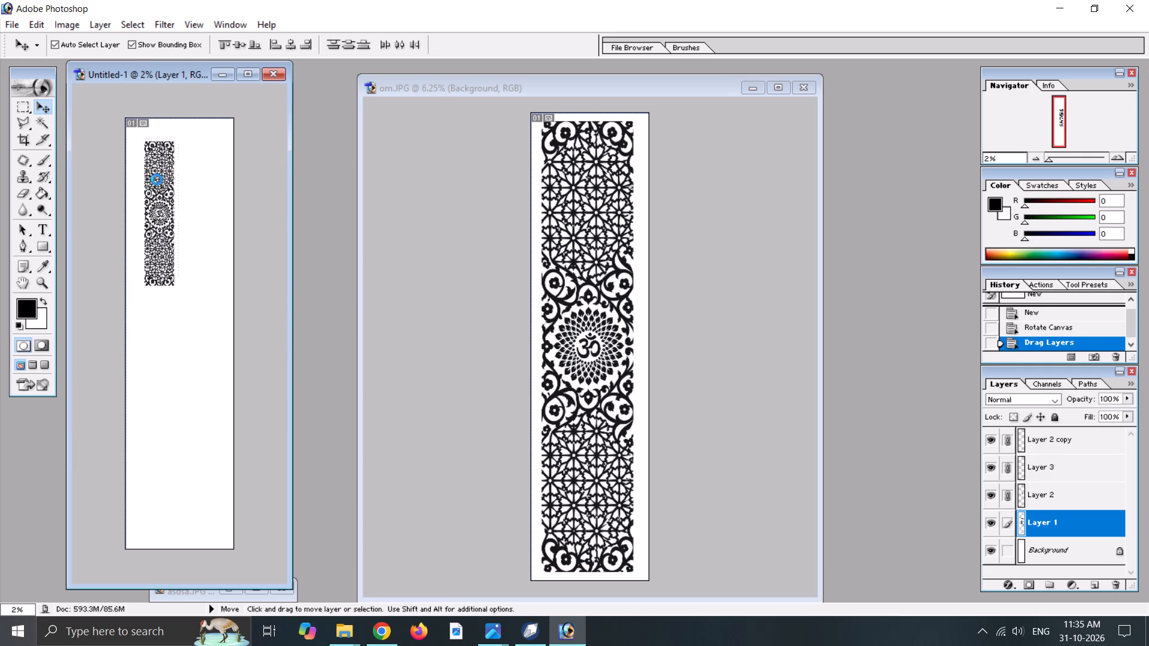
pyautogui.moveTo(157, 179); pyautogui.dragTo(140, 160)
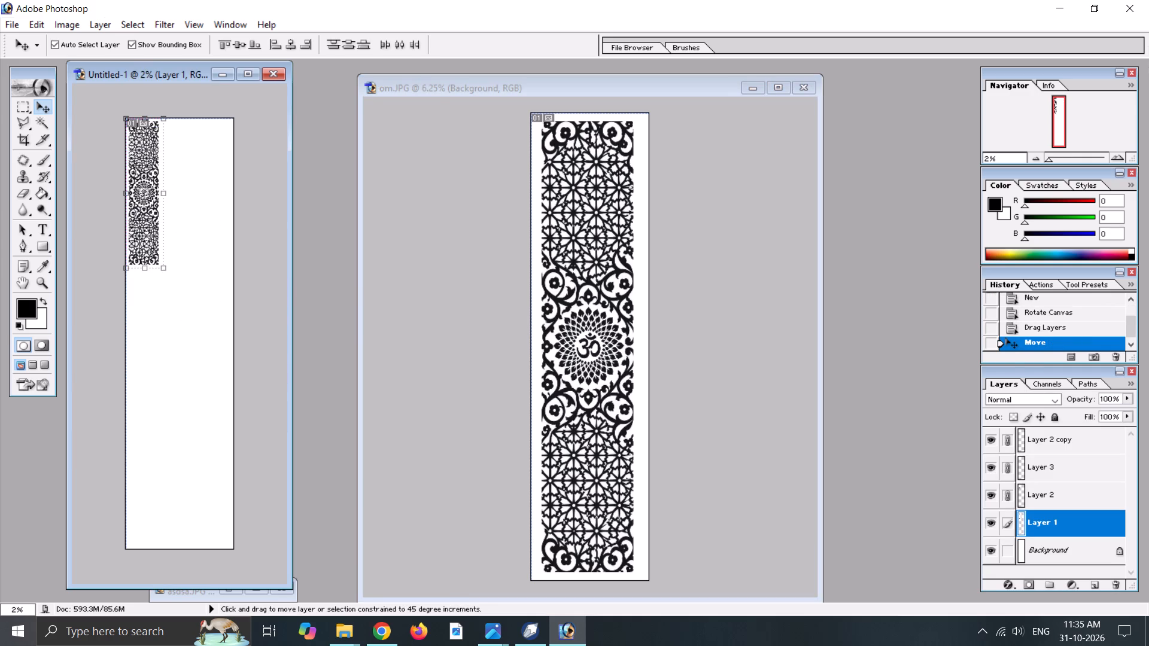
# Scale the linked pattern layers proportionally to about 286% so they span the Untitled-1 canvas height, and nudge them up.
pyautogui.keyDown('shift'); pyautogui.moveTo(166, 272); pyautogui.dragTo(272, 573); pyautogui.keyUp('shift')
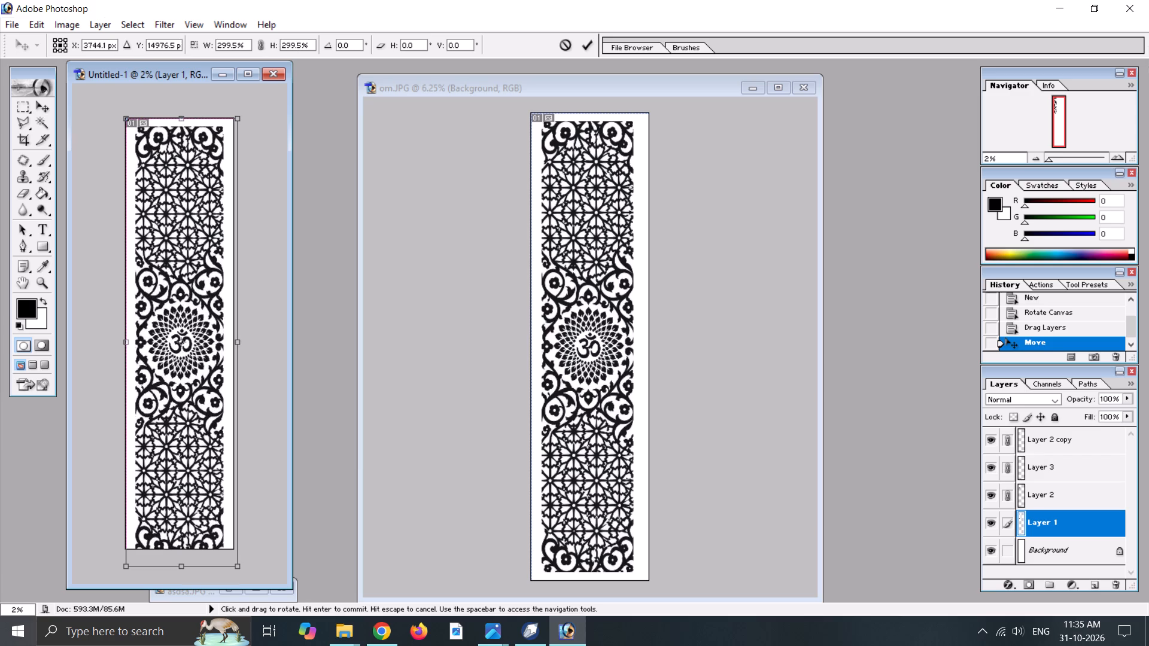
pyautogui.keyDown('shift'); pyautogui.moveTo(272, 573); pyautogui.dragTo(270, 552); pyautogui.keyUp('shift')
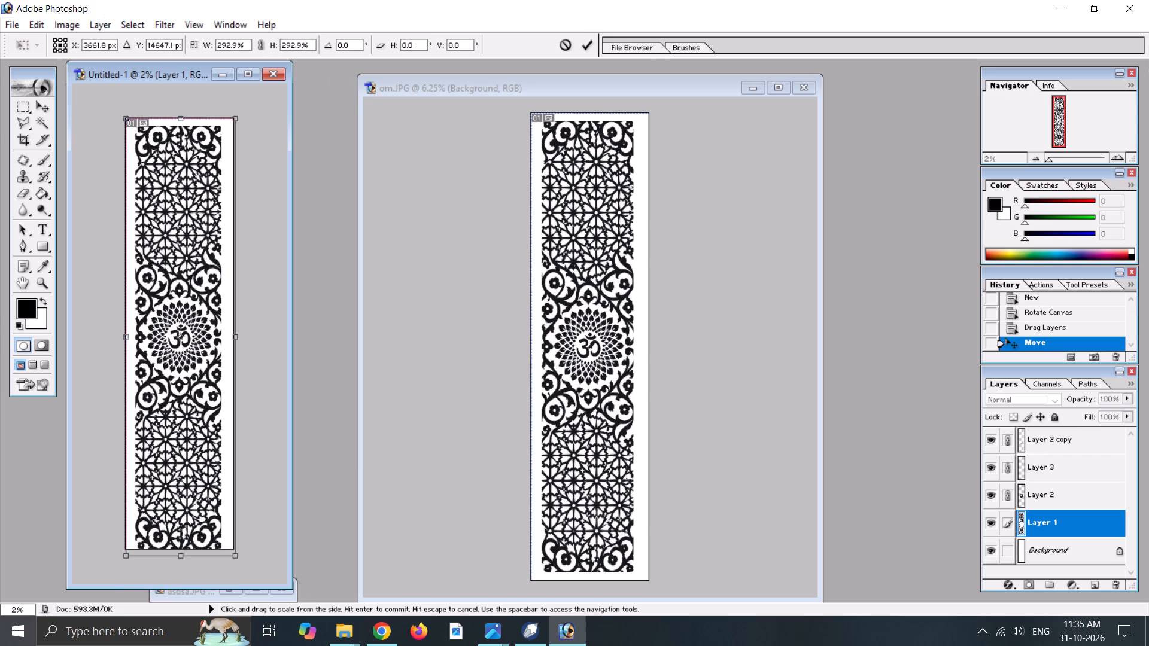
pyautogui.keyDown('shift'); pyautogui.click(237, 116); pyautogui.keyUp('shift')
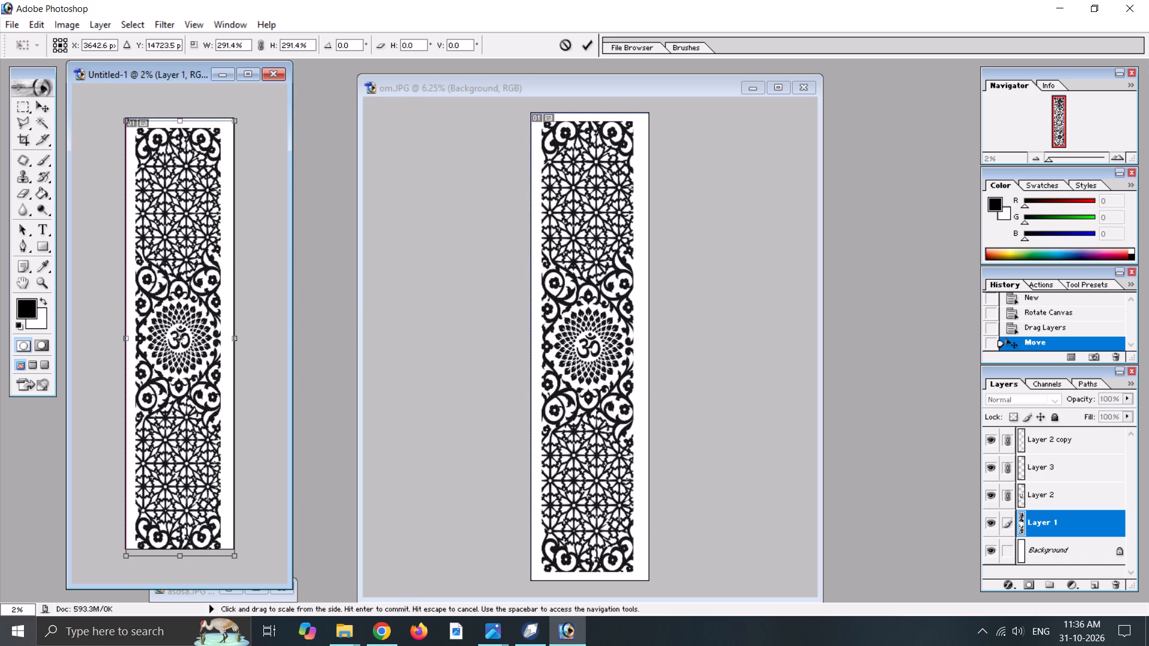
pyautogui.keyDown('shift'); pyautogui.moveTo(236, 558); pyautogui.dragTo(230, 547); pyautogui.keyUp('shift')
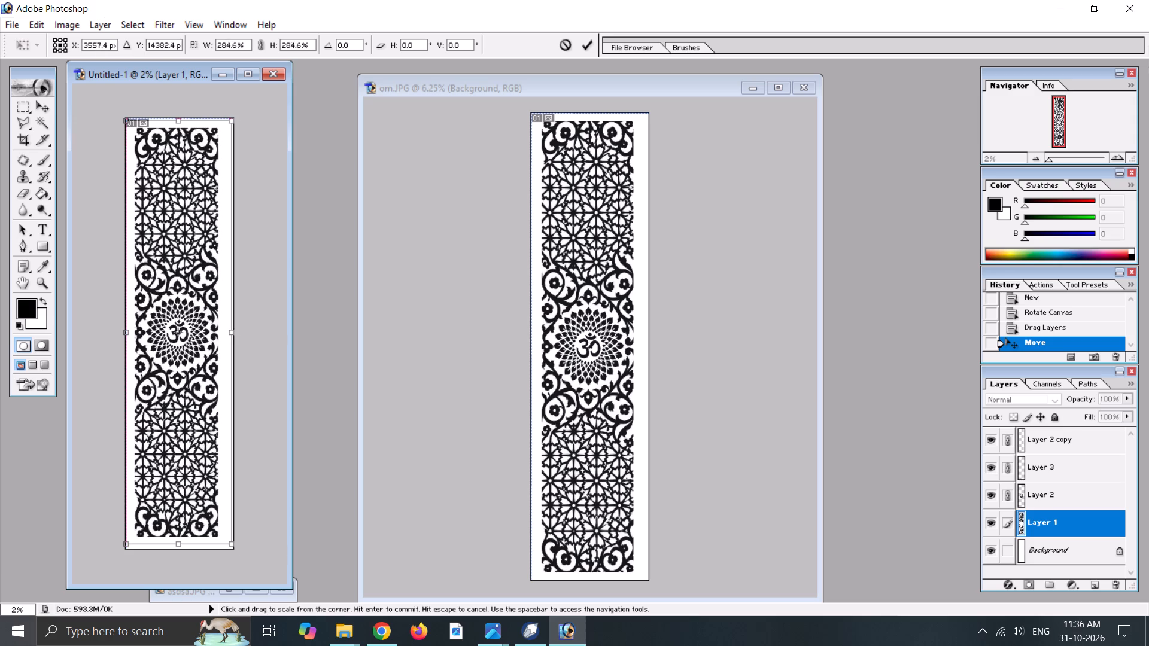
pyautogui.keyDown('shift'); pyautogui.moveTo(230, 547); pyautogui.dragTo(233, 551); pyautogui.keyUp('shift')
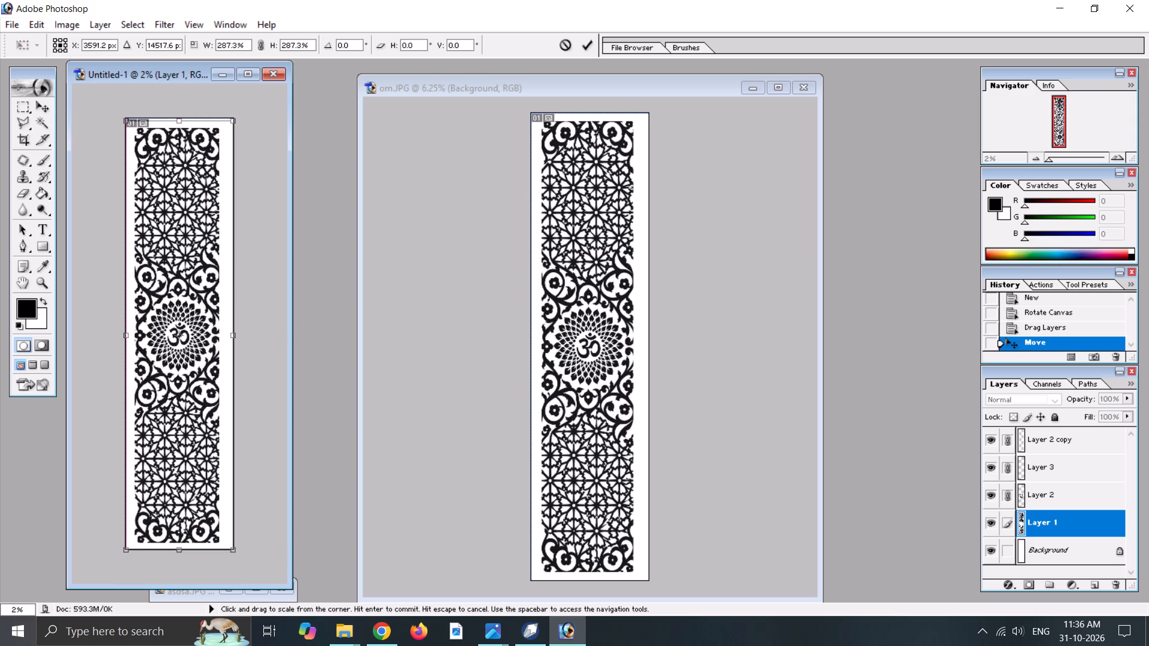
pyautogui.keyDown('shift'); pyautogui.moveTo(233, 551); pyautogui.dragTo(233, 549); pyautogui.keyUp('shift')
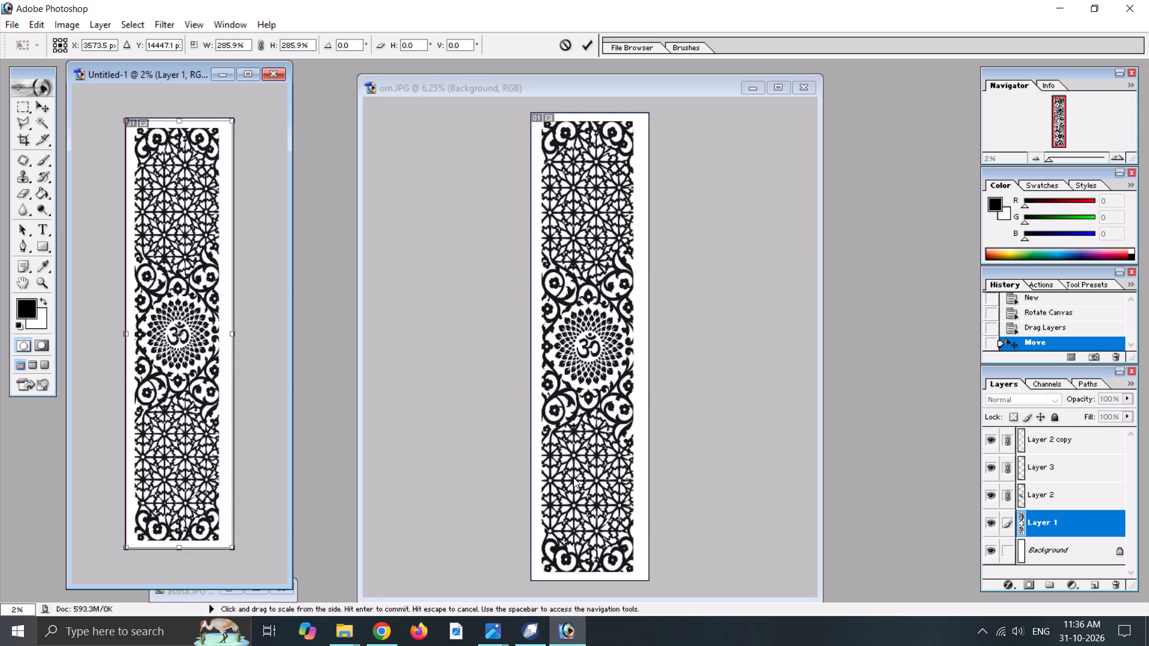
pyautogui.press('Up')
pyautogui.press('Up')
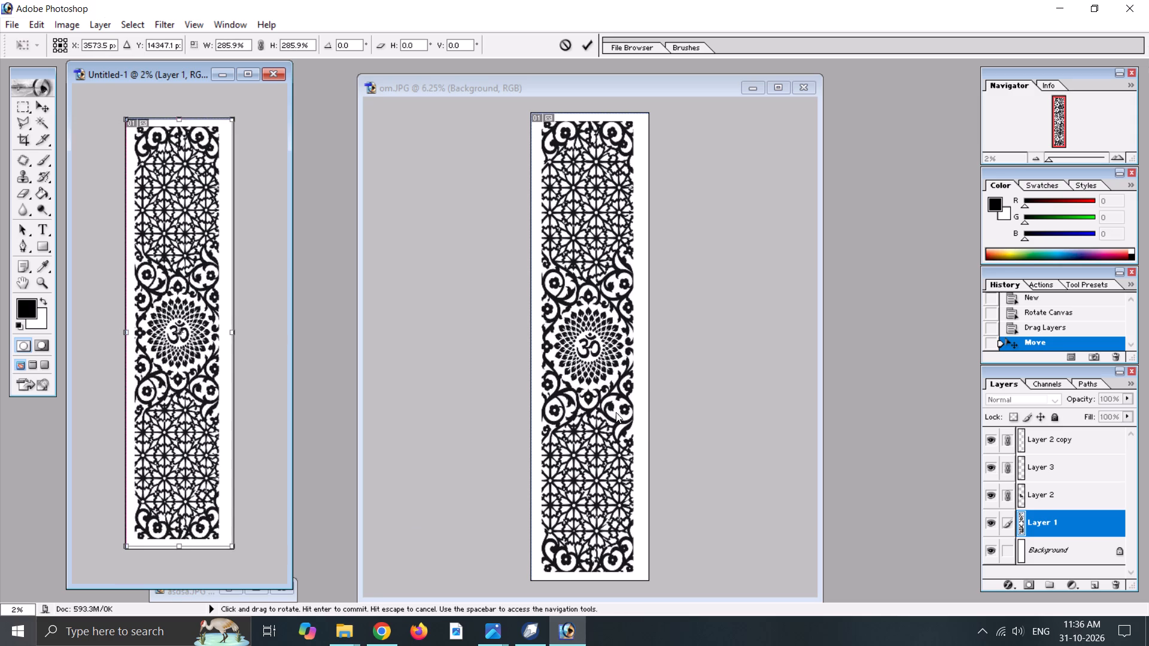
# Widen the pattern to about 312%, nudge it left to centre it across the canvas, and apply the transform.
pyautogui.moveTo(233, 330); pyautogui.dragTo(239, 330)
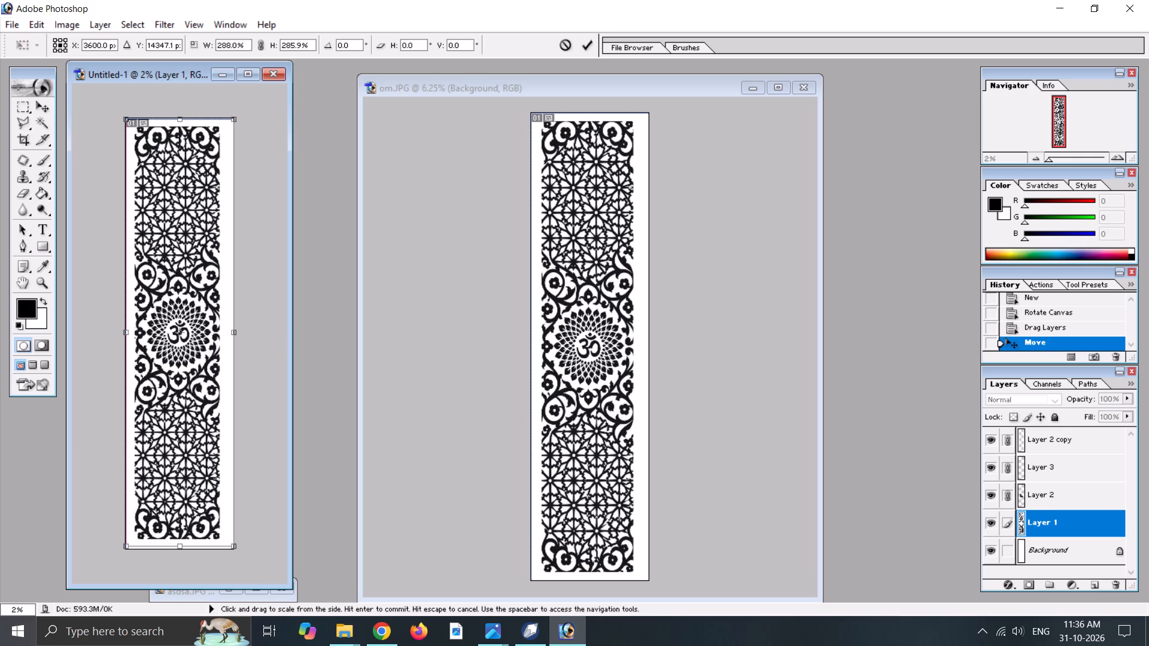
pyautogui.moveTo(239, 330); pyautogui.dragTo(242, 330)
pyautogui.press('Left')
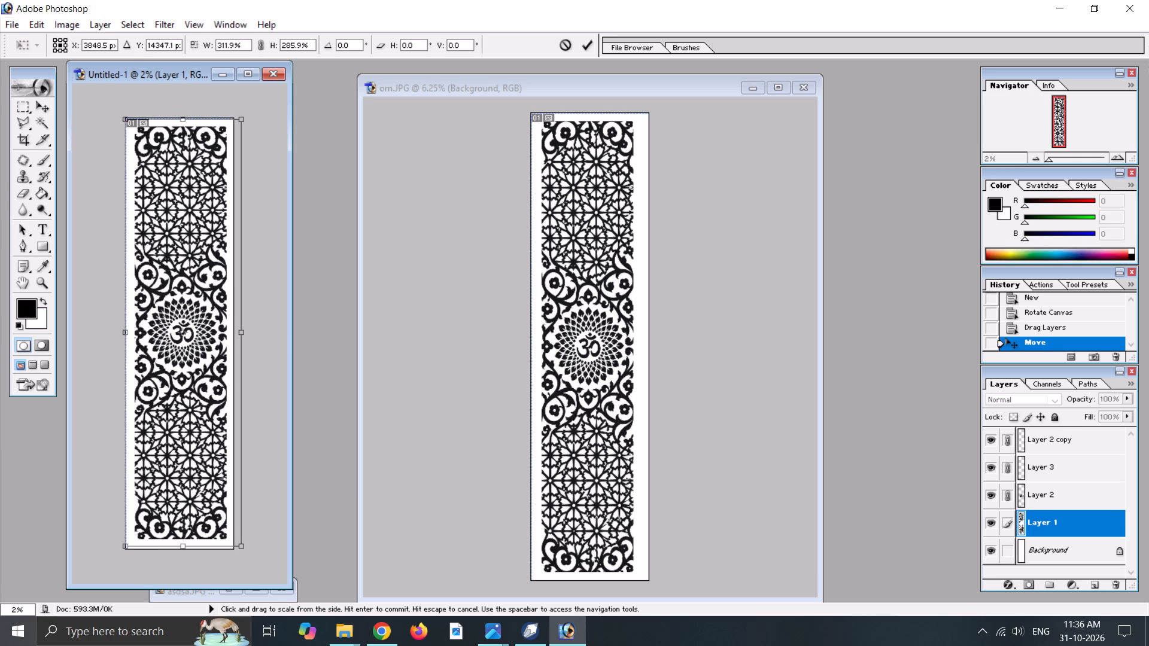
pyautogui.press('Left')
pyautogui.press('Left')
pyautogui.press('Left')
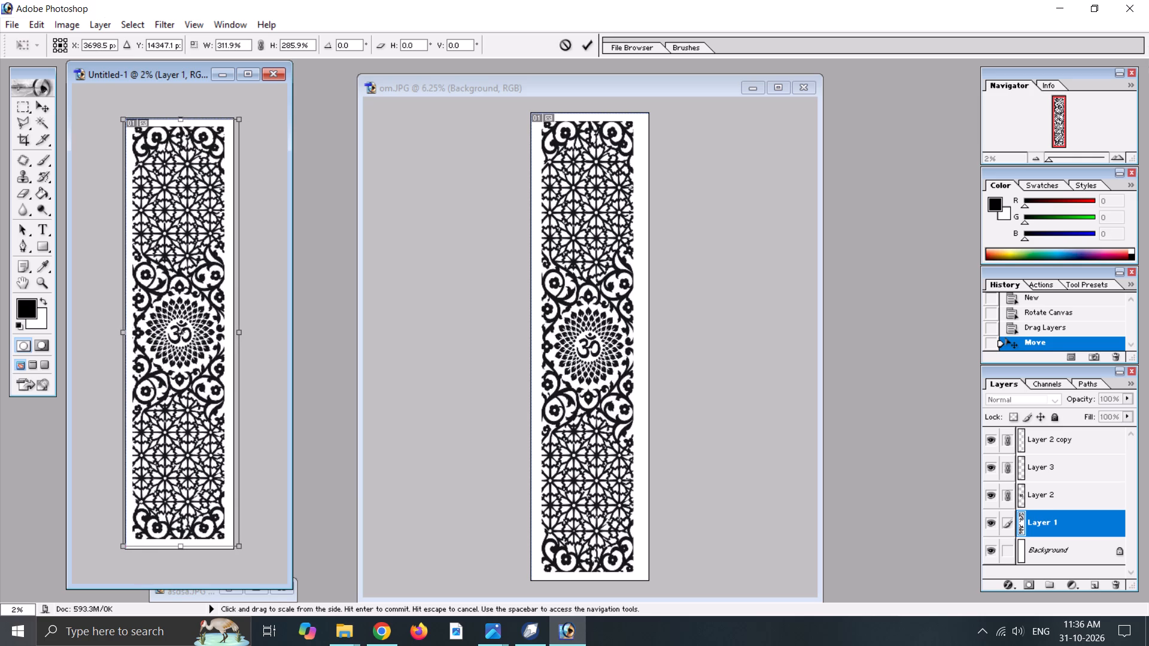
pyautogui.press('Right')
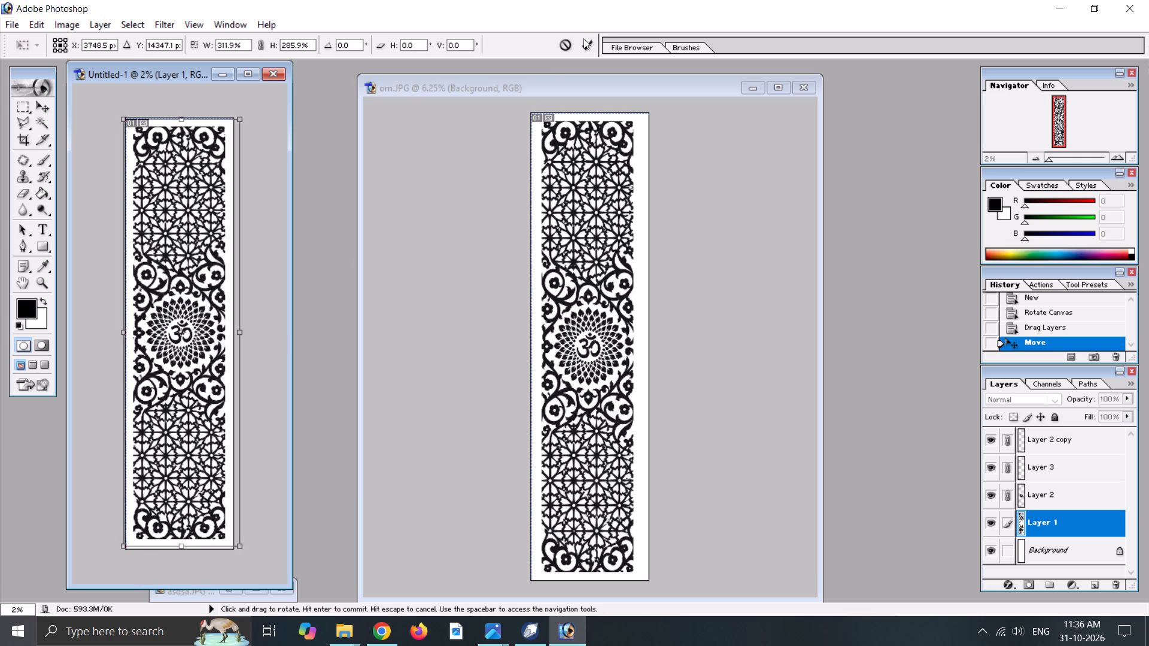
pyautogui.click(588, 47)
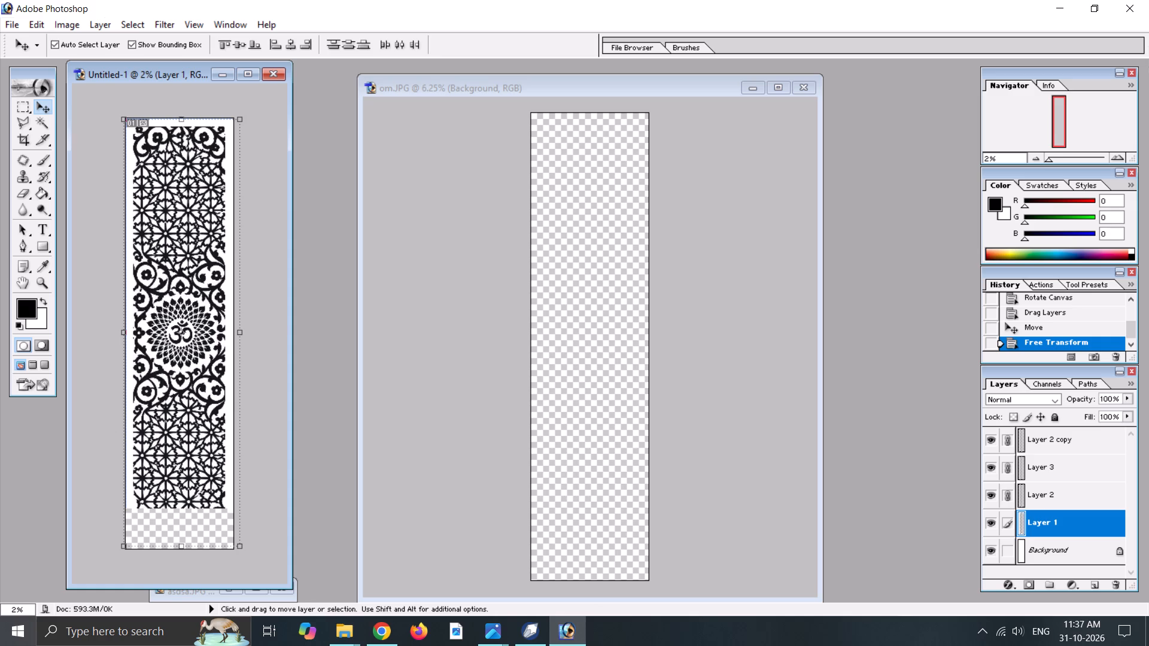
# Examine the enlarged pattern in Untitled-1 from top to bottom.
pyautogui.scroll(-2, 214, 575)
pyautogui.scroll(2, 212, 581)
pyautogui.scroll(-4, 212, 581)
pyautogui.scroll(3, 206, 572)
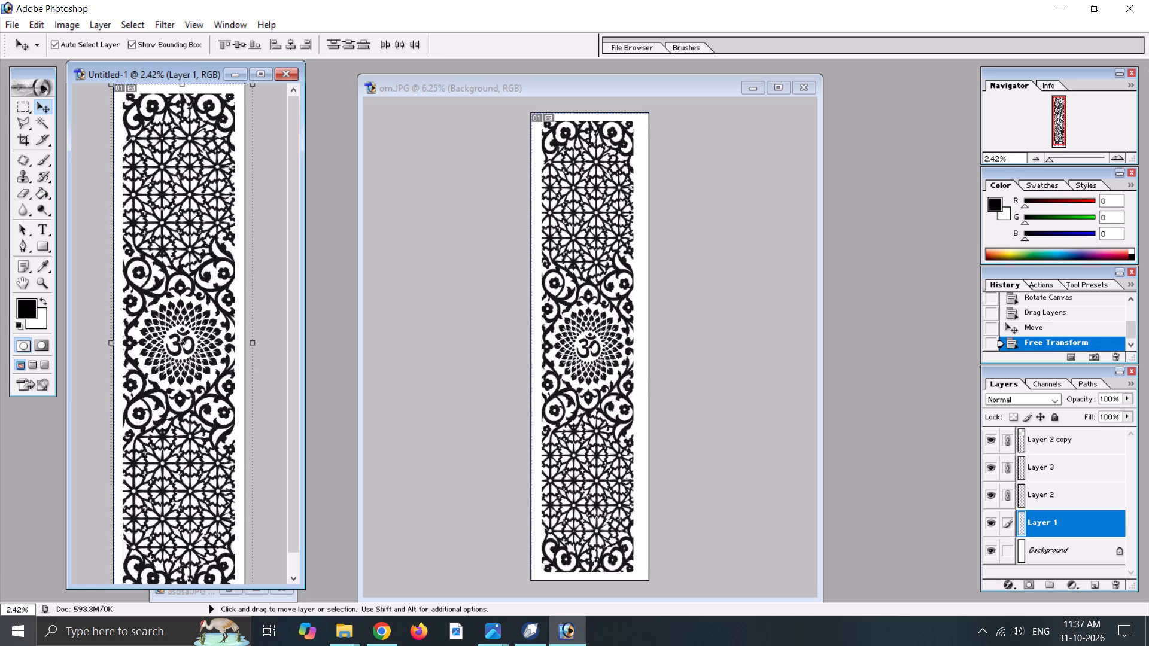
pyautogui.scroll(1, 204, 559)
pyautogui.scroll(-7, 204, 559)
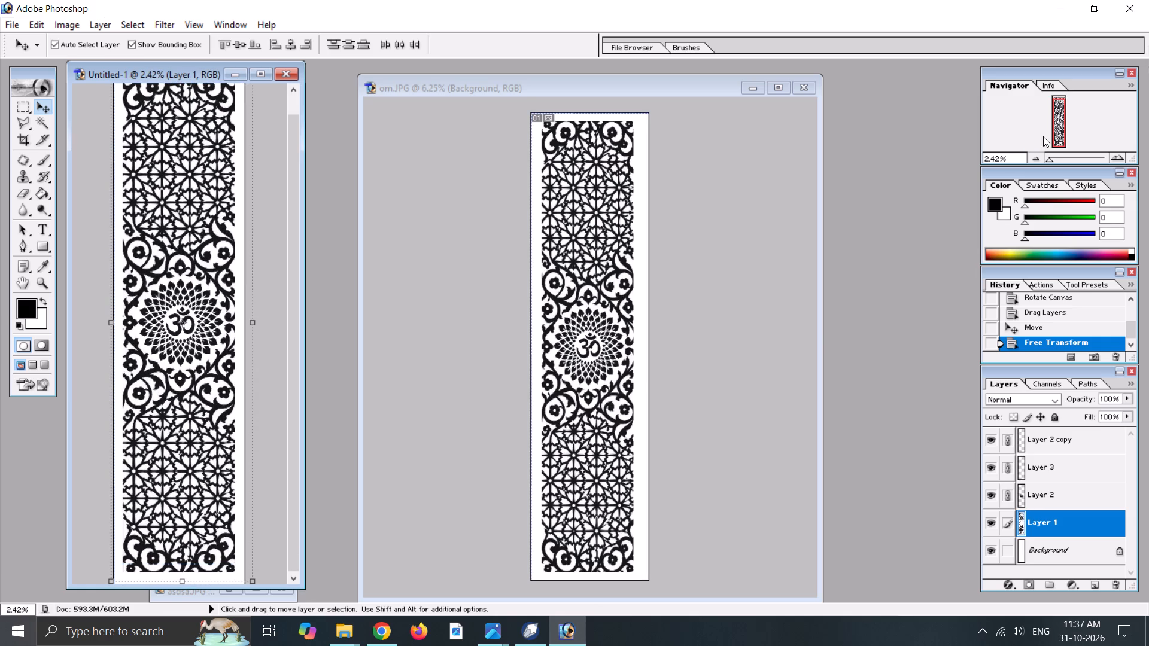
pyautogui.click(1036, 154)
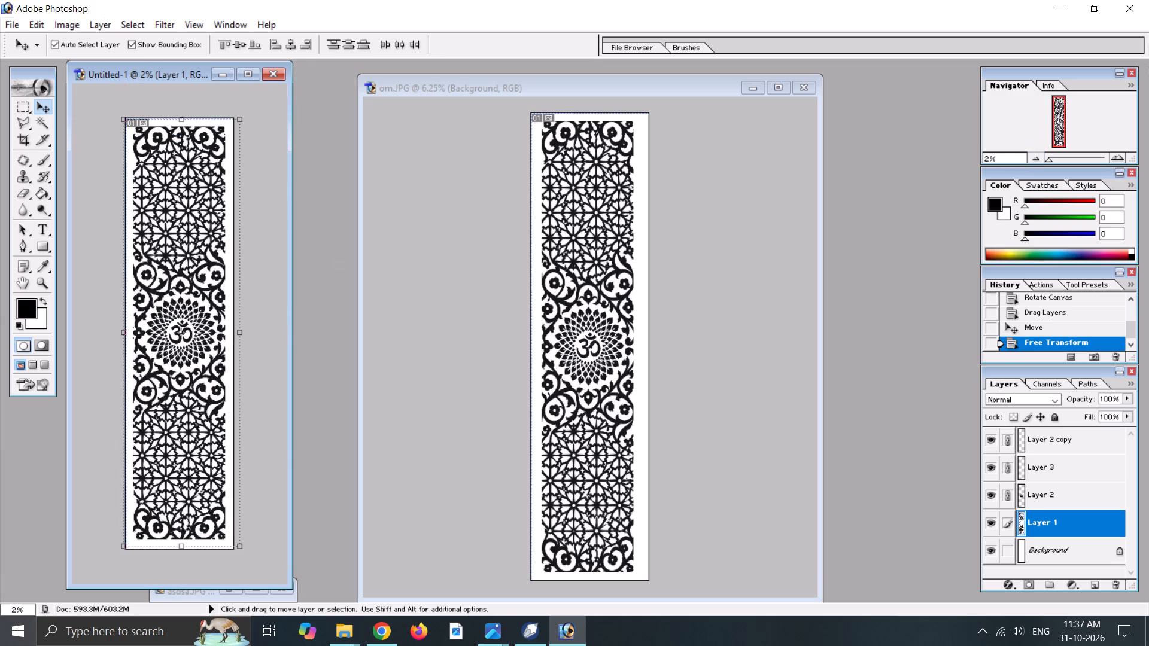
# Check Untitled-1's document dimensions and resolution in Image Size.
pyautogui.click(66, 26)
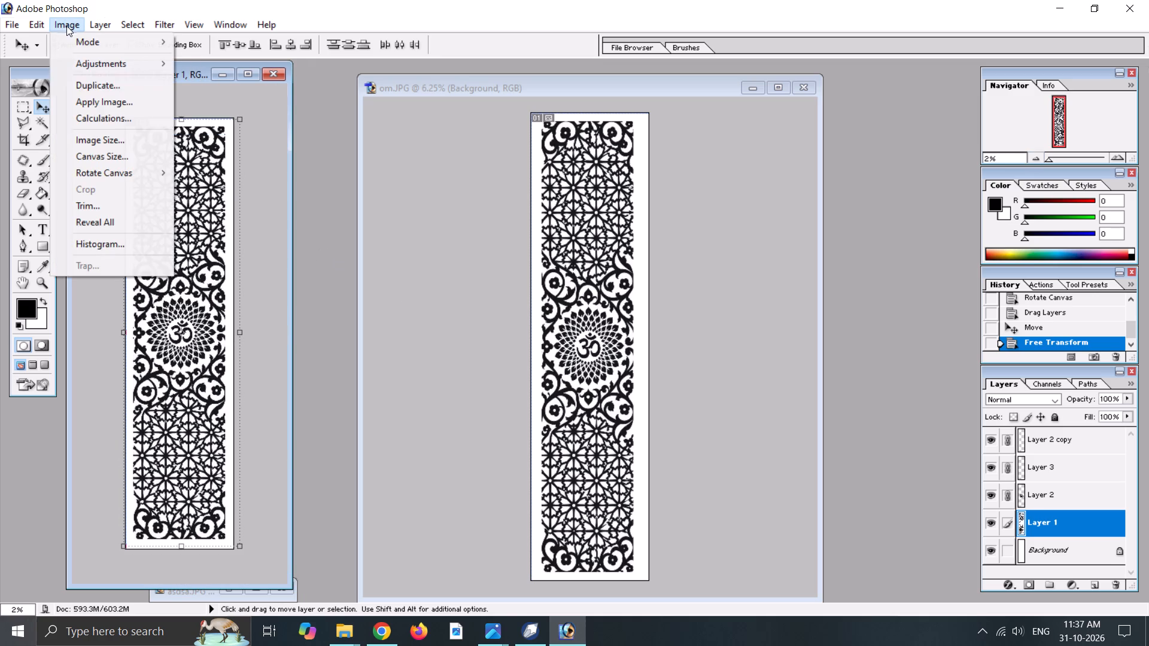
pyautogui.click(95, 135)
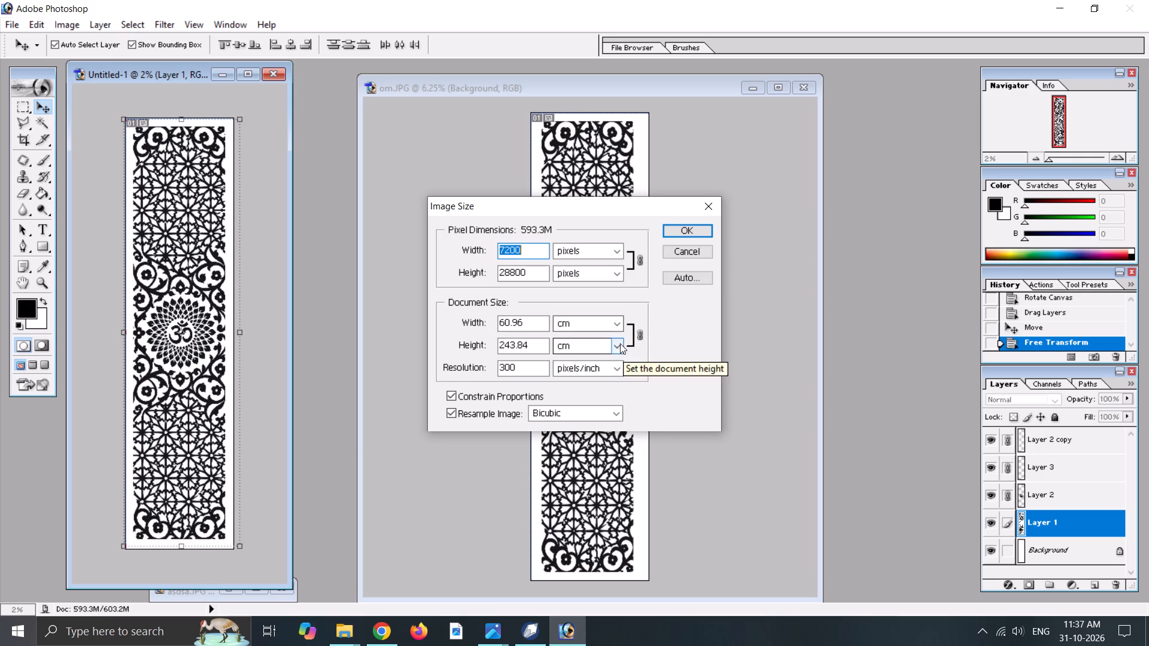
pyautogui.click(619, 326)
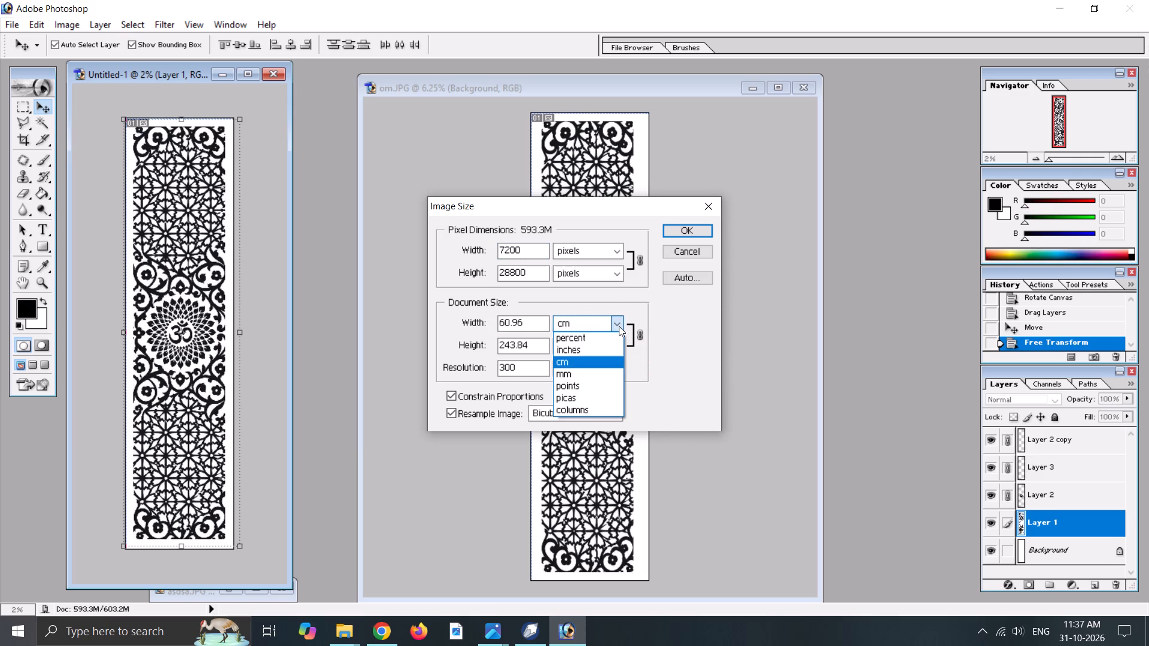
pyautogui.click(619, 326)
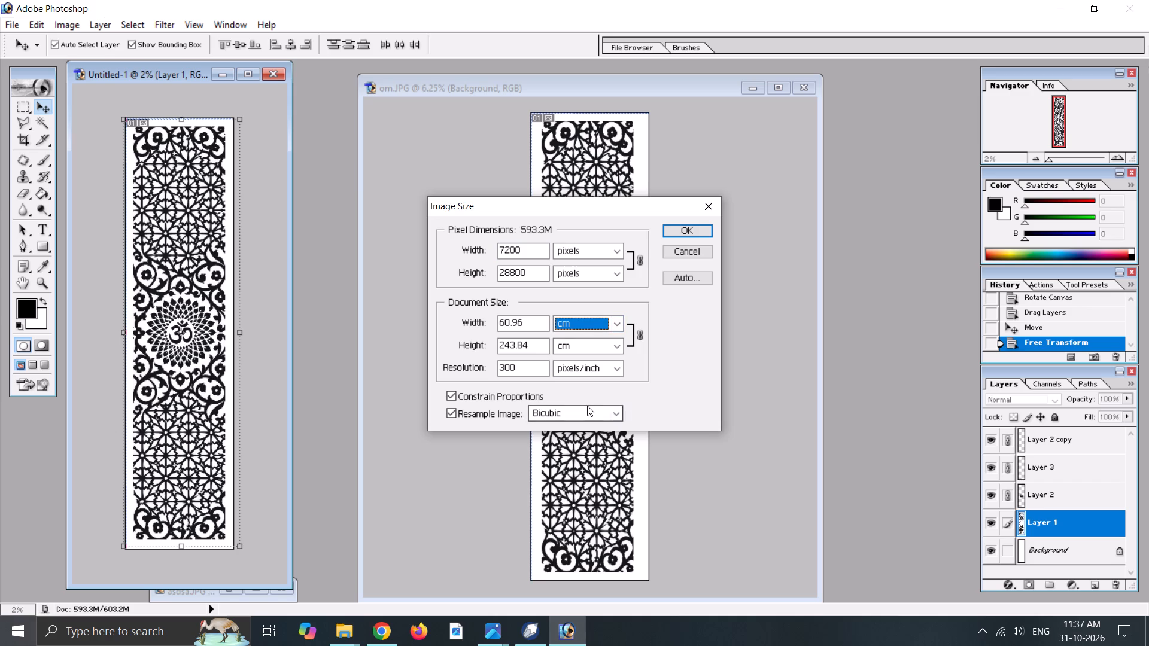
pyautogui.click(682, 228)
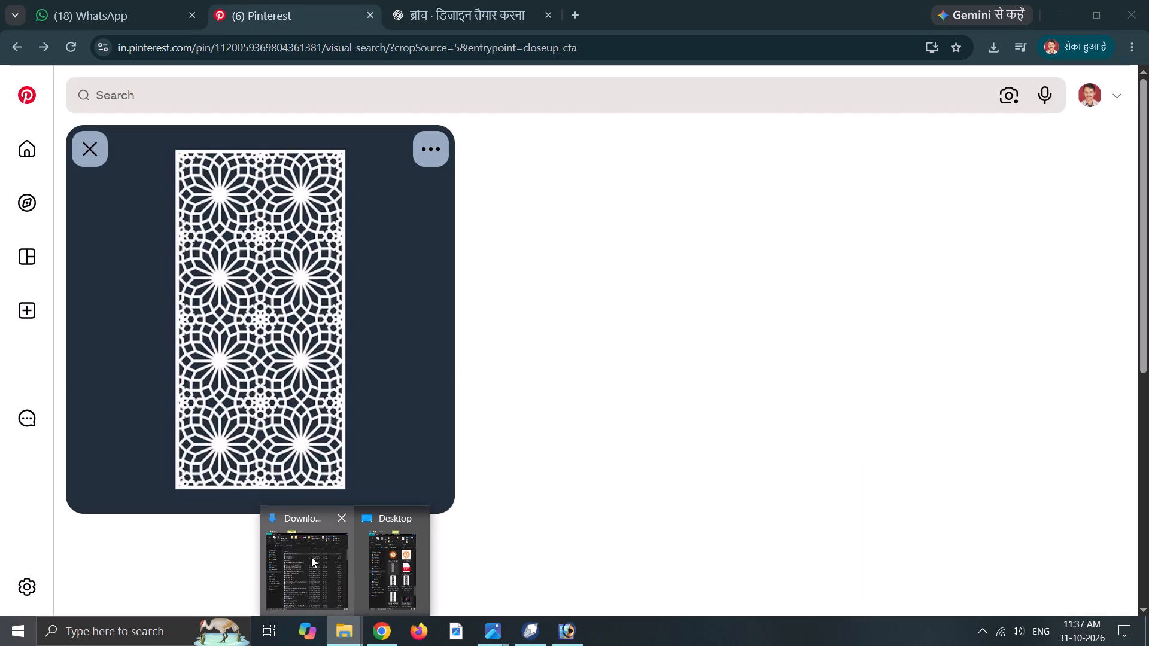
pyautogui.click(311, 557)
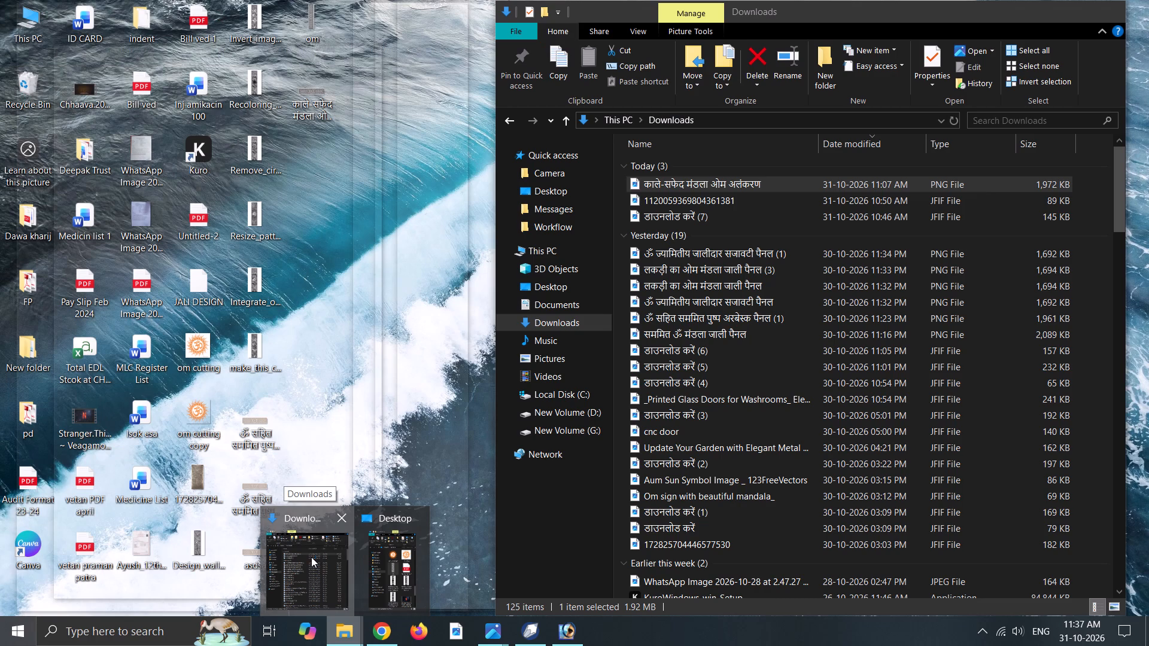
pyautogui.doubleClick(684, 185)
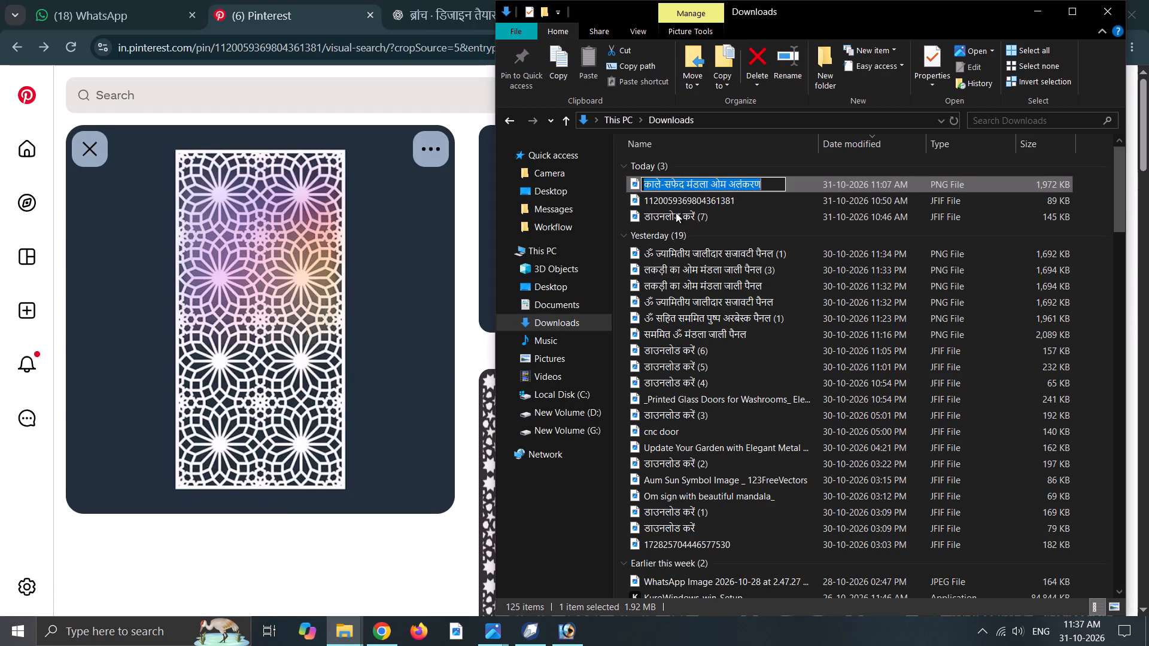
pyautogui.click(637, 182)
pyautogui.doubleClick(637, 182)
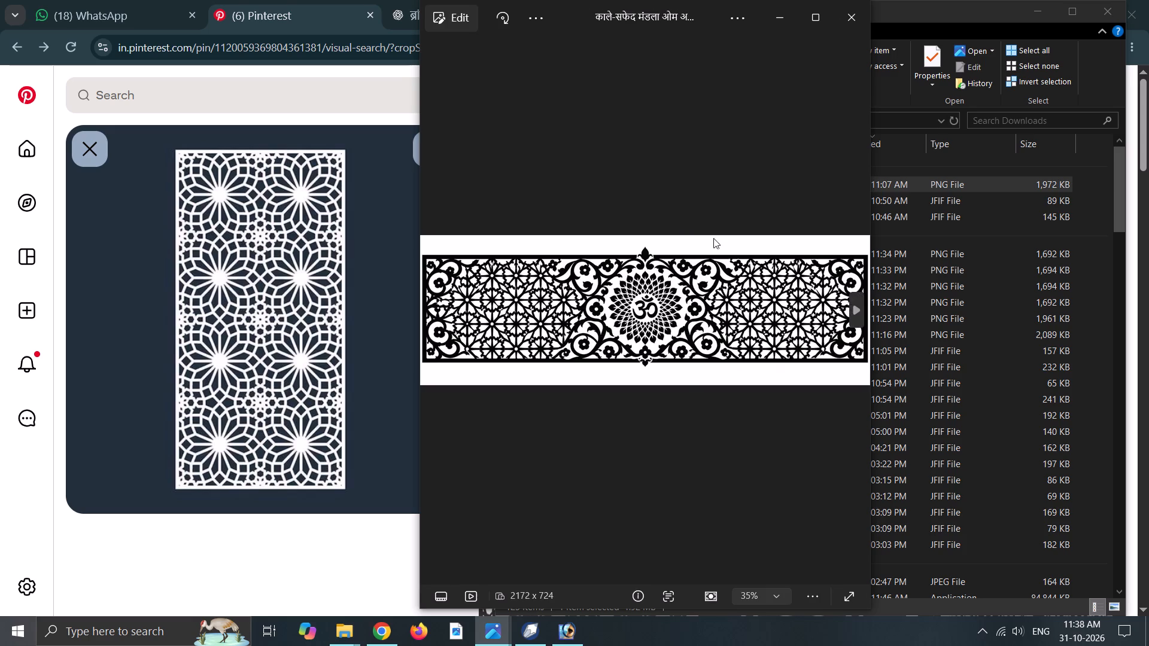
pyautogui.click(858, 13)
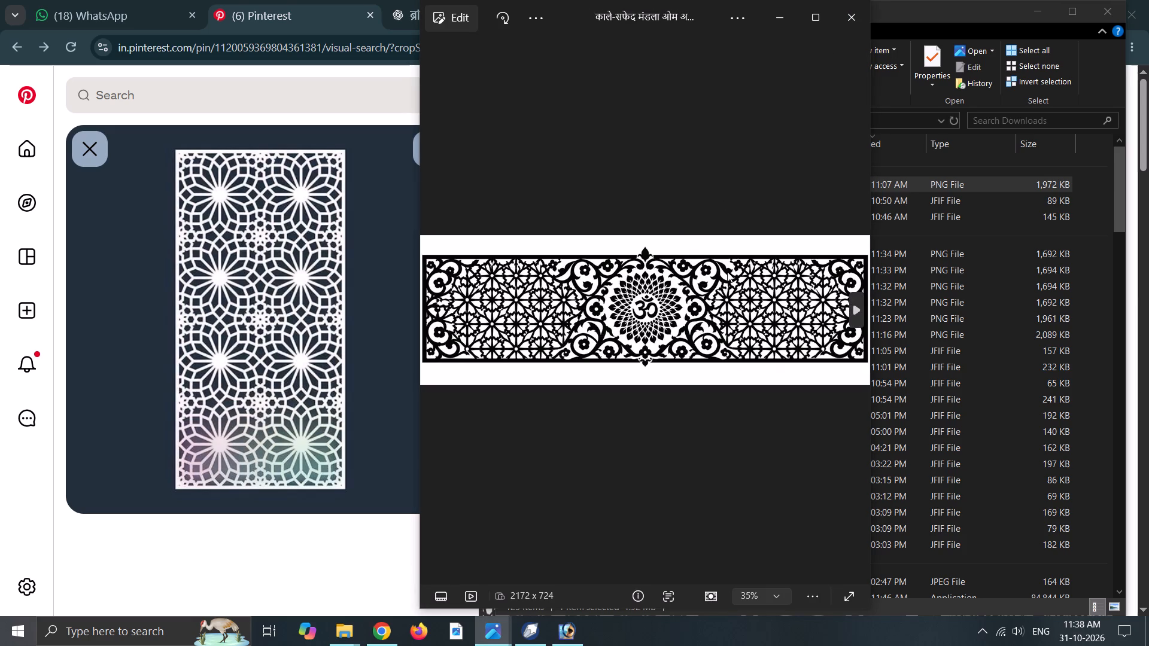
pyautogui.click(852, 17)
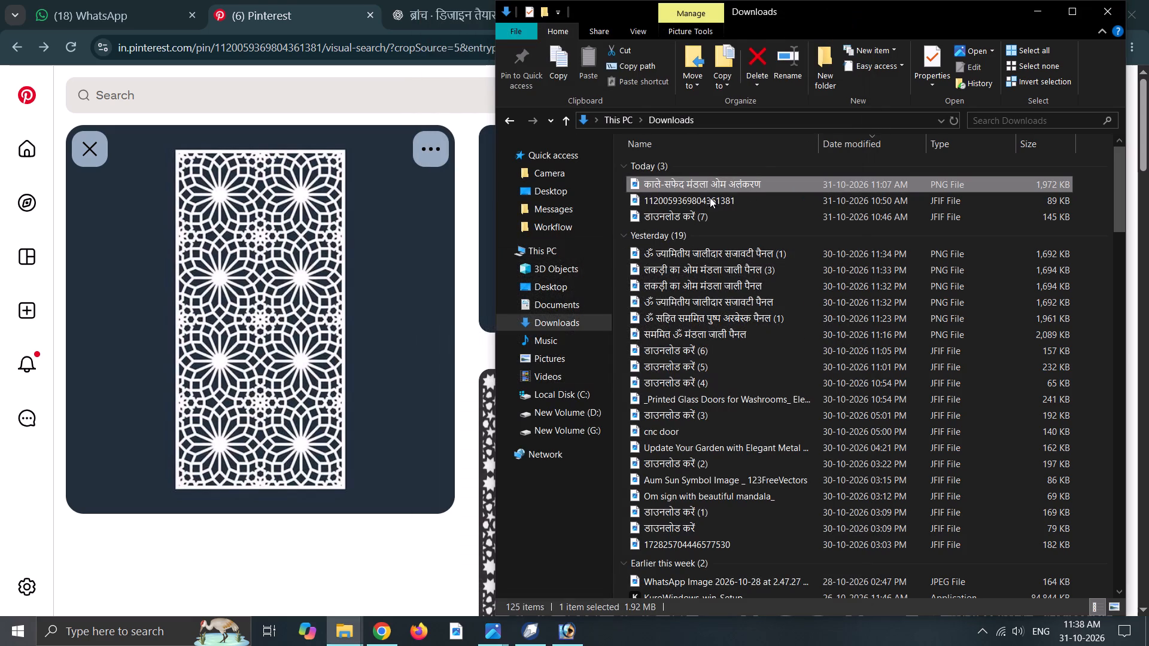
pyautogui.doubleClick(682, 200)
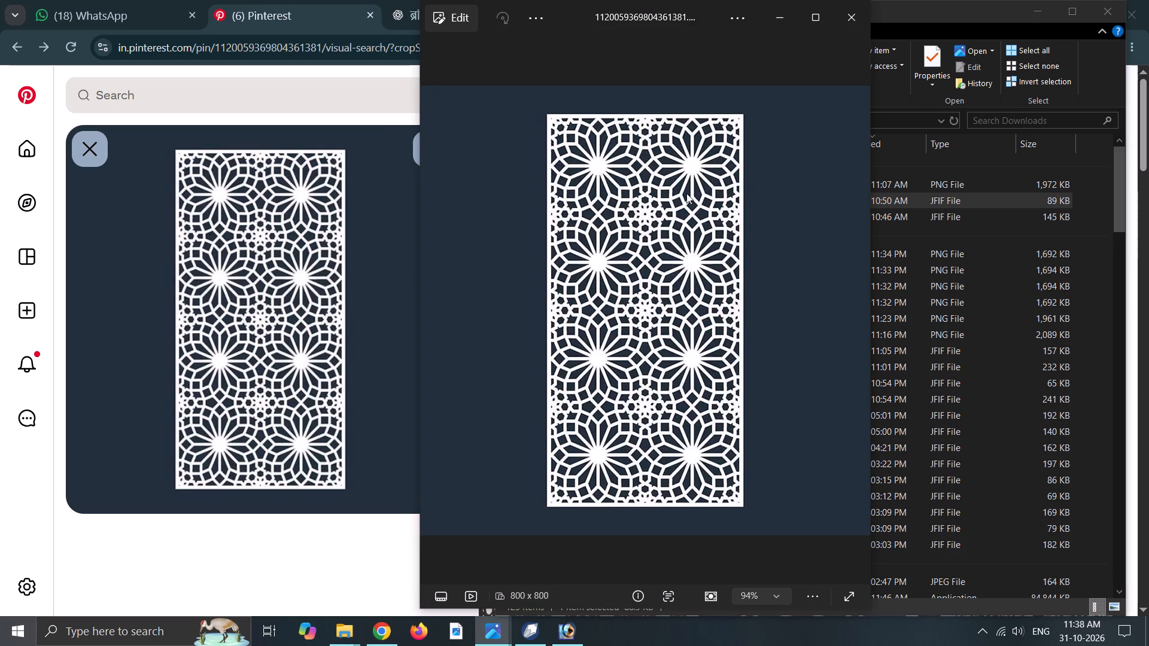
pyautogui.click(852, 17)
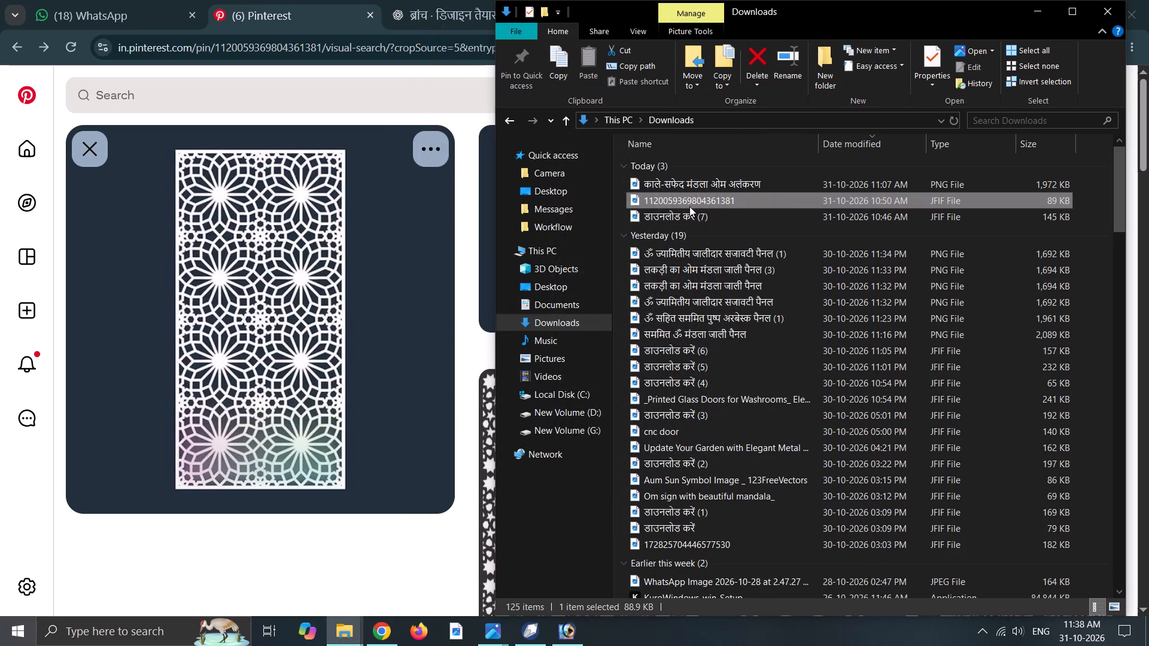
pyautogui.doubleClick(674, 220)
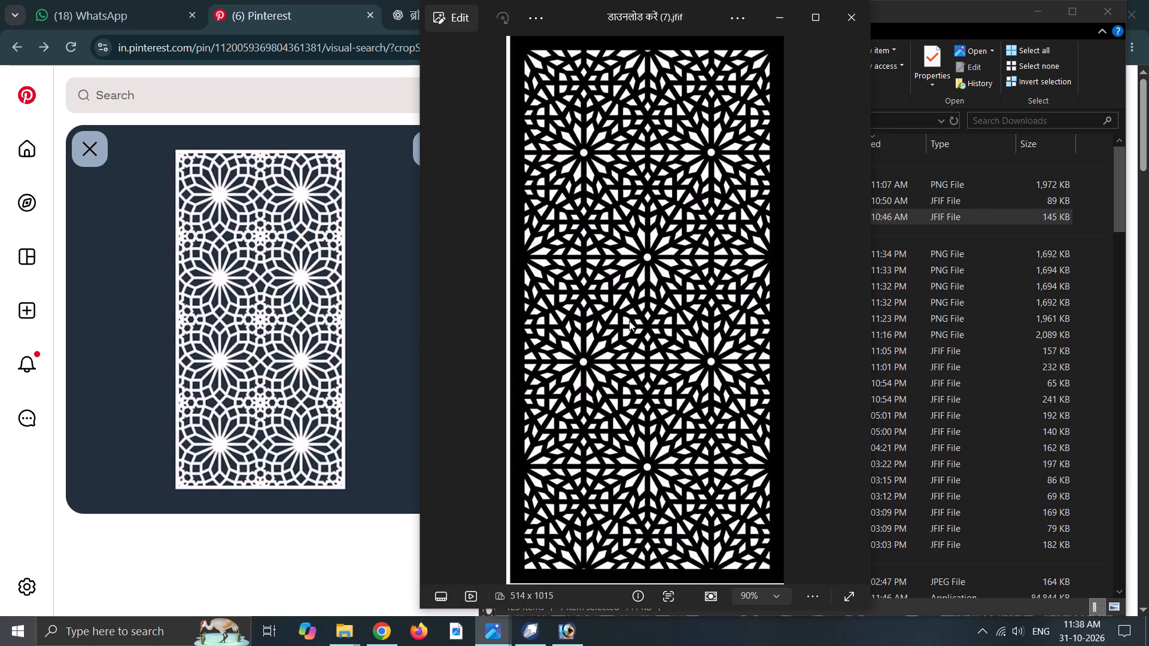
pyautogui.click(854, 22)
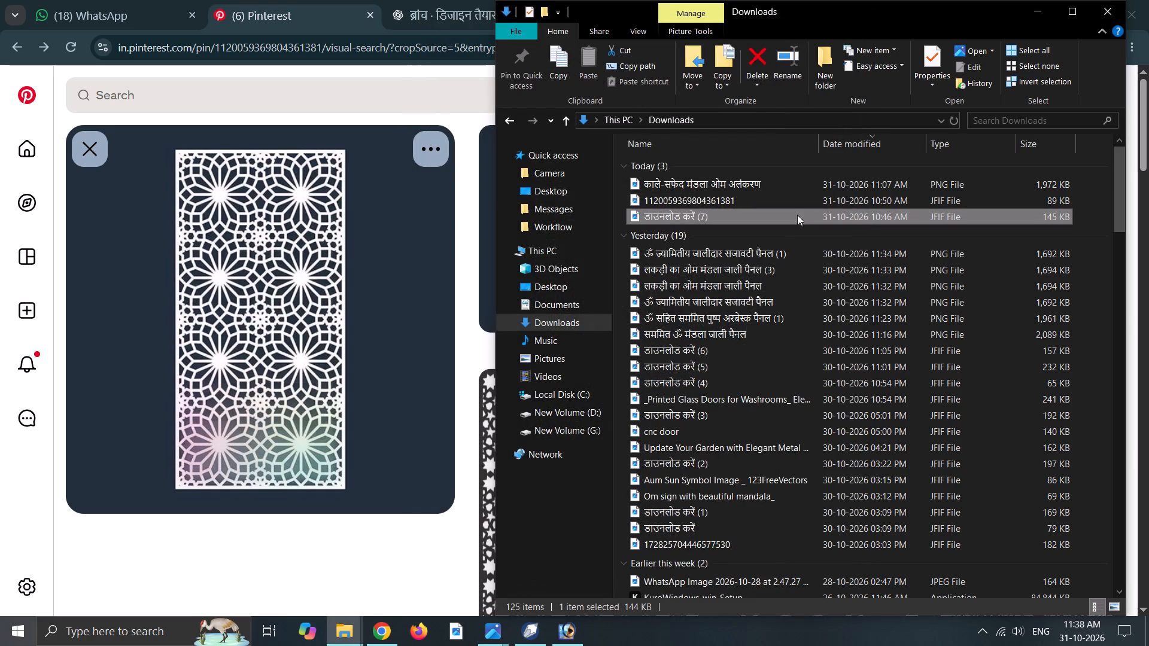
pyautogui.doubleClick(694, 255)
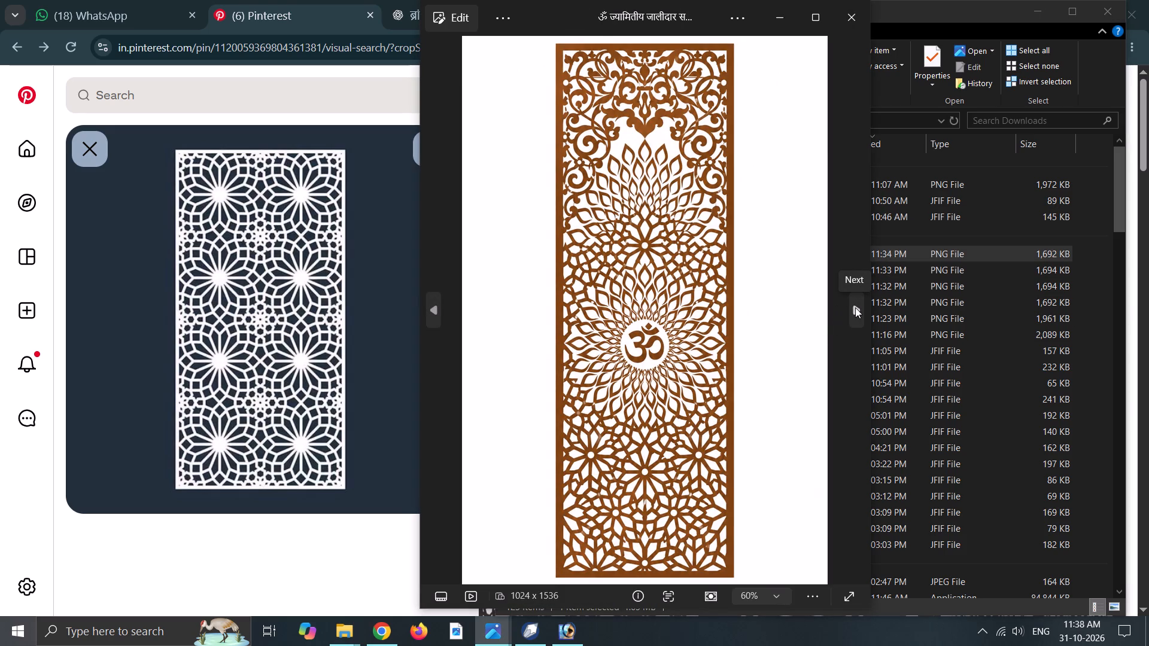
# Close the surplus Photos windows and bring up the remaining one showing the brown Om panel.
pyautogui.click(569, 634)
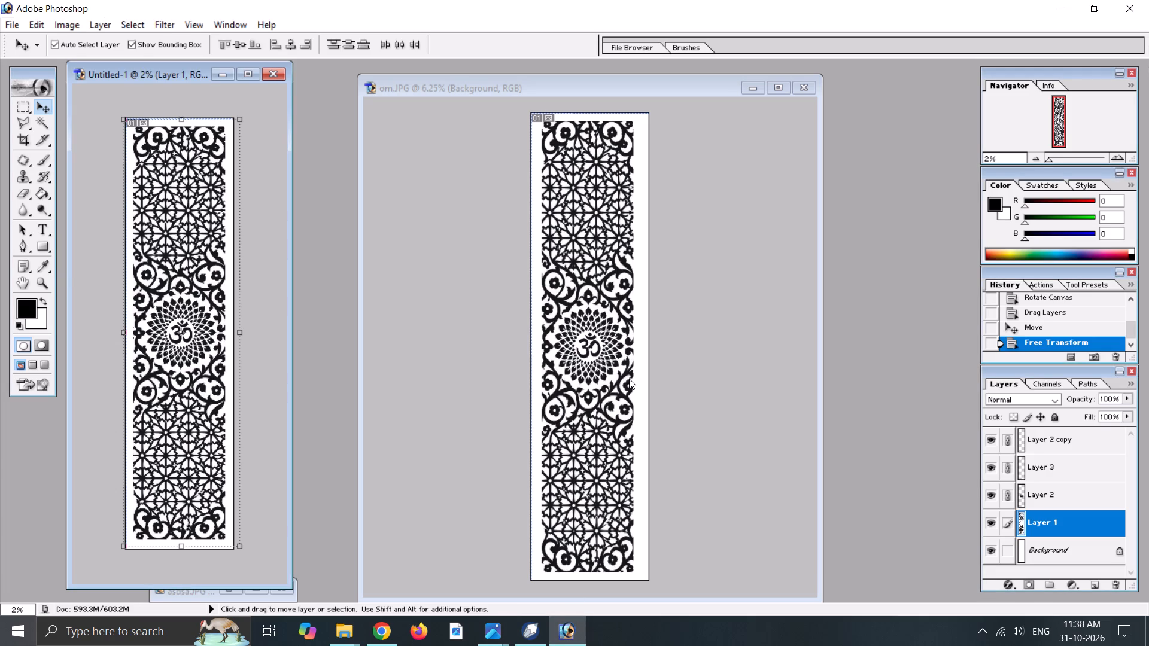
pyautogui.click(486, 630)
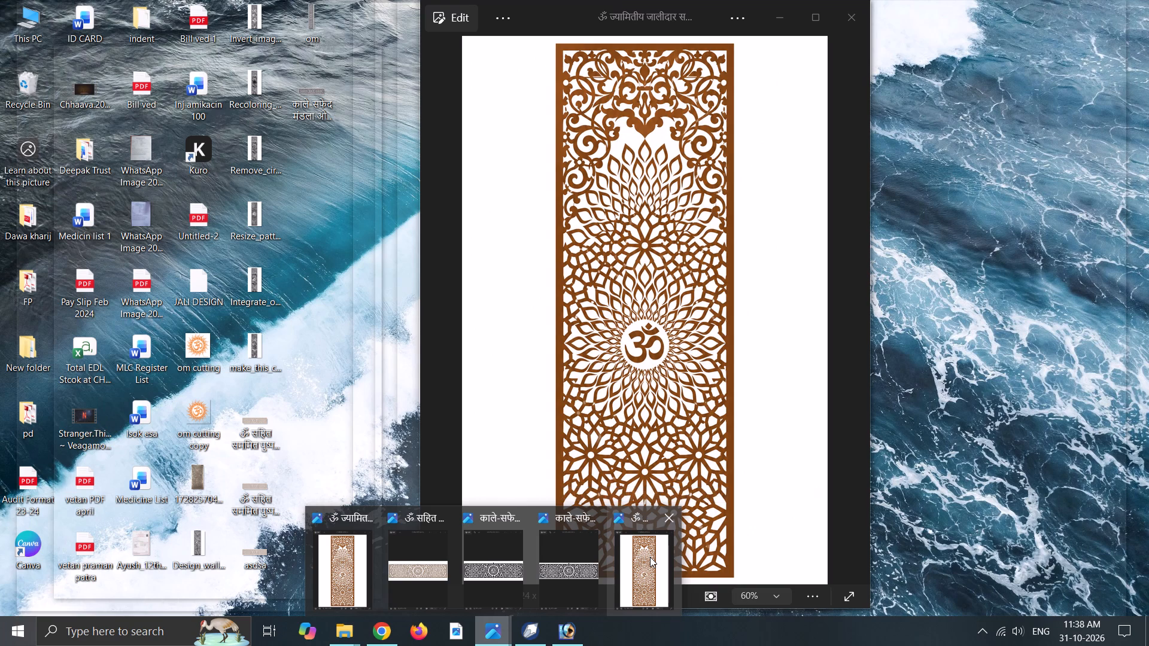
pyautogui.click(670, 523)
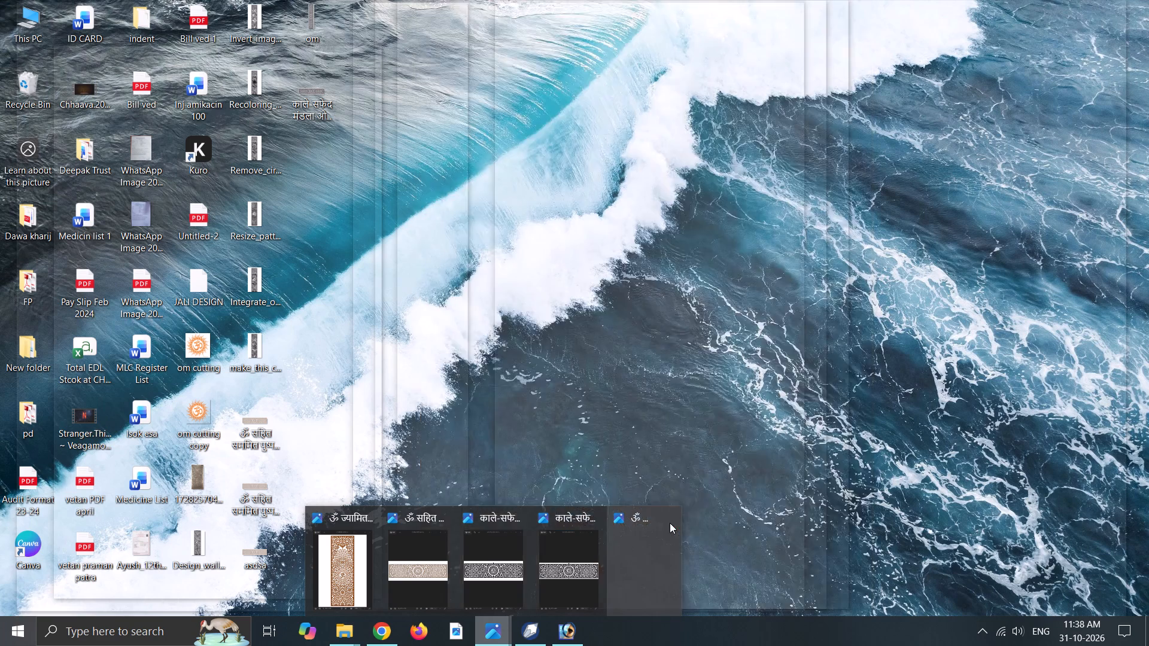
pyautogui.click(633, 519)
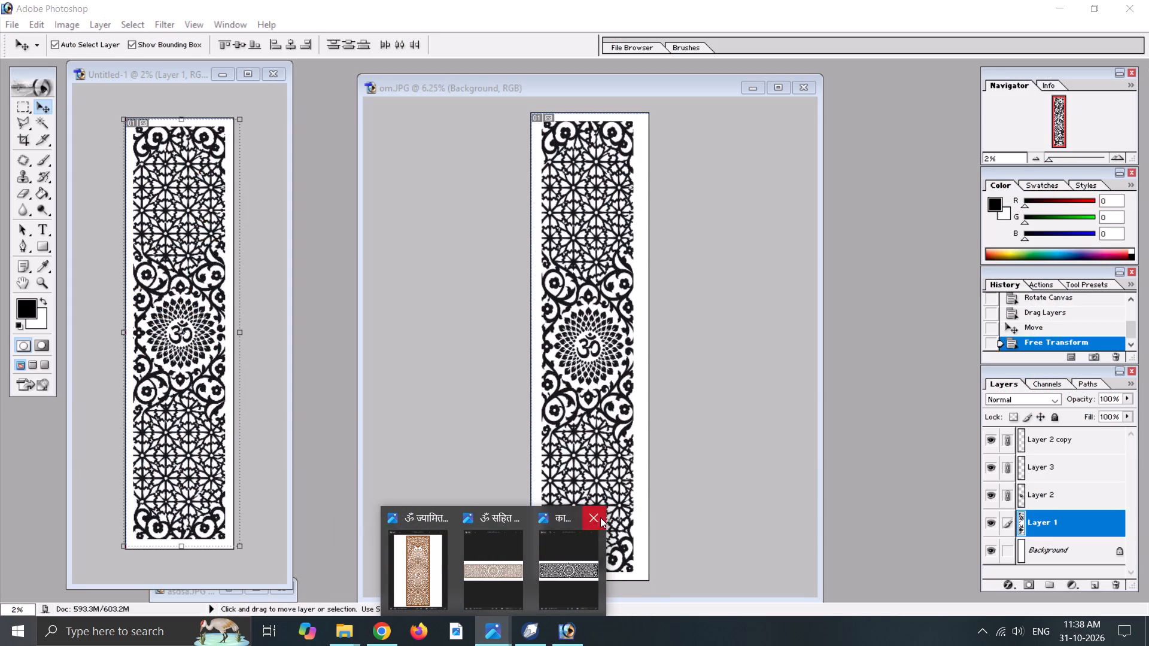
pyautogui.click(590, 517)
pyautogui.click(558, 514)
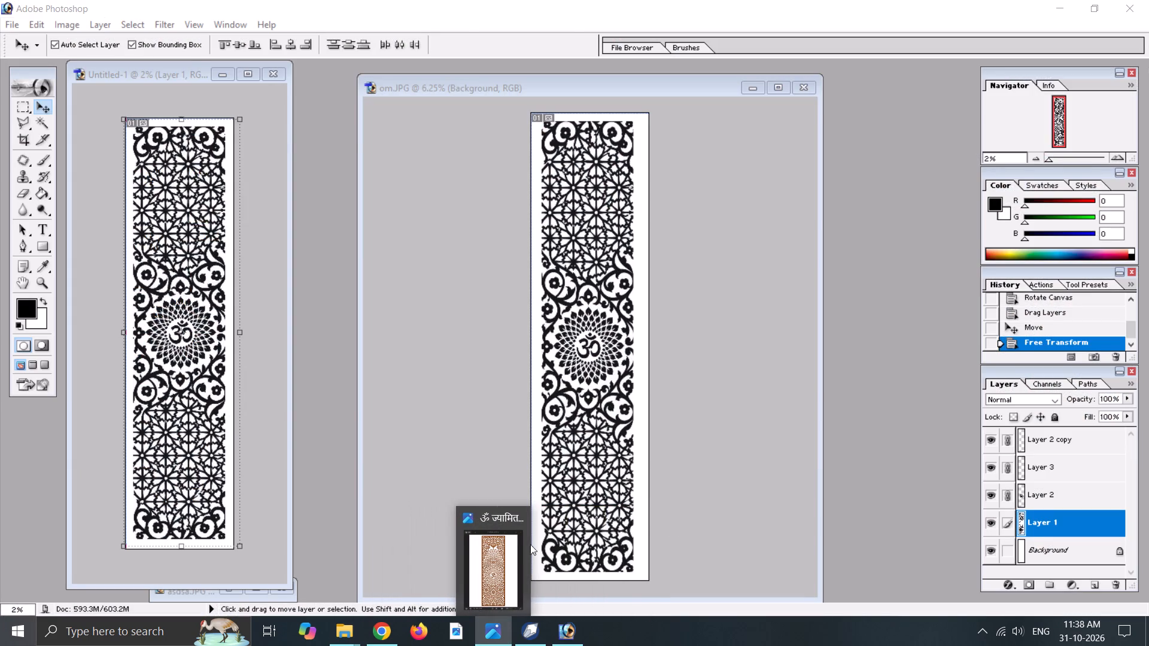
pyautogui.click(509, 559)
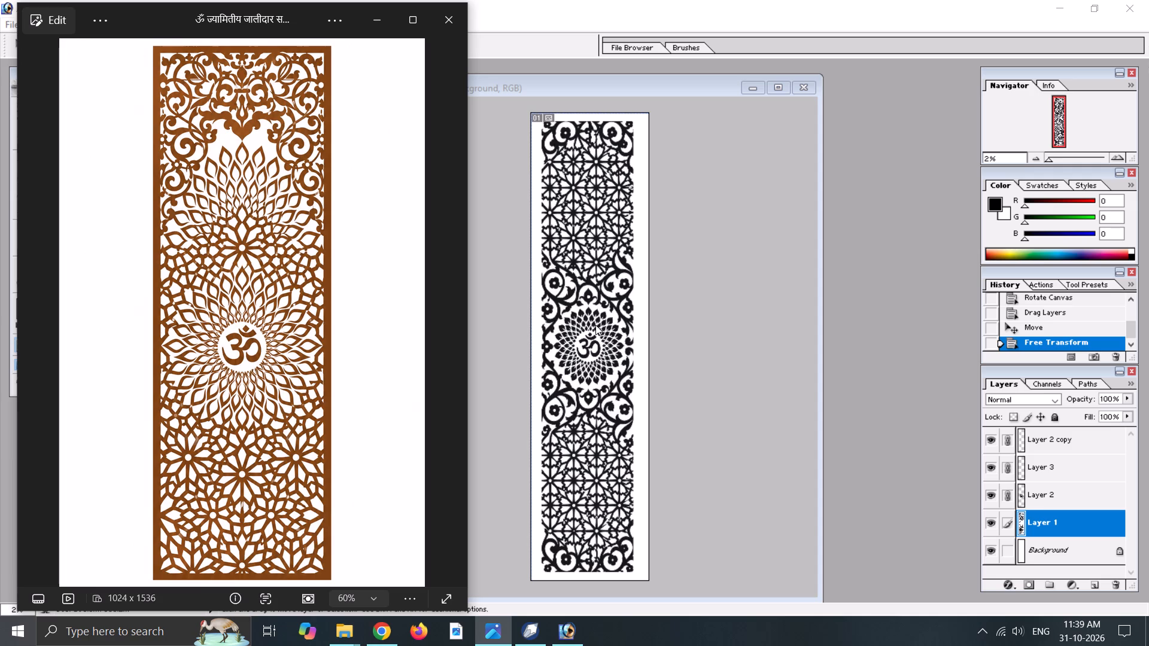
# Close the om.JPG document in Photoshop, saving its changes to the Desktop as a Photoshop file named om.
pyautogui.click(663, 90)
pyautogui.click(804, 90)
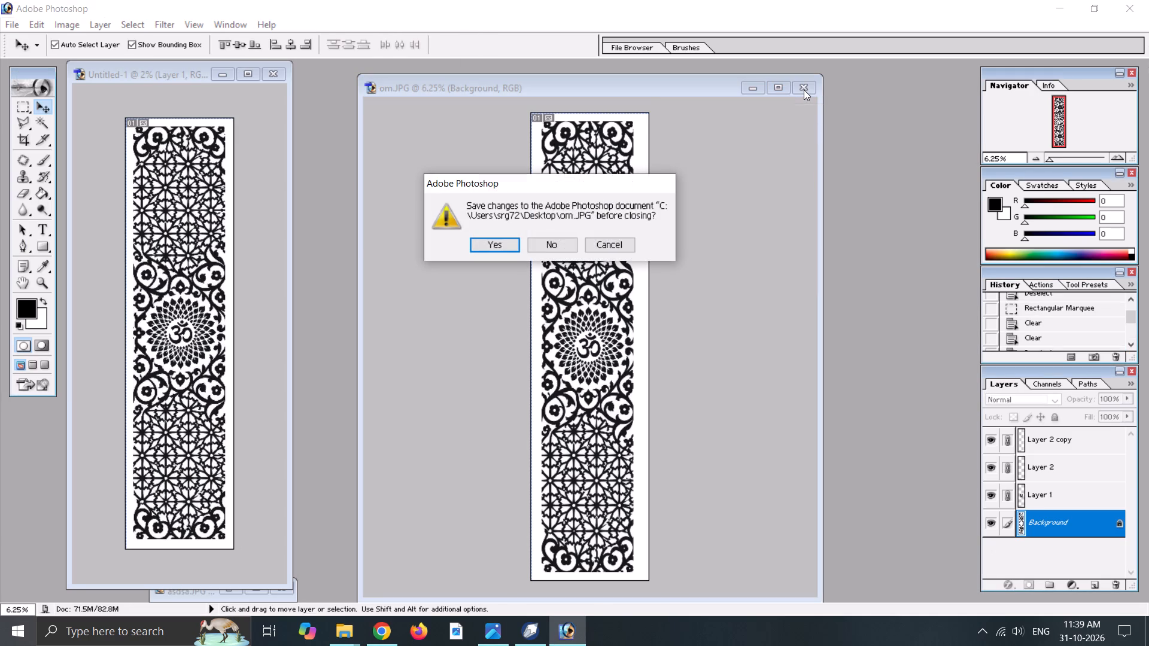
pyautogui.click(503, 243)
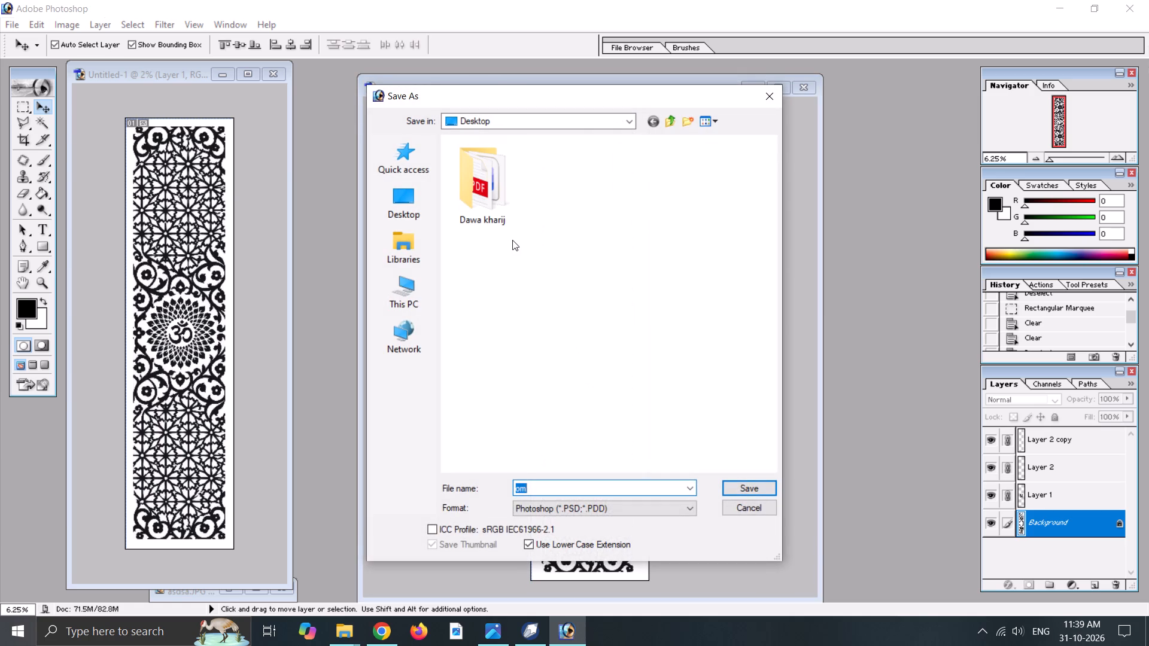
pyautogui.click(745, 485)
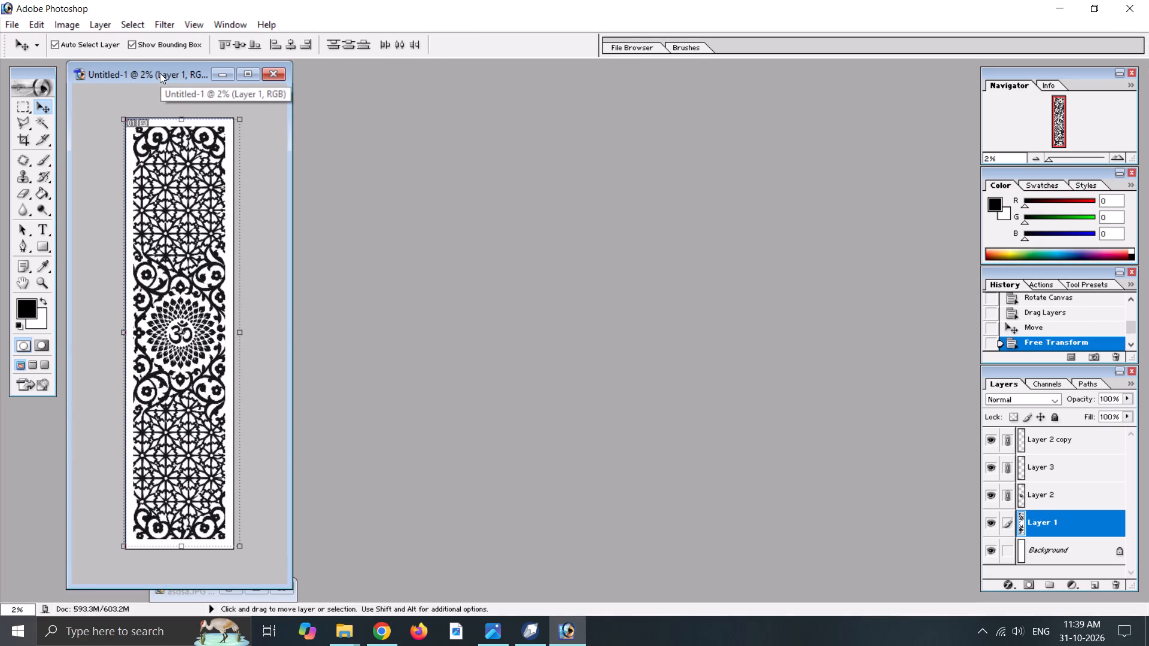
# Set up a JPEG copy of Untitled-1 on the Desktop under the name om, but decline replacing the existing file.
pyautogui.click(160, 73)
pyautogui.click(5, 20)
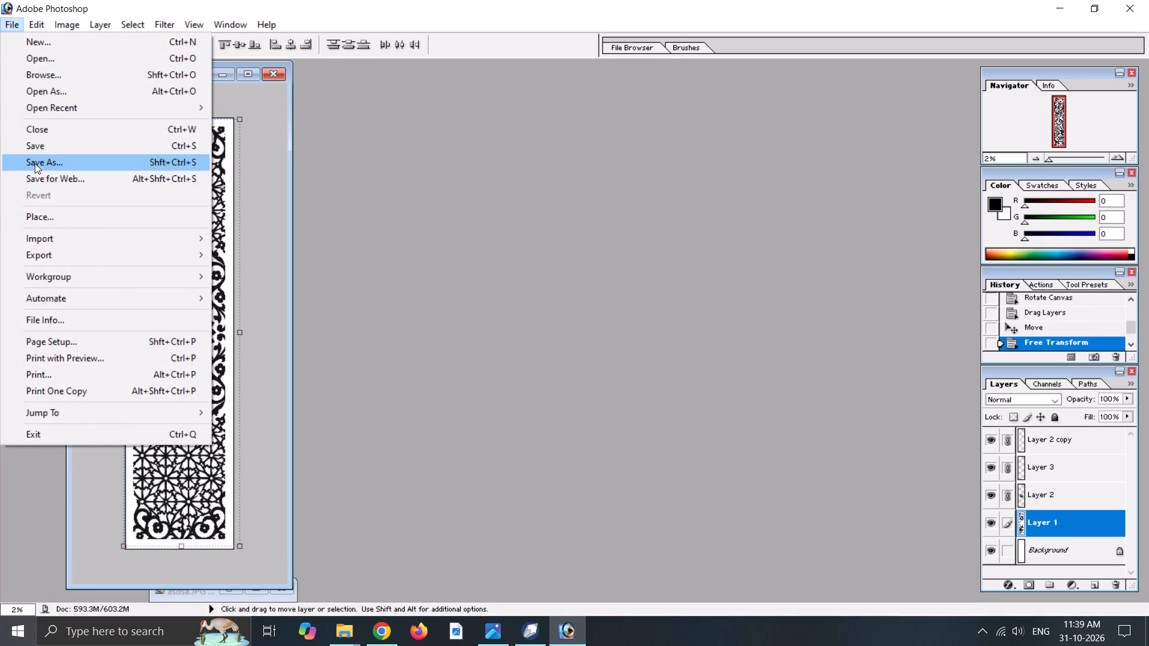
pyautogui.click(35, 163)
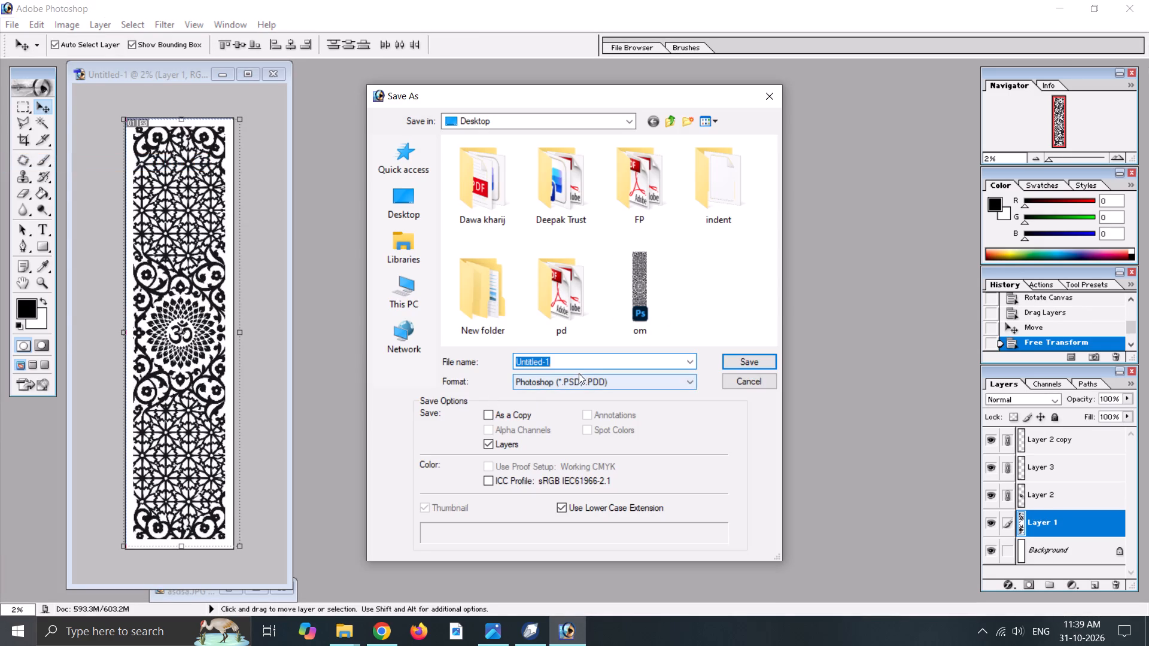
pyautogui.click(591, 382)
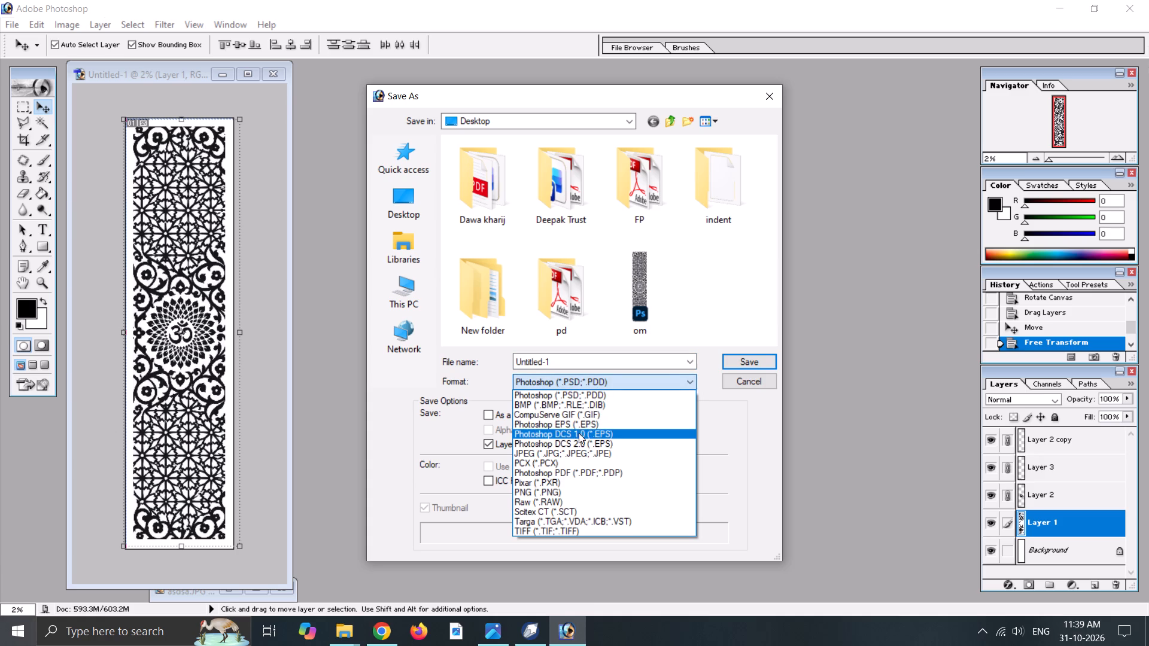
pyautogui.click(576, 449)
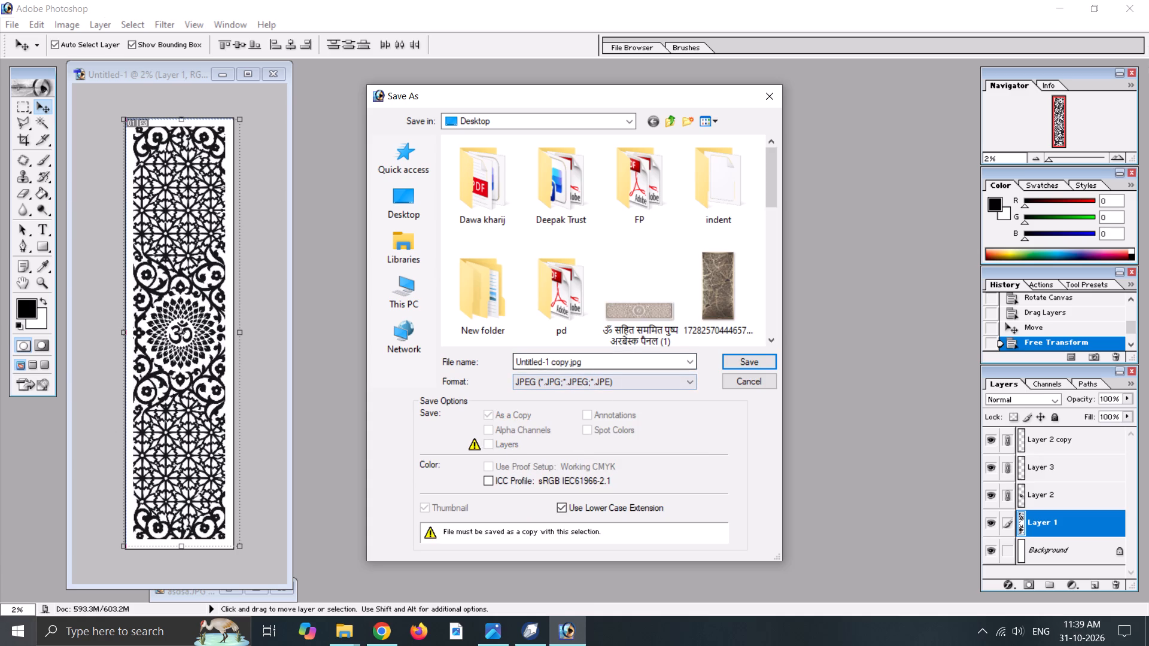
pyautogui.click(602, 363)
pyautogui.write('ojm')
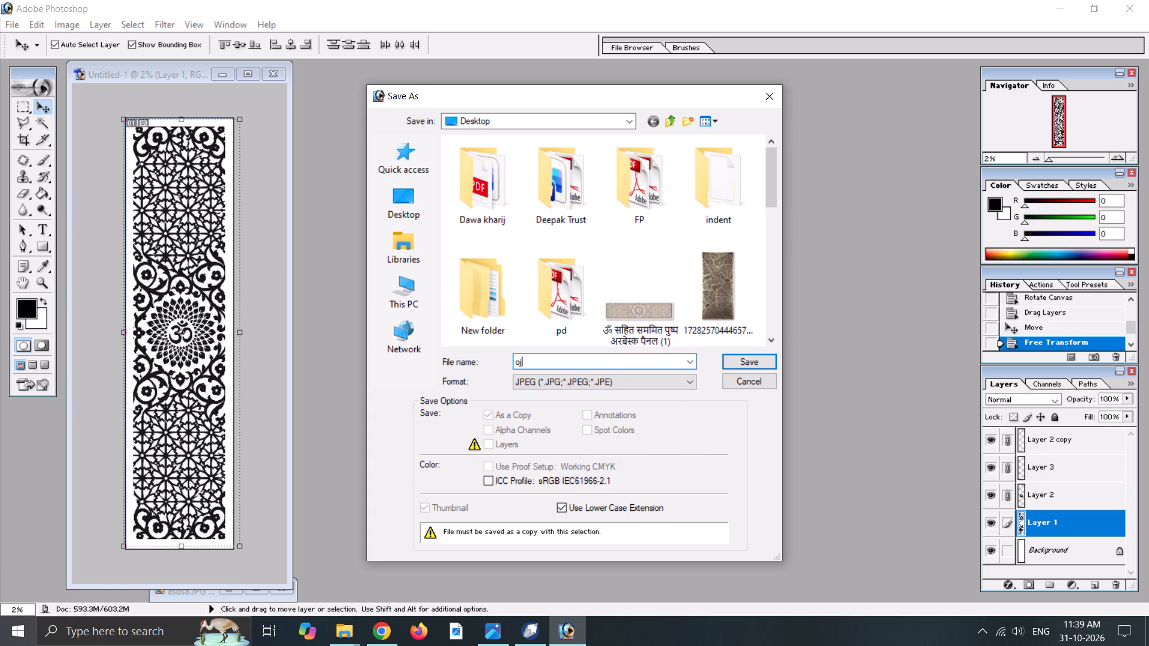
pyautogui.press('BackSpace')
pyautogui.press('BackSpace')
pyautogui.write('m')
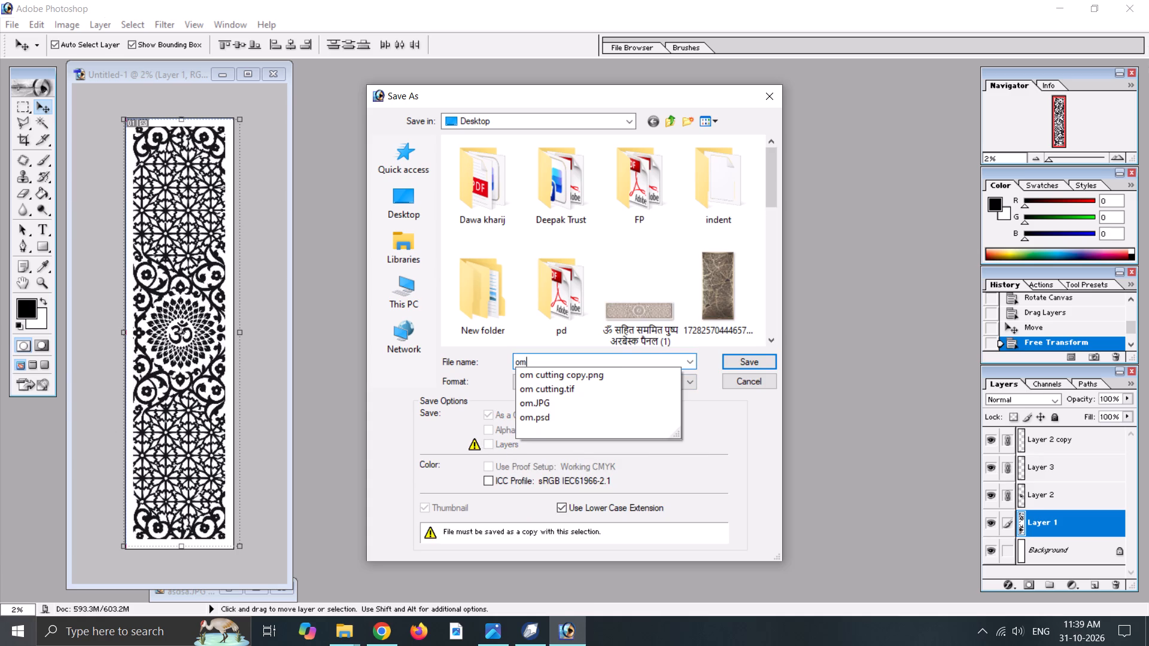
pyautogui.press('space')
pyautogui.click(753, 363)
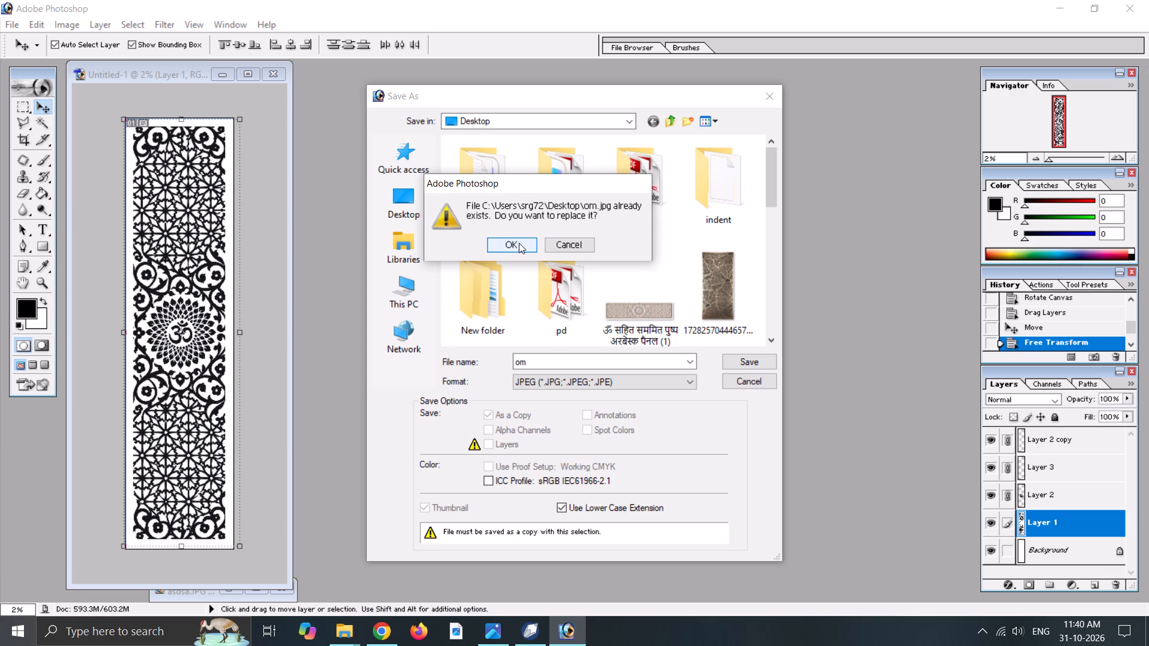
pyautogui.click(569, 243)
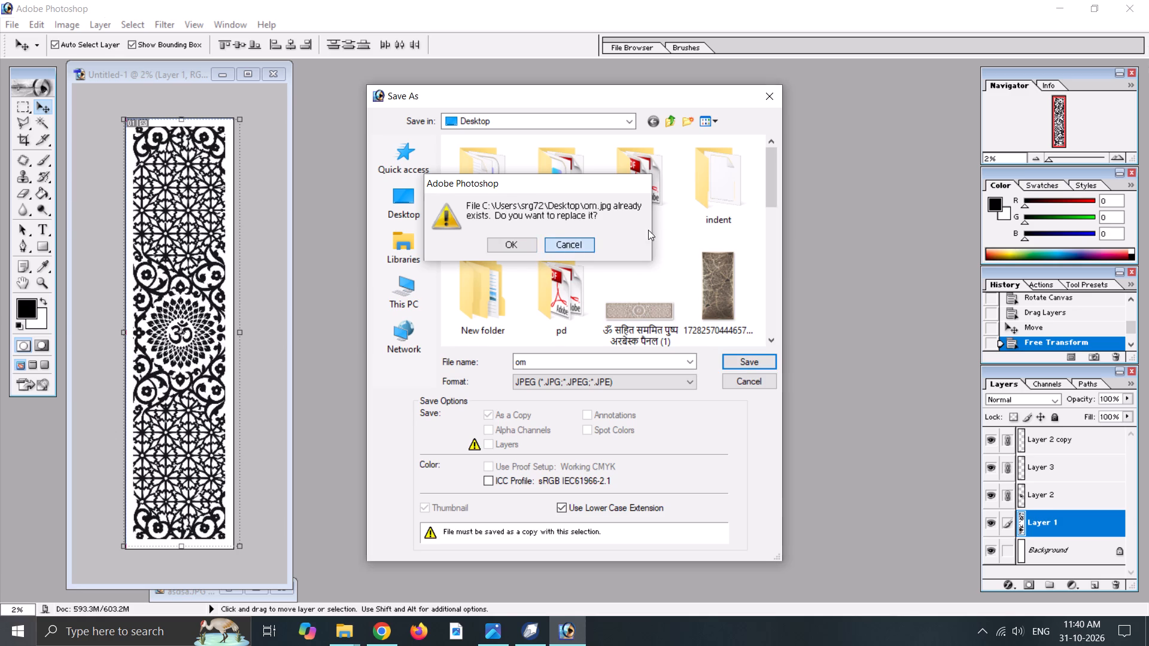
# Save the JPEG copy of Untitled-1 on the Desktop as om 1, at quality 10 (Maximum), Baseline ("Standard").
pyautogui.moveTo(775, 187); pyautogui.dragTo(776, 220)
pyautogui.moveTo(776, 220); pyautogui.dragTo(776, 260)
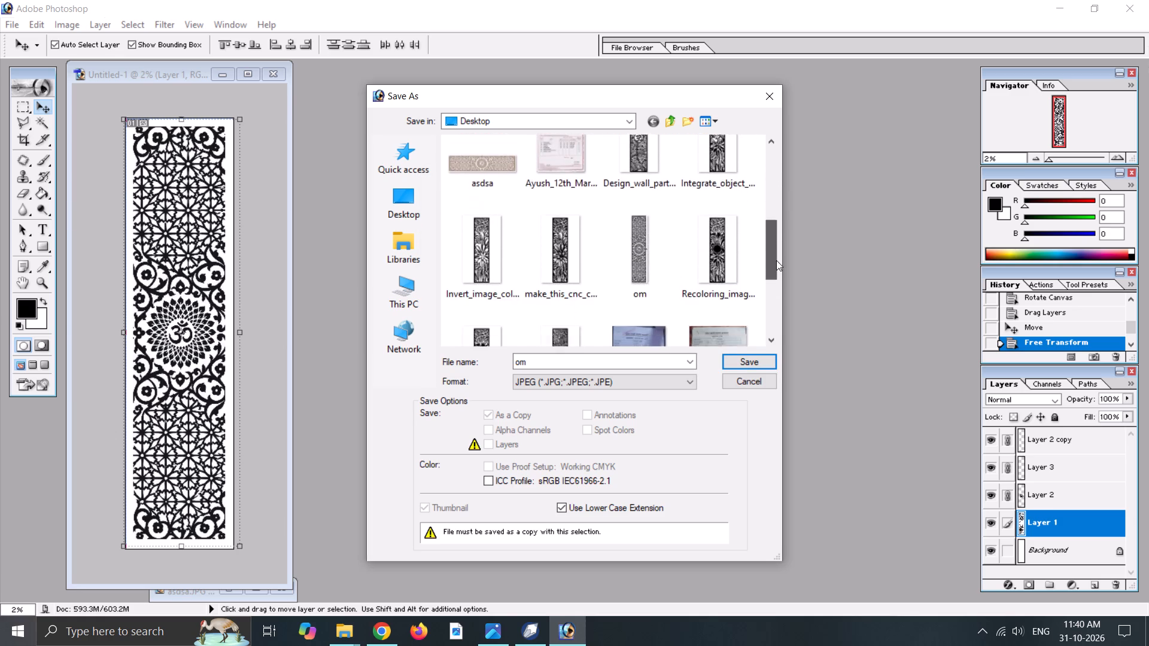
pyautogui.moveTo(776, 260); pyautogui.dragTo(777, 274)
pyautogui.doubleClick(641, 210)
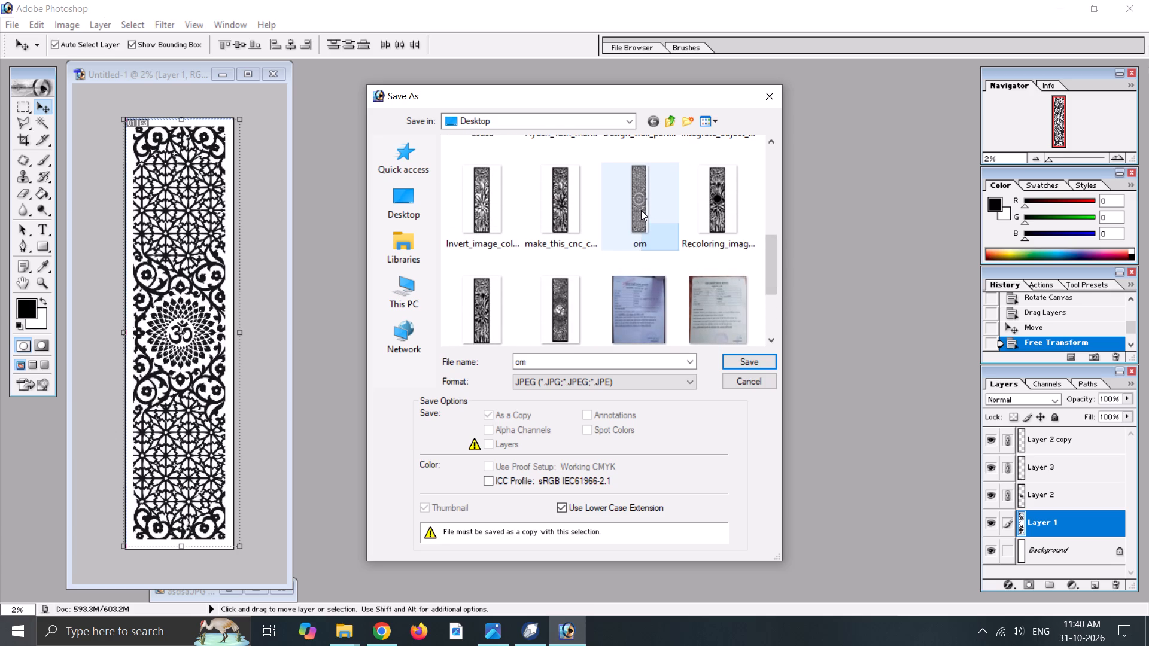
pyautogui.click(582, 245)
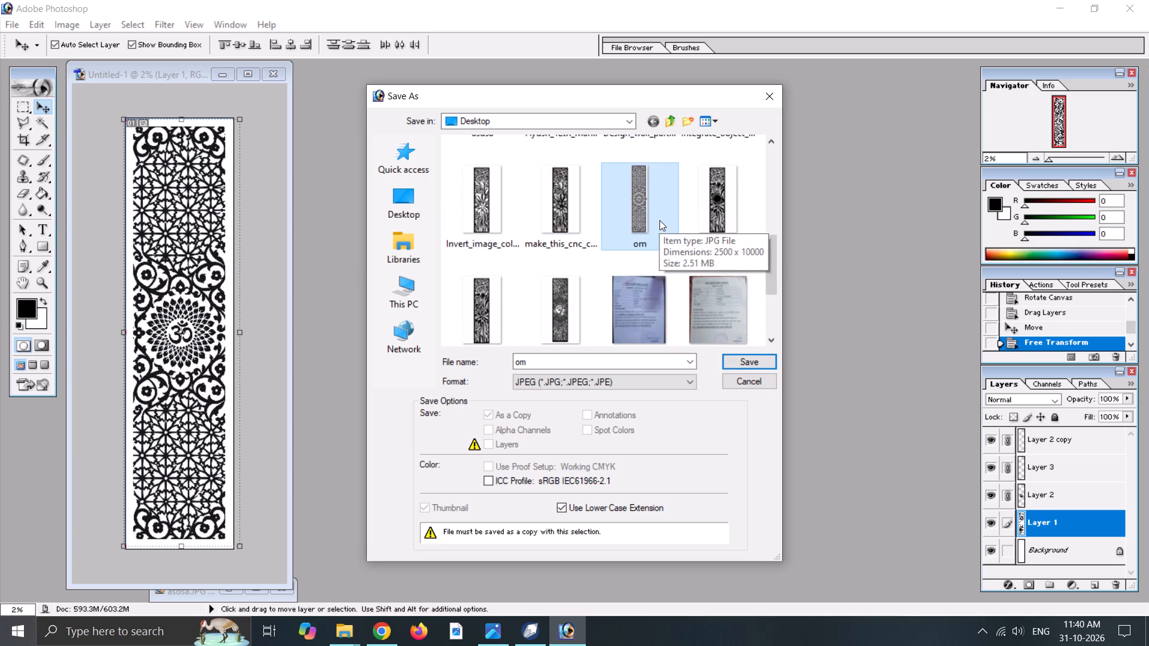
pyautogui.doubleClick(570, 364)
pyautogui.click(571, 364)
pyautogui.press('space')
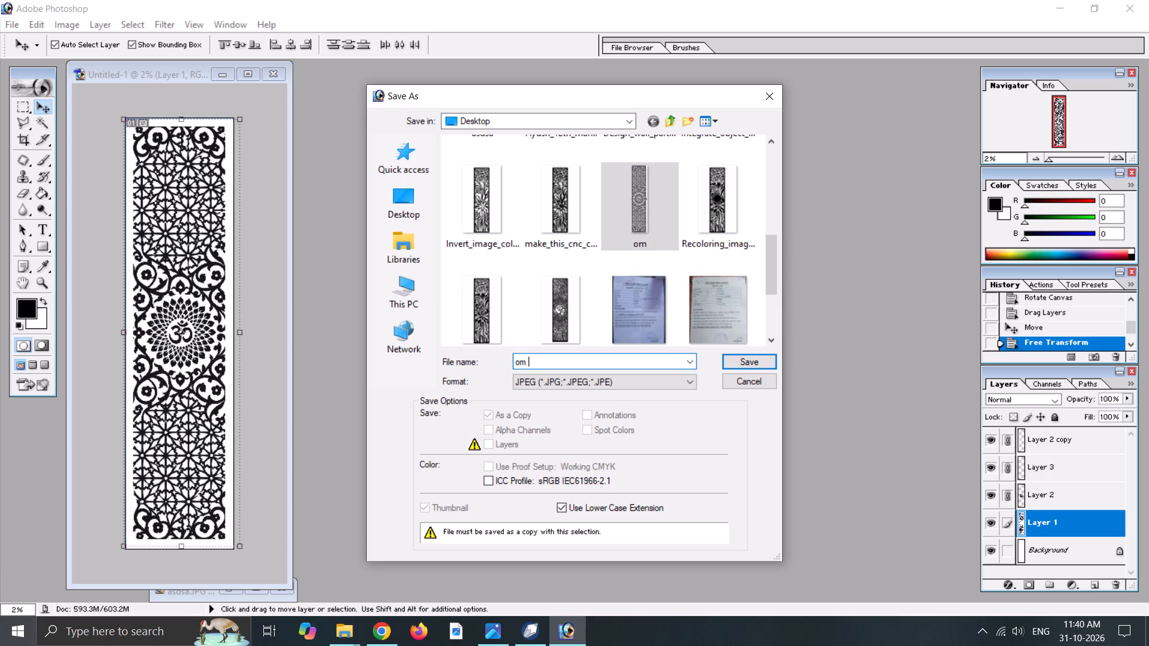
pyautogui.press('1')
pyautogui.click(735, 365)
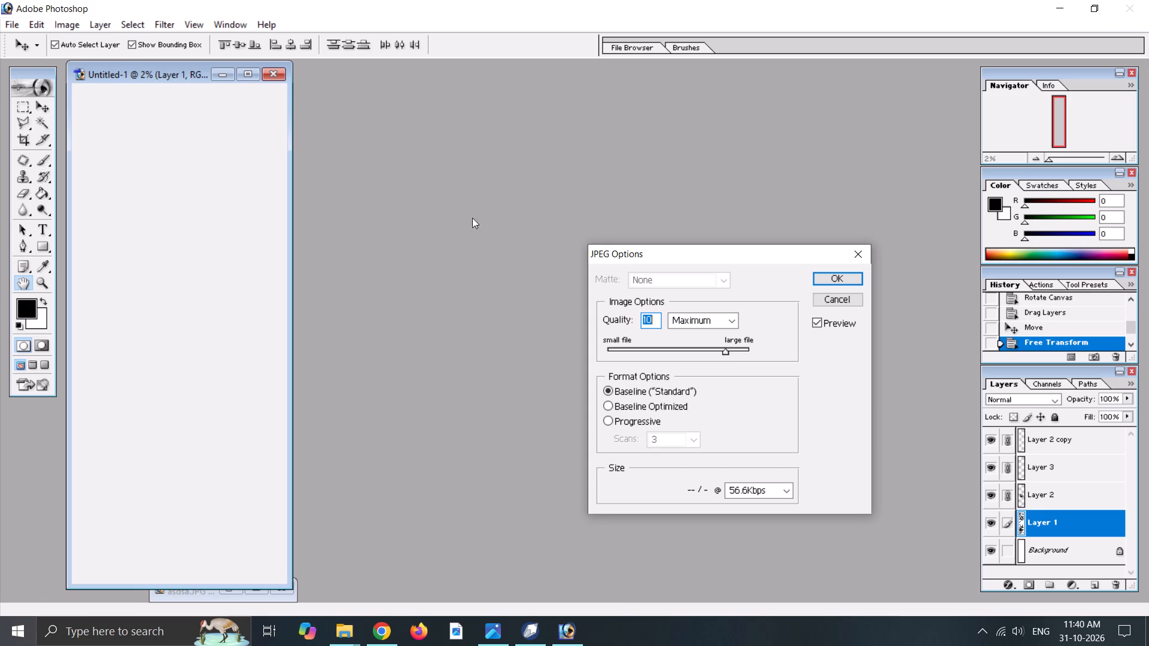
pyautogui.click(838, 280)
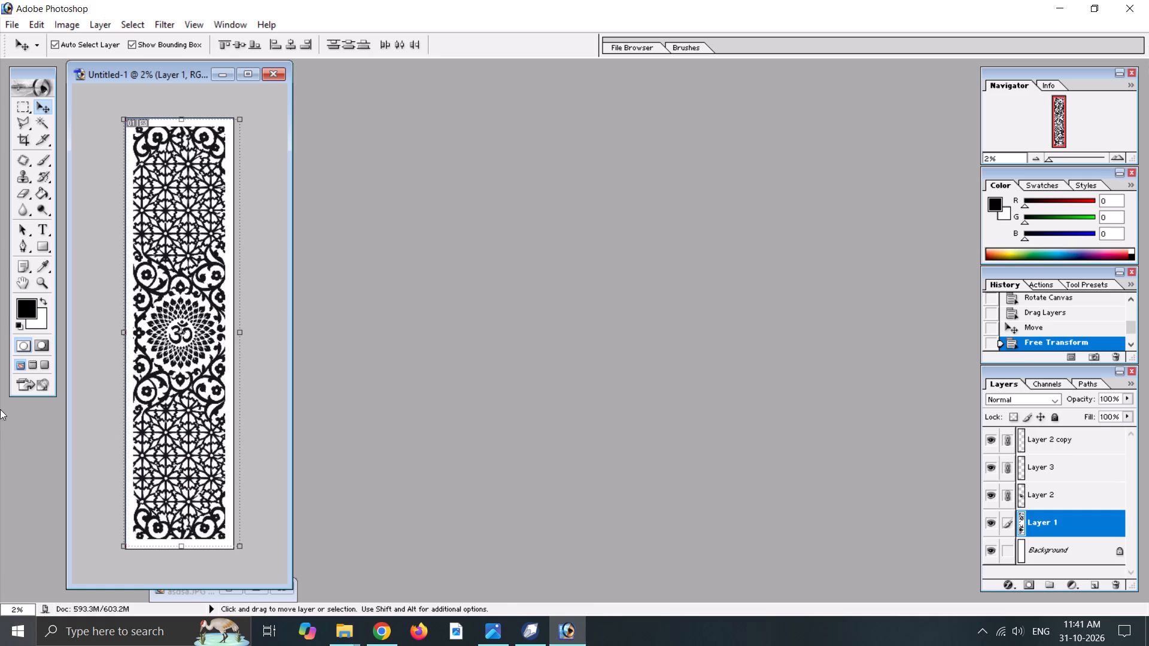
# Widen the Untitled-1 window and examine the pattern at 12.5% zoom from the Om medallion up into the upper lattice.
pyautogui.tripleClick(1118, 159)
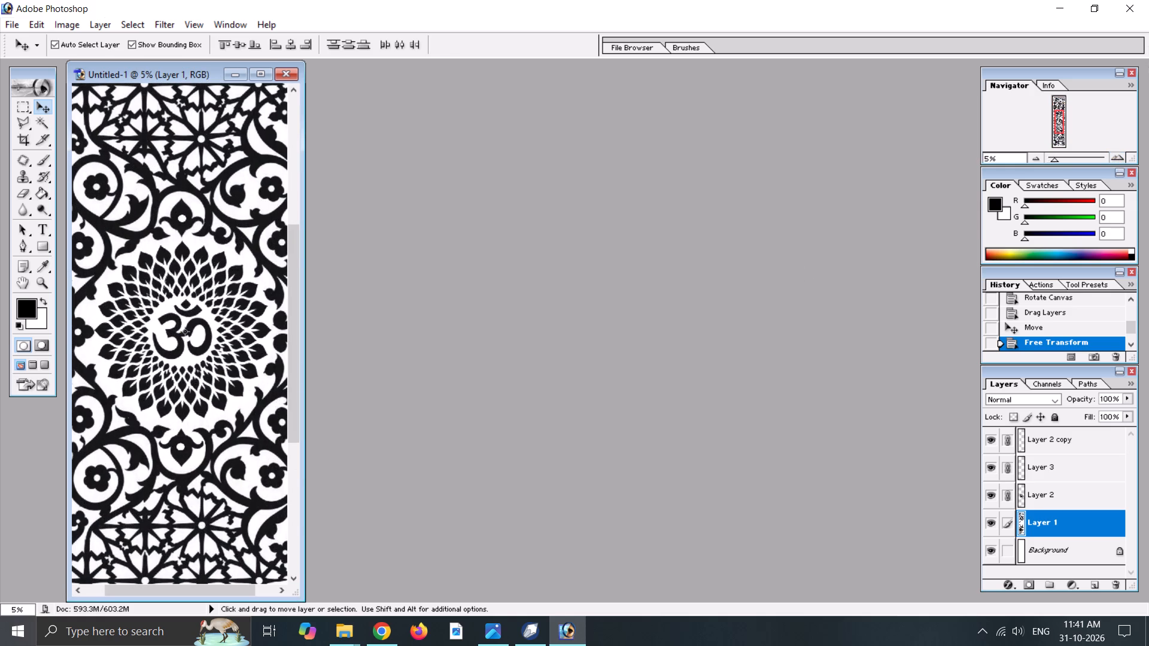
pyautogui.moveTo(303, 343); pyautogui.dragTo(907, 323)
pyautogui.tripleClick(1116, 158)
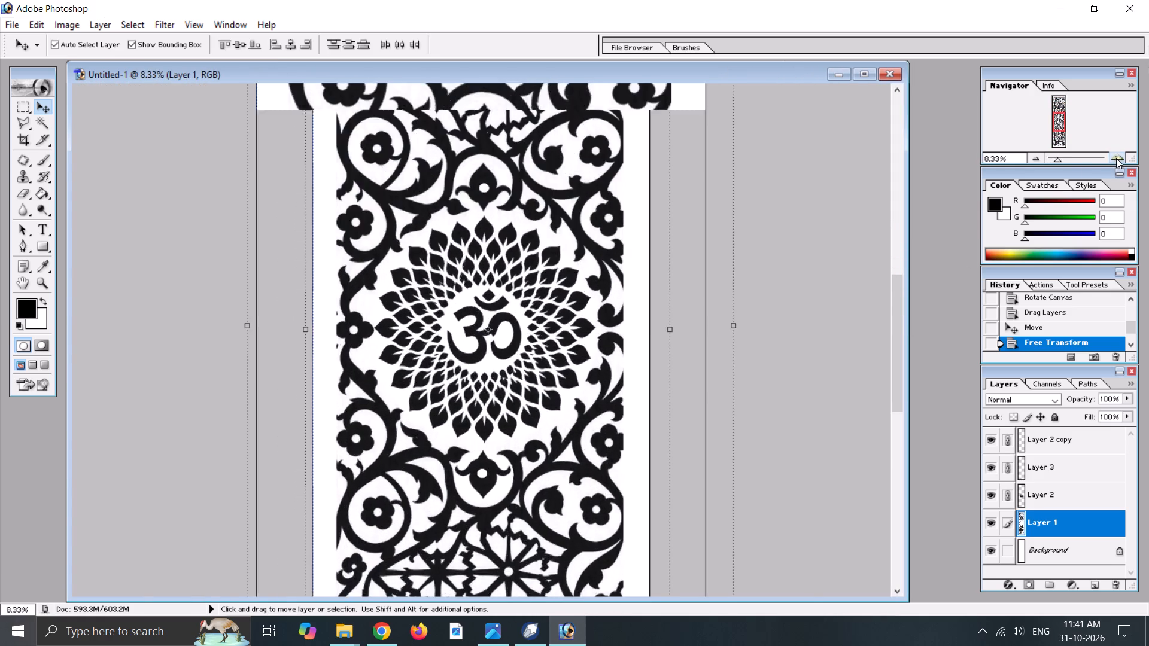
pyautogui.scroll(8, 529, 217)
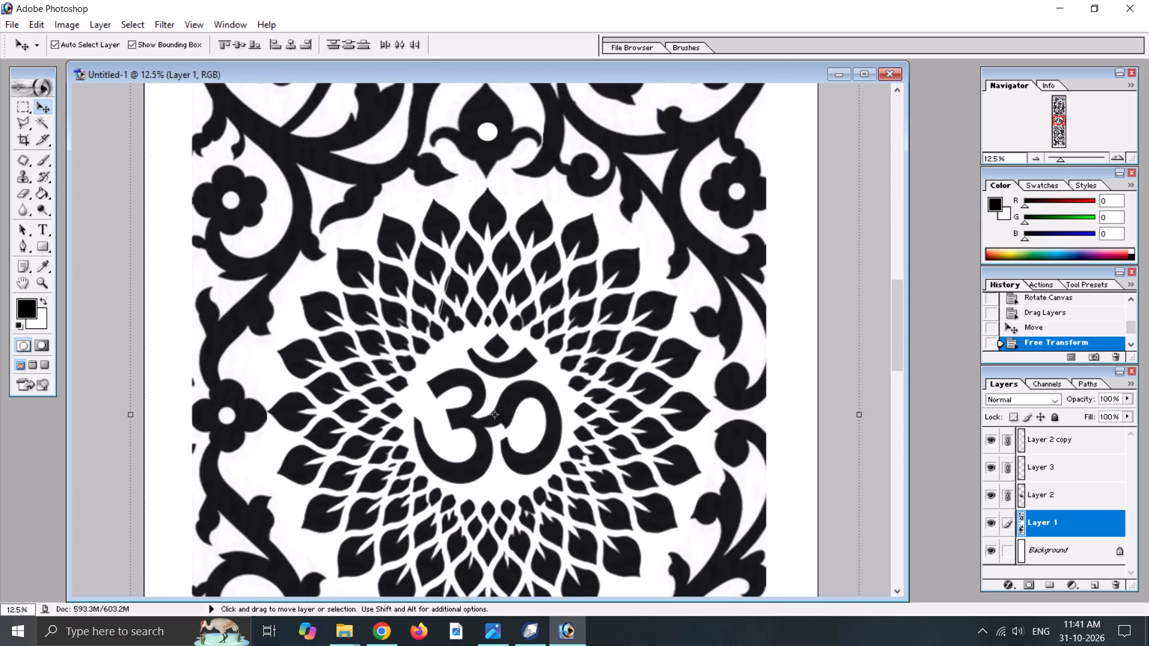
pyautogui.scroll(10, 526, 214)
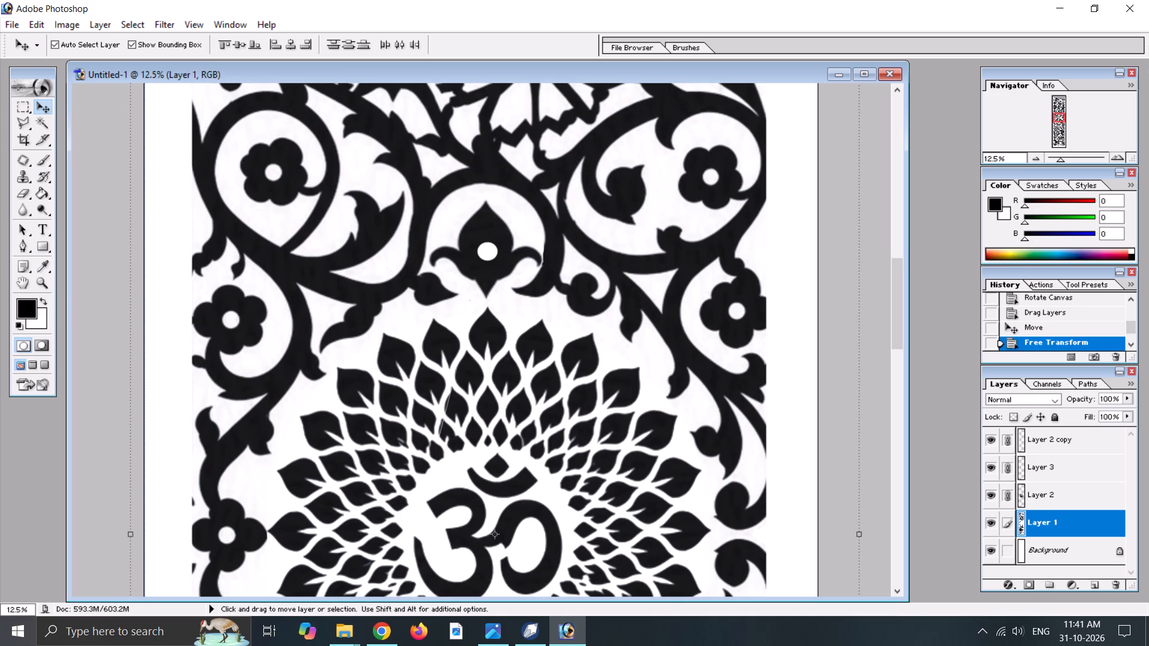
pyautogui.scroll(20, 526, 214)
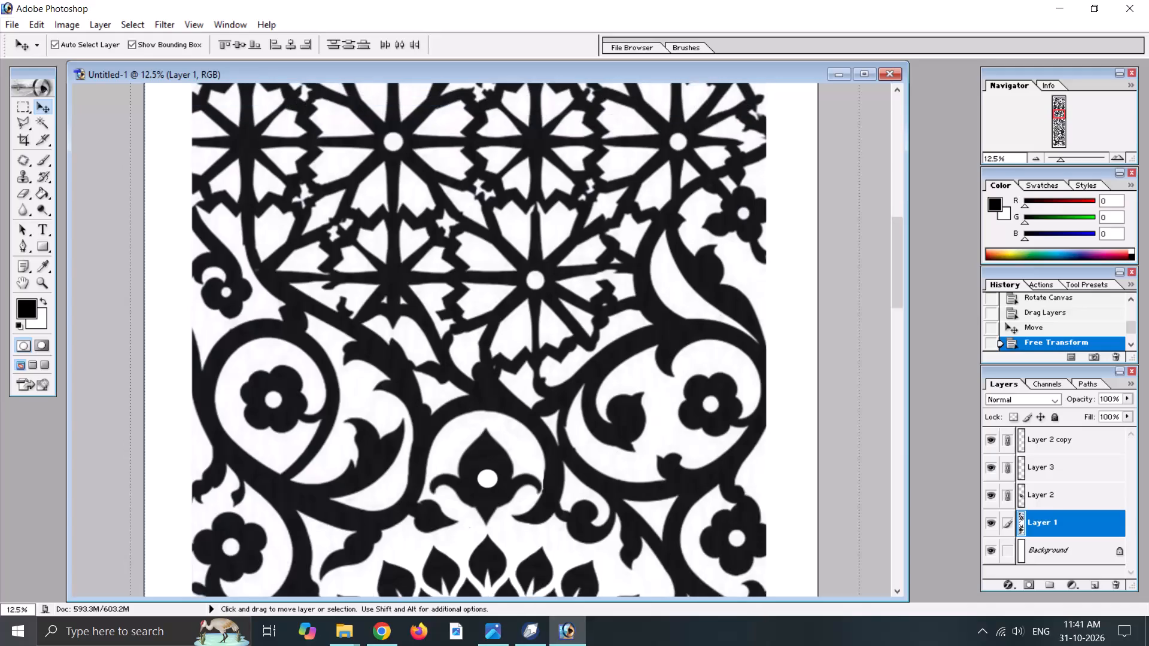
pyautogui.scroll(11, 526, 214)
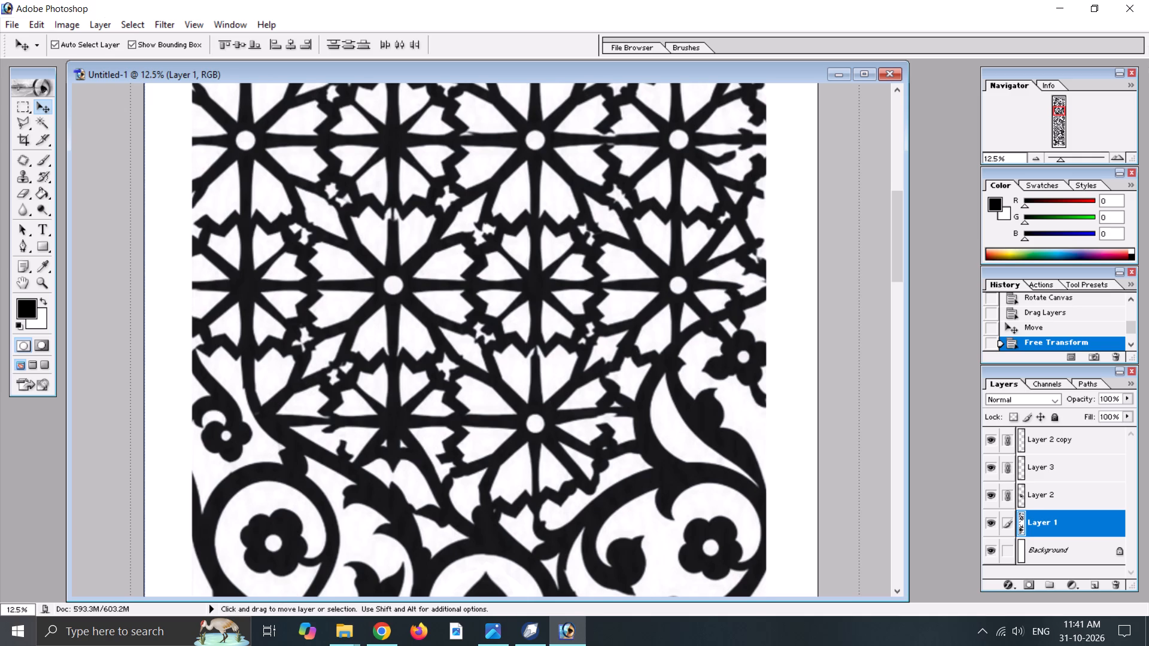
# Examine the pattern from the upper lattice to the scrollwork at its top end and back down above the Om medallion.
pyautogui.scroll(20, 426, 199)
pyautogui.scroll(6, 426, 199)
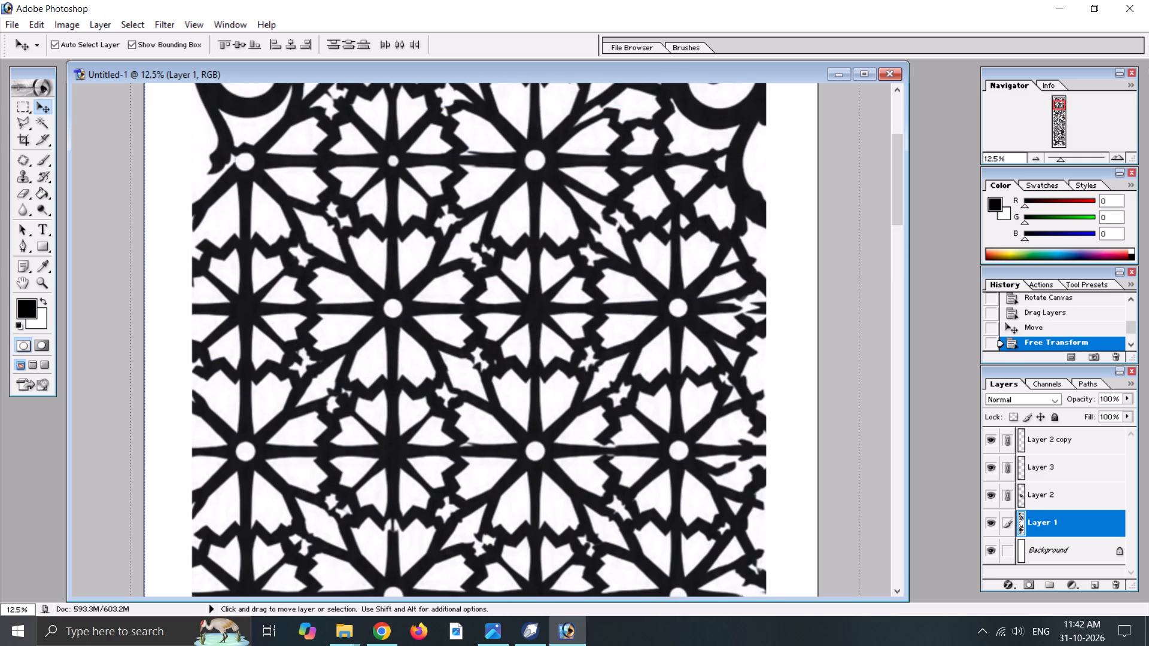
pyautogui.scroll(11, 423, 191)
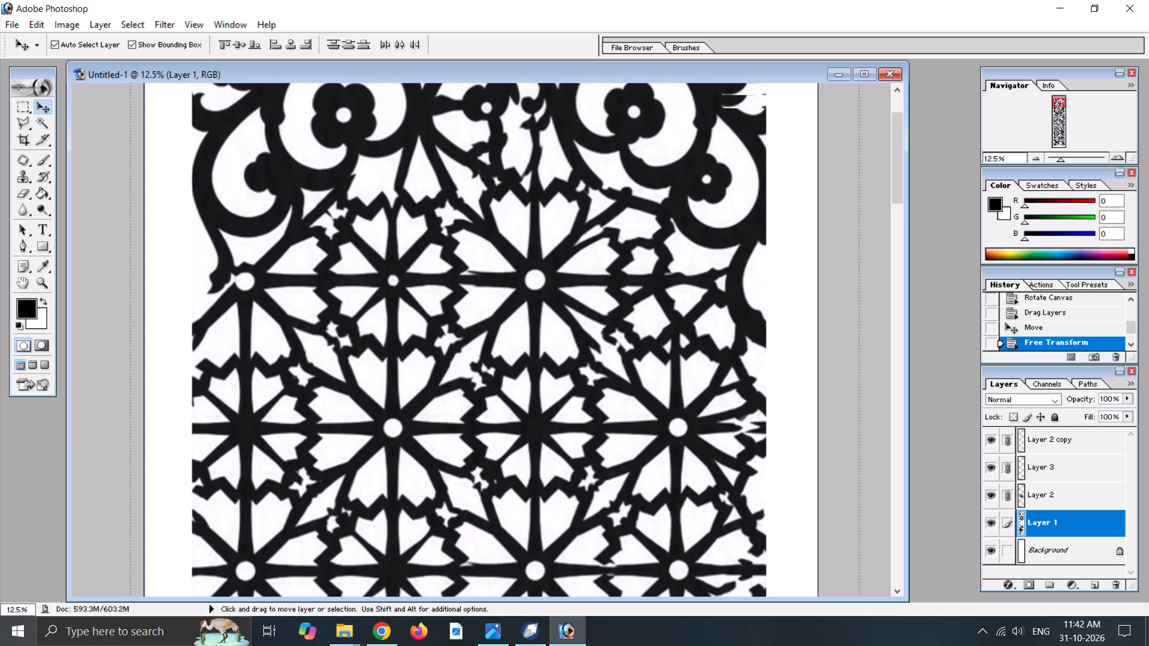
pyautogui.scroll(11, 652, 150)
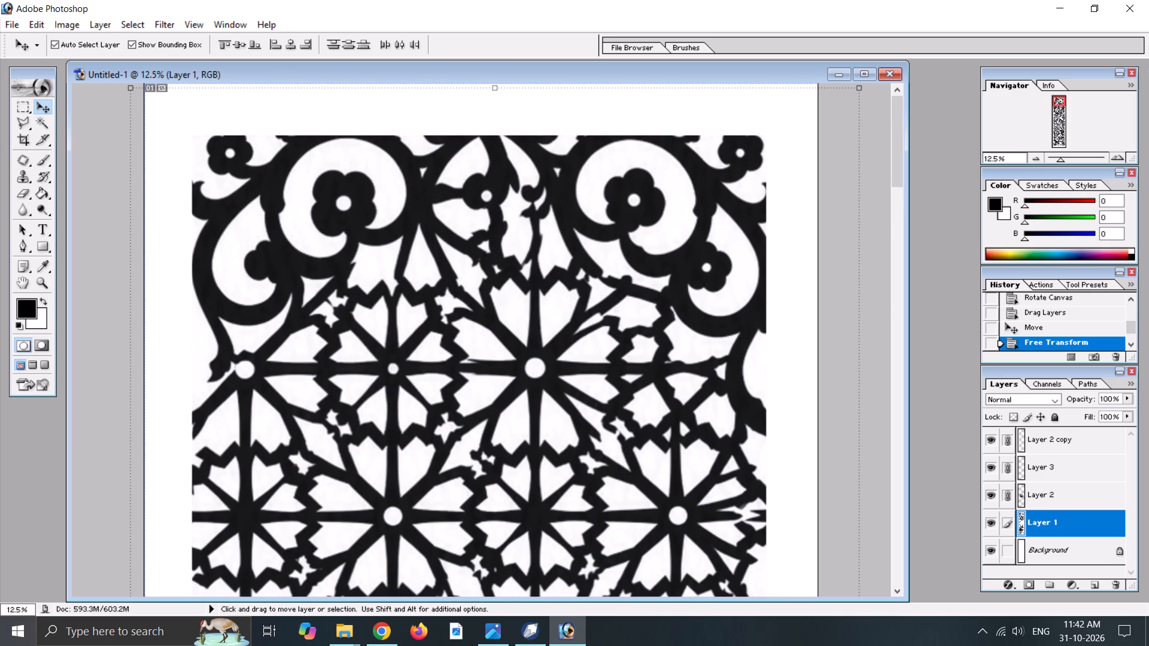
pyautogui.scroll(8, 627, 167)
pyautogui.scroll(-5, 627, 171)
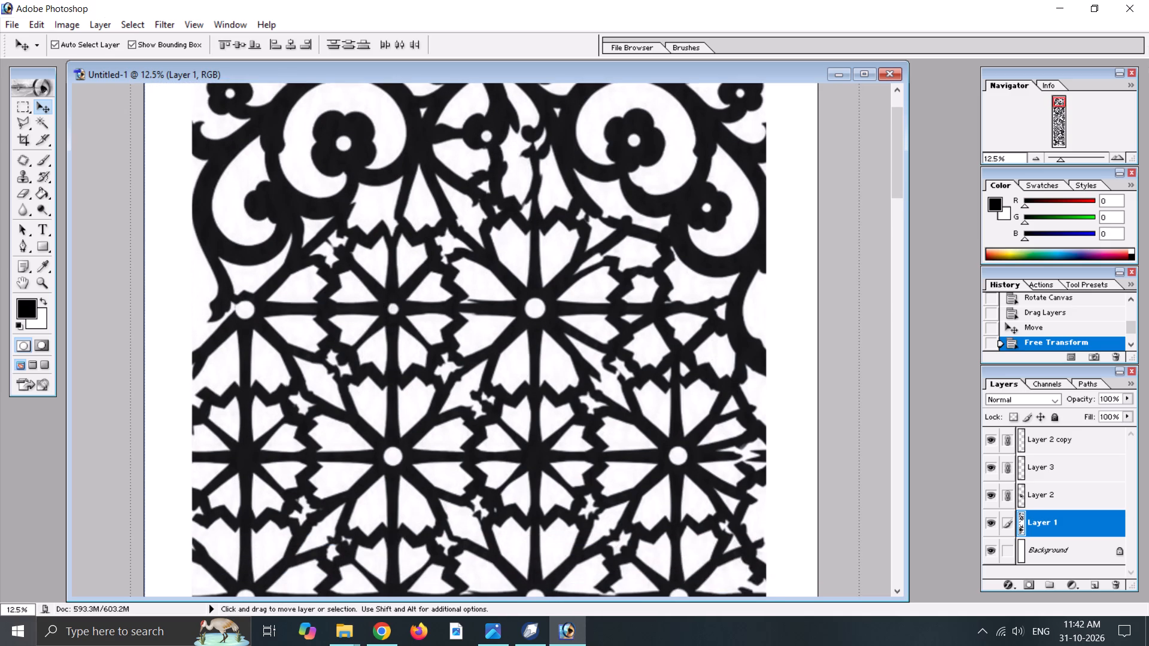
pyautogui.scroll(-2, 450, 283)
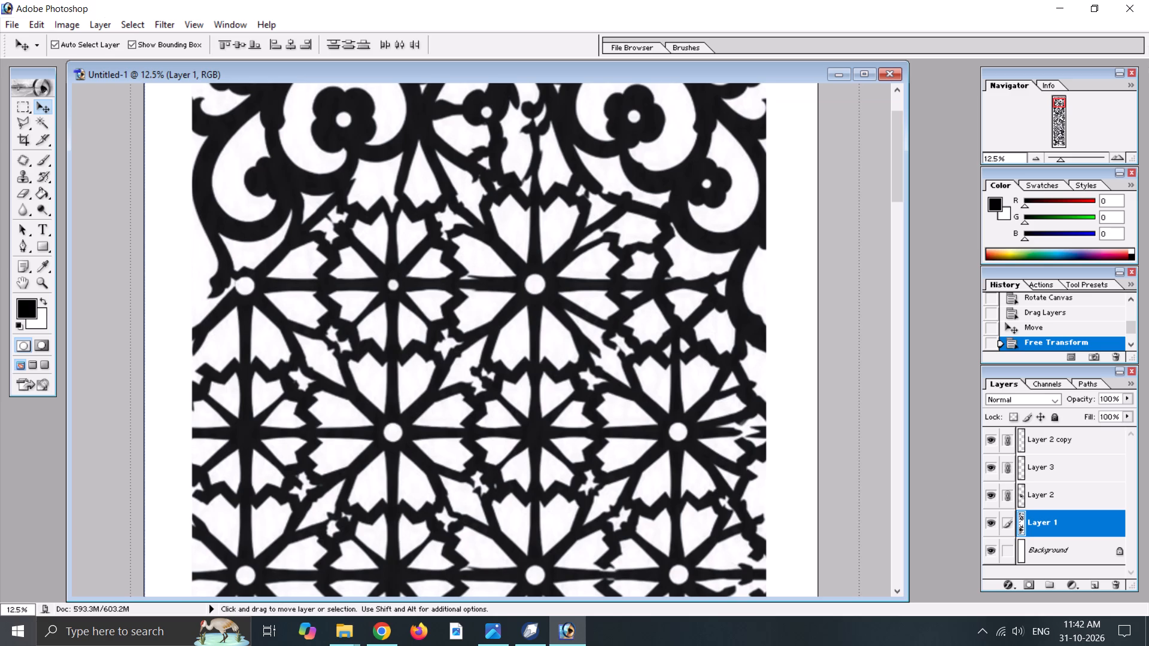
pyautogui.scroll(-20, 765, 582)
pyautogui.scroll(-13, 765, 582)
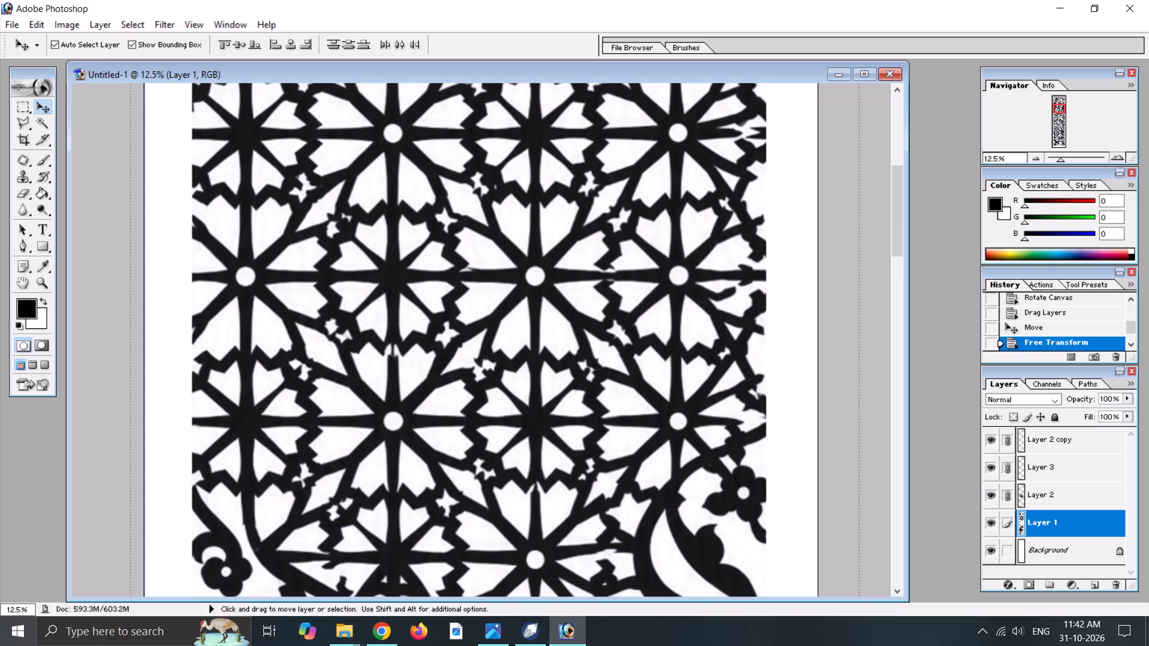
pyautogui.scroll(-17, 974, 541)
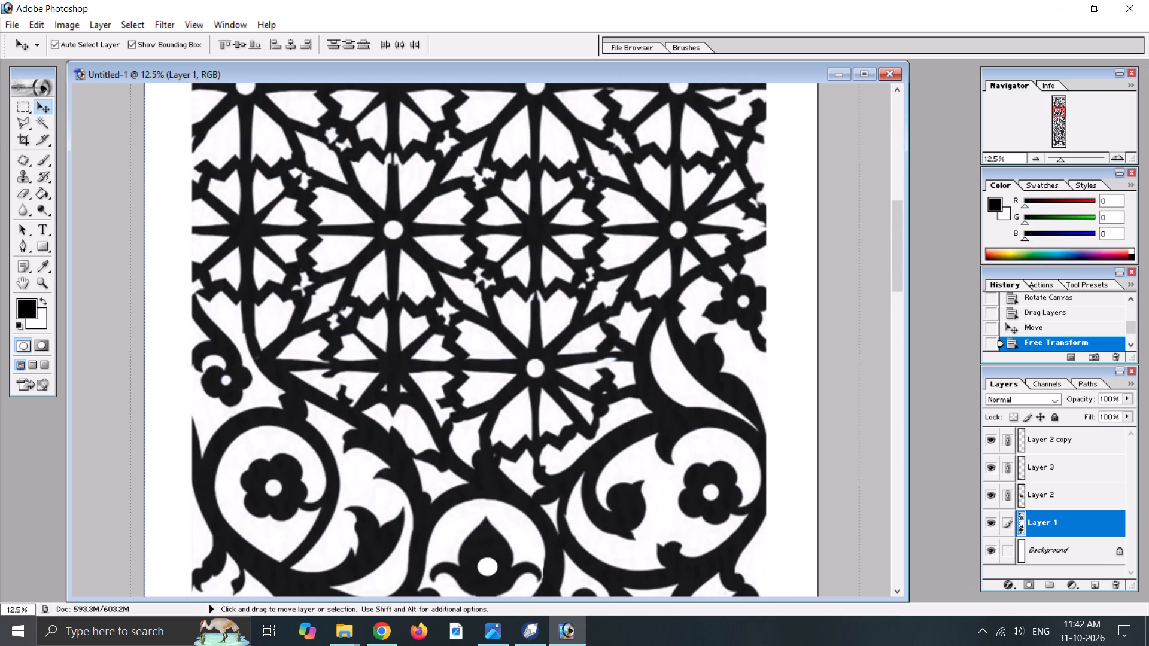
# Unlink Layer 2 copy, Layer 3 and Layer 2 from Layer 1 and make the Background layer active.
pyautogui.click(1013, 441)
pyautogui.click(1007, 470)
pyautogui.click(1007, 499)
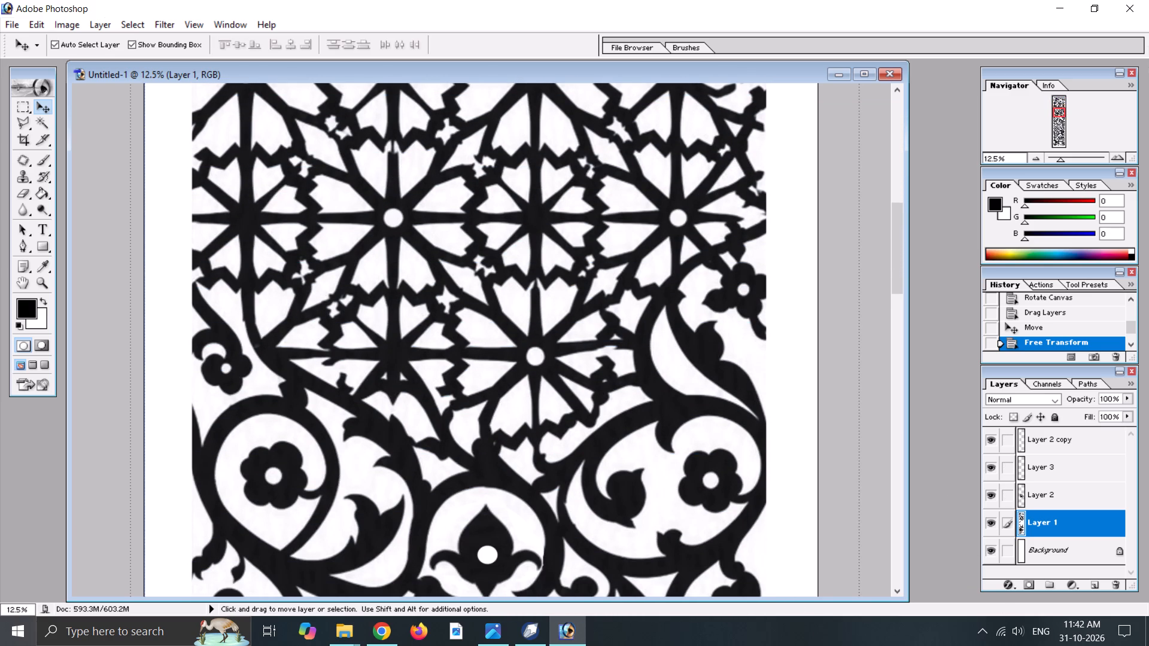
pyautogui.click(1057, 549)
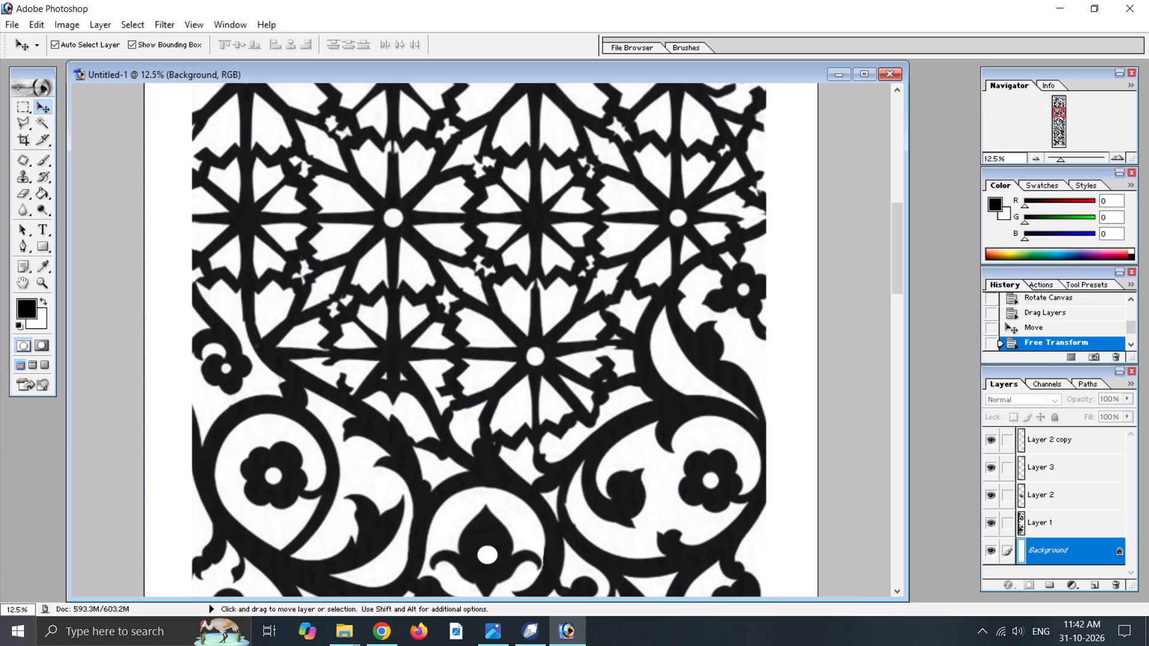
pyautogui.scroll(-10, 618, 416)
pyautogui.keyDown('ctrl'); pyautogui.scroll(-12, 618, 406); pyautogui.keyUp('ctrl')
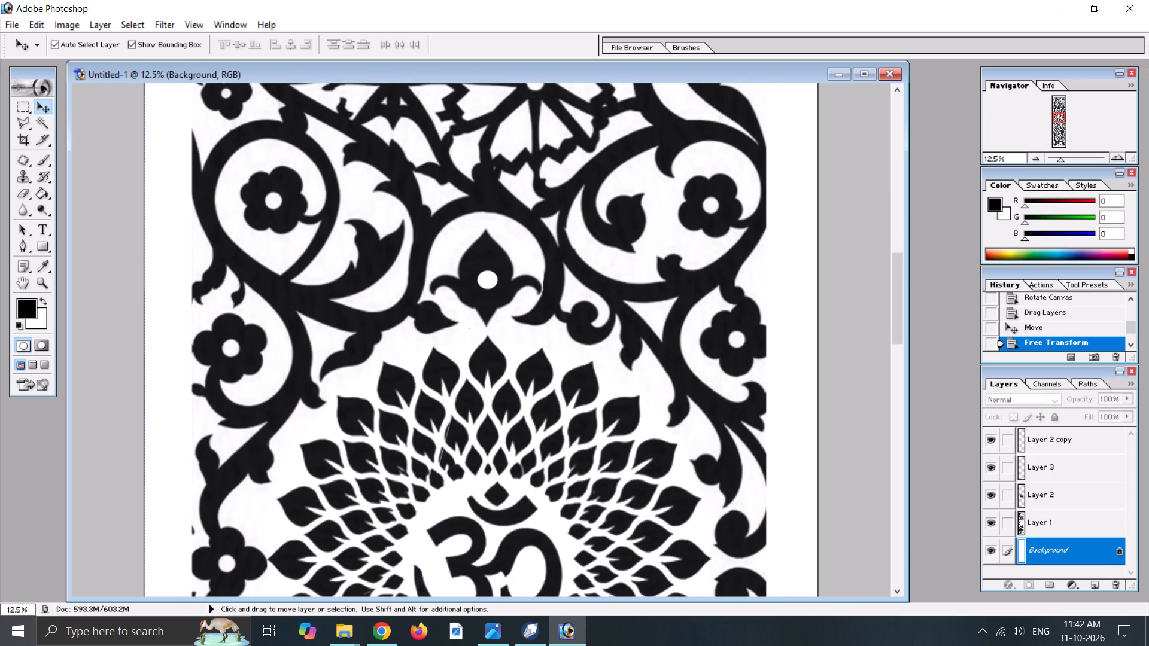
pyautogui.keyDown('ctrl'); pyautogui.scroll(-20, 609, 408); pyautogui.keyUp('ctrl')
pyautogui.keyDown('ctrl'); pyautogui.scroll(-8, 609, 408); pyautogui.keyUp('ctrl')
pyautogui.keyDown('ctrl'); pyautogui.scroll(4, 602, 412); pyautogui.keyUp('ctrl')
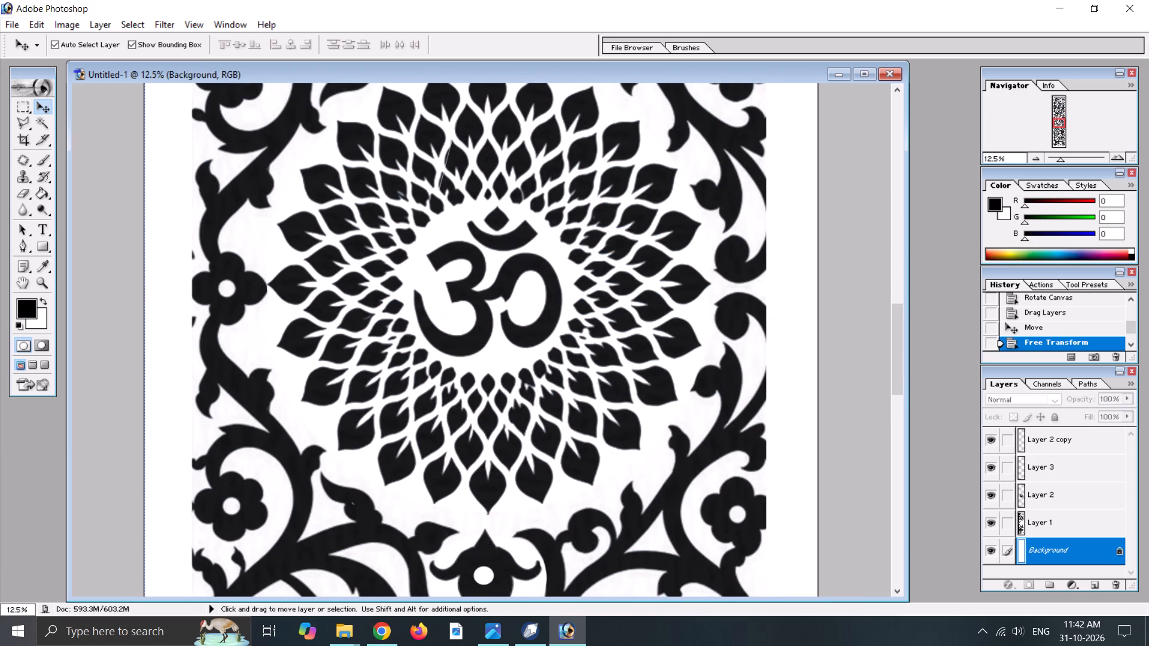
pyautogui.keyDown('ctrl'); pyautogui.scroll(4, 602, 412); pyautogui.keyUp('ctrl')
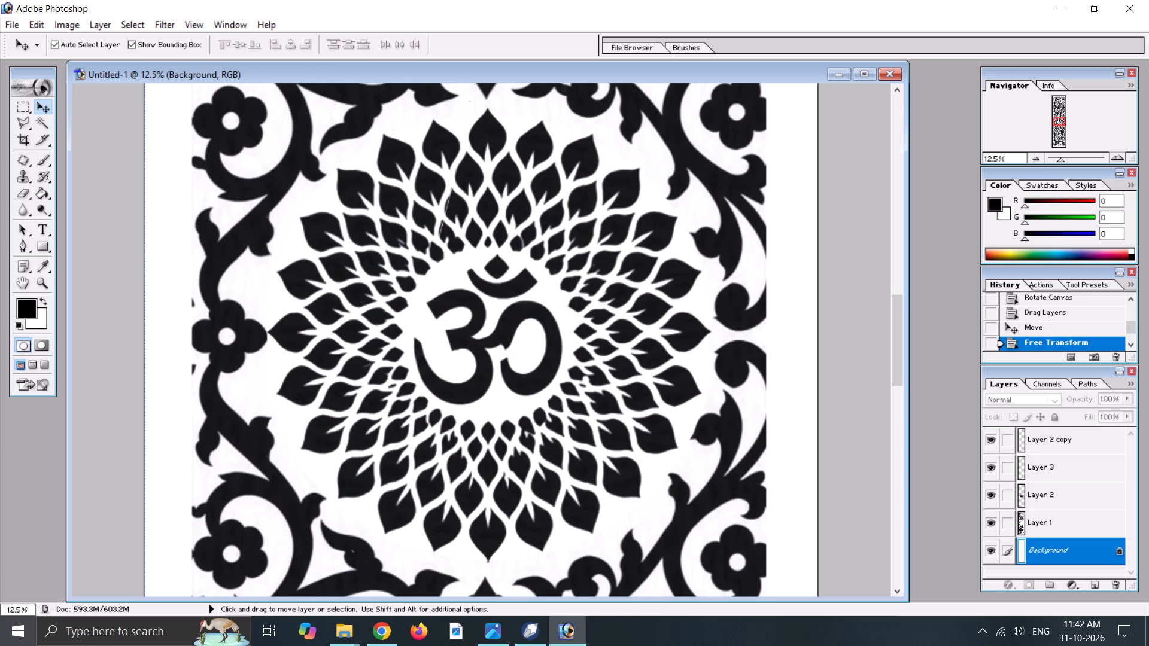
# Open the image ॐ ज्यामितीय जालीदार सजावटी पैनल (1) from the Downloads folder and look through the Om jali panel PNG designs.
pyautogui.click(345, 634)
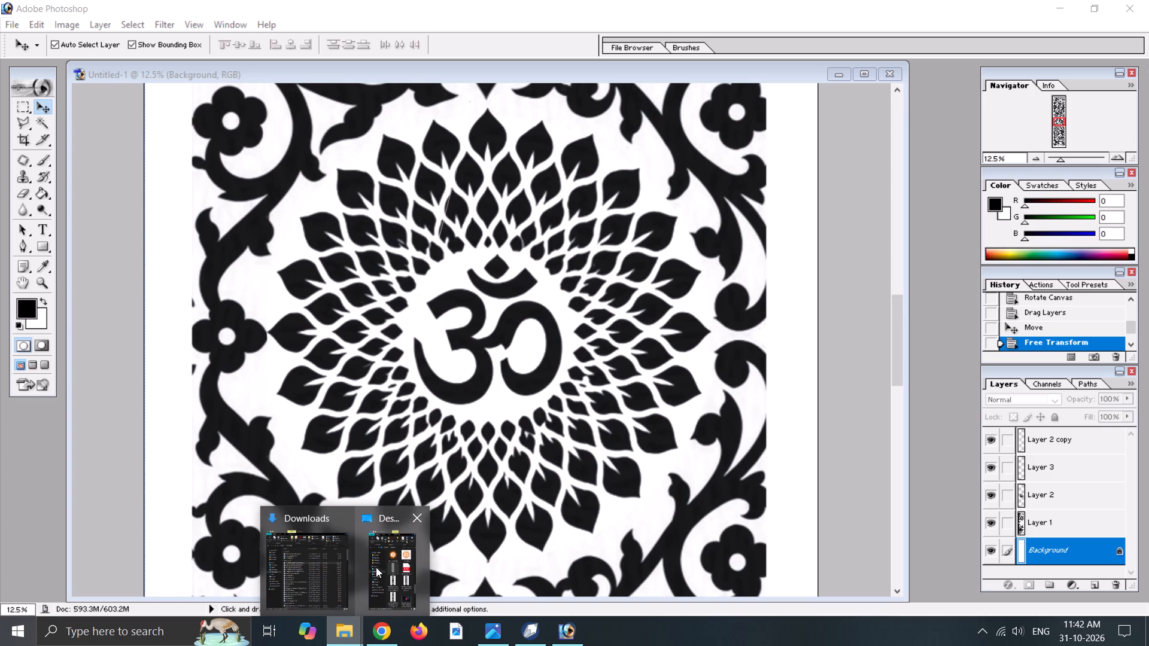
pyautogui.click(306, 569)
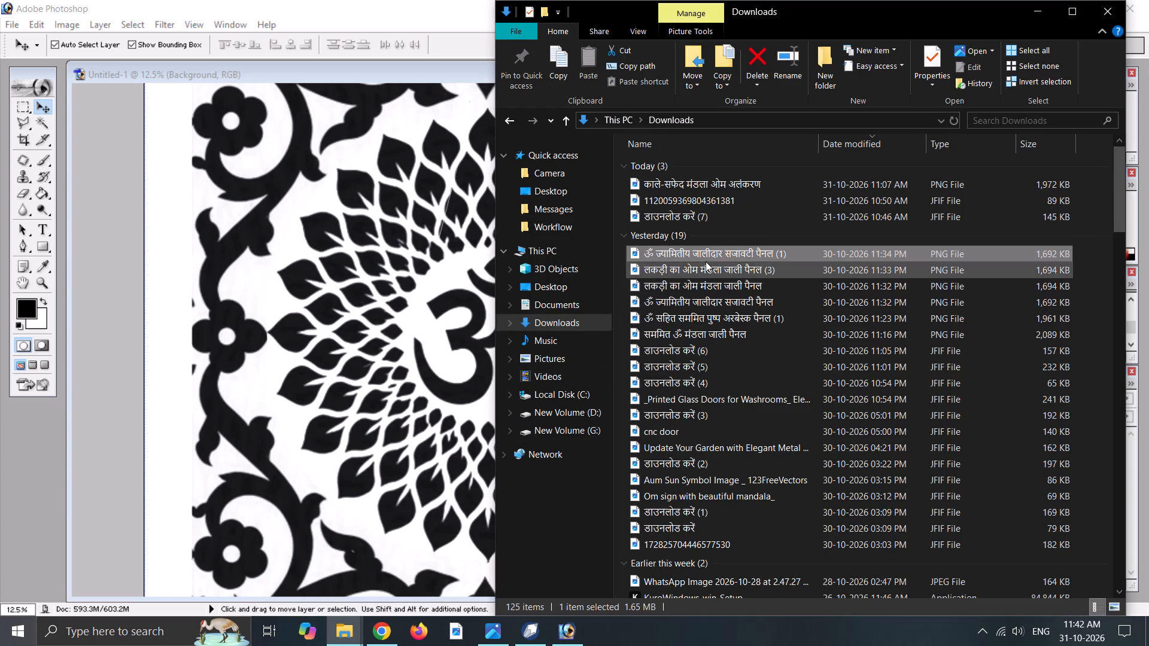
pyautogui.doubleClick(701, 254)
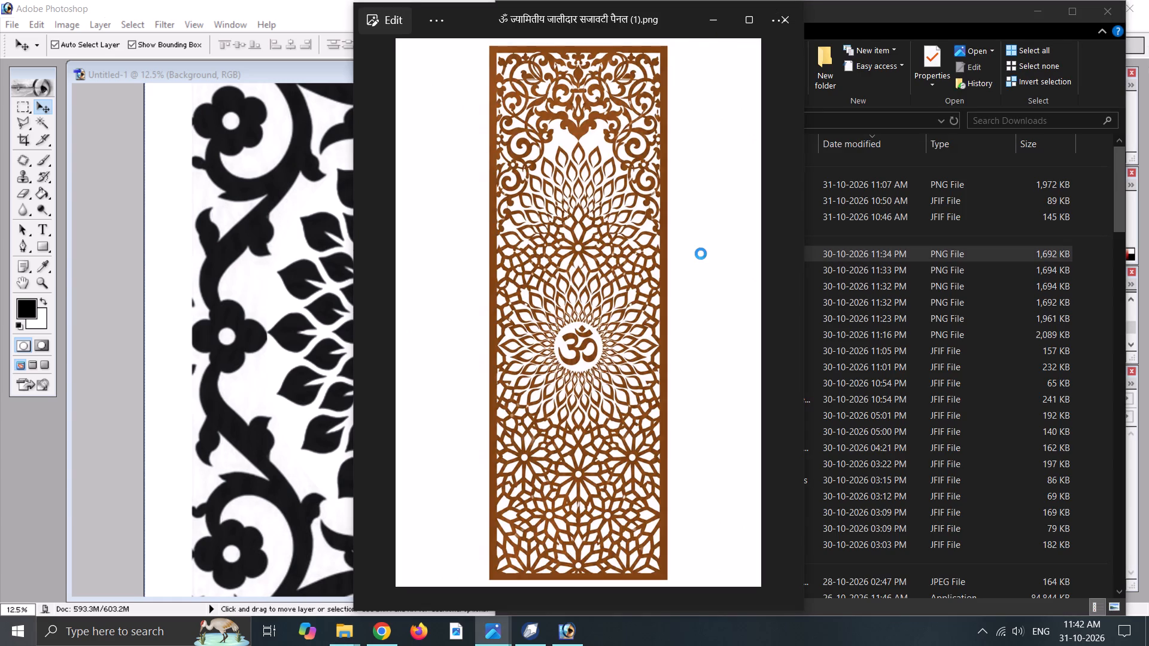
pyautogui.press('Right')
pyautogui.press('Right')
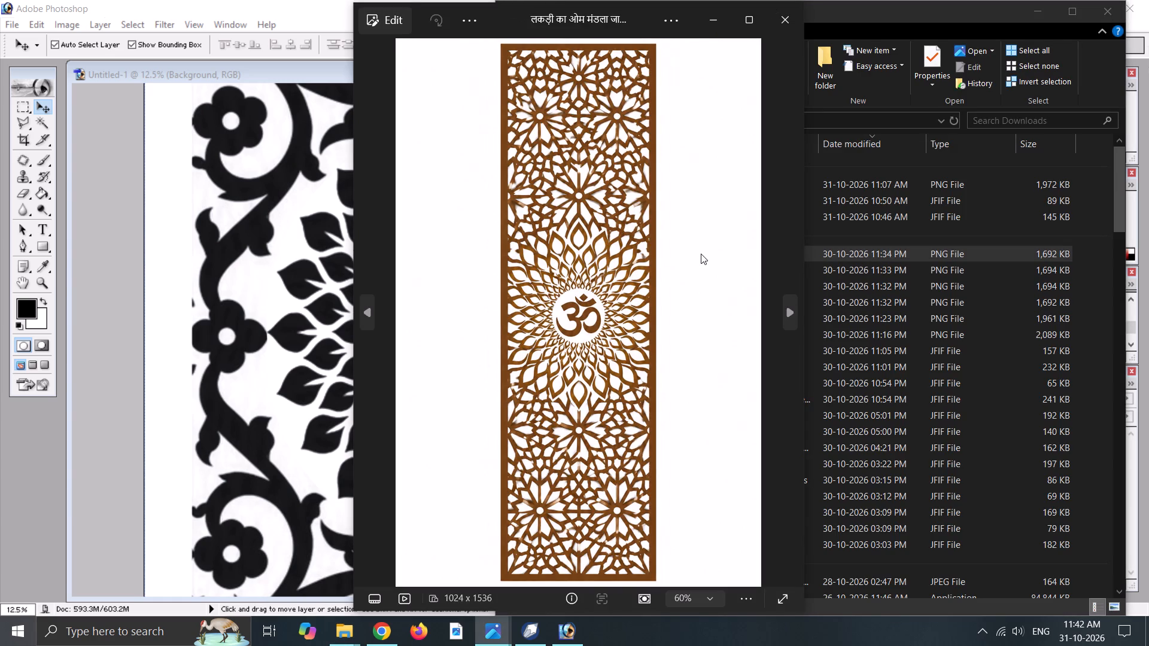
pyautogui.press('Right')
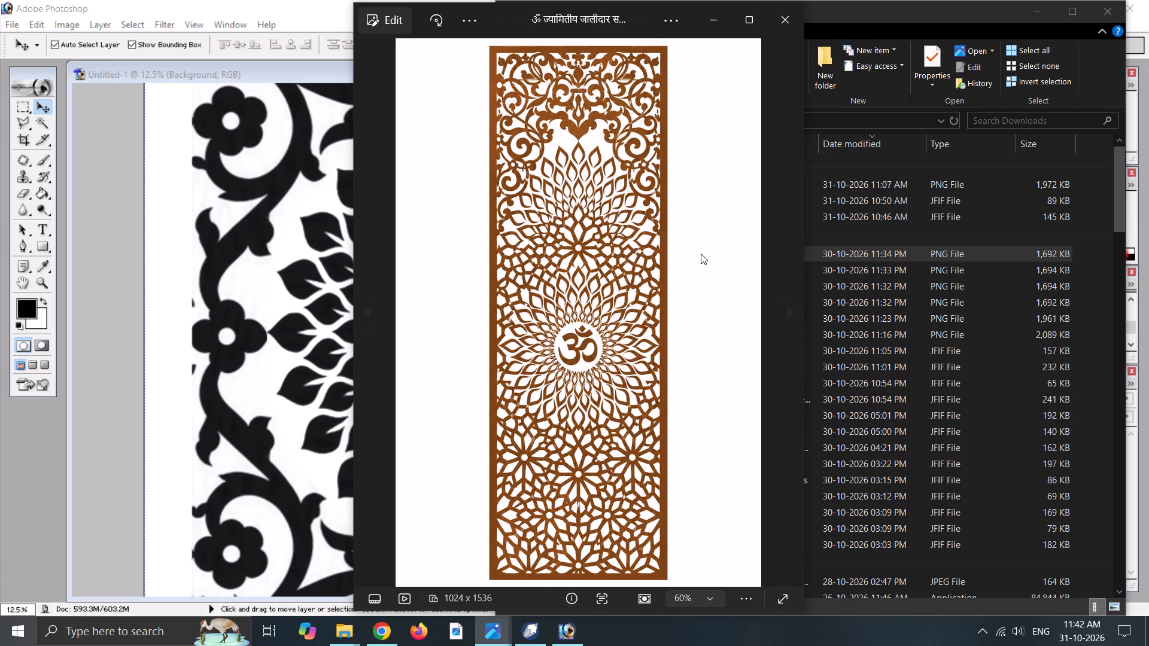
pyautogui.press('Right')
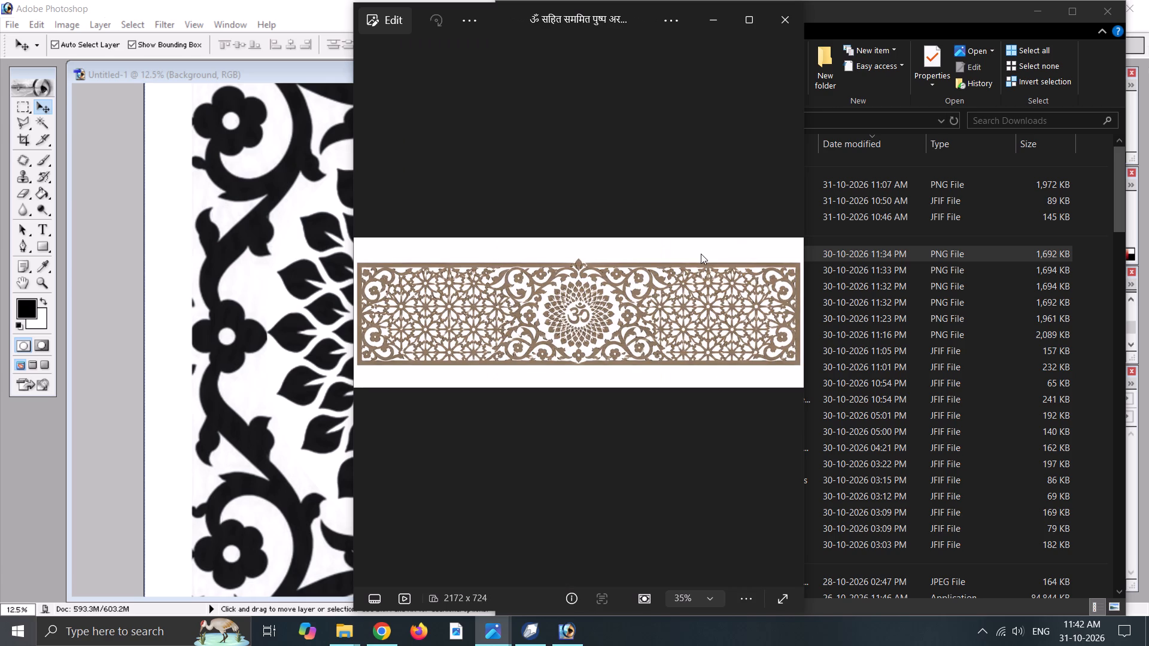
pyautogui.press('Right')
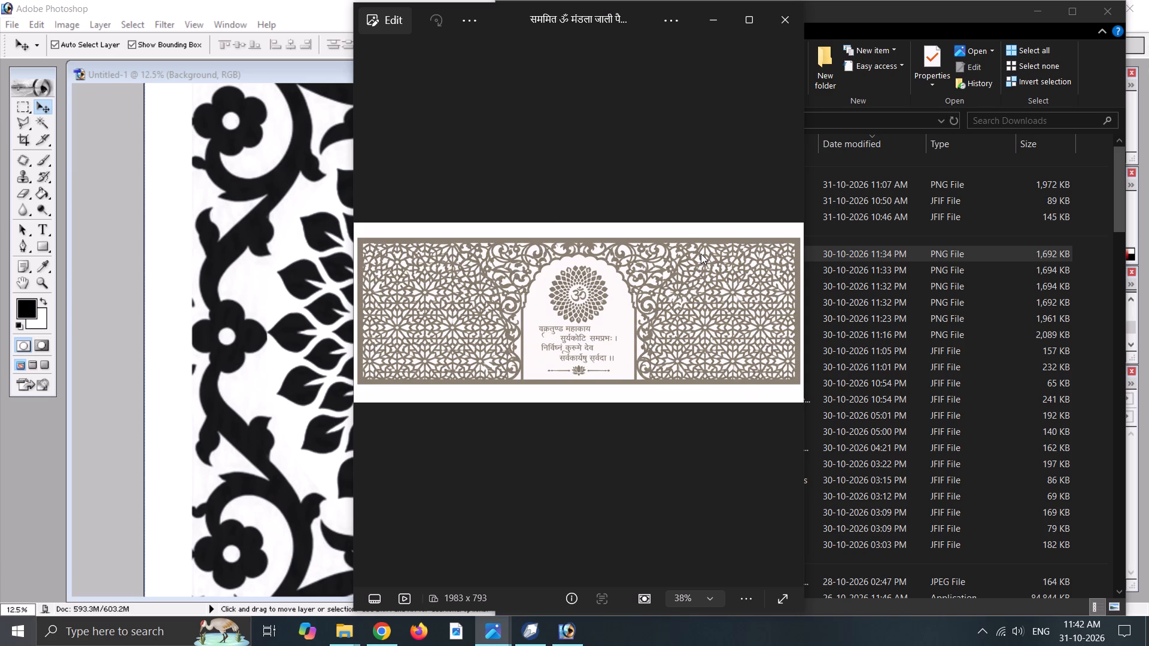
# Browse the downloaded JFIF reference pictures from डाउनलोड करें (6) through the cnc door and screen designs to the Om sign mandala.
pyautogui.press('Right')
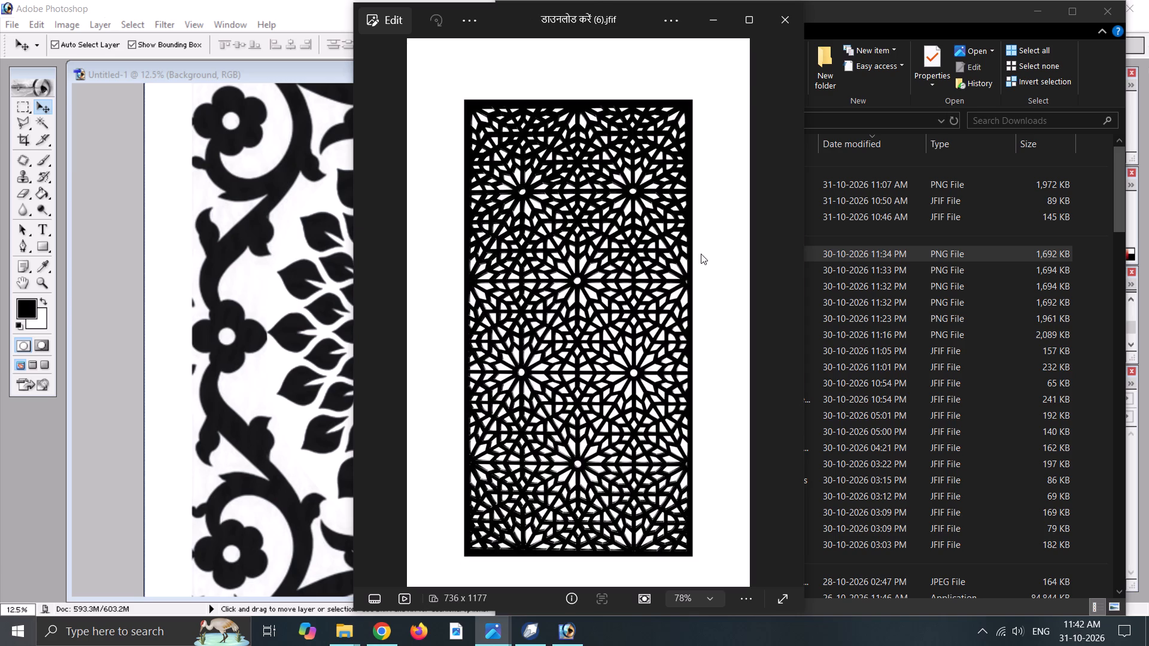
pyautogui.press('Right')
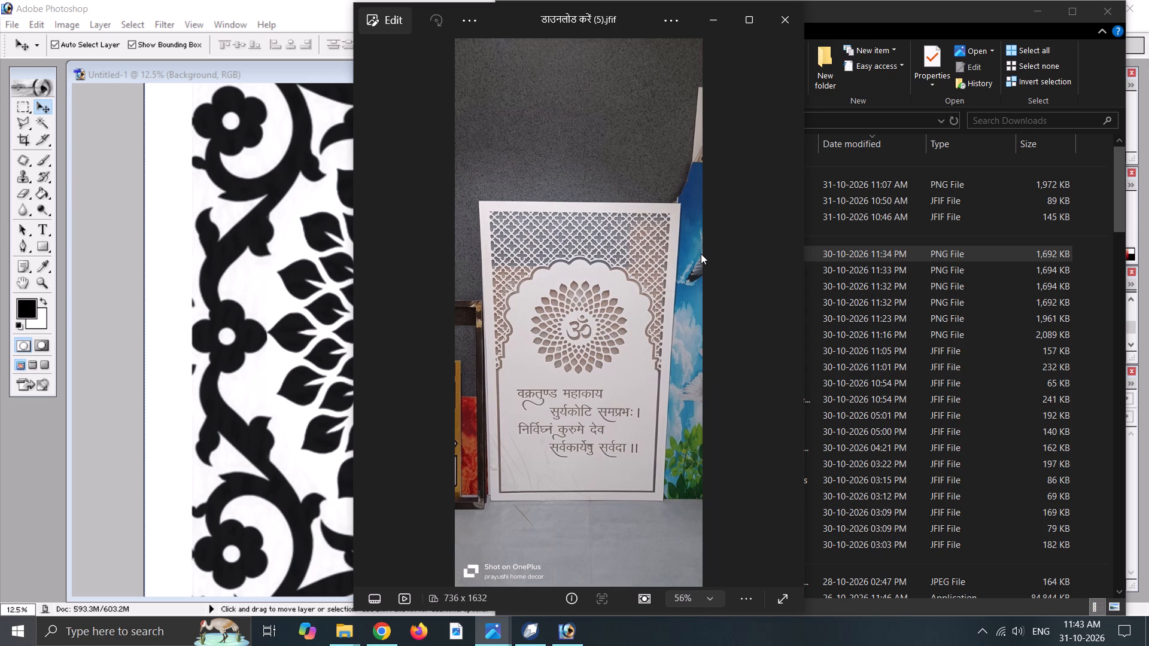
pyautogui.press('Right')
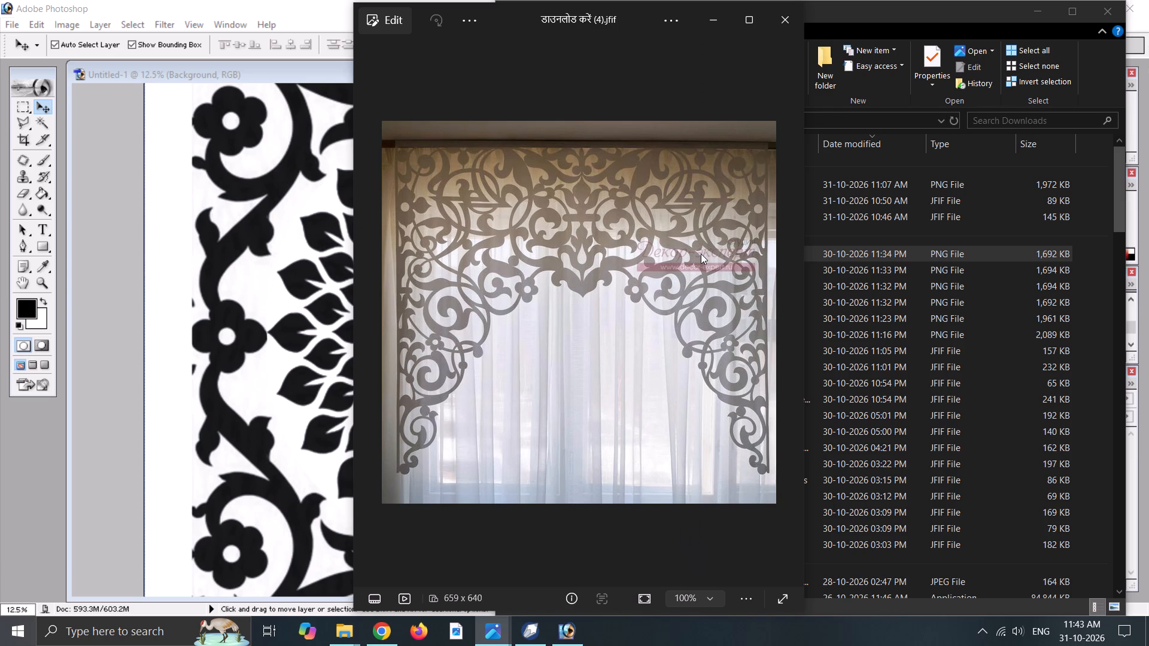
pyautogui.press('Right')
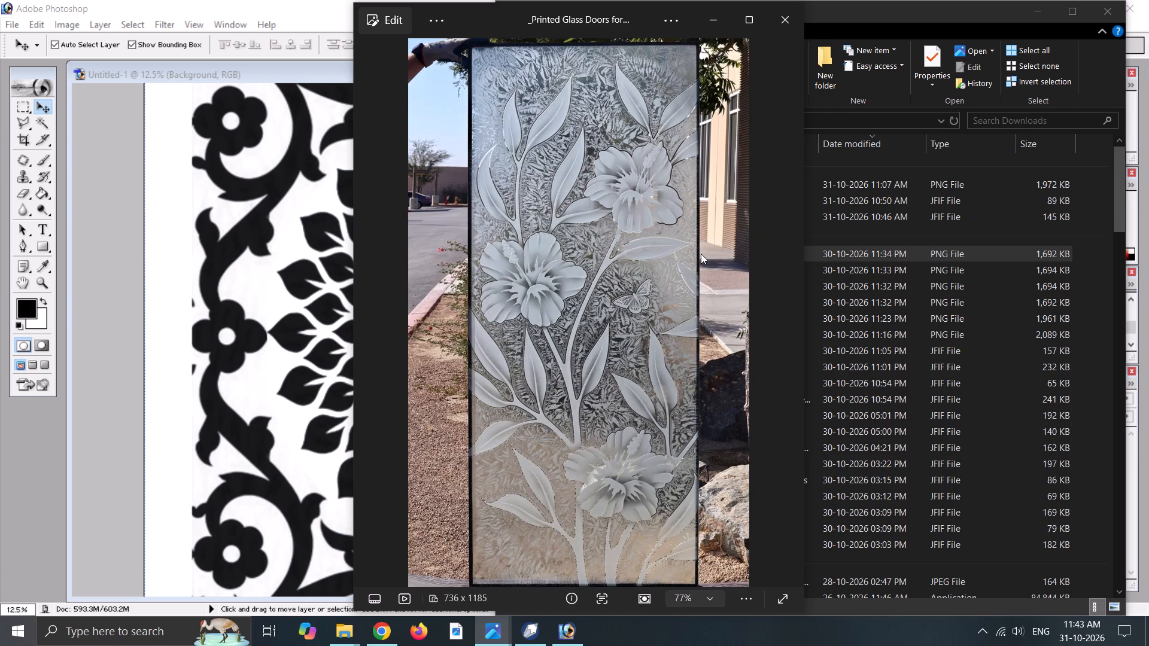
pyautogui.press('Right')
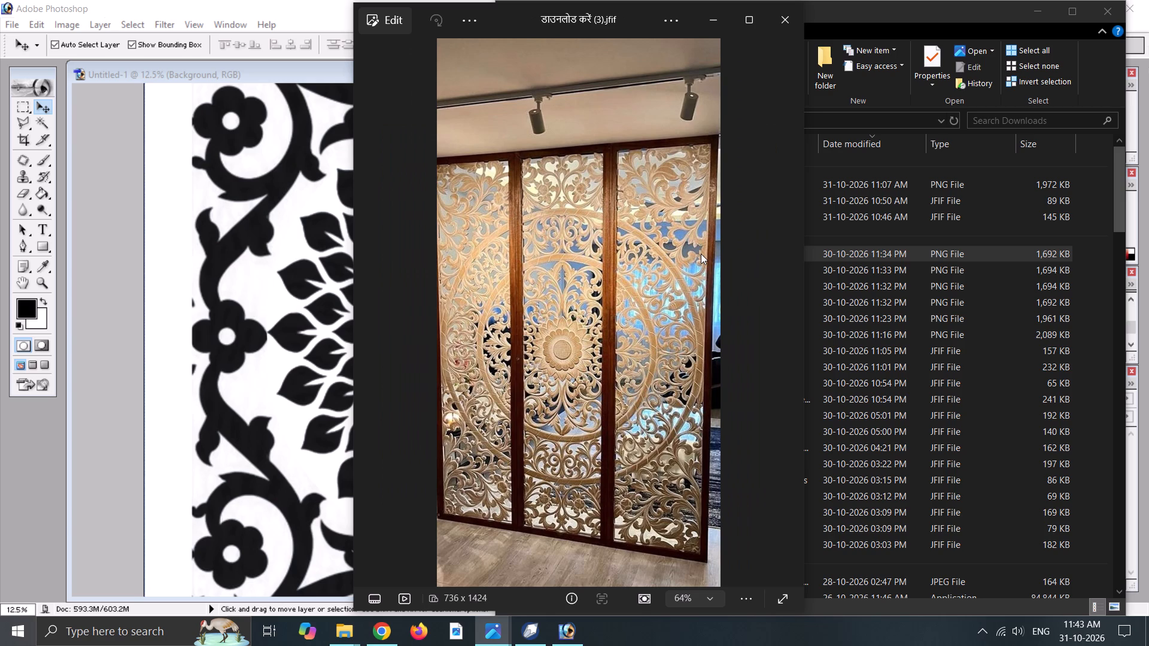
pyautogui.press('Right')
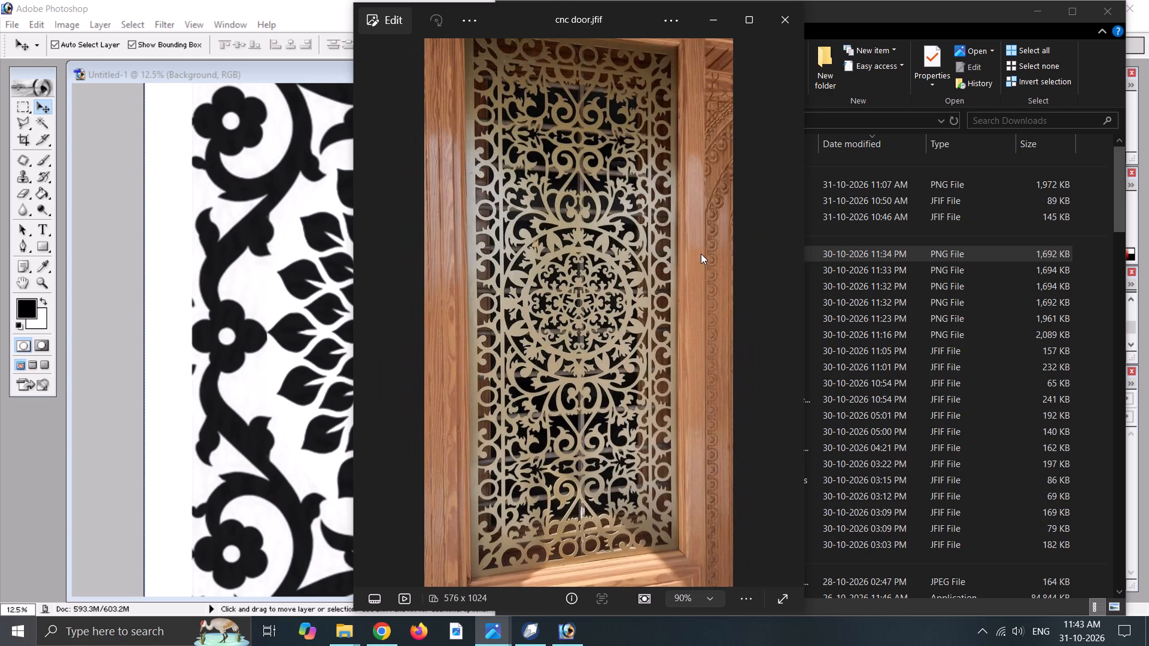
pyautogui.press('Right')
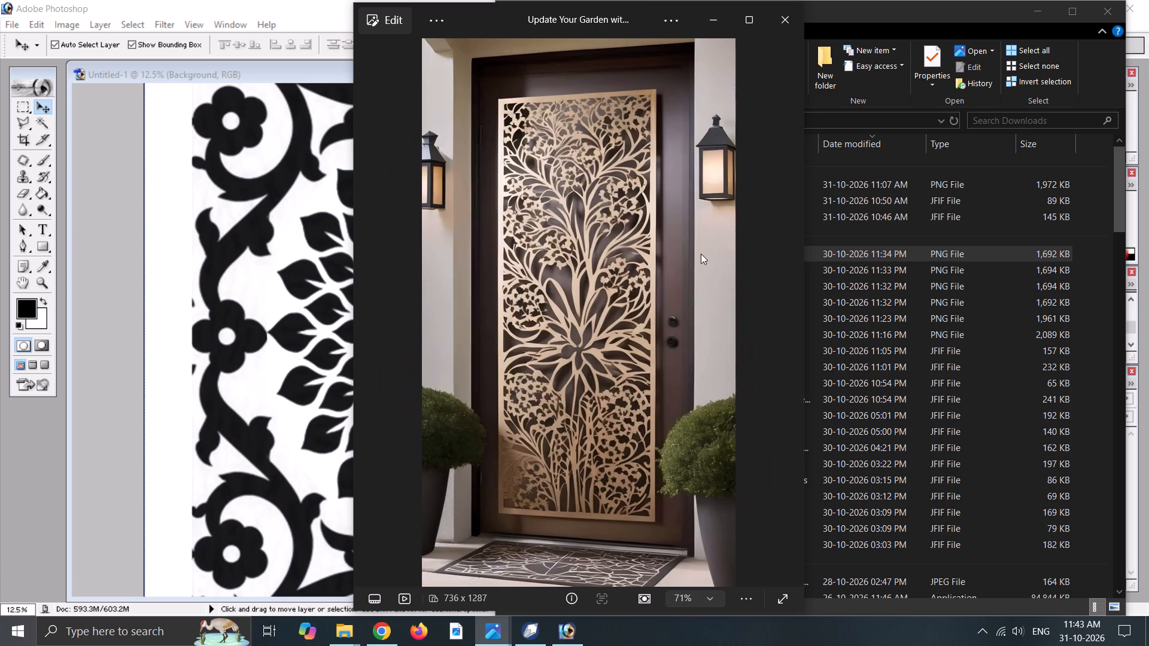
pyautogui.press('Right')
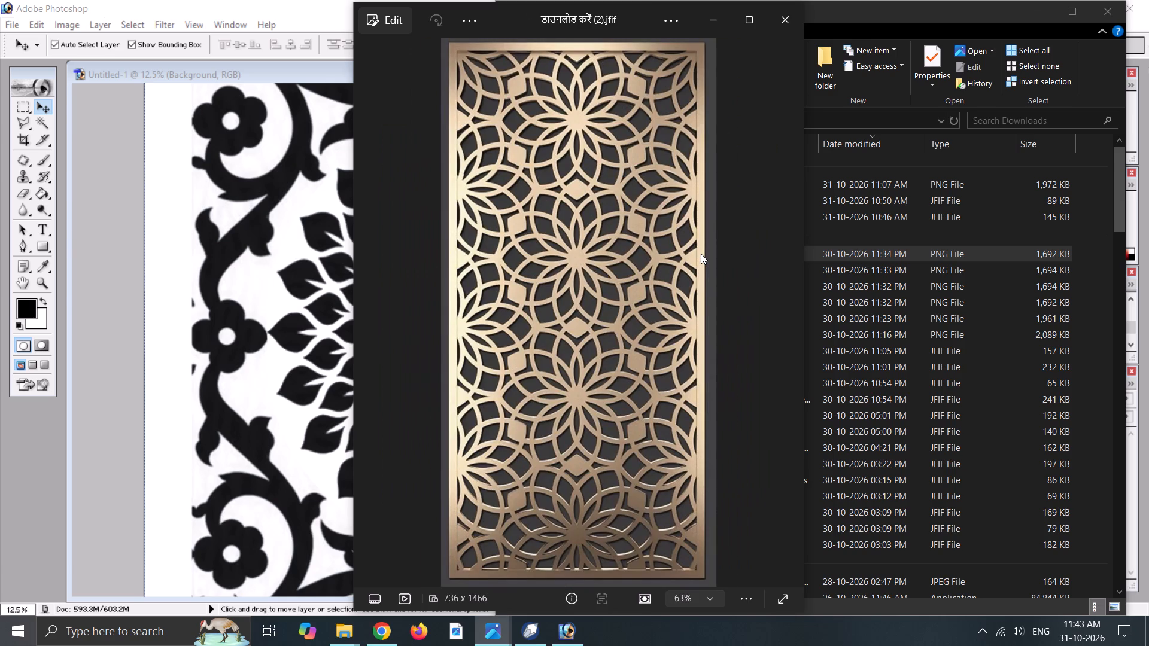
pyautogui.press('Right')
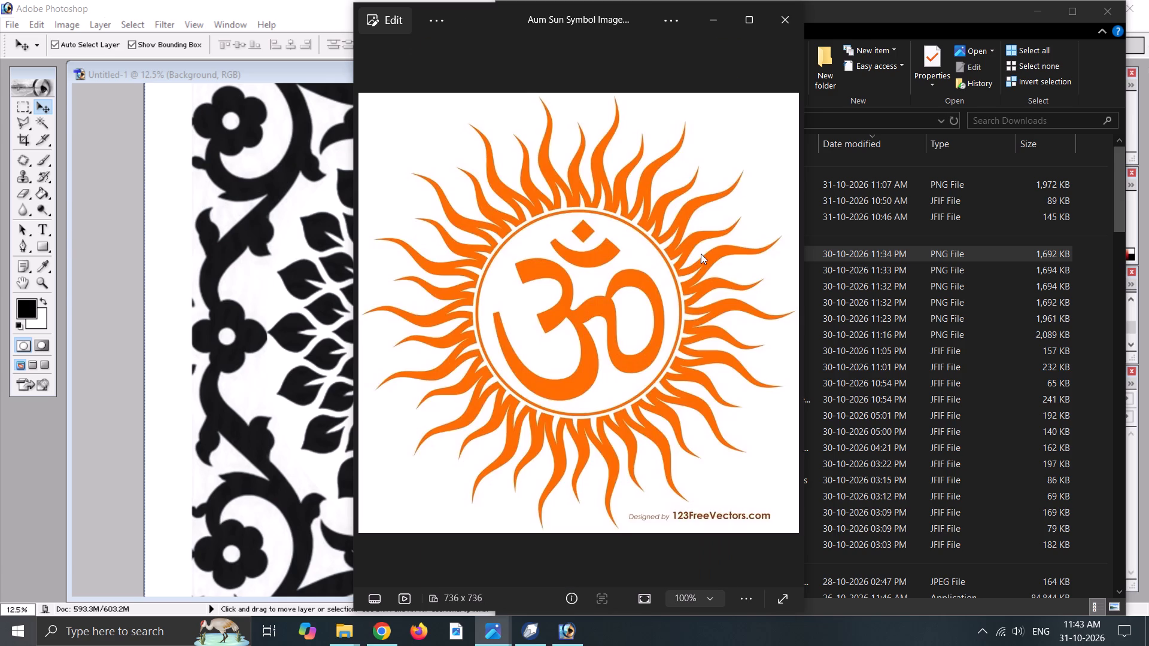
pyautogui.press('Right')
pyautogui.press('Right')
pyautogui.press('Left')
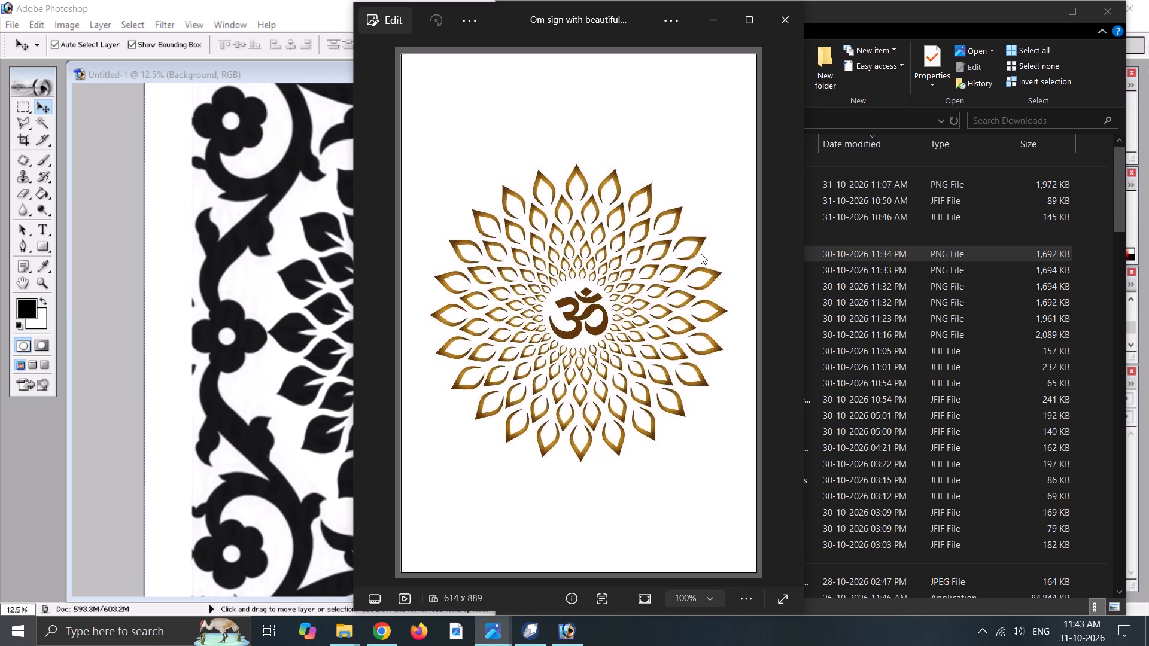
# Examine the lattice and Om mandala of the lit shrine panel in डाउनलोड करें (1).jfif, close up and in full.
pyautogui.press('Right')
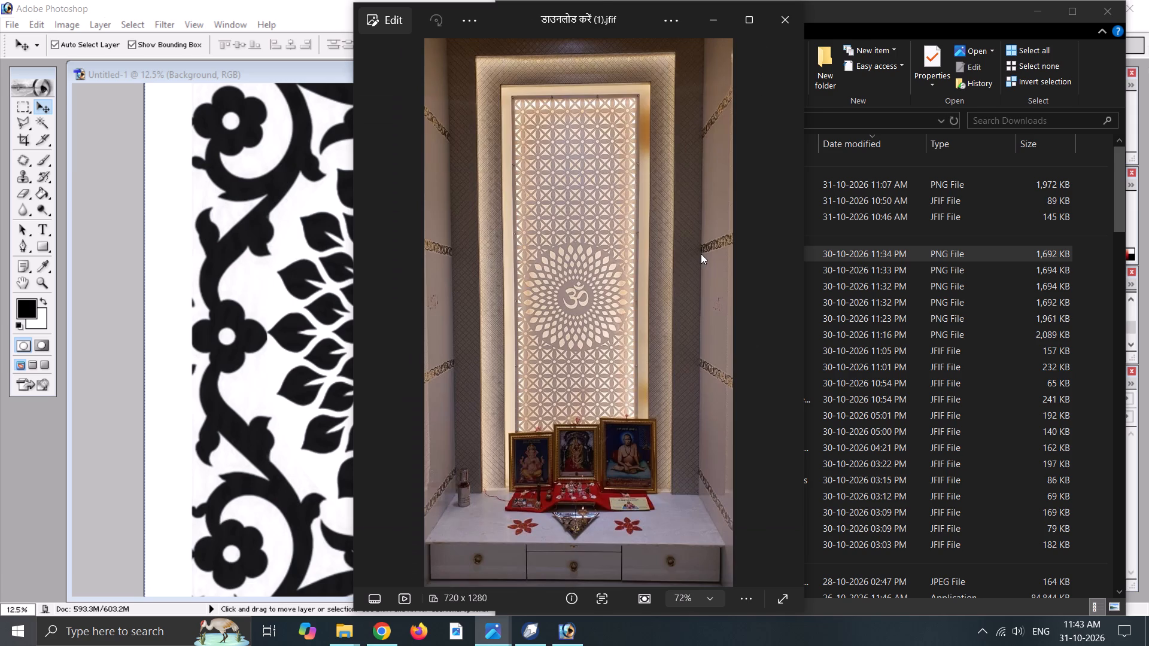
pyautogui.scroll(9, 579, 168)
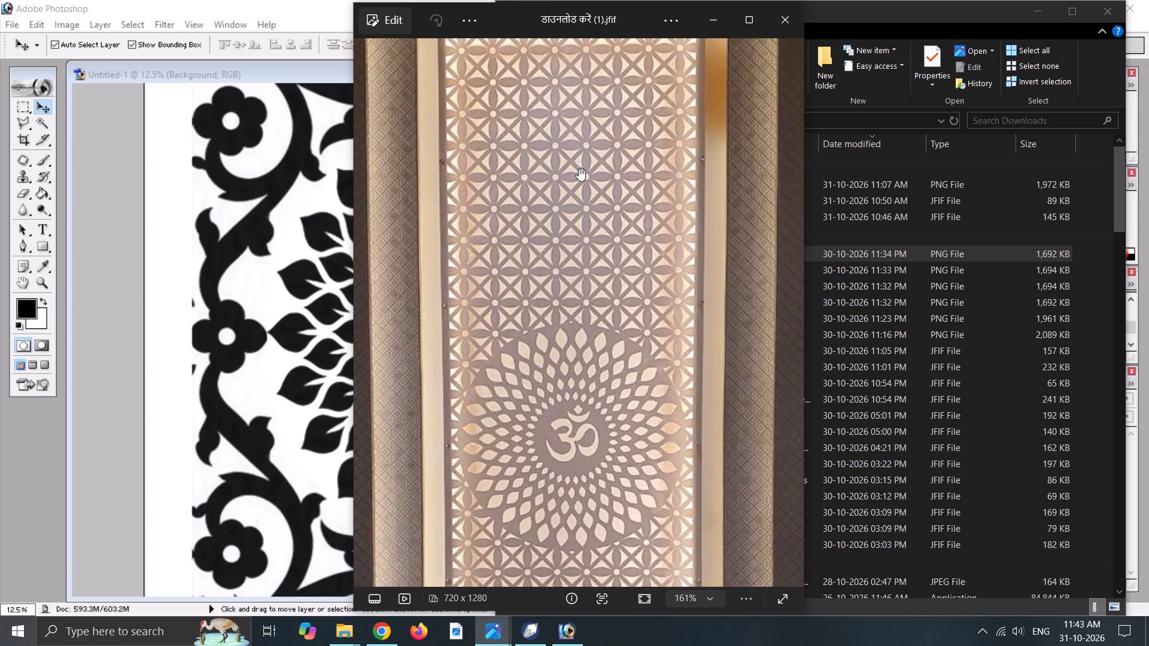
pyautogui.scroll(2, 580, 167)
pyautogui.scroll(-2, 580, 166)
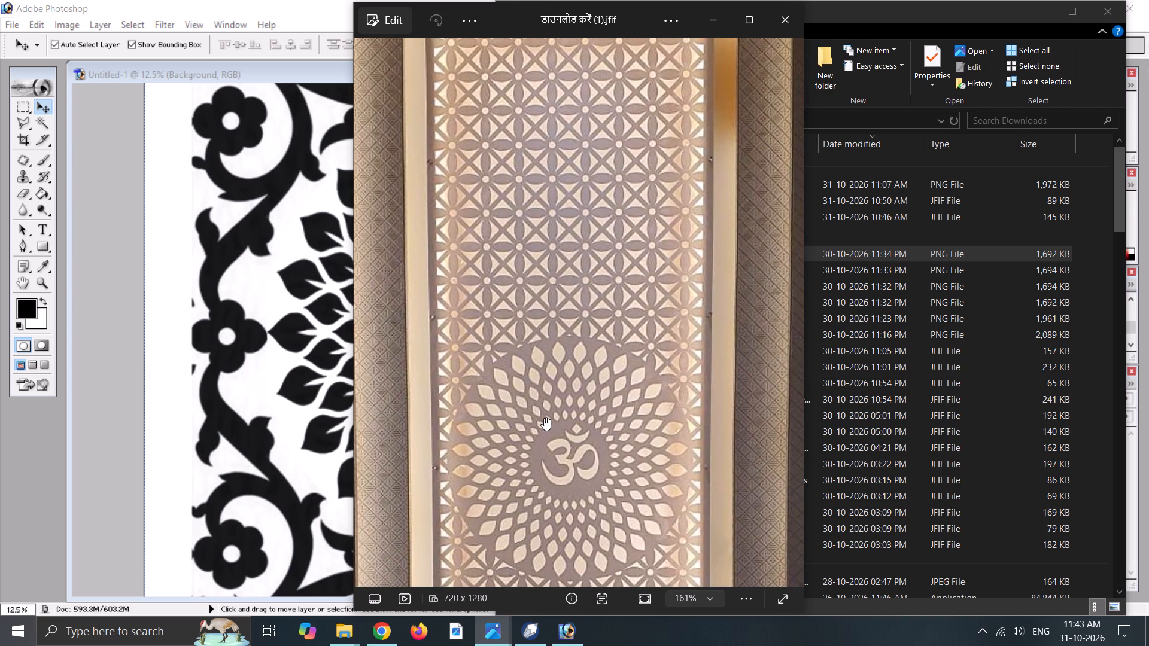
pyautogui.scroll(-1, 633, 468)
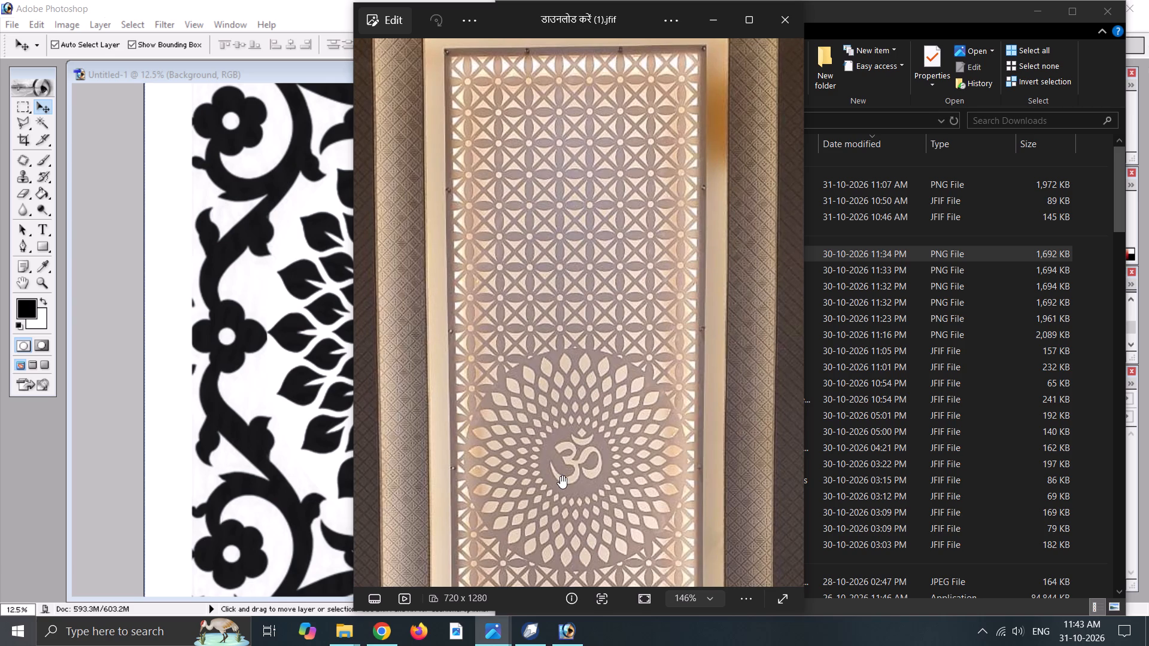
pyautogui.scroll(-10, 564, 466)
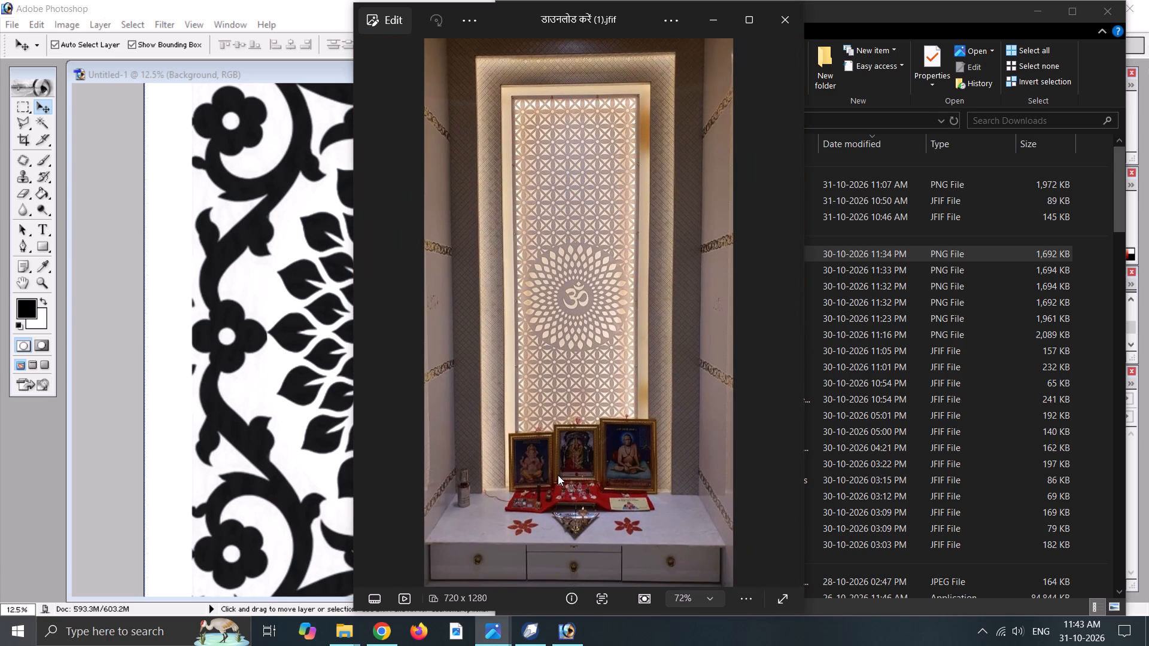
pyautogui.scroll(-5, 558, 475)
pyautogui.scroll(4, 613, 362)
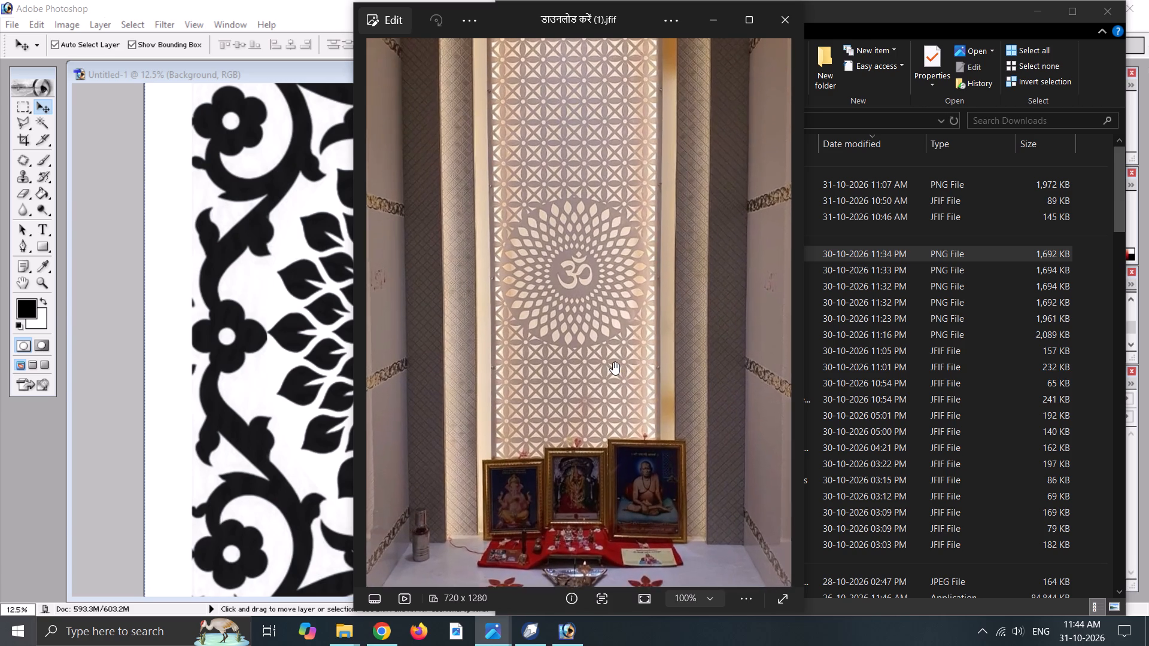
pyautogui.scroll(1, 613, 362)
pyautogui.scroll(-10, 613, 362)
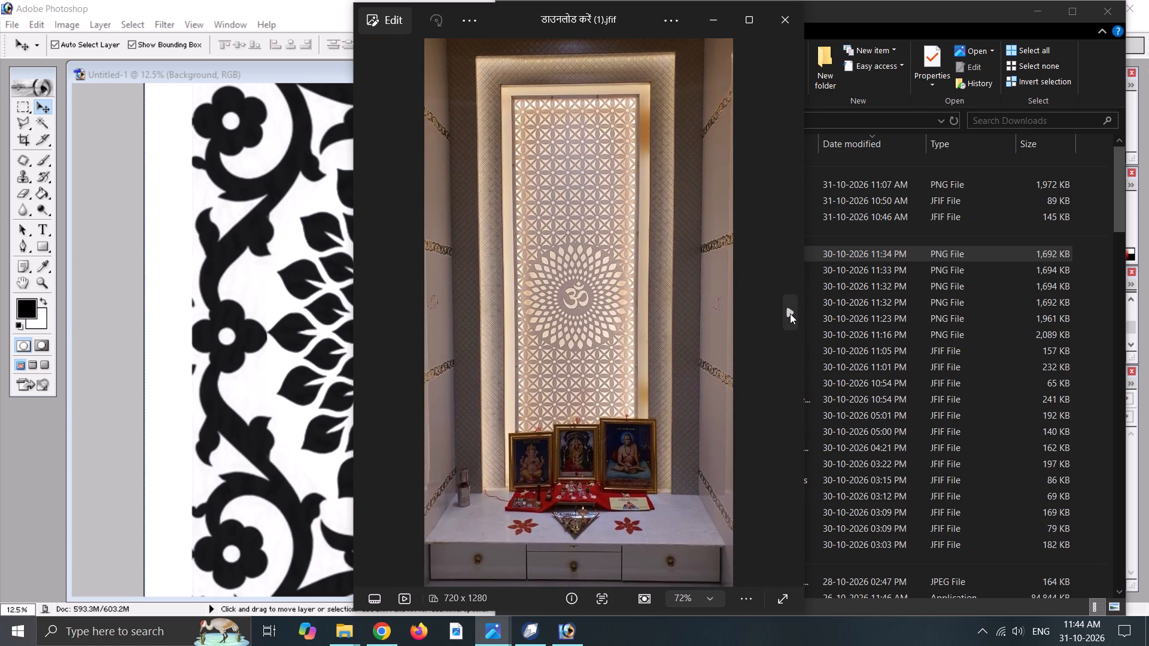
# Continue through the downloaded references to the carved shrine arch and the picture 172825704446577530.jfif.
pyautogui.click(790, 313)
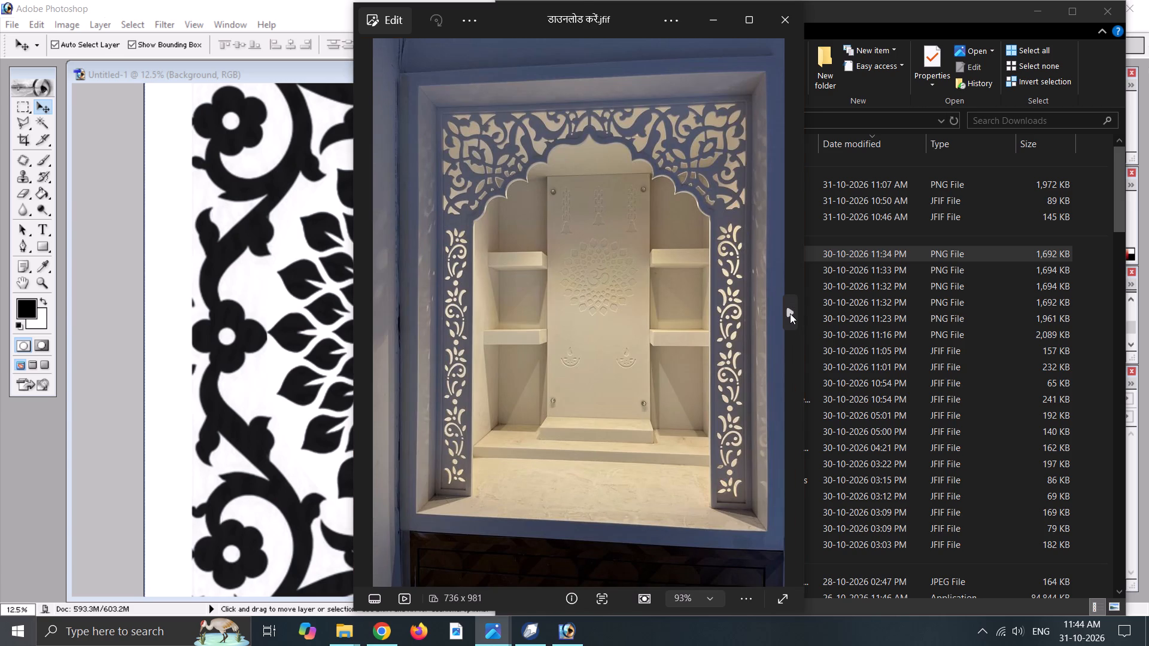
pyautogui.click(791, 313)
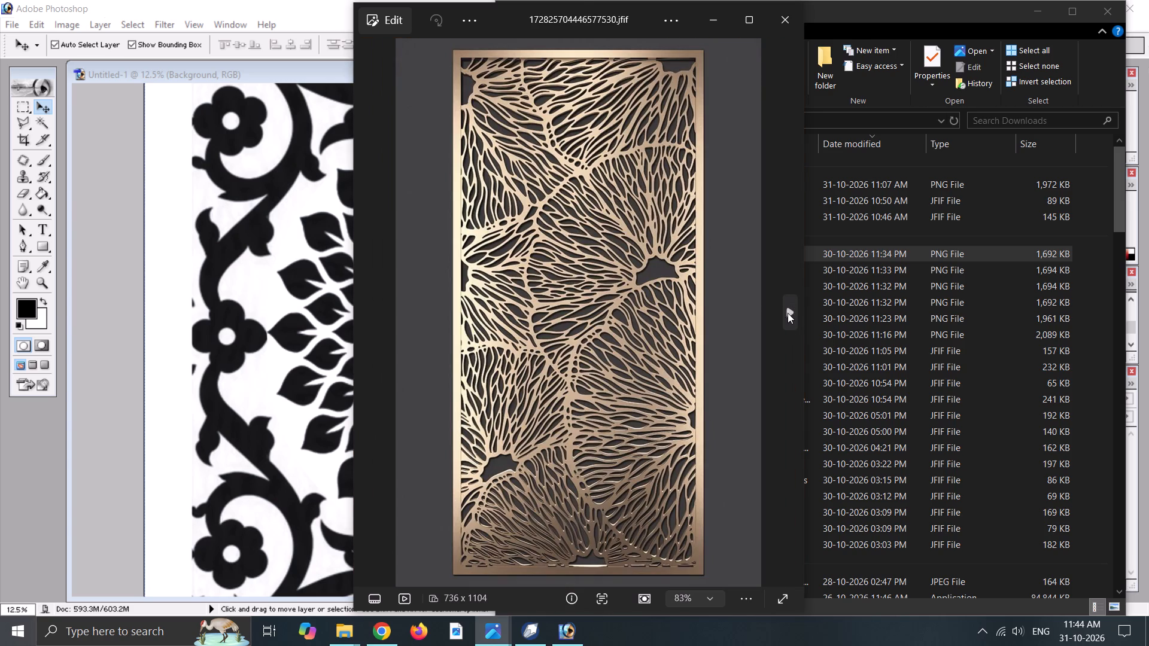
# Return to the carved shrine arch picture, then browse forward past 172825704446577530.jfif to the WhatsApp image of the wide floral lattice panel.
pyautogui.click(367, 318)
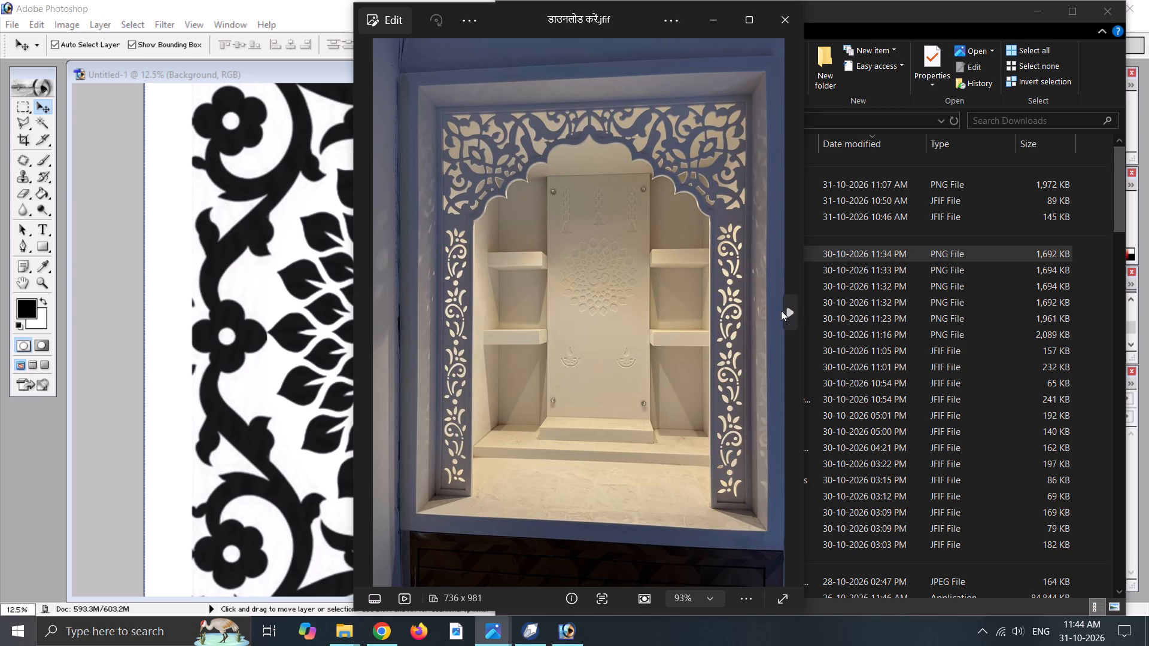
pyautogui.click(792, 310)
pyautogui.click(792, 310)
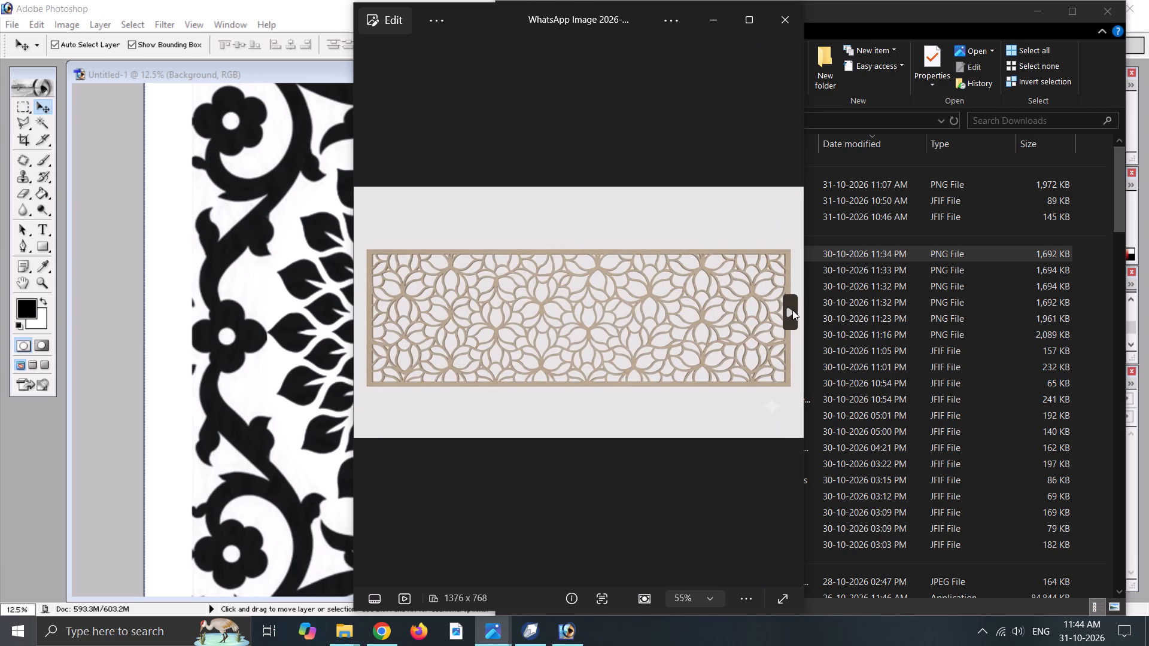
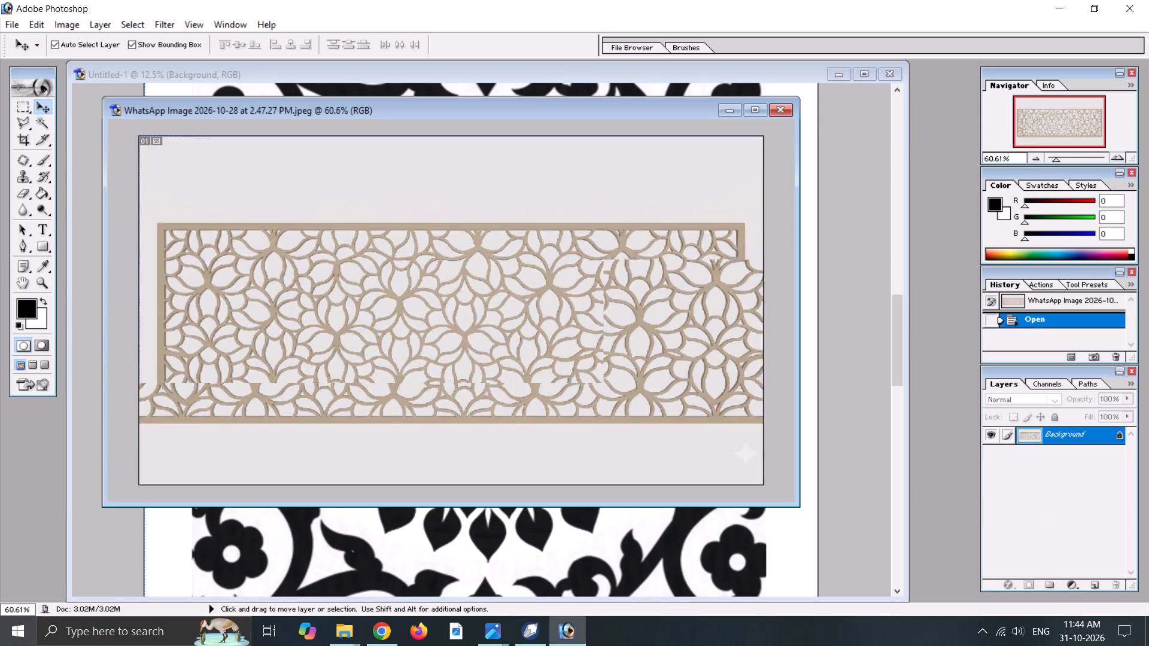
# Examine the floral jali lattice in WhatsApp Image 2026-10-28 at 2.47.27 PM.jpeg close up.
pyautogui.keyDown('ctrl'); pyautogui.scroll(3, 421, 267); pyautogui.keyUp('ctrl')
pyautogui.keyDown('ctrl'); pyautogui.scroll(-10, 421, 267); pyautogui.keyUp('ctrl')
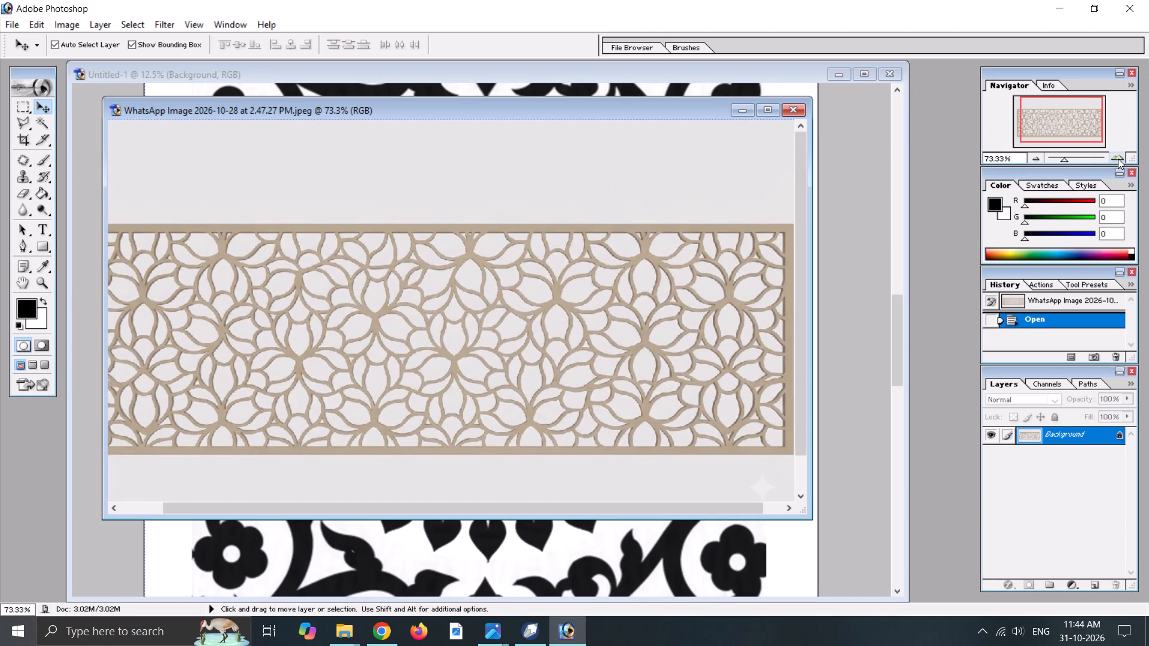
pyautogui.doubleClick(1118, 159)
pyautogui.click(1118, 159)
pyautogui.tripleClick(1034, 154)
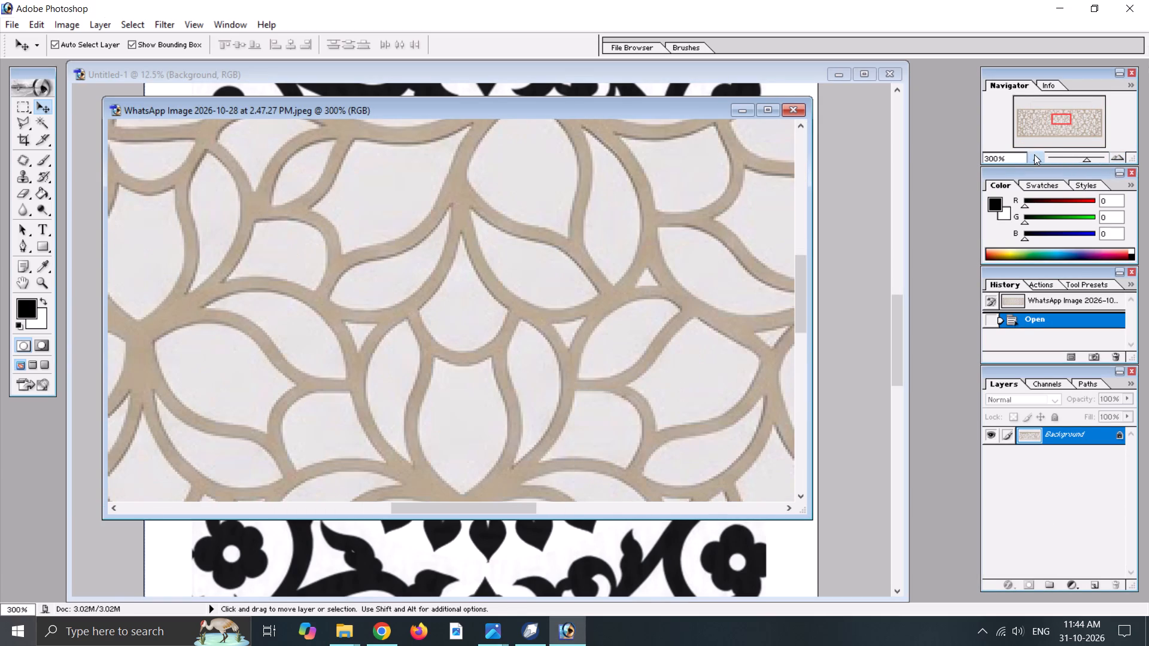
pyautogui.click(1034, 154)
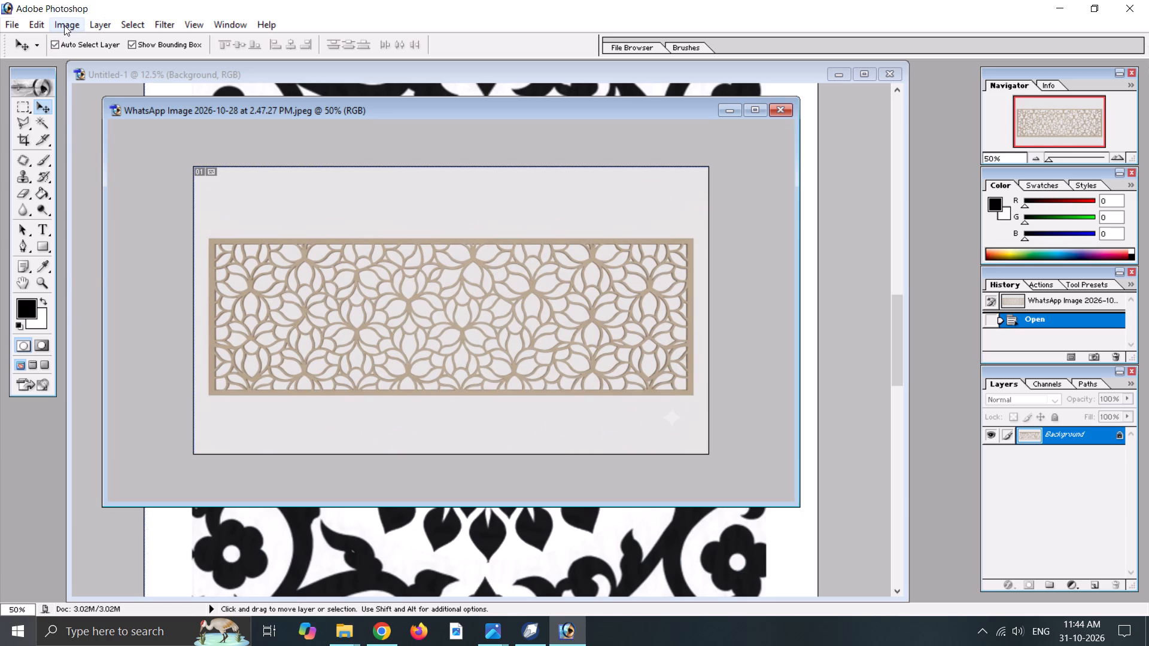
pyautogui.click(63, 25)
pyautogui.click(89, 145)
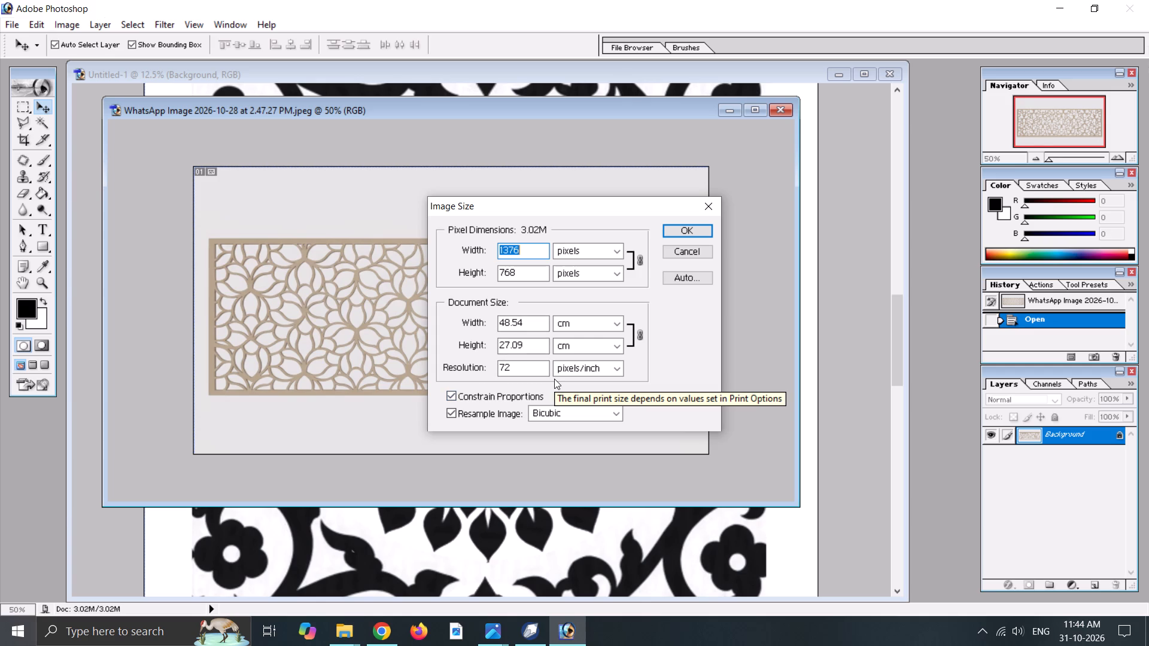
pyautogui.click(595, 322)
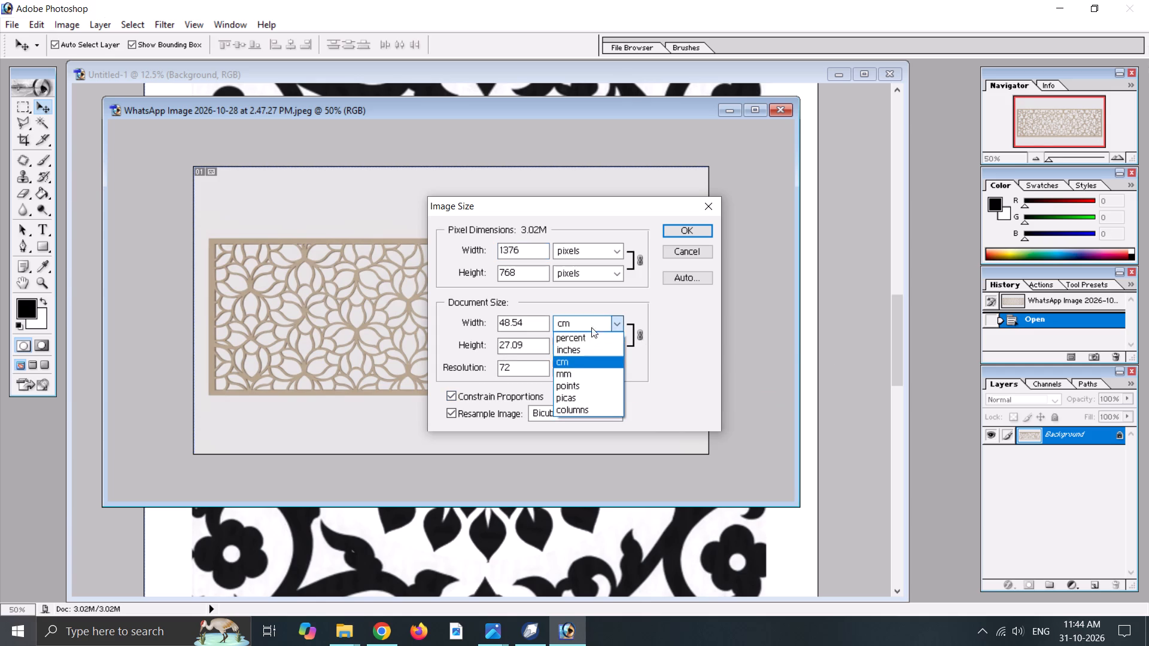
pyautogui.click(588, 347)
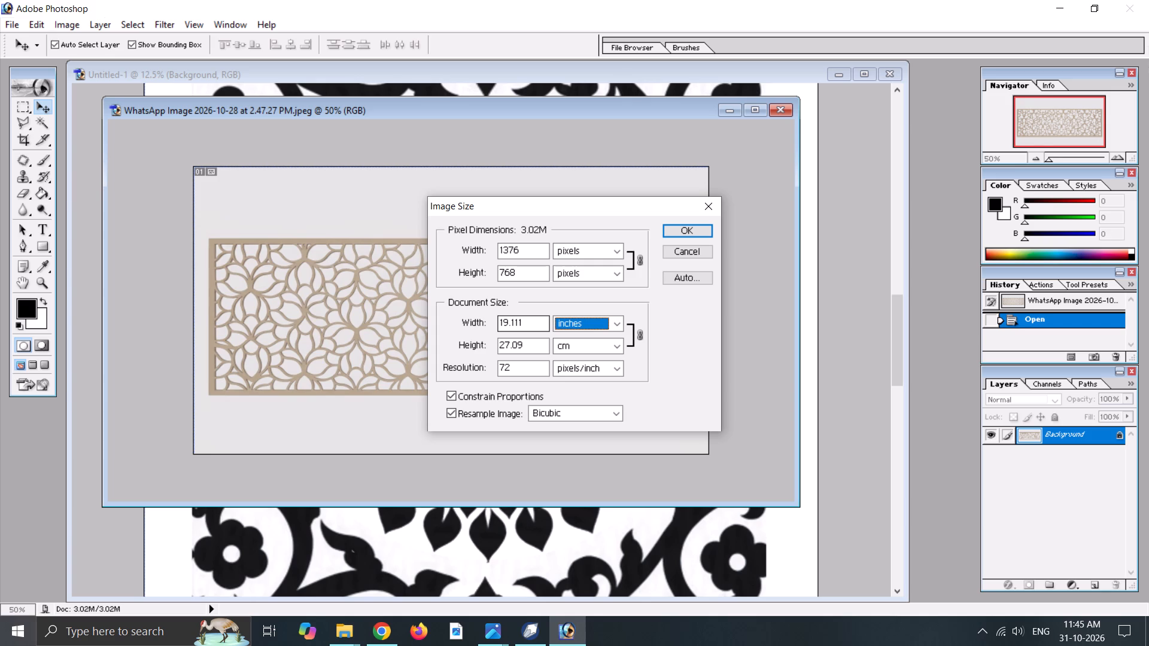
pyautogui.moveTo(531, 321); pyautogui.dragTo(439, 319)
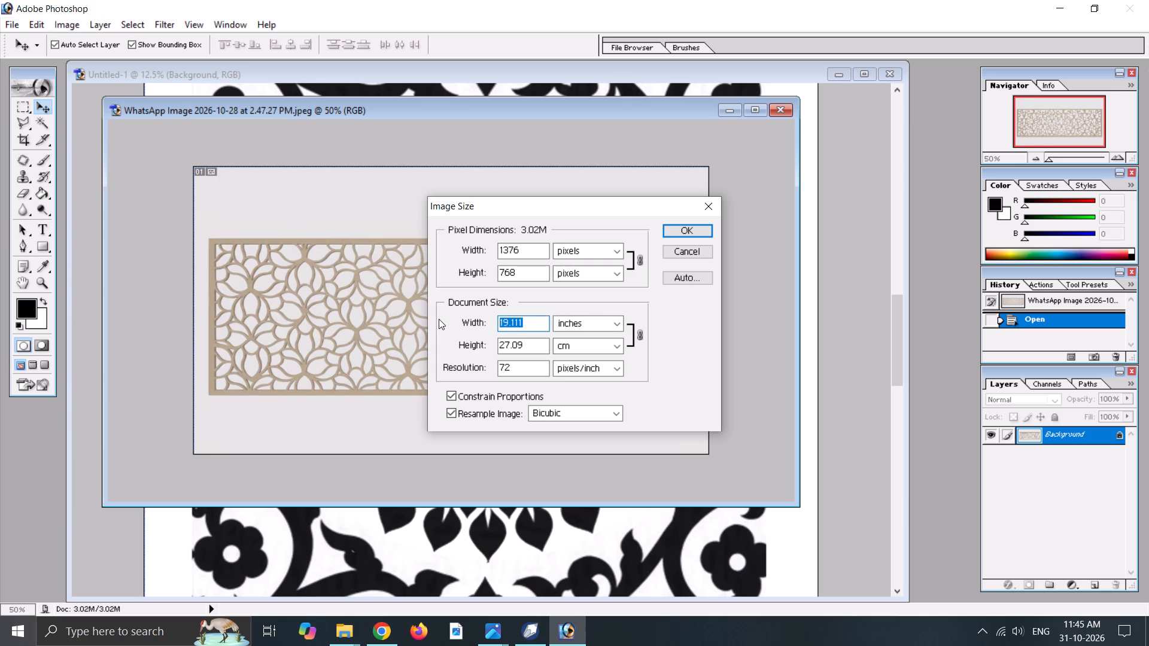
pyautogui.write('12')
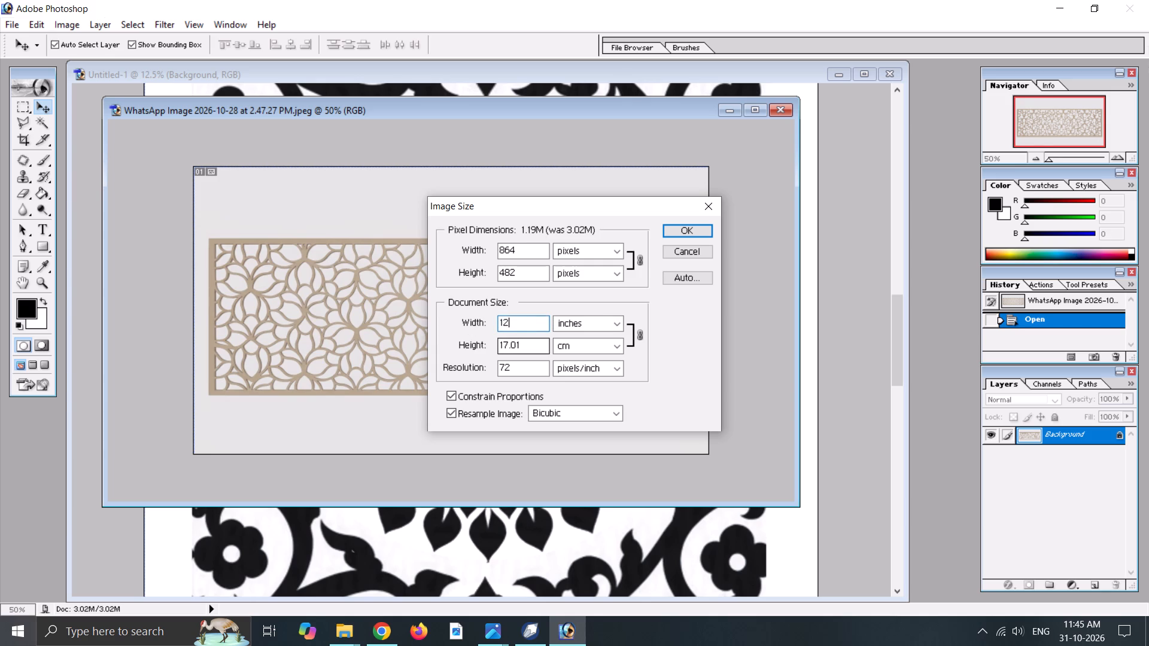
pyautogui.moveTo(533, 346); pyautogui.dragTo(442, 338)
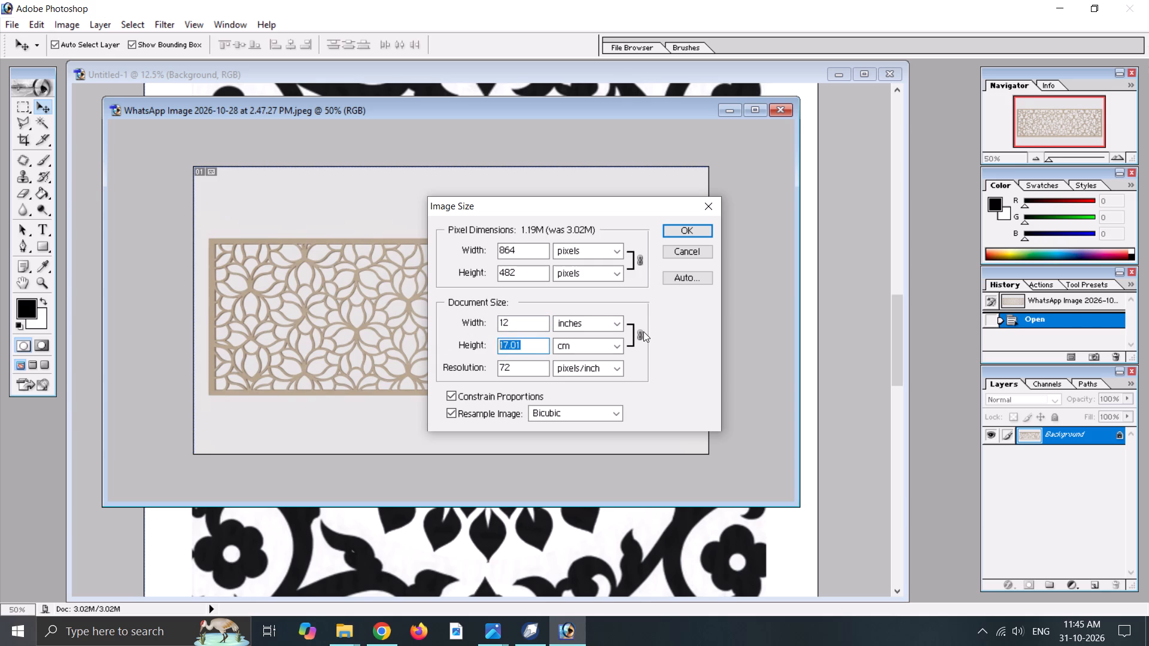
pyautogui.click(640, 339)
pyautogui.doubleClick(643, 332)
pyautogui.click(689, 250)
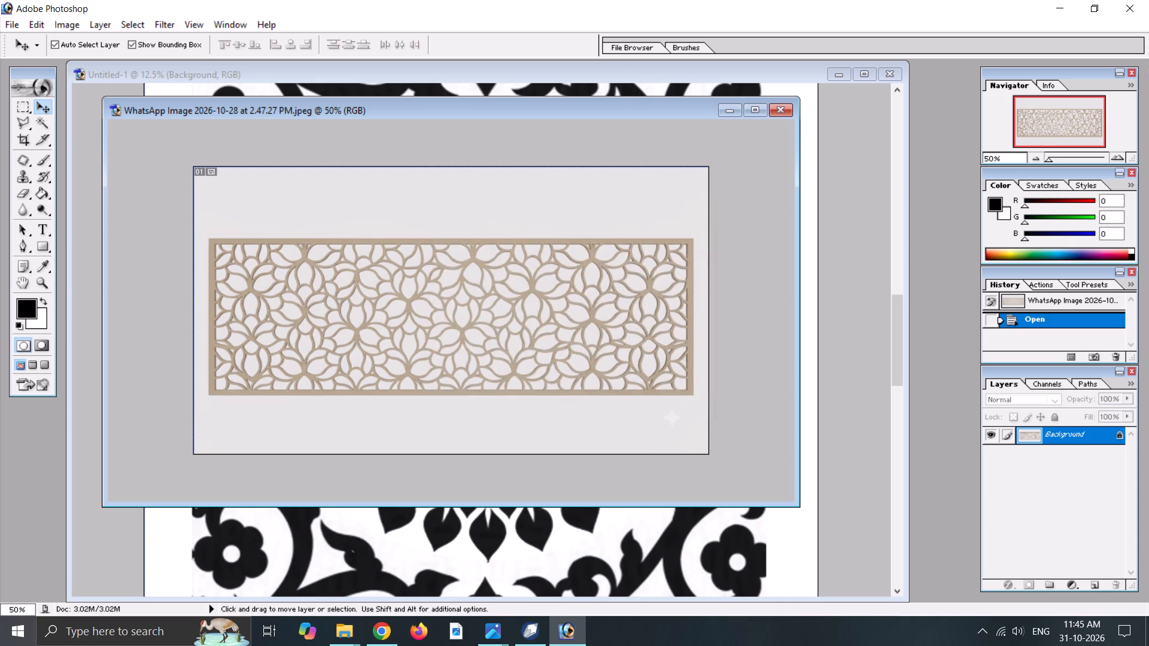
# Close the Untitled-1 Om pattern document and asdsa.JPG without saving their changes.
pyautogui.moveTo(467, 108); pyautogui.dragTo(666, 125)
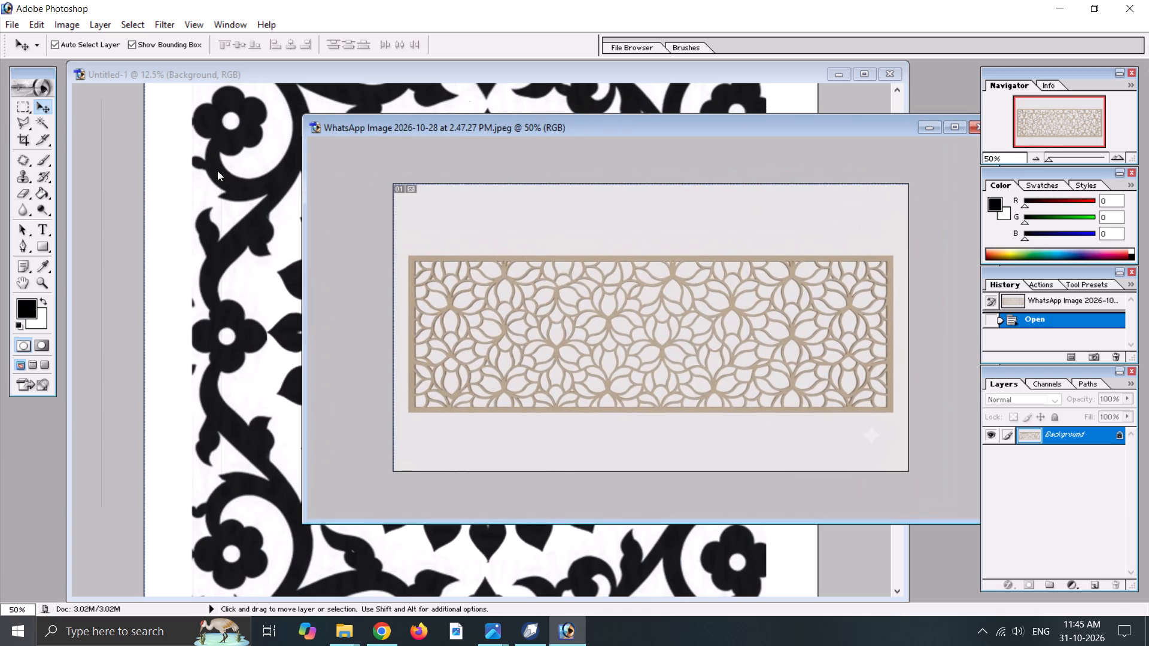
pyautogui.click(175, 73)
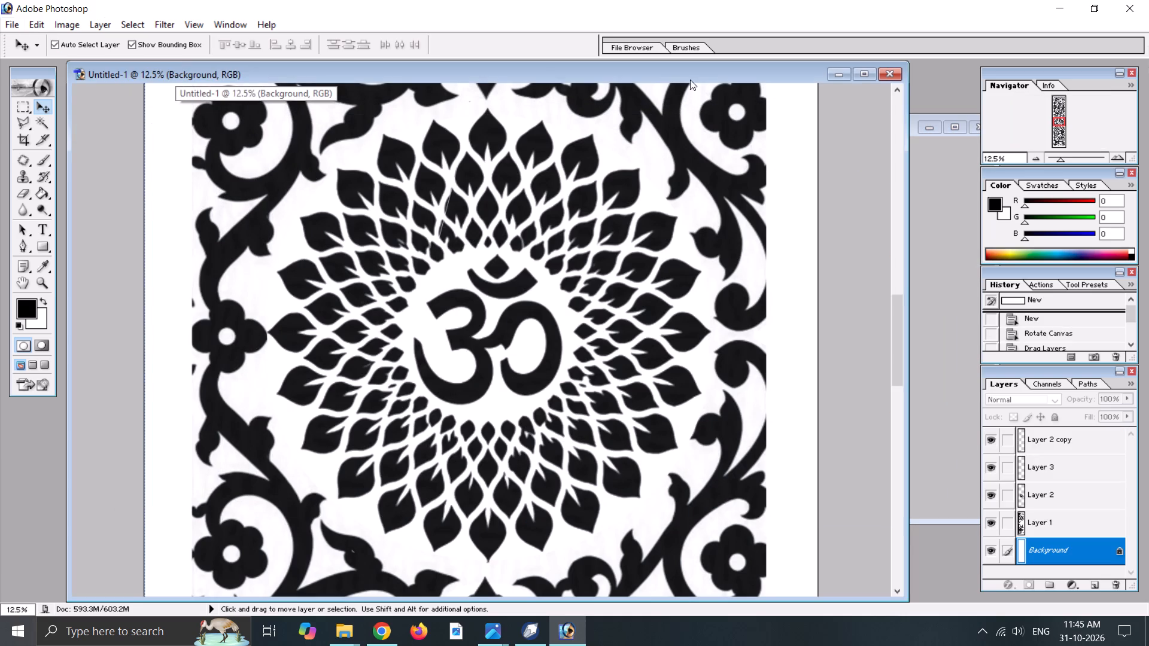
pyautogui.click(886, 77)
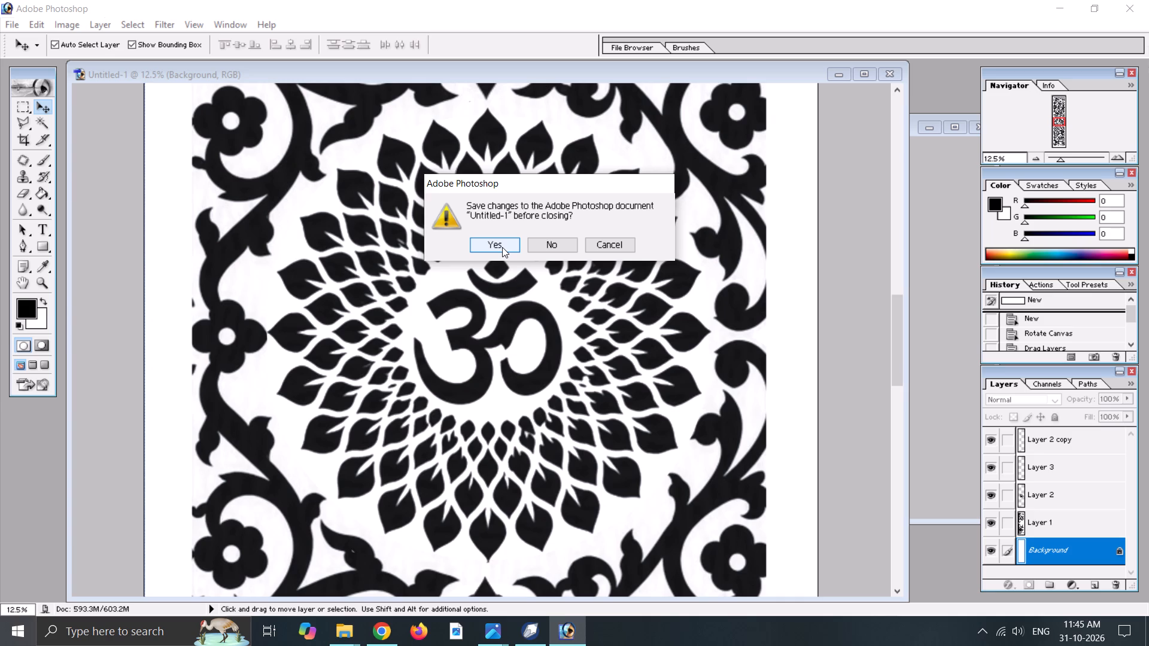
pyautogui.click(555, 245)
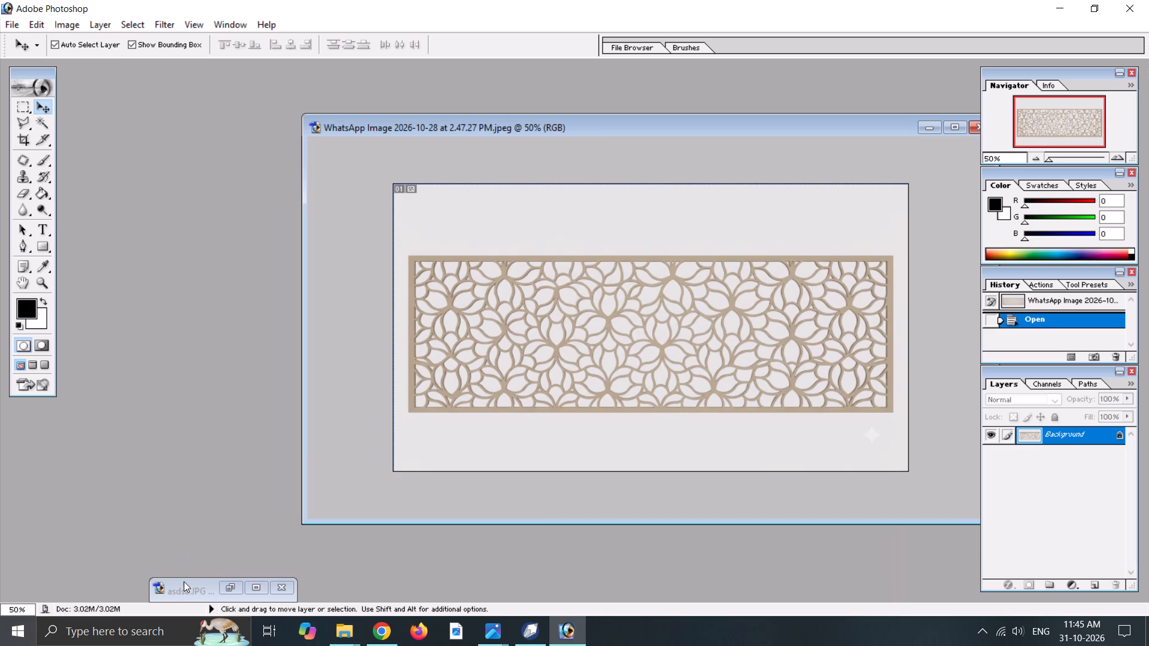
pyautogui.click(225, 586)
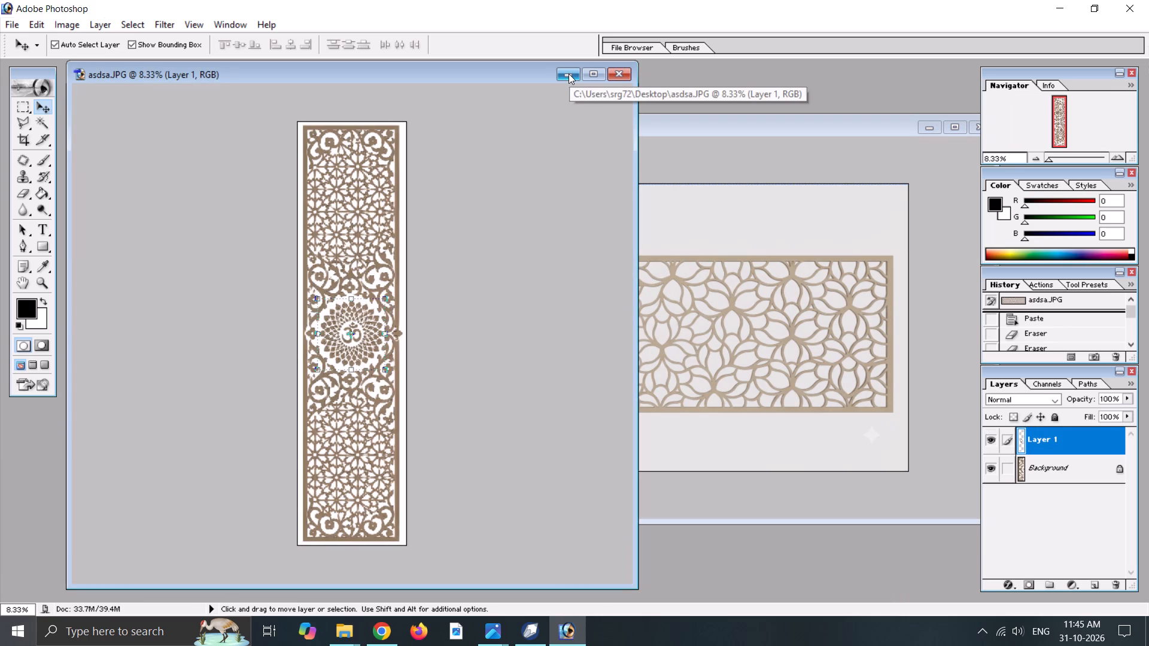
pyautogui.click(621, 73)
pyautogui.click(557, 243)
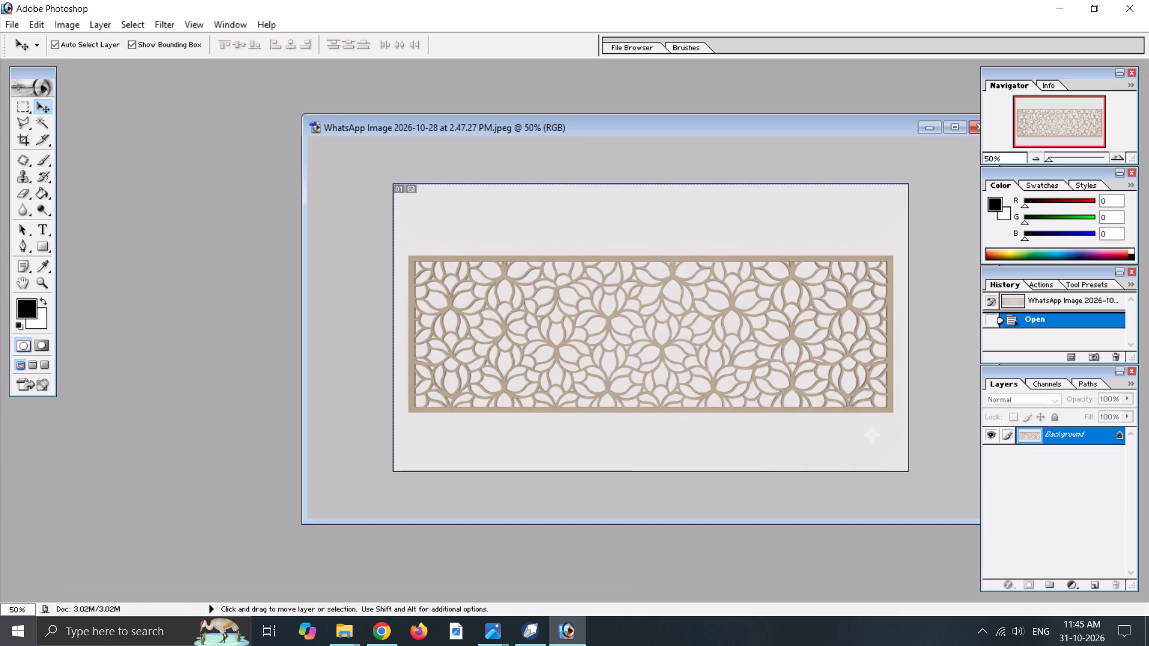
# Select the beige floral jali panel along its outer frame with a rectangular marquee, leaving out the plain background.
pyautogui.moveTo(581, 127); pyautogui.dragTo(465, 99)
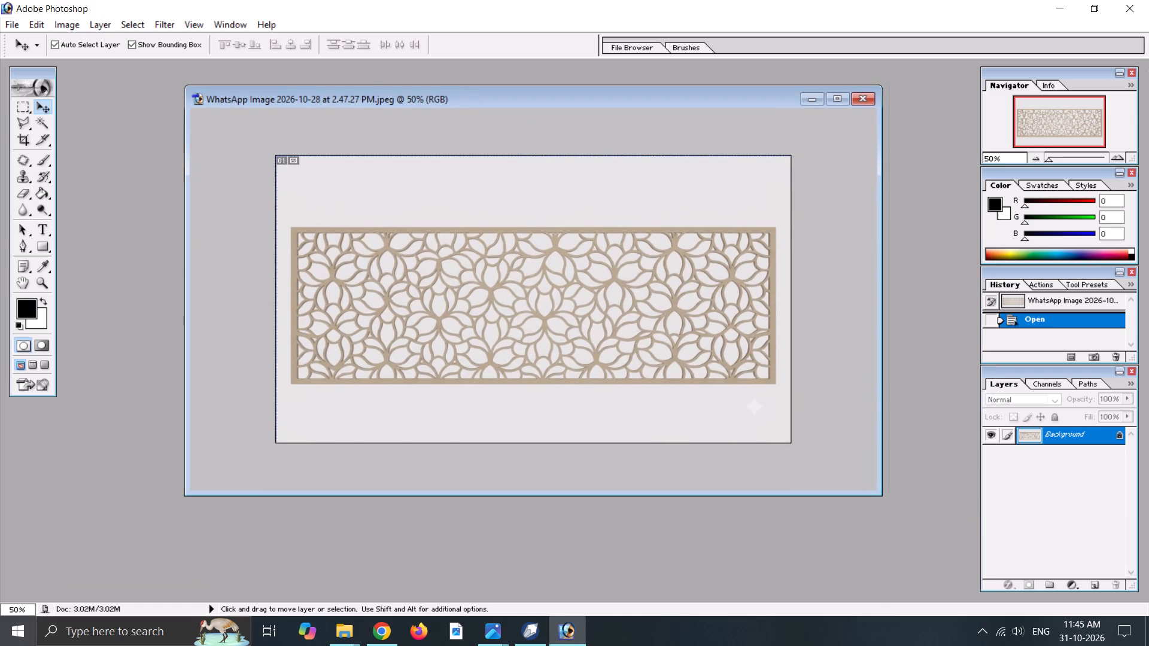
pyautogui.click(22, 106)
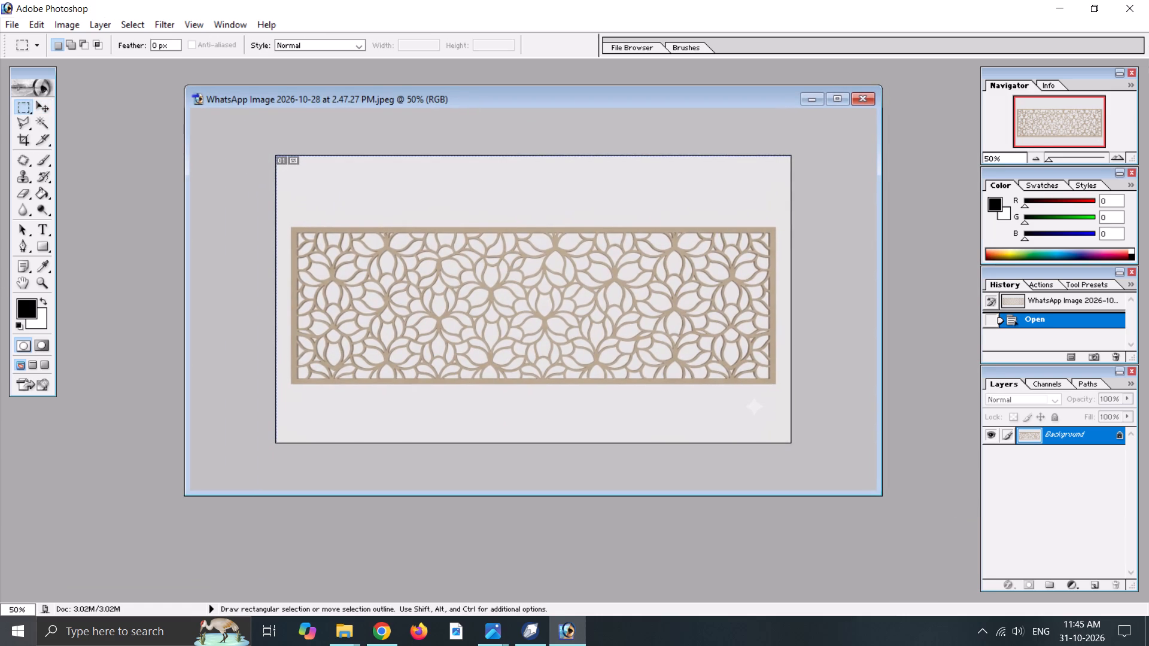
pyautogui.moveTo(290, 226); pyautogui.dragTo(650, 380)
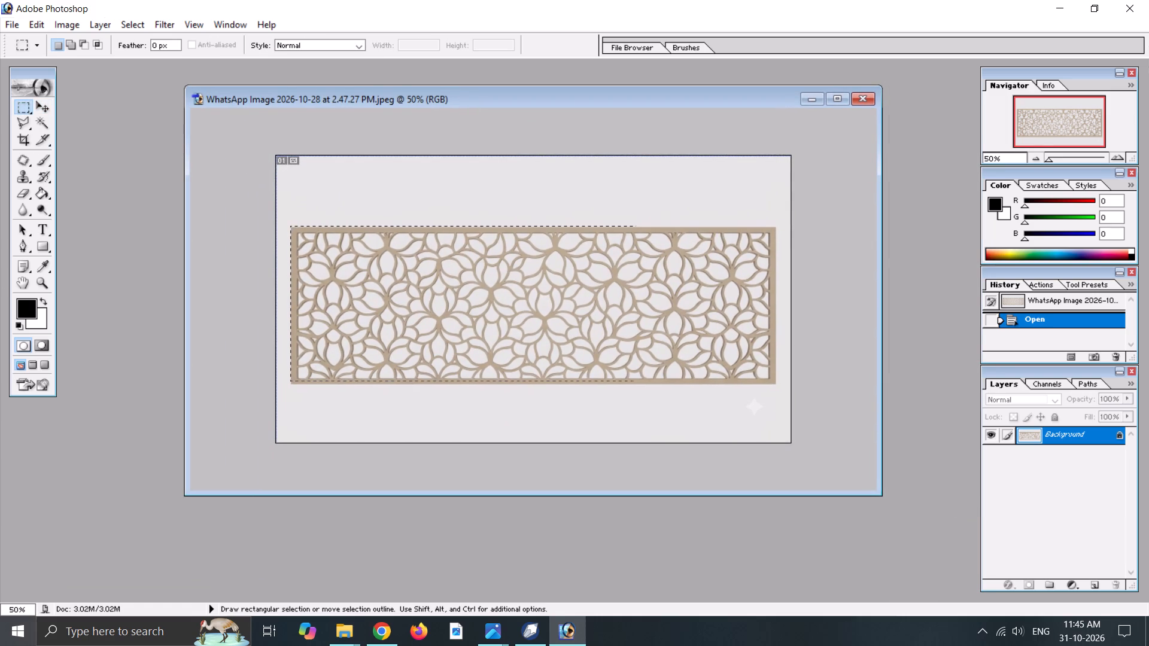
pyautogui.moveTo(650, 380); pyautogui.dragTo(776, 387)
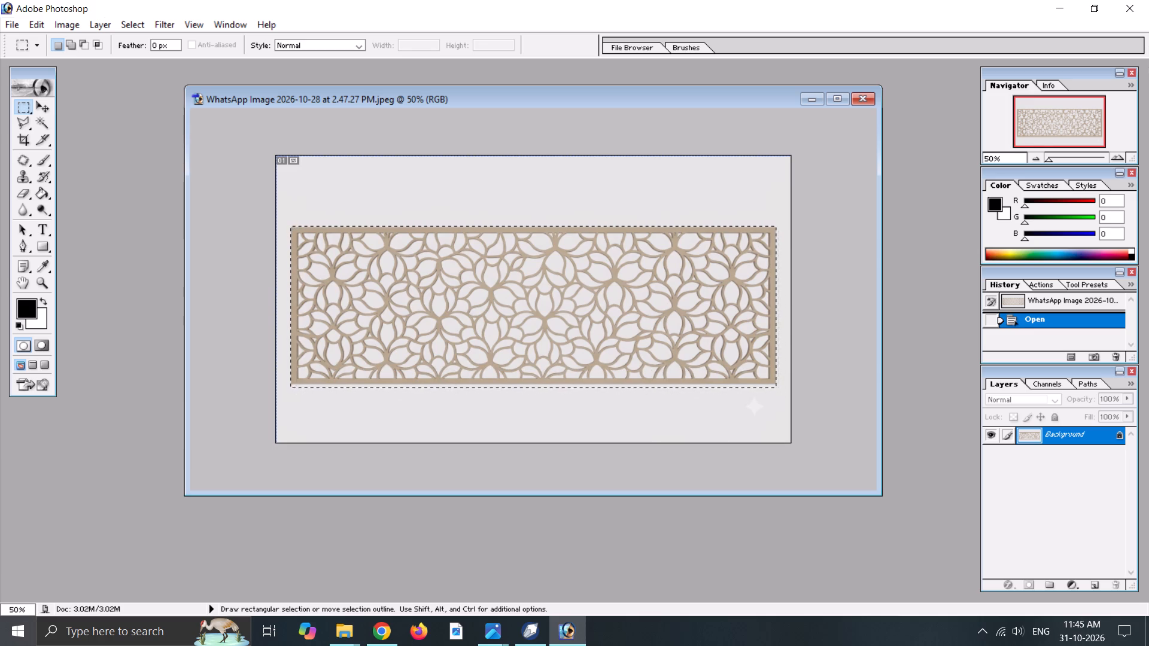
pyautogui.moveTo(776, 387); pyautogui.dragTo(774, 384)
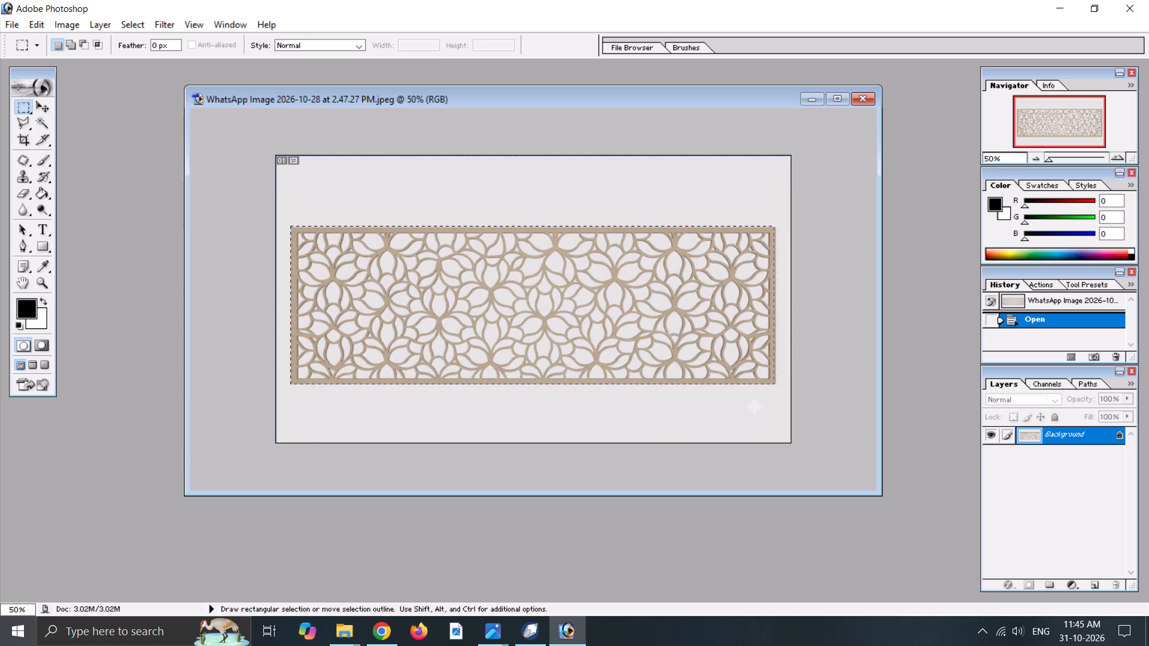
pyautogui.moveTo(774, 384); pyautogui.dragTo(775, 386)
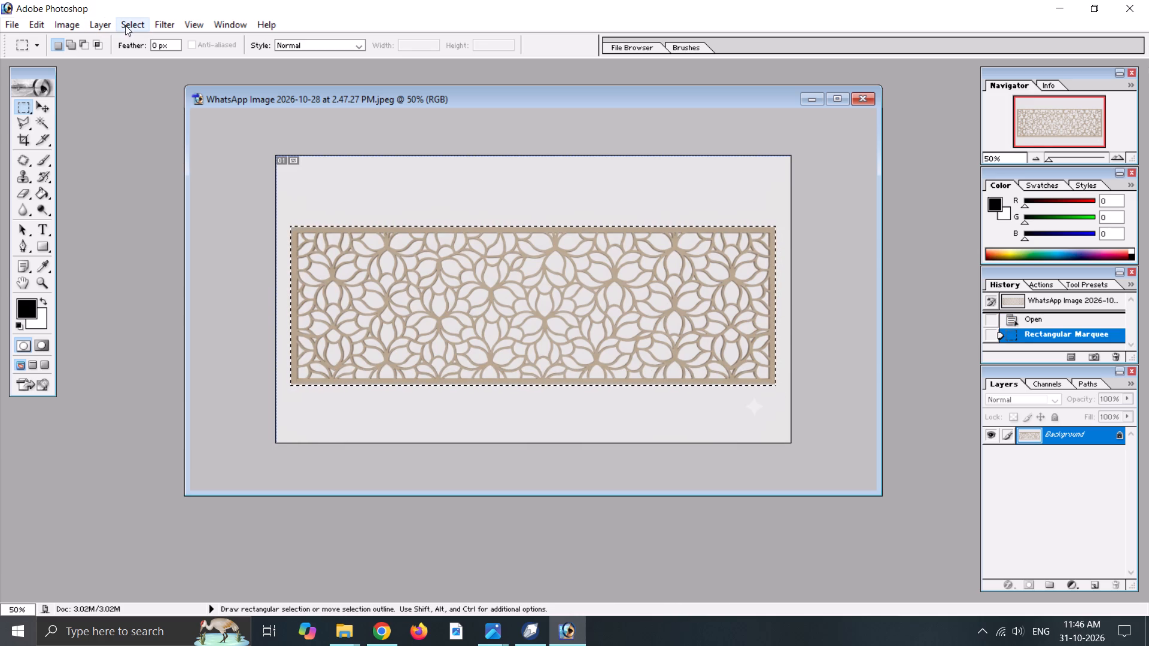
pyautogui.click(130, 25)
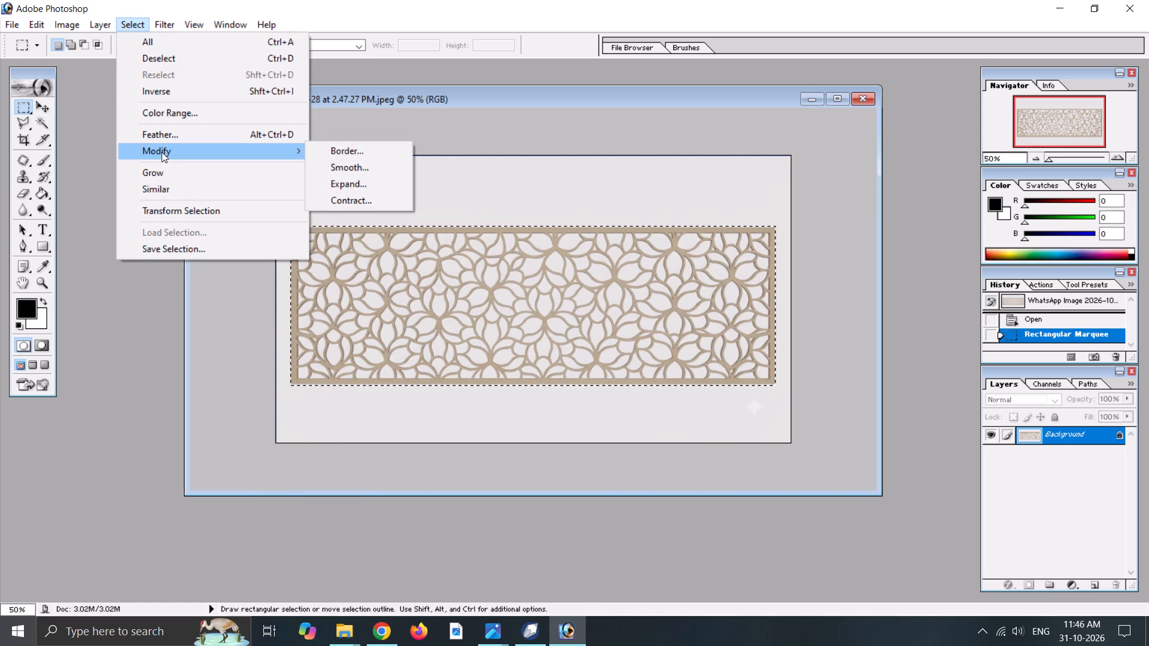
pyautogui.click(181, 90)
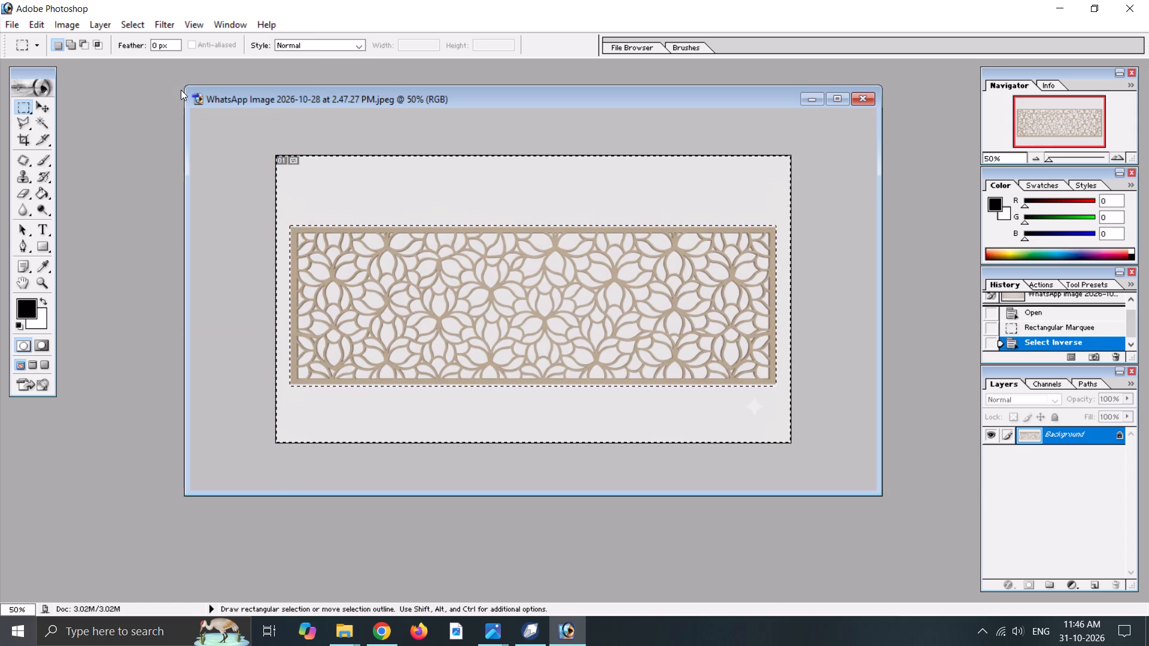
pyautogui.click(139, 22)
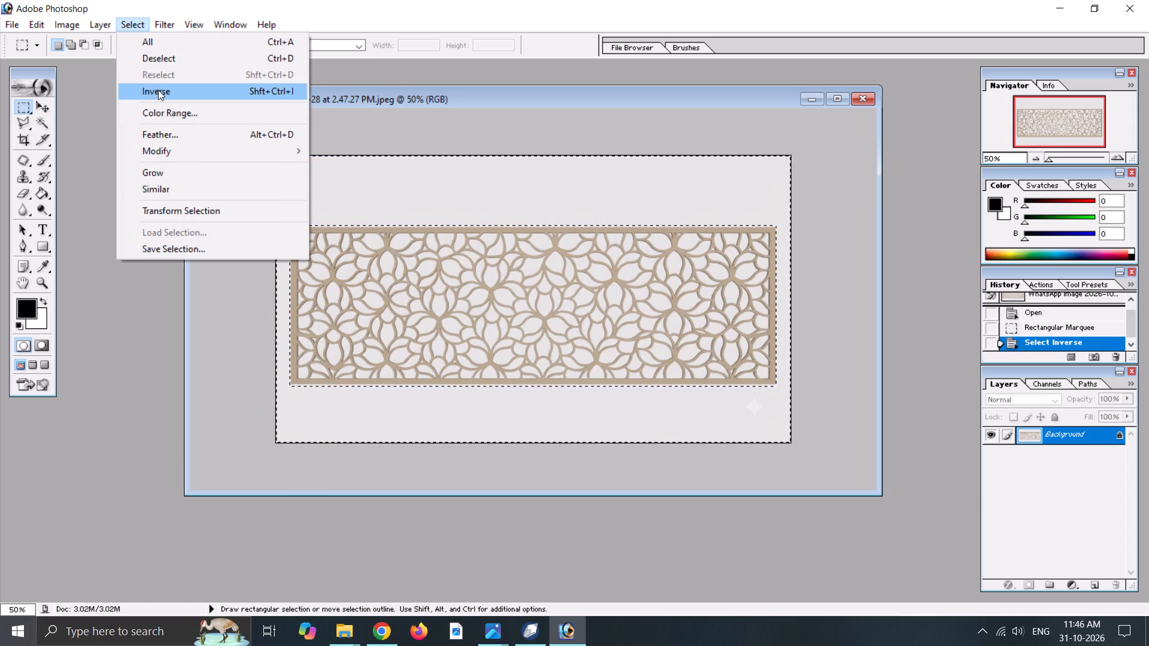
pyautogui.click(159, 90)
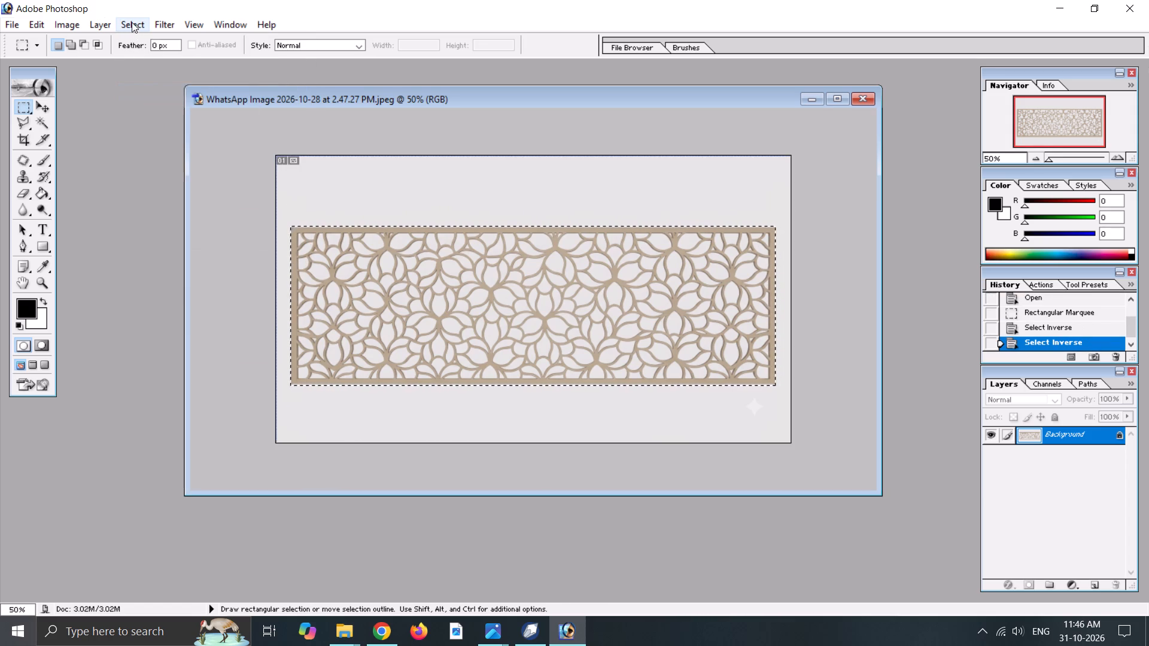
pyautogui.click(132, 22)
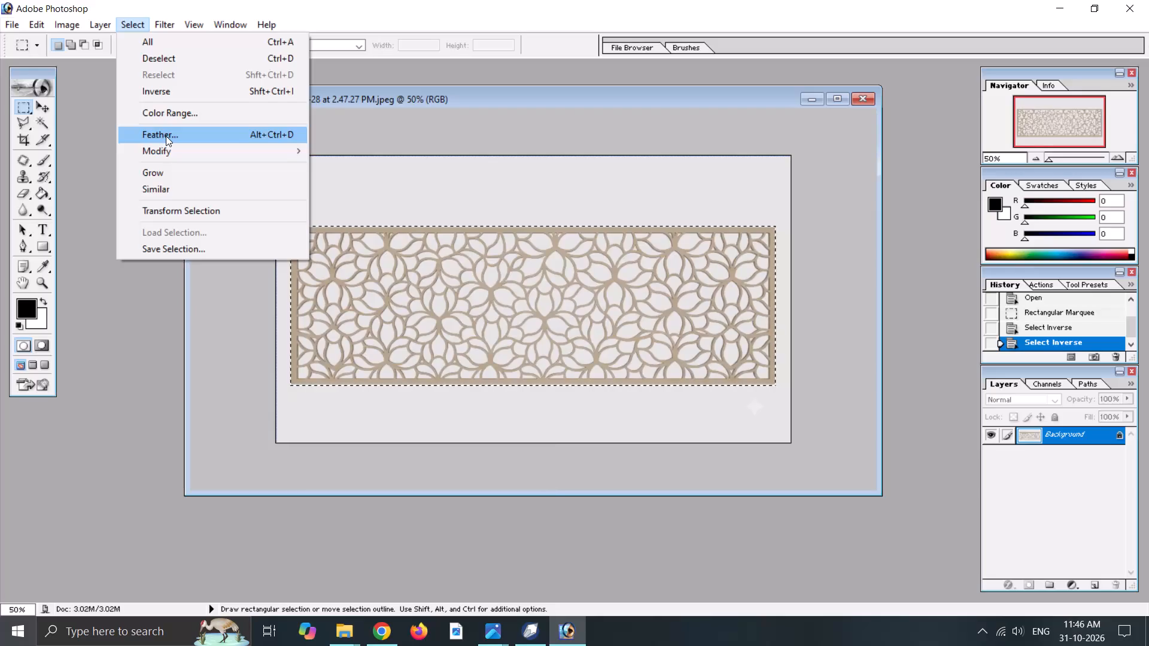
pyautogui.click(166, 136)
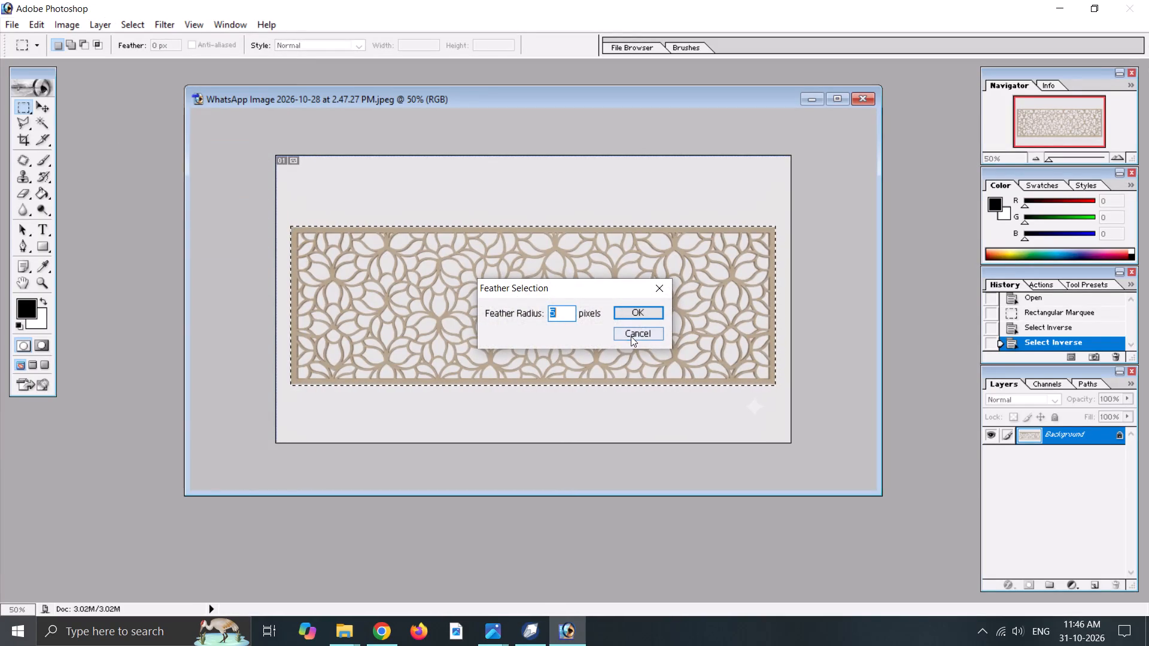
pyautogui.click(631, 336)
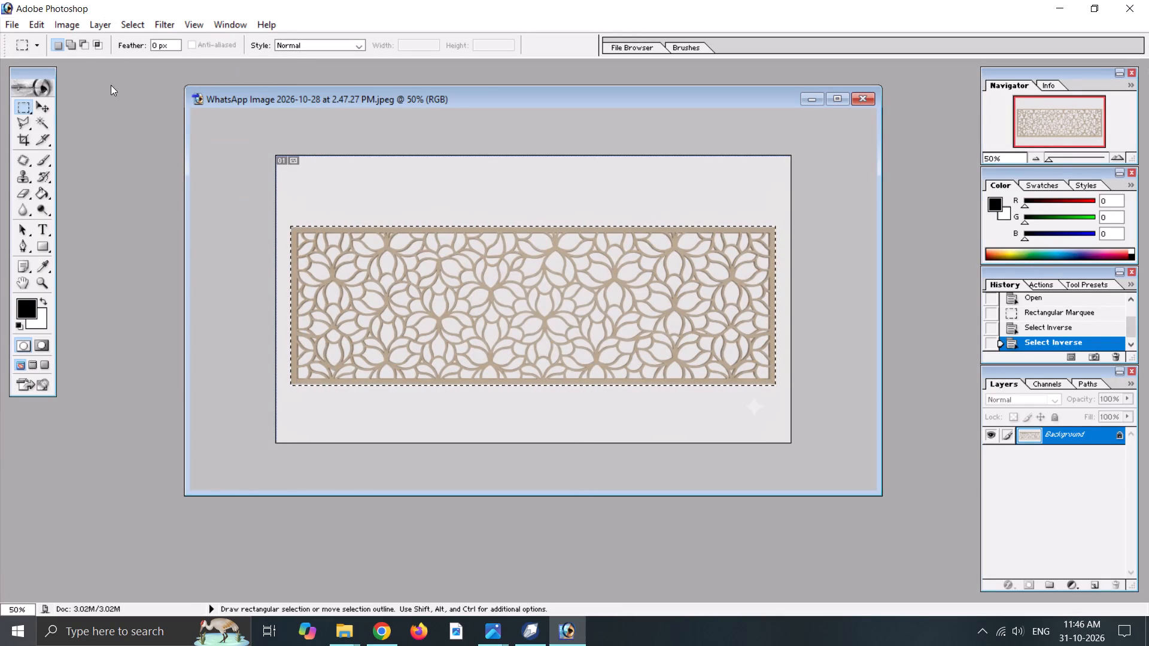
# Set up a new document with a width of 12 inches.
pyautogui.click(8, 23)
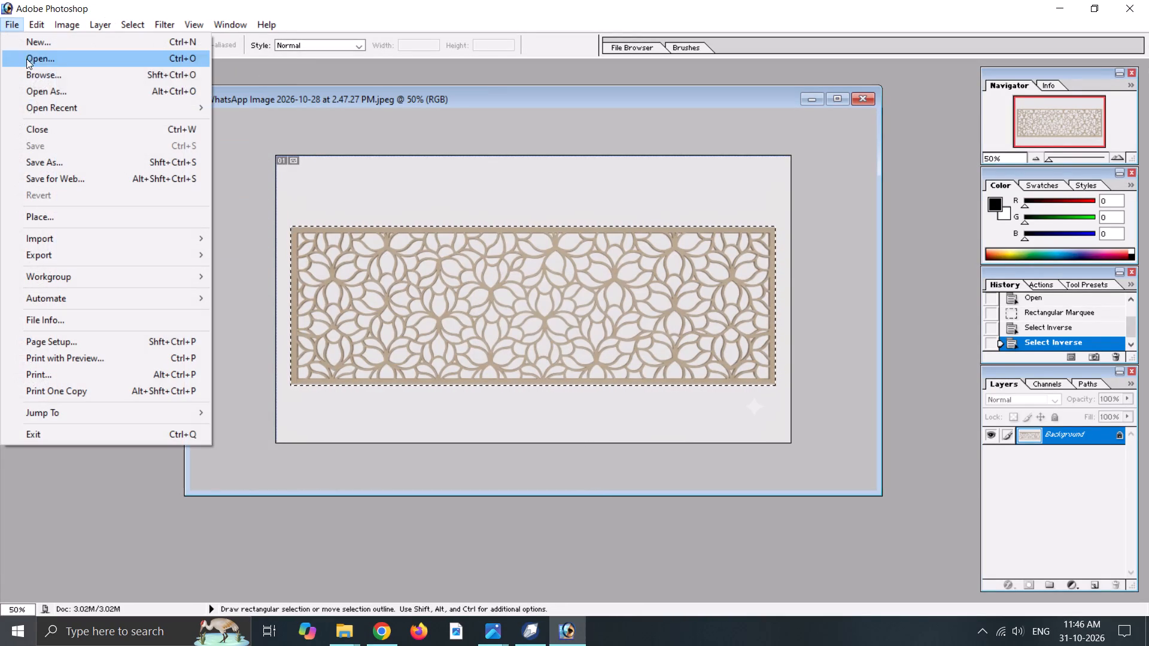
pyautogui.click(41, 41)
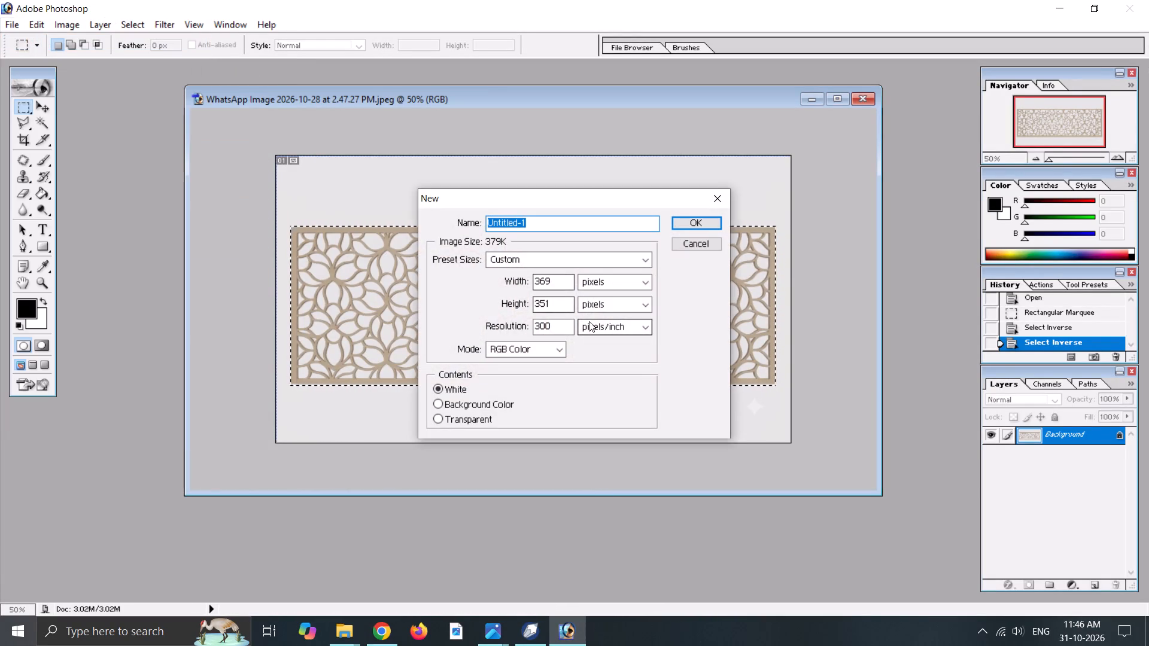
pyautogui.click(610, 282)
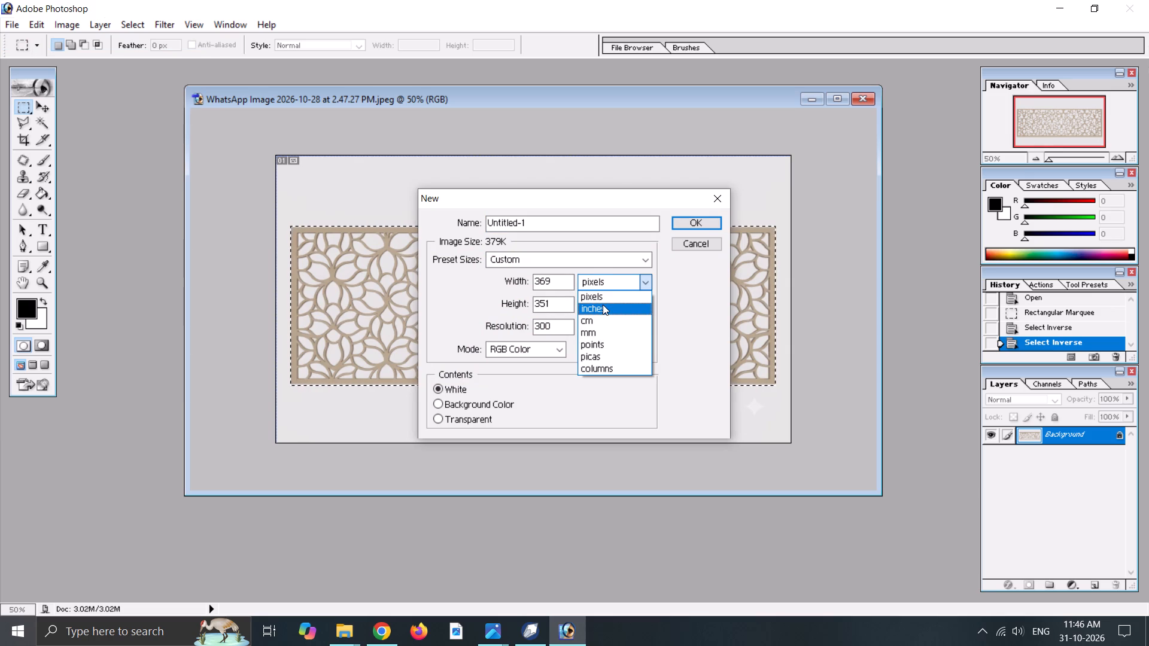
pyautogui.click(603, 304)
pyautogui.moveTo(561, 284); pyautogui.dragTo(516, 278)
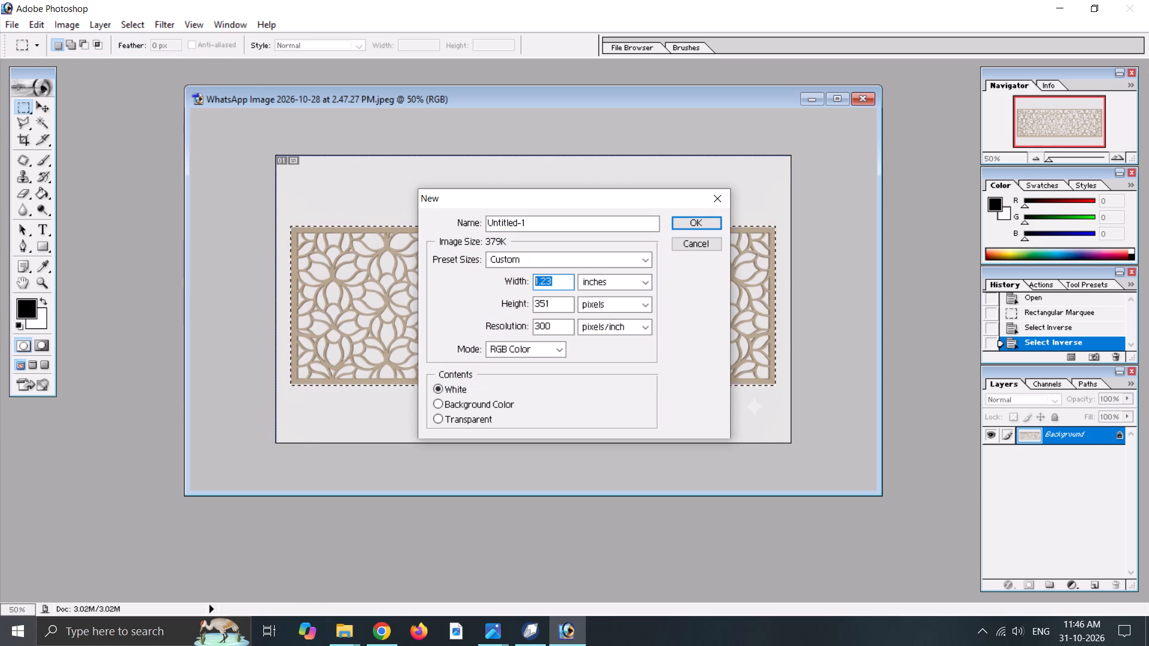
pyautogui.moveTo(516, 278); pyautogui.dragTo(510, 276)
pyautogui.write('12')
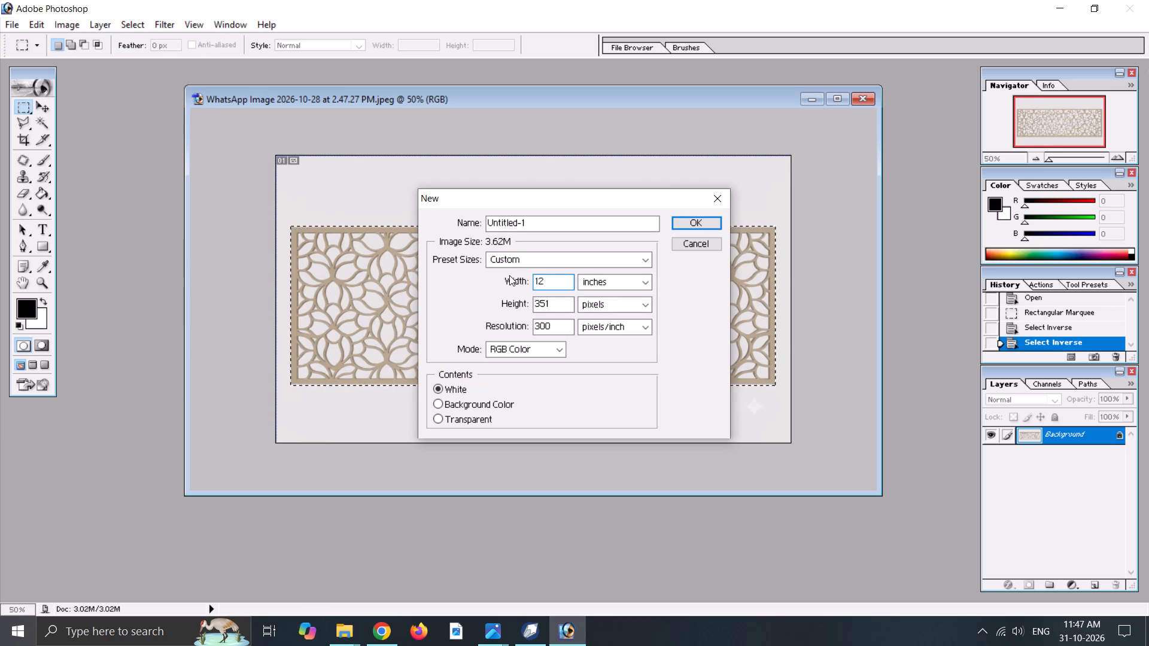
pyautogui.moveTo(555, 304); pyautogui.dragTo(500, 302)
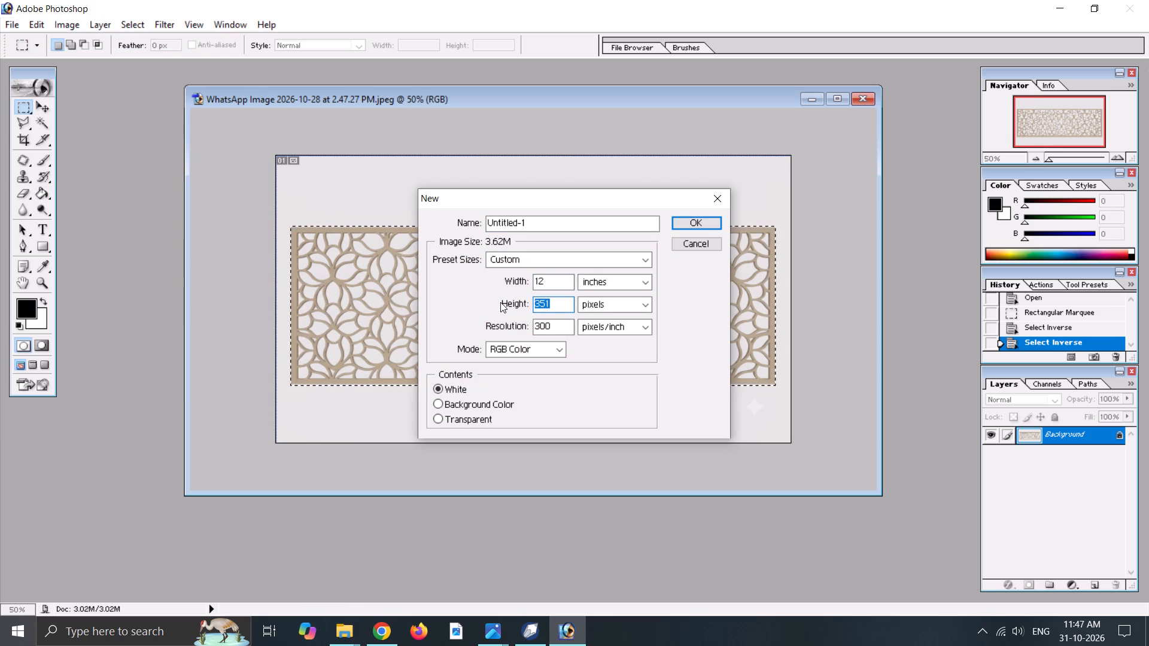
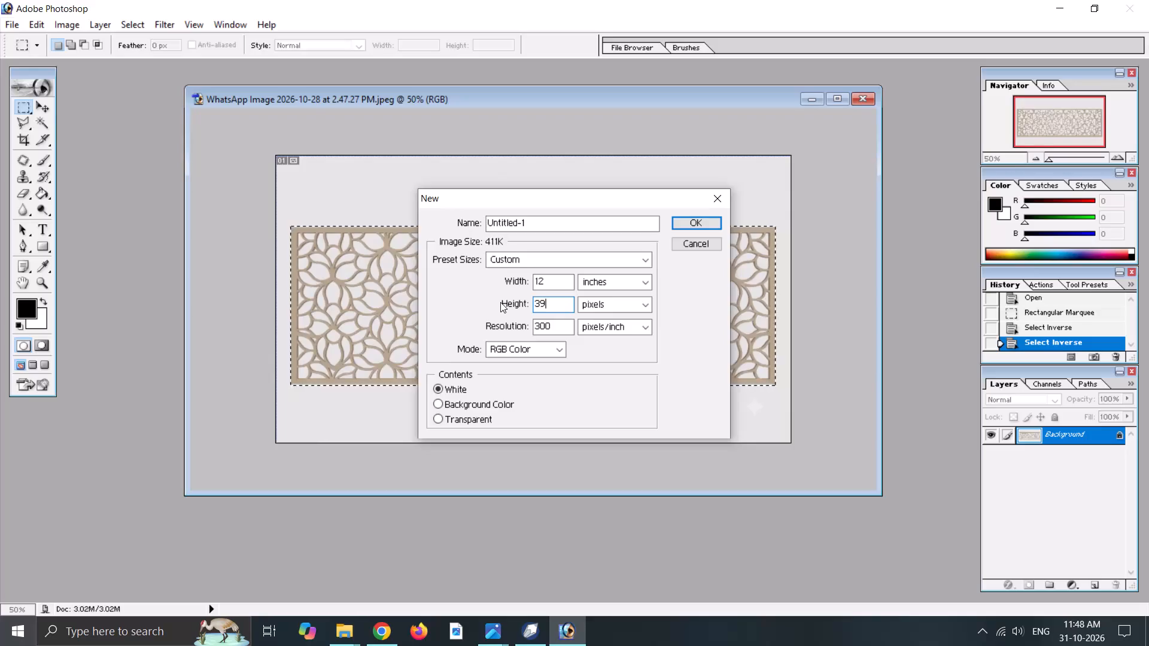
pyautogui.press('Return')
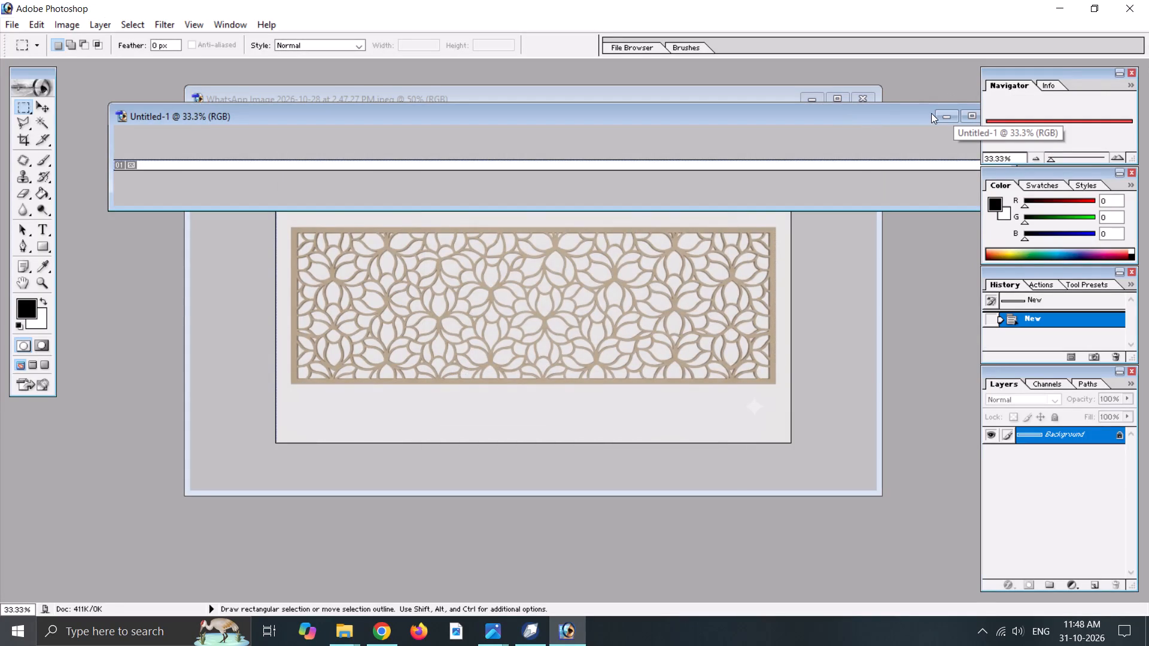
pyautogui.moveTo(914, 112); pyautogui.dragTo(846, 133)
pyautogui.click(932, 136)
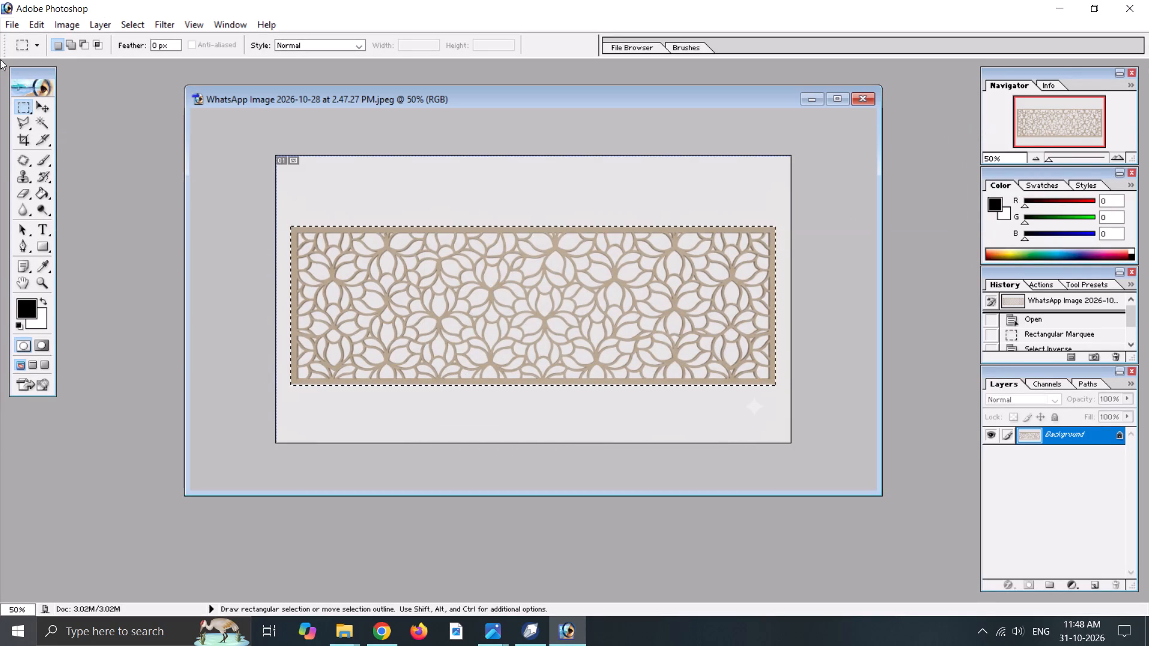
# Create a new white RGB document 12 inches wide and 39 inches high at 300 pixels/inch.
pyautogui.click(7, 26)
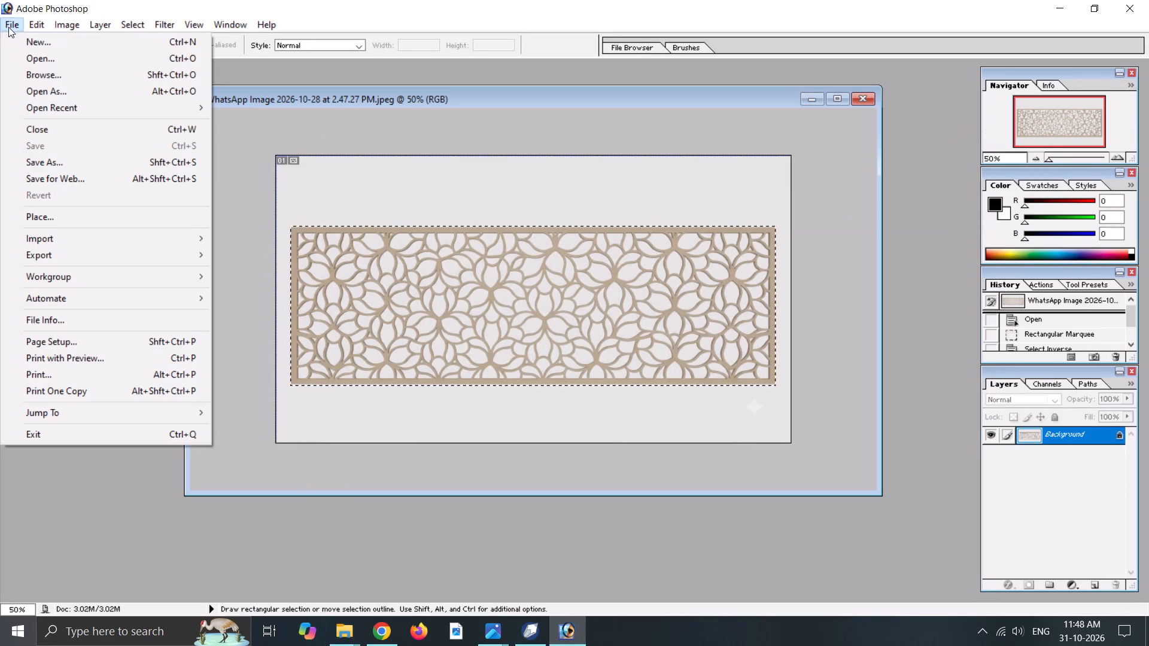
pyautogui.click(31, 44)
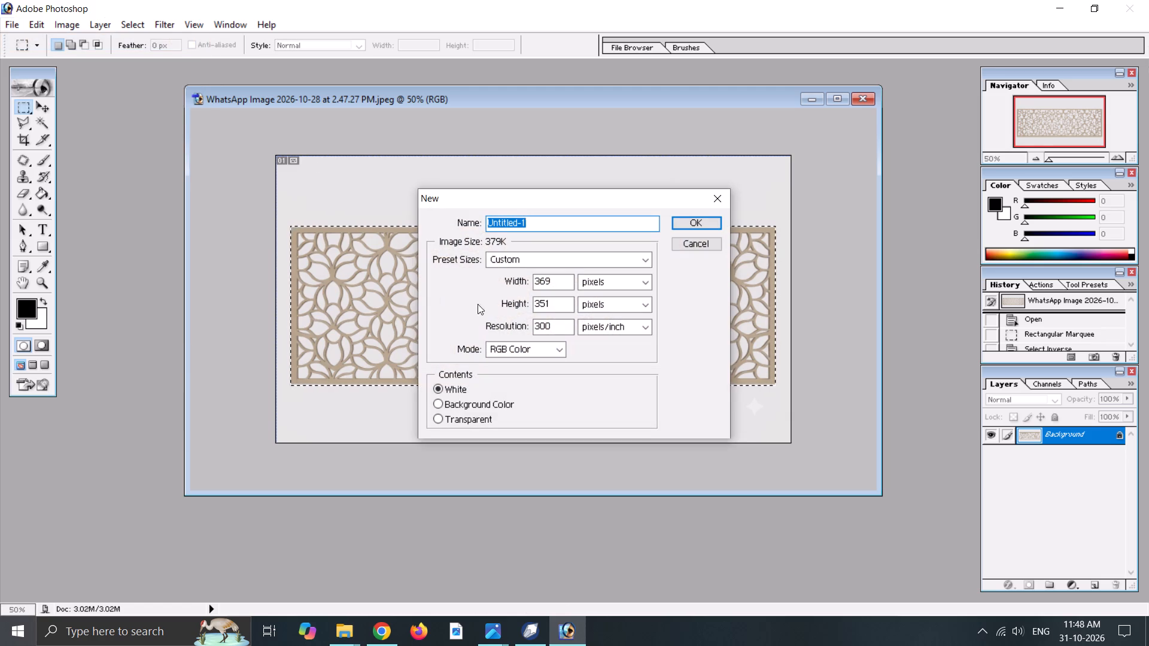
pyautogui.click(596, 281)
pyautogui.click(604, 309)
pyautogui.click(603, 306)
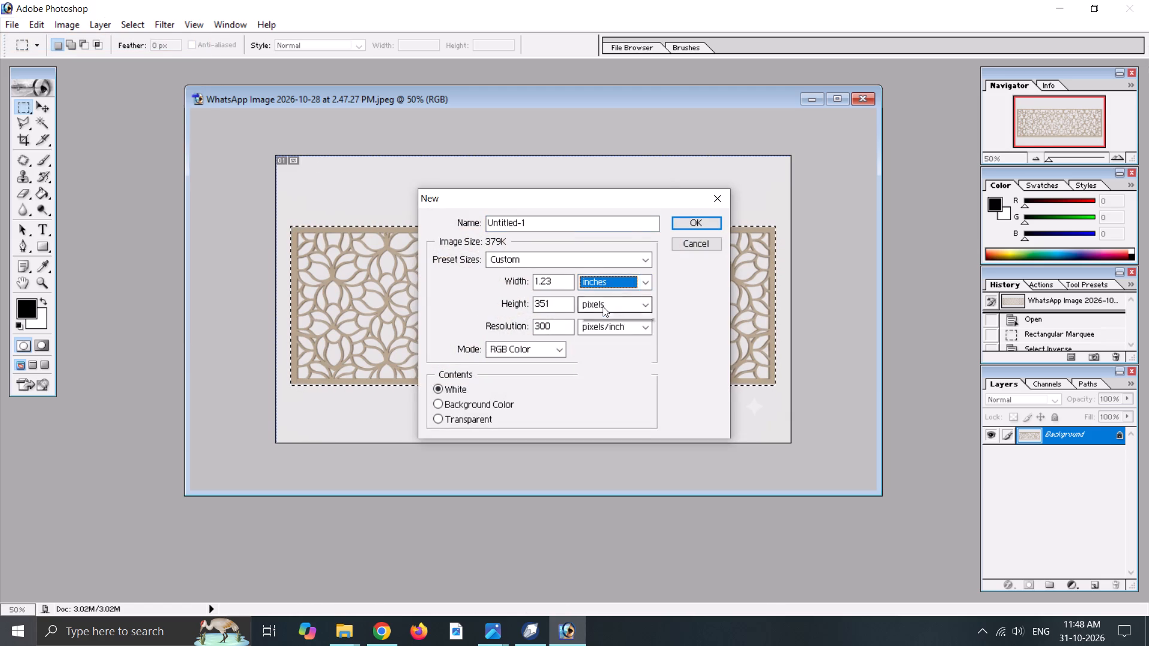
pyautogui.click(603, 331)
pyautogui.moveTo(560, 280); pyautogui.dragTo(428, 277)
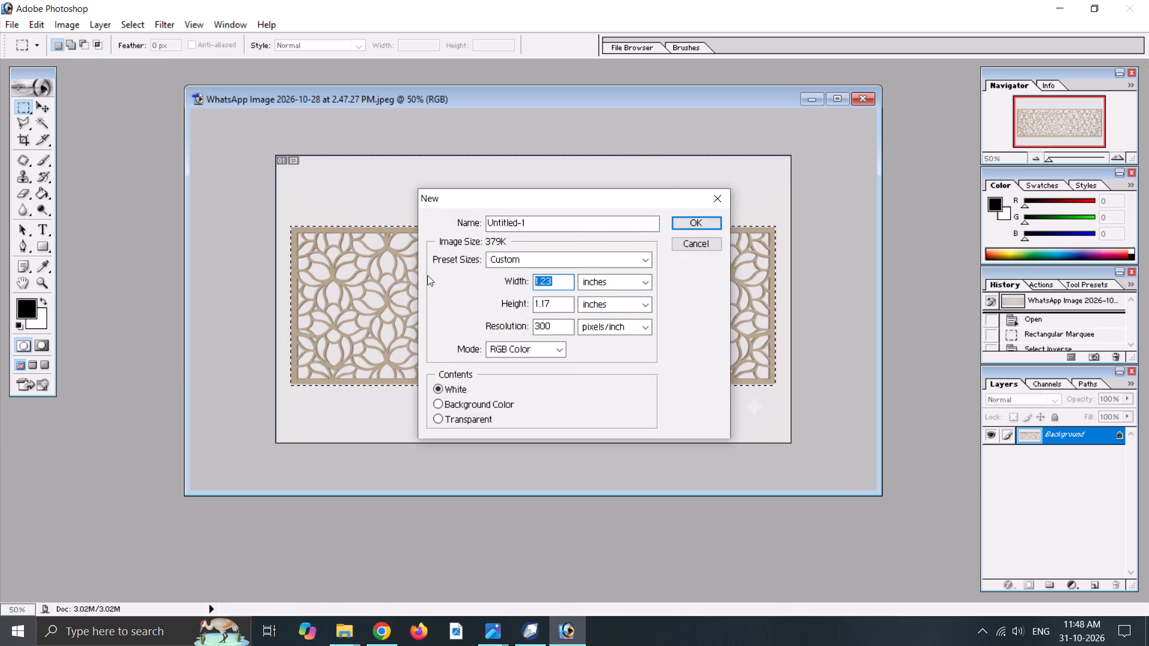
pyautogui.press('3')
pyautogui.press('BackSpace')
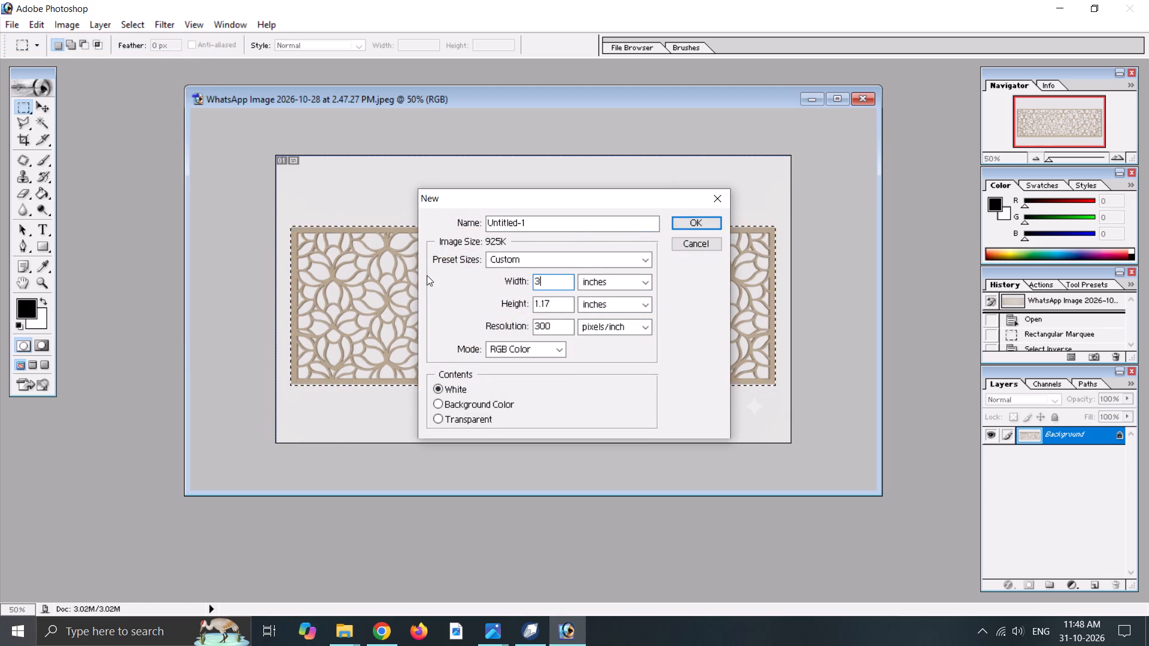
pyautogui.write('12')
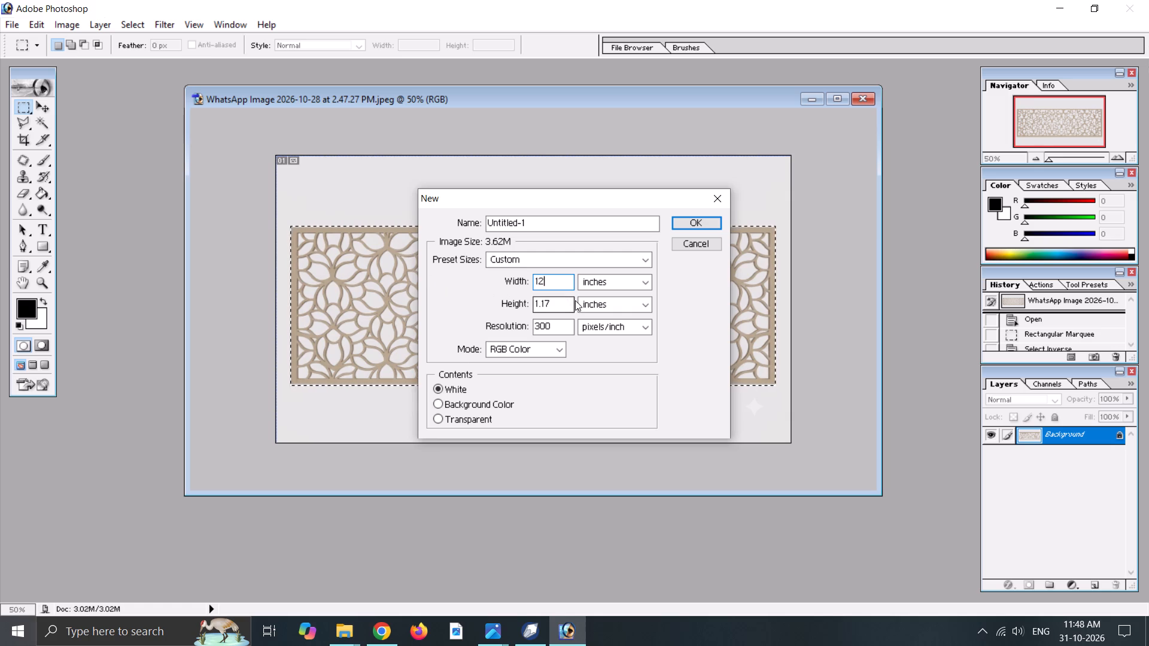
pyautogui.moveTo(557, 306); pyautogui.dragTo(509, 305)
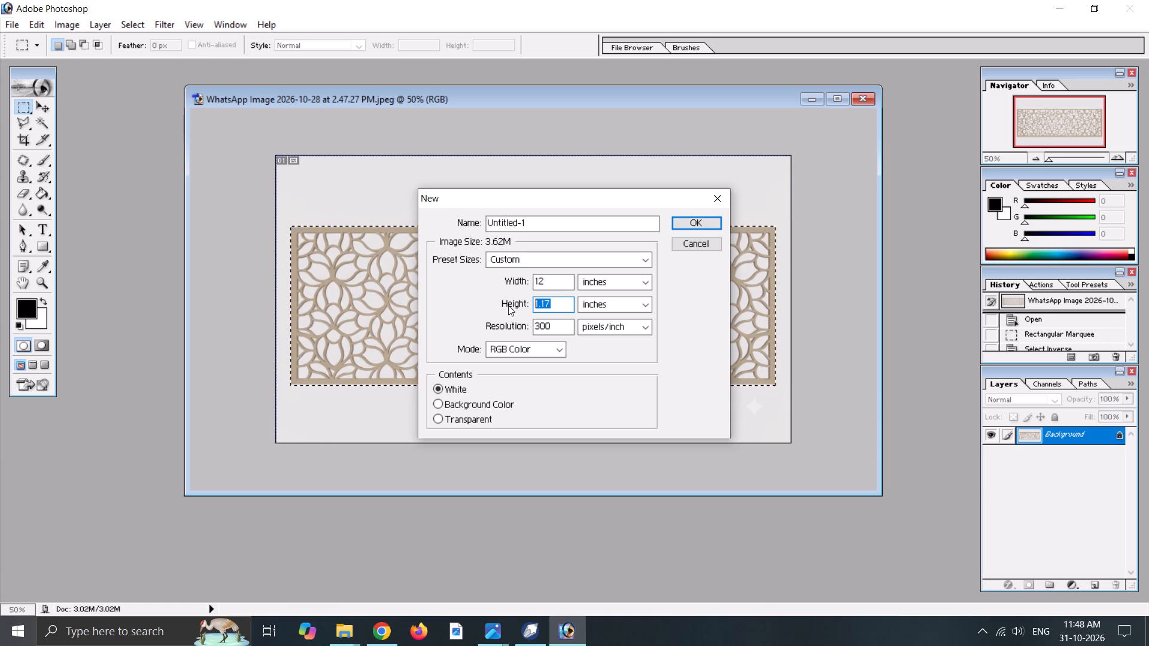
pyautogui.write('39')
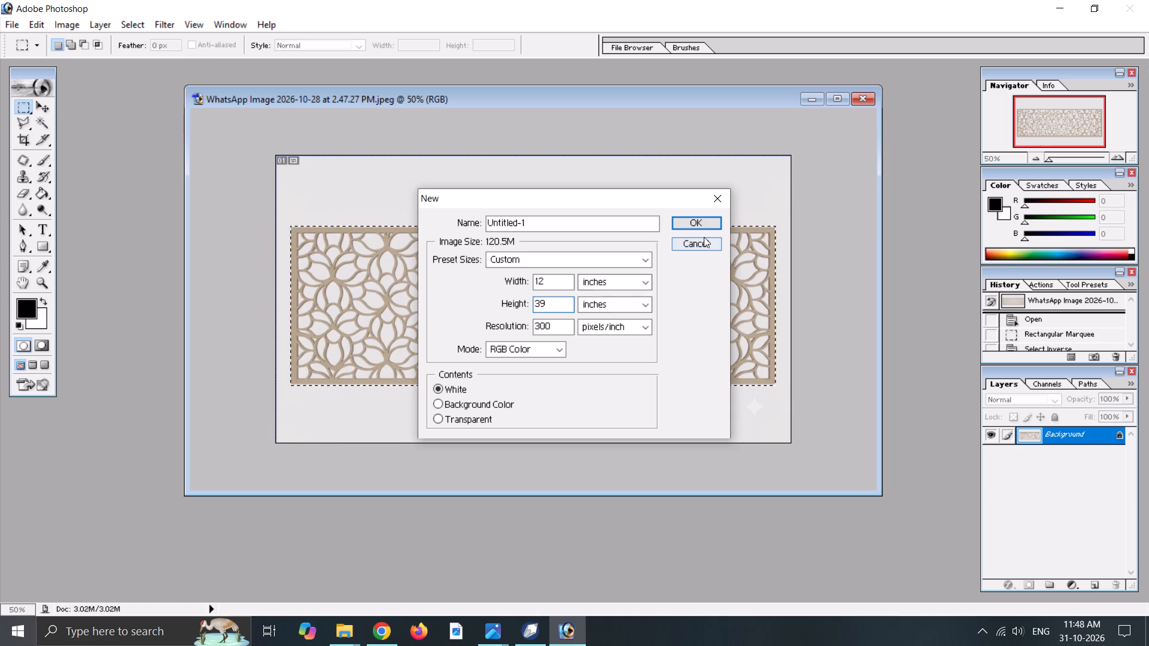
pyautogui.click(702, 223)
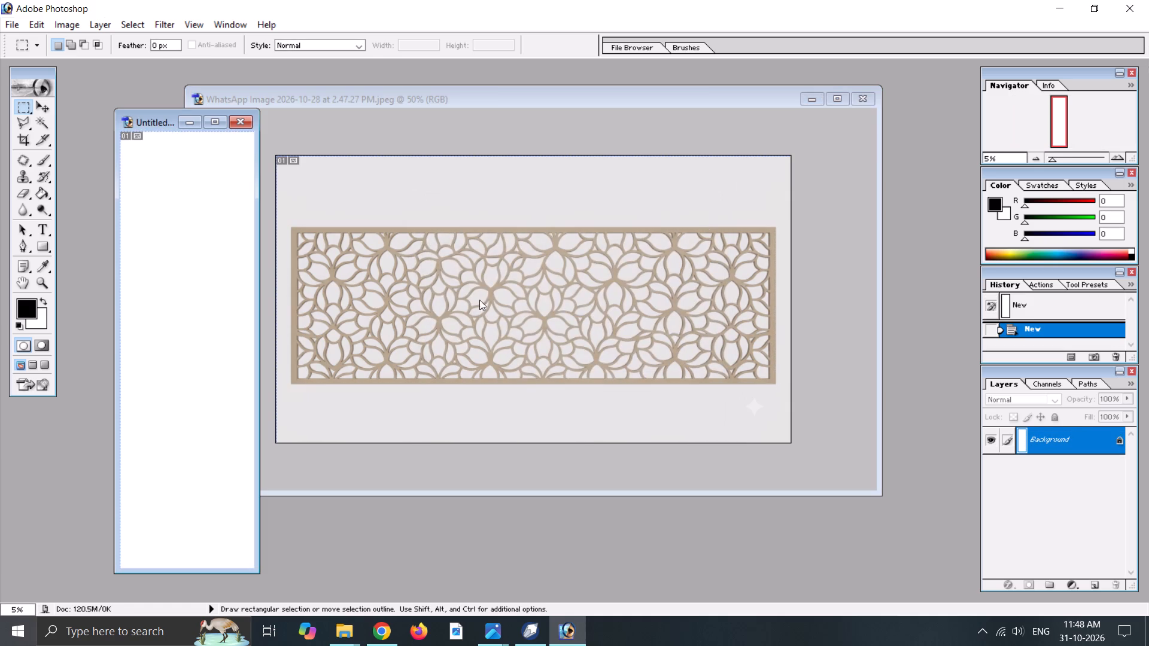
# Rotate the new document's canvas a quarter turn into landscape orientation.
pyautogui.click(69, 25)
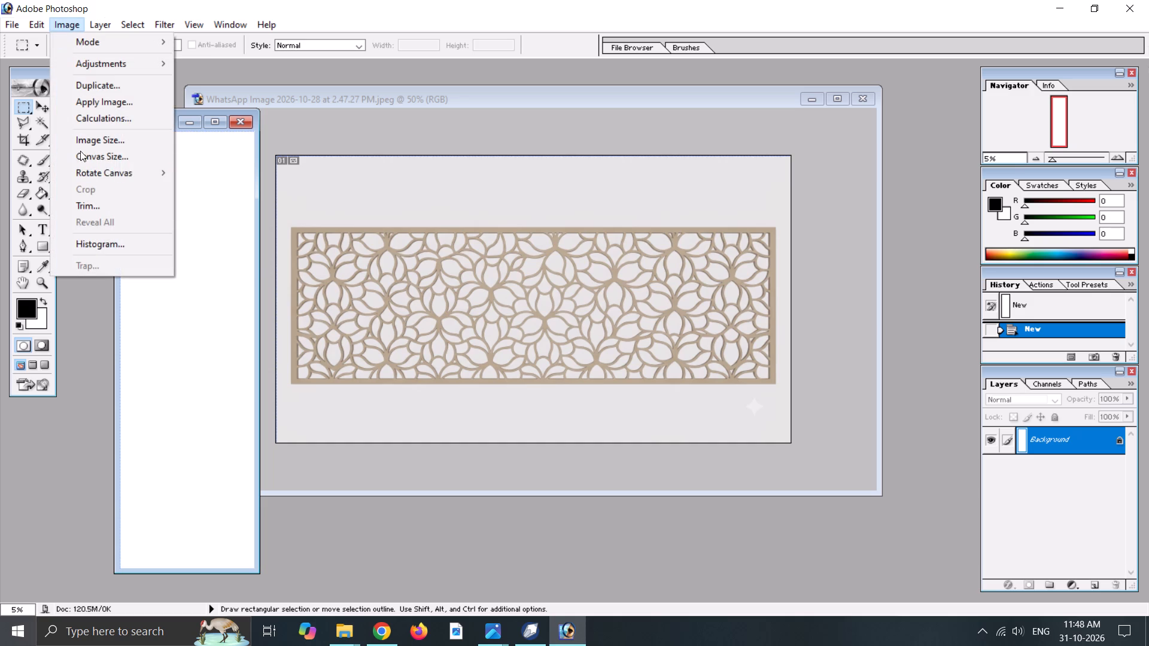
pyautogui.click(221, 184)
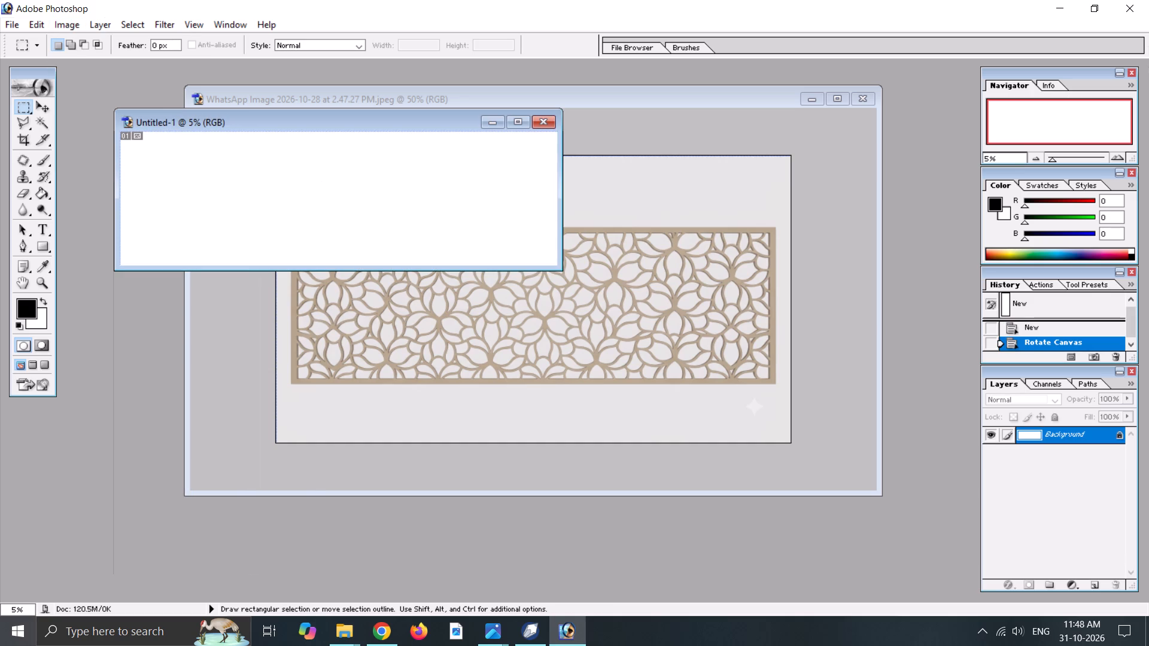
# Copy the selected floral jali panel from the WhatsApp image and paste it into the blank Untitled-1 document.
pyautogui.click(569, 279)
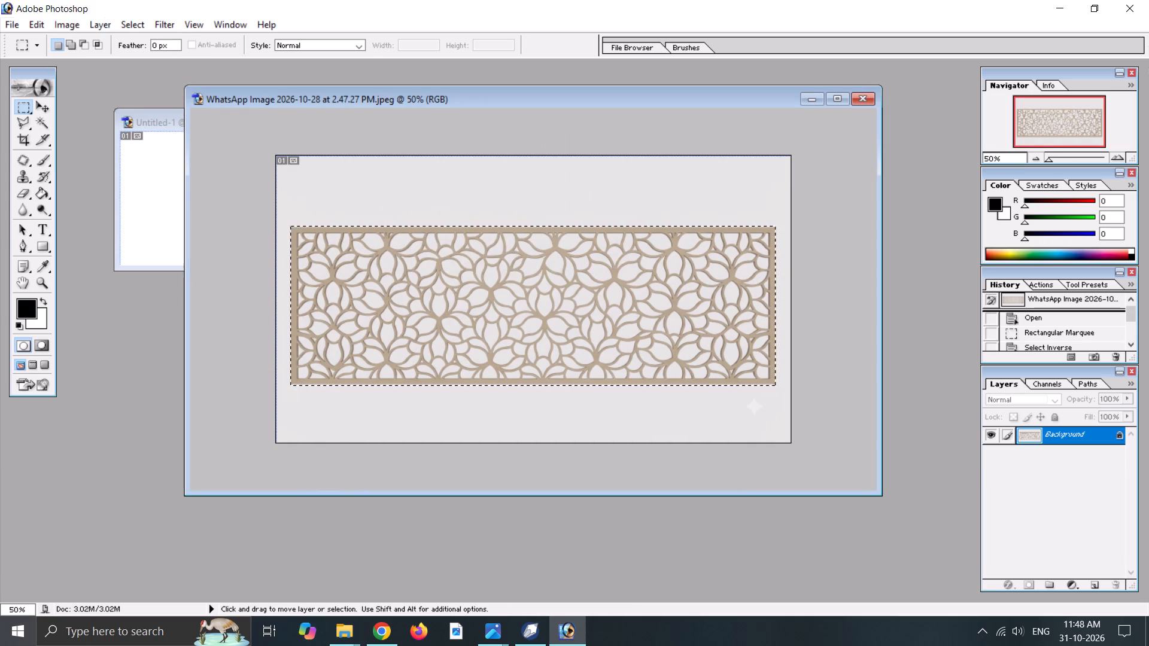
pyautogui.hotkey('ctrl', 'c')
pyautogui.click(165, 187)
pyautogui.hotkey('ctrl', 'v')
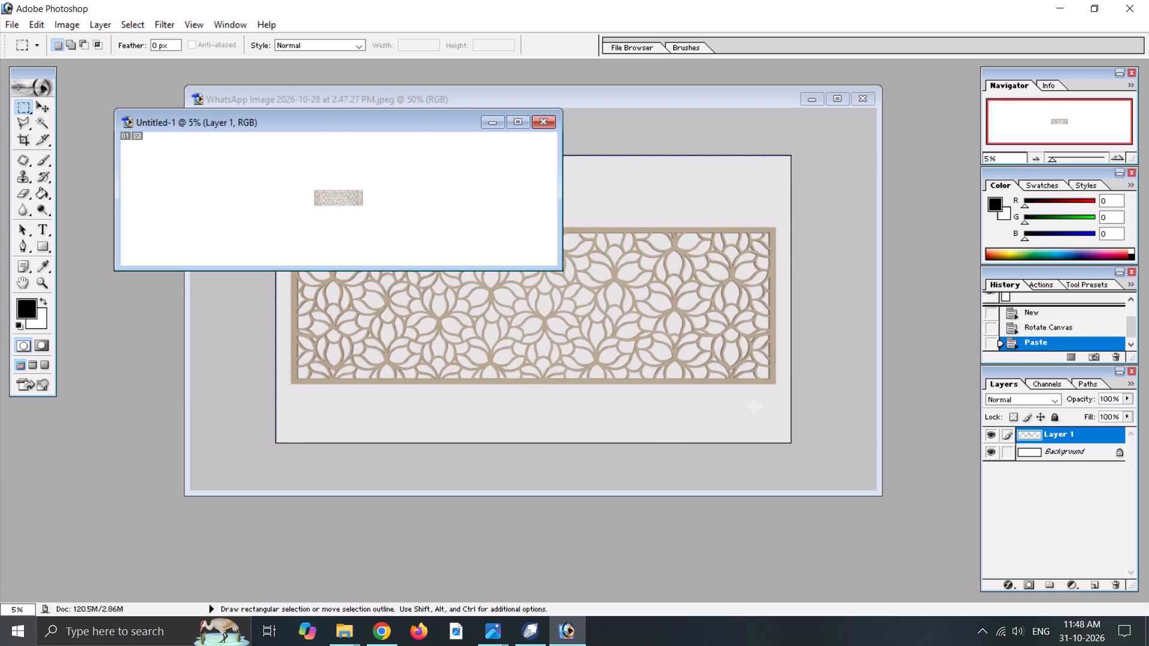
# Enlarge the pasted floral panel proportionally with Free Transform until it nearly fills the canvas, leaving narrow white margins at both ends.
pyautogui.click(45, 104)
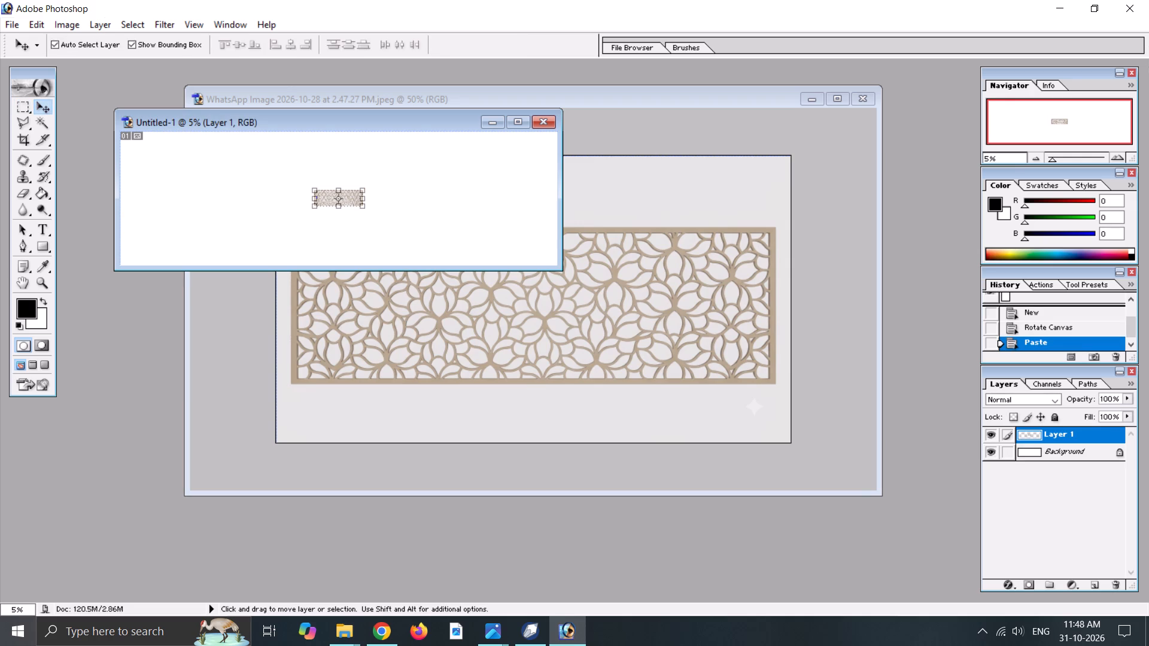
pyautogui.keyDown('shift'); pyautogui.moveTo(367, 209); pyautogui.dragTo(463, 240); pyautogui.keyUp('shift')
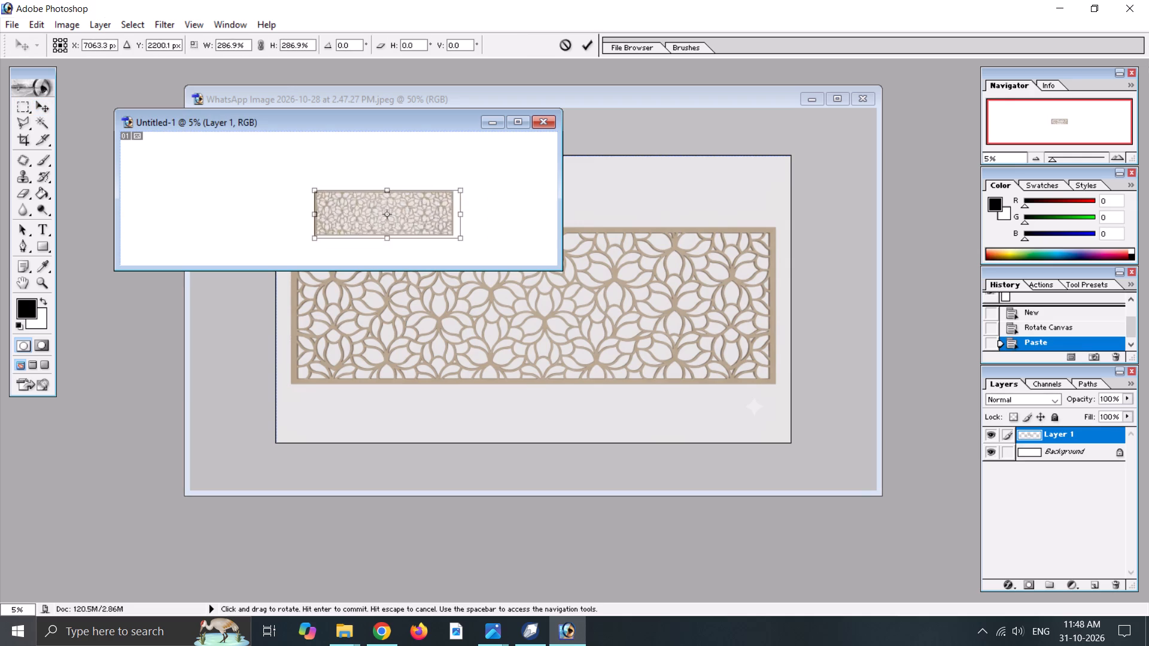
pyautogui.keyDown('shift'); pyautogui.moveTo(463, 240); pyautogui.dragTo(547, 267); pyautogui.keyUp('shift')
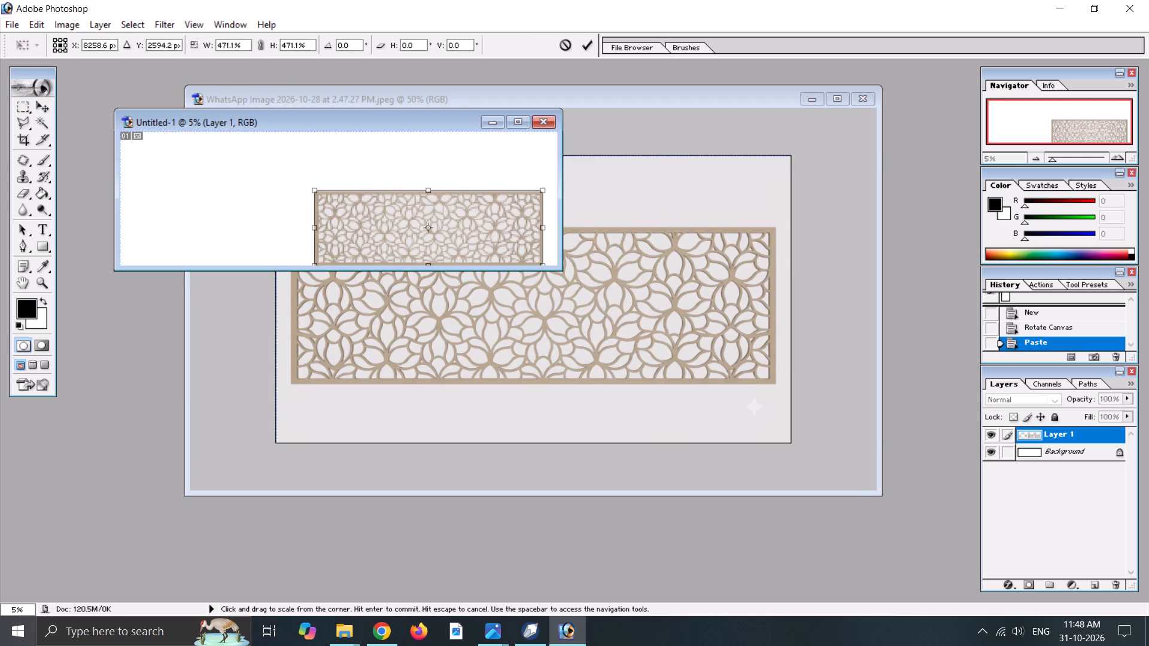
pyautogui.keyDown('shift'); pyautogui.moveTo(311, 193); pyautogui.dragTo(133, 141); pyautogui.keyUp('shift')
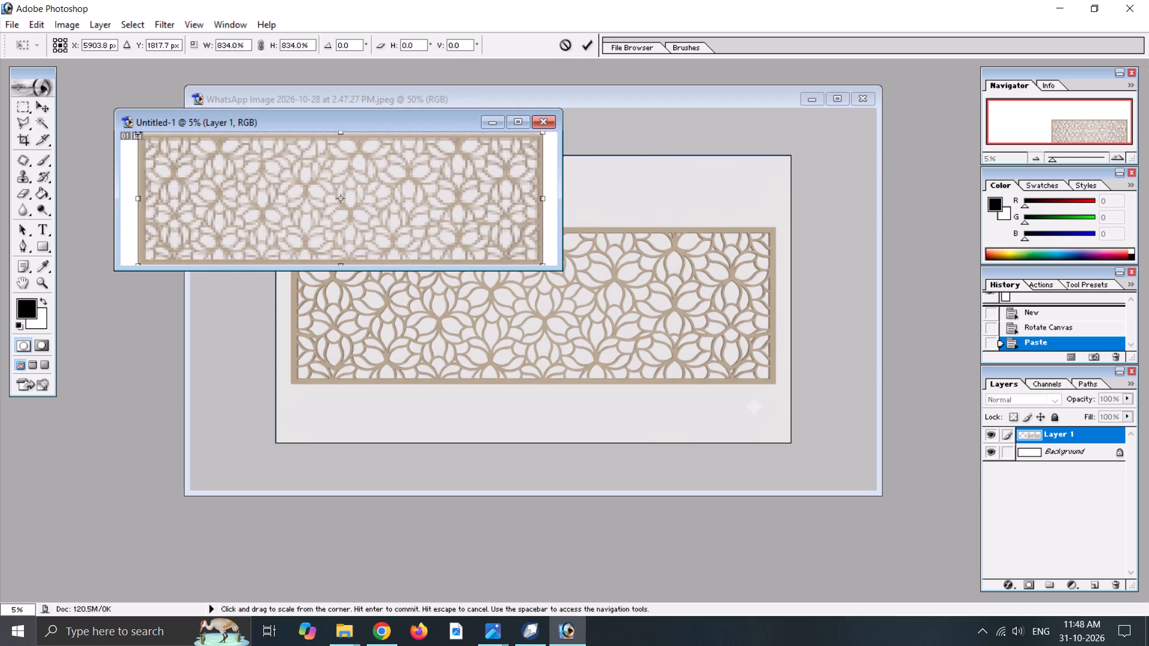
pyautogui.keyDown('shift'); pyautogui.moveTo(133, 141); pyautogui.dragTo(133, 142); pyautogui.keyUp('shift')
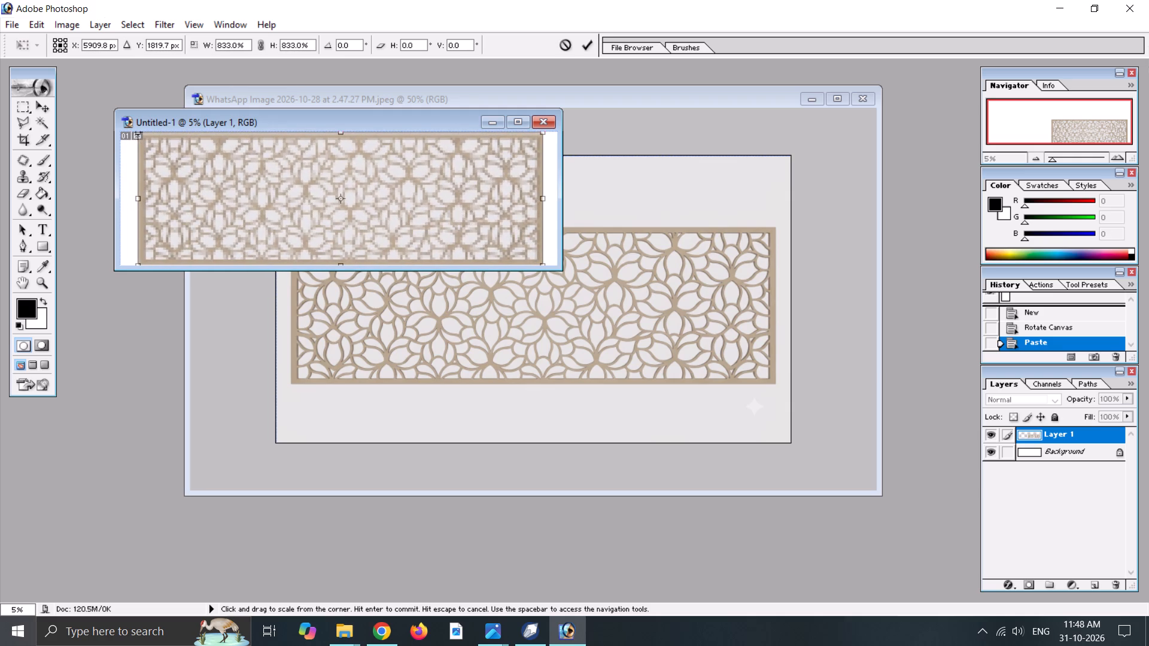
pyautogui.keyDown('shift'); pyautogui.moveTo(133, 142); pyautogui.dragTo(116, 141); pyautogui.keyUp('shift')
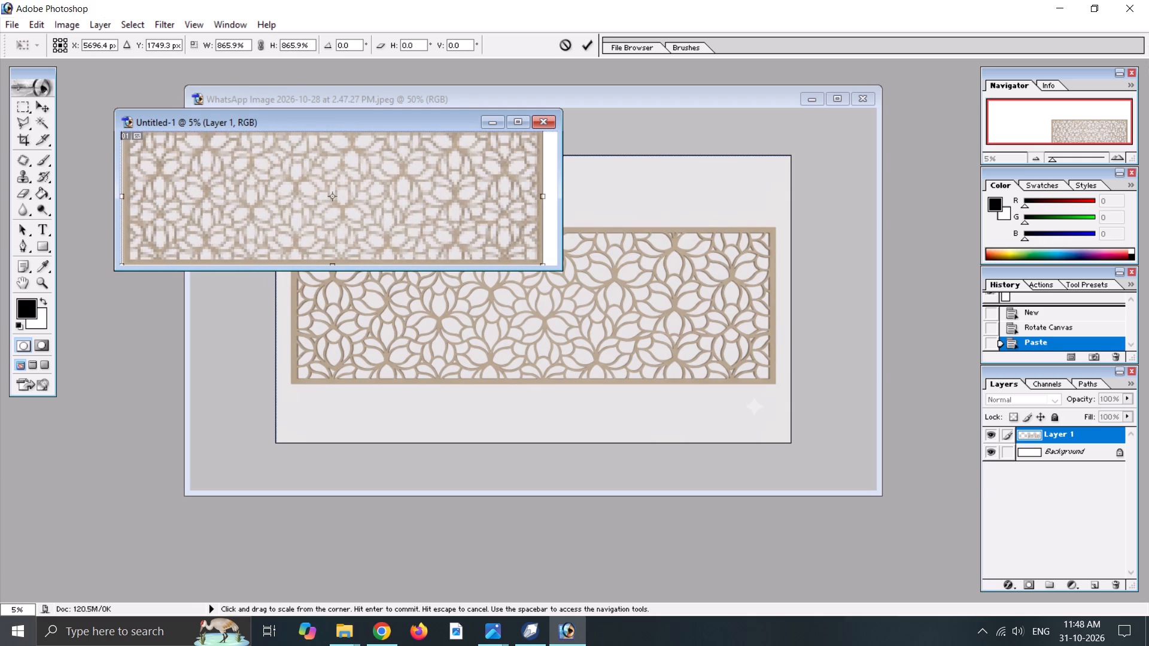
pyautogui.keyDown('shift'); pyautogui.moveTo(116, 141); pyautogui.dragTo(136, 143); pyautogui.keyUp('shift')
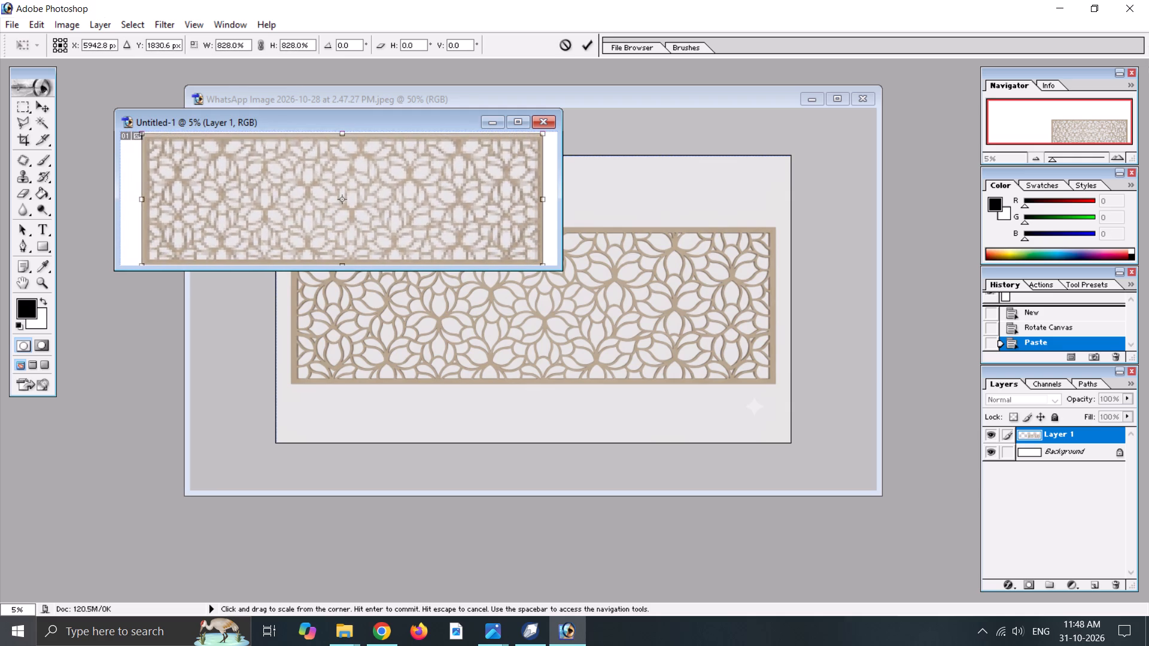
pyautogui.keyDown('shift'); pyautogui.moveTo(136, 143); pyautogui.dragTo(147, 144); pyautogui.keyUp('shift')
pyautogui.click(586, 48)
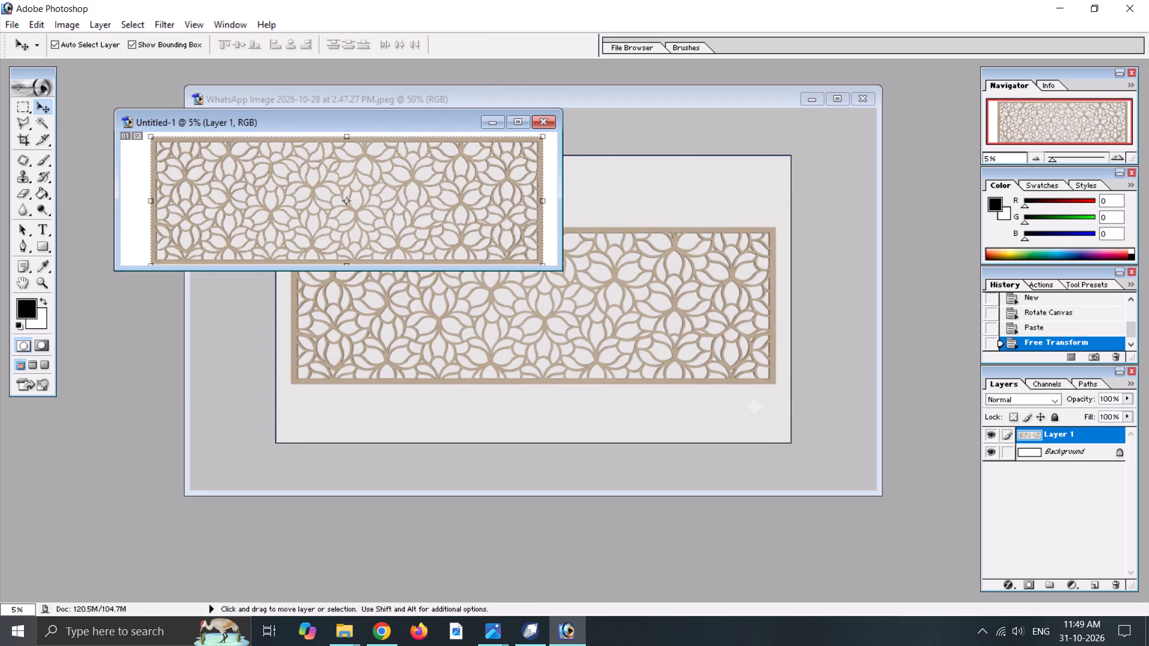
# Clear the screen by minimising Photoshop, the Downloads folder and the browser, and closing the Desktop folder and both jali image previews.
pyautogui.click(1057, 11)
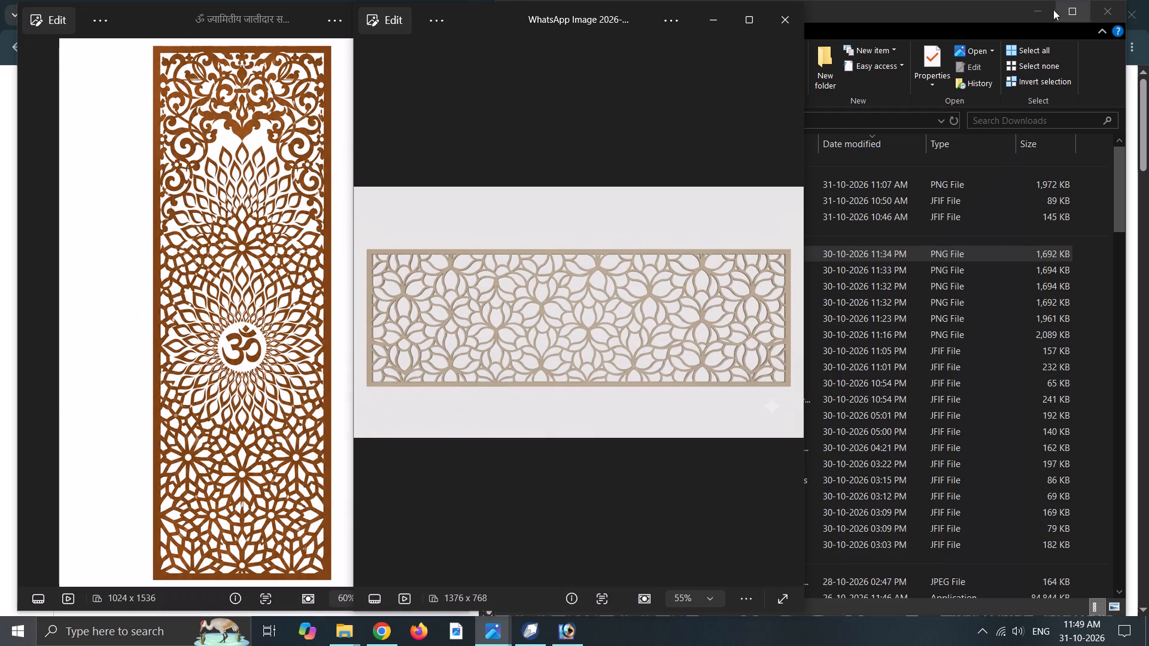
pyautogui.click(1039, 10)
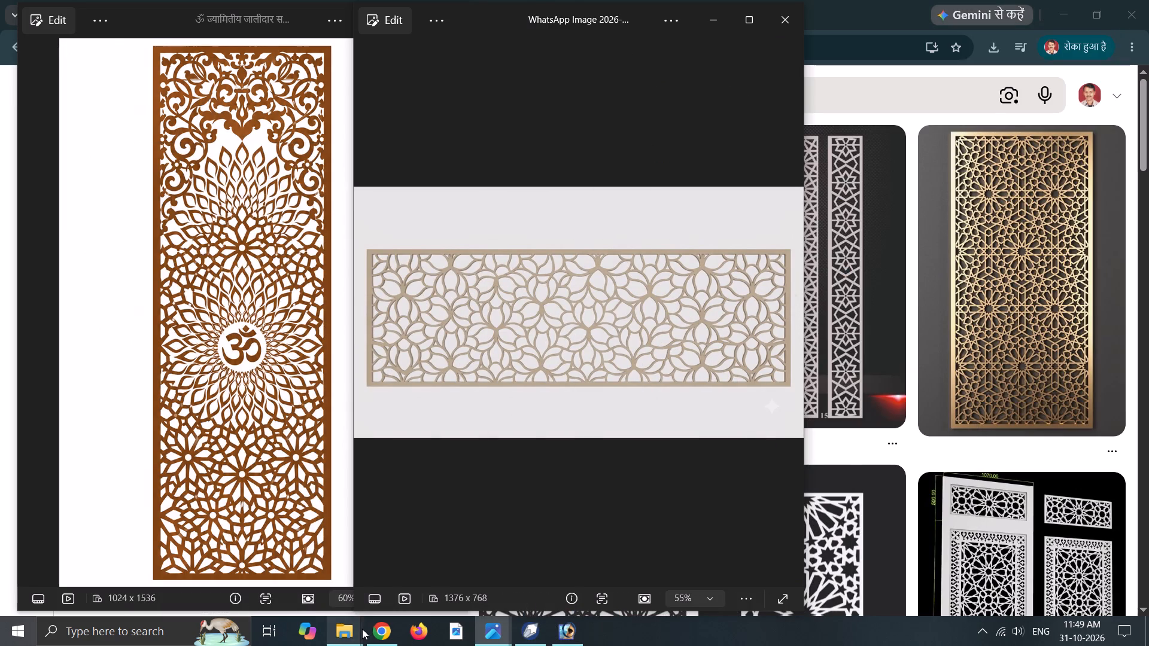
pyautogui.click(342, 634)
pyautogui.click(382, 520)
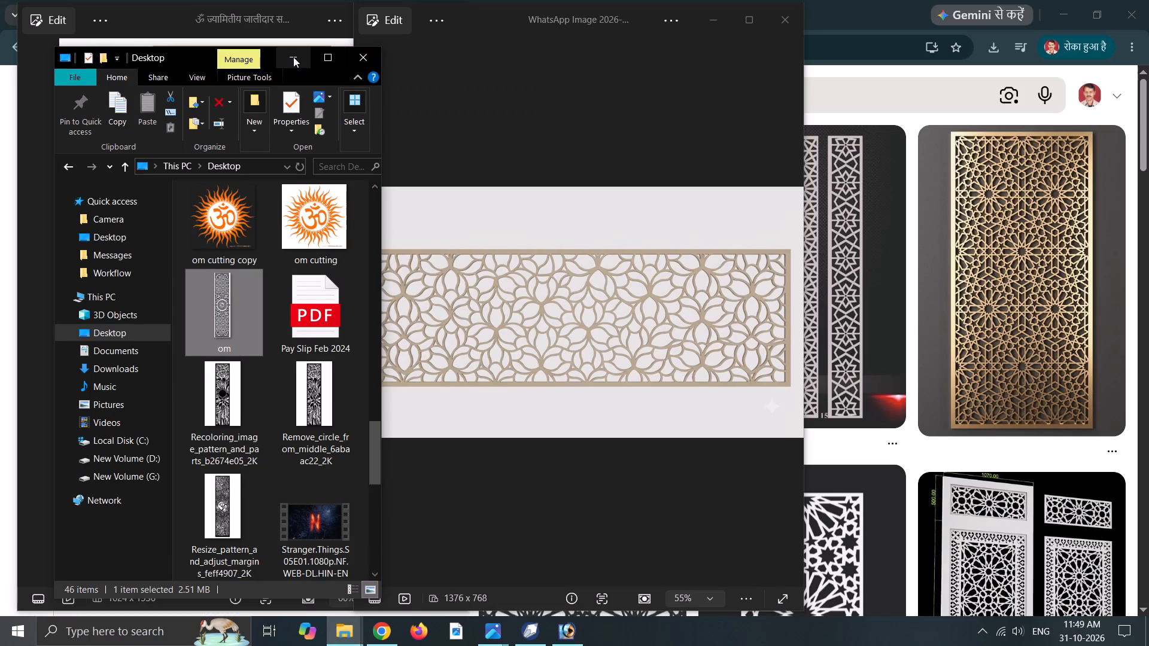
pyautogui.click(367, 57)
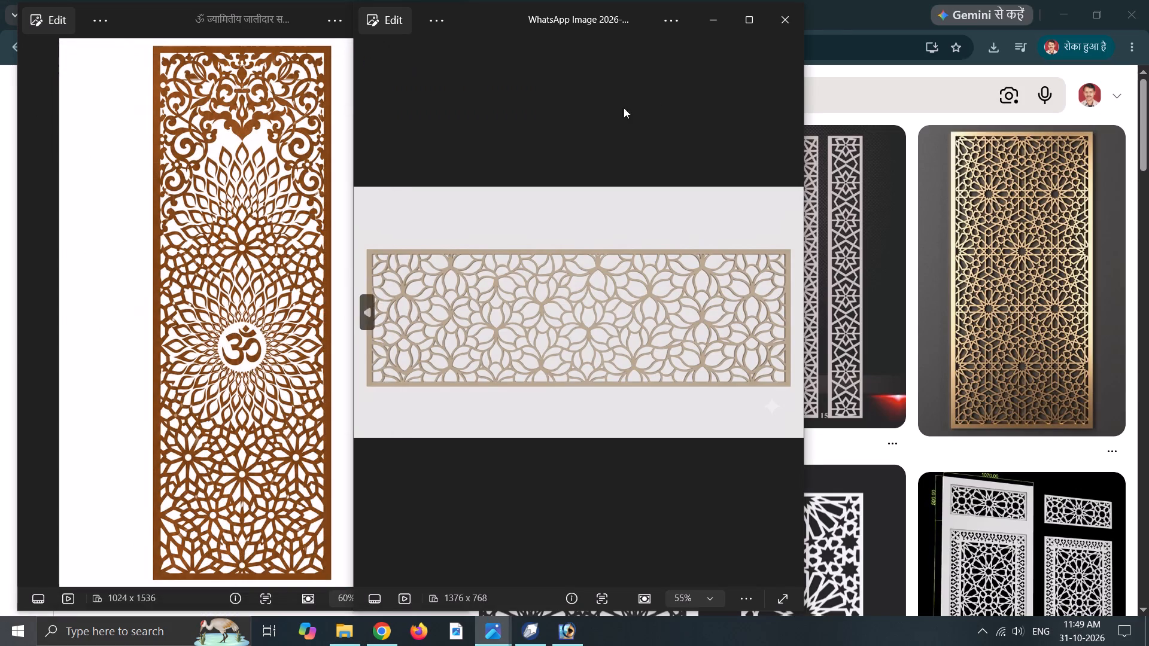
pyautogui.click(1068, 14)
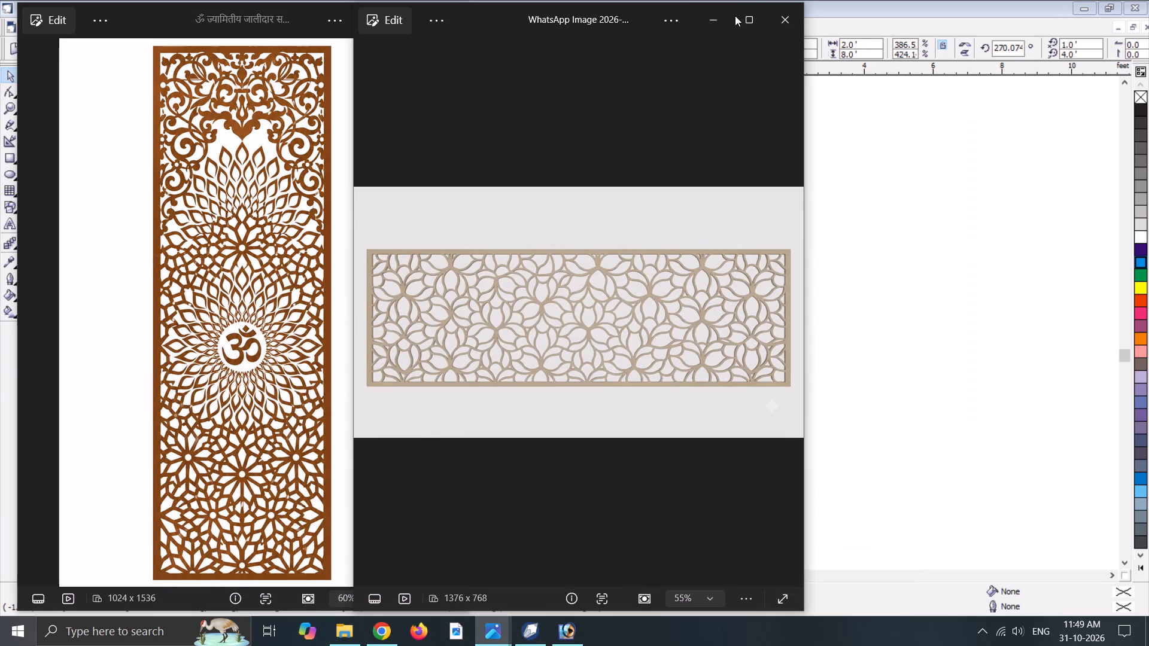
pyautogui.click(785, 13)
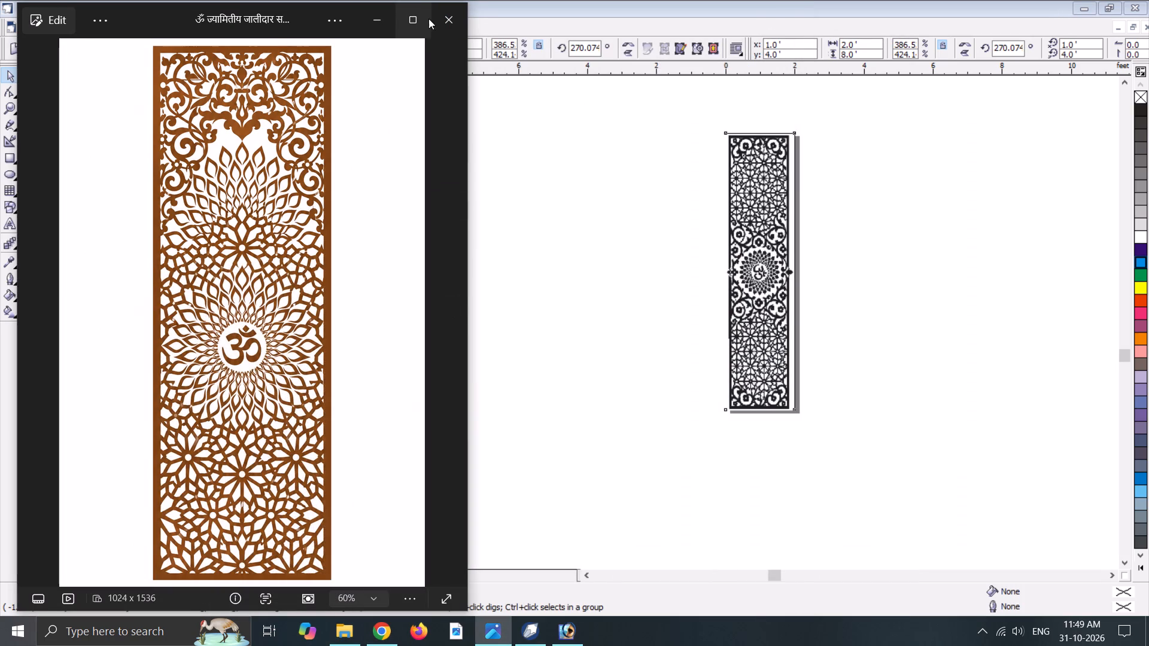
pyautogui.click(449, 15)
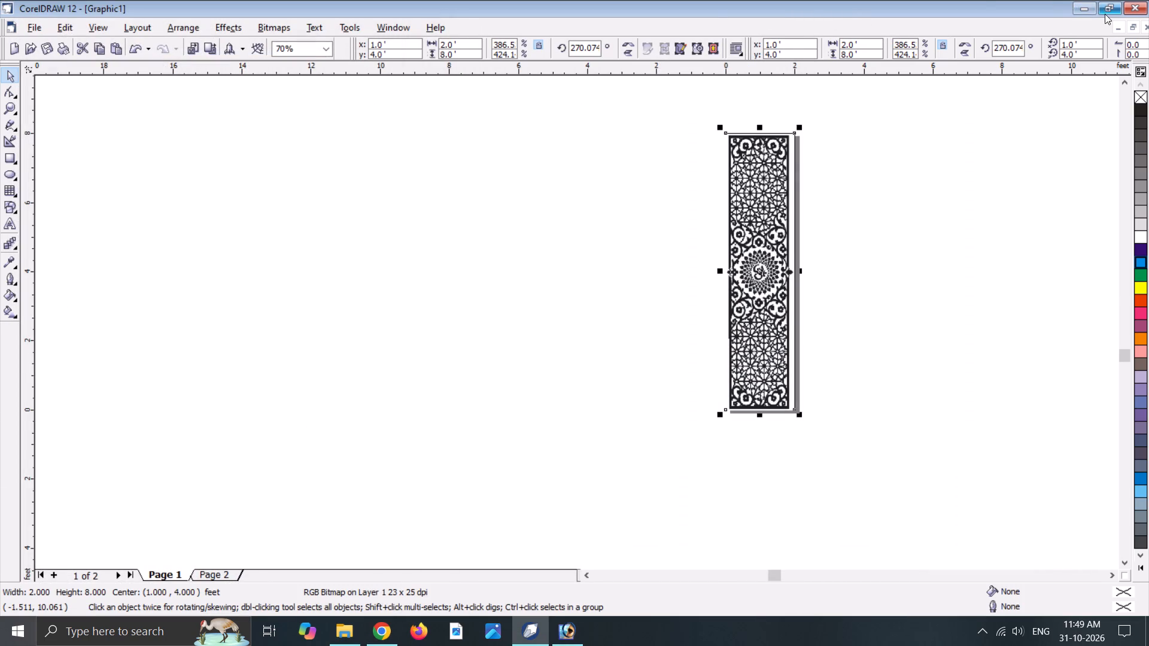
# Close CorelDRAW without saving the changes to Graphic1.
pyautogui.click(1135, 5)
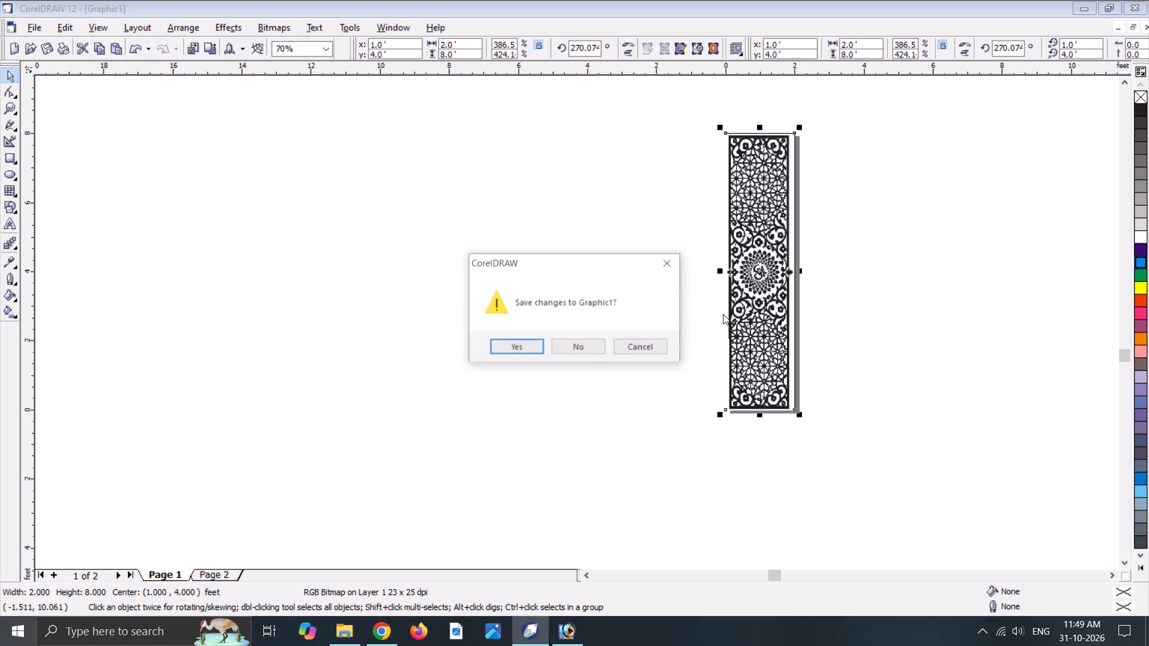
pyautogui.click(592, 348)
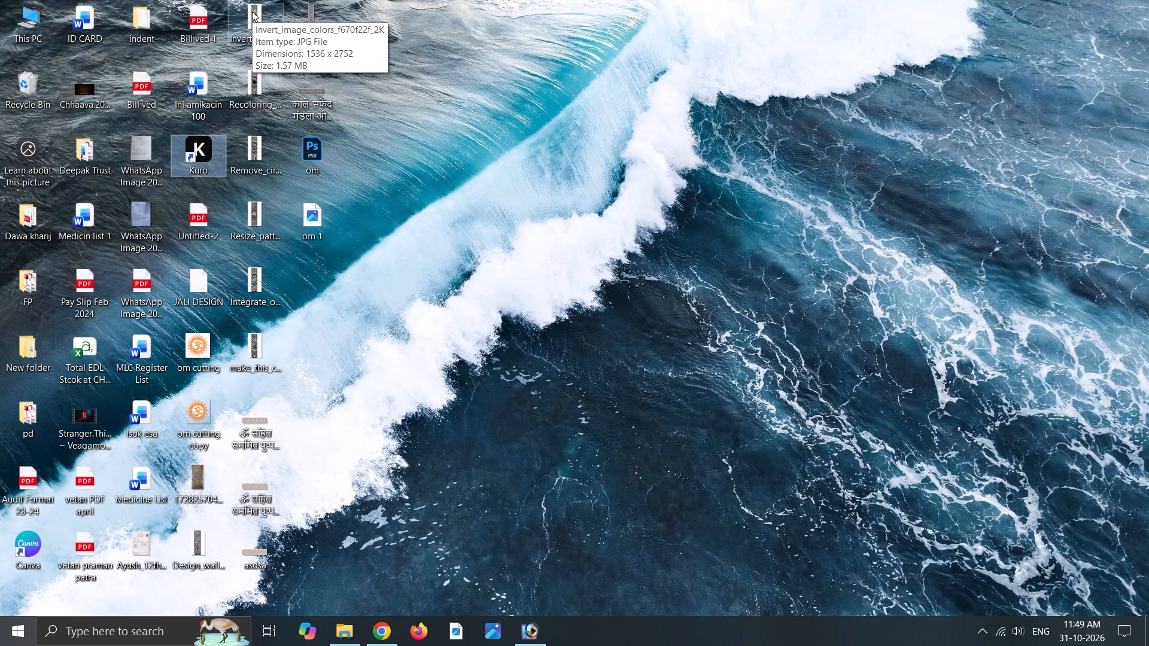
# Browse through the desktop's jali pattern images in Photos, from the bronze petal panel through to om 1.jpg.
pyautogui.doubleClick(193, 489)
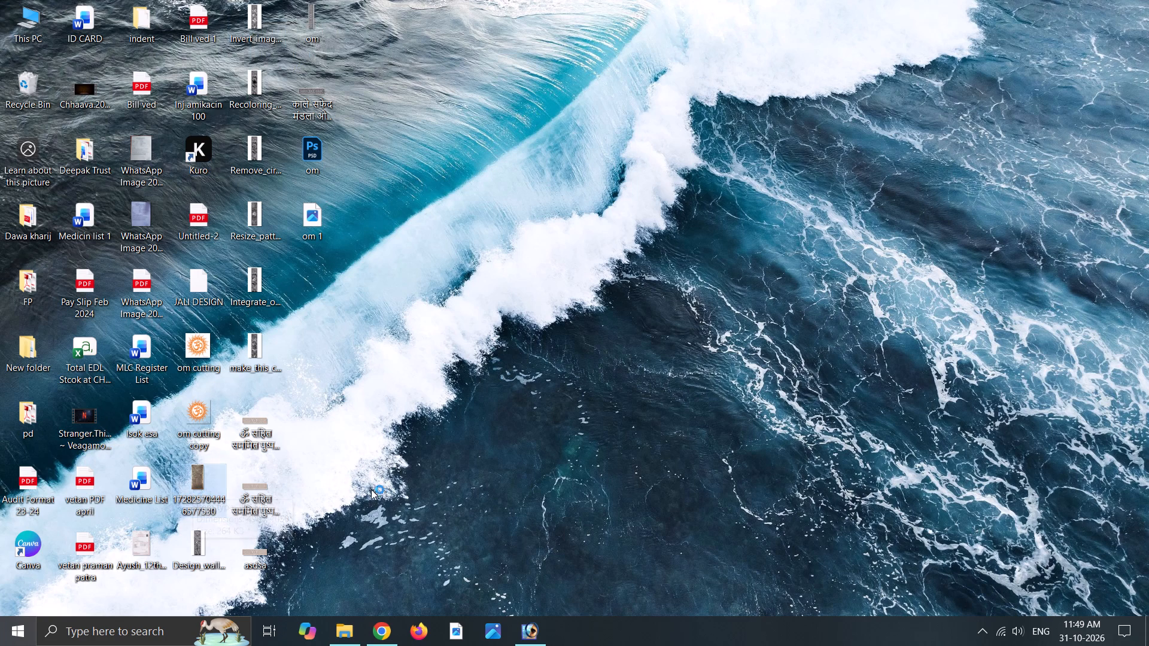
pyautogui.press('Right')
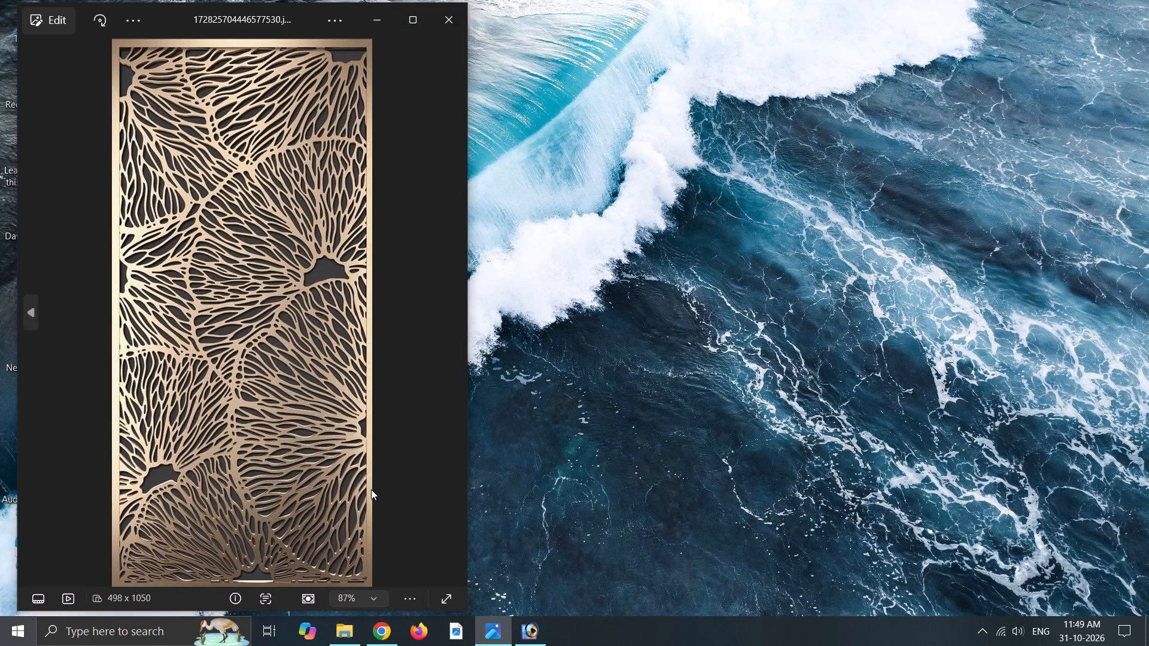
pyautogui.press('Right')
pyautogui.press('Left')
pyautogui.press('Right')
pyautogui.press('Right')
pyautogui.press('Right')
pyautogui.press('Right')
pyautogui.press('Right')
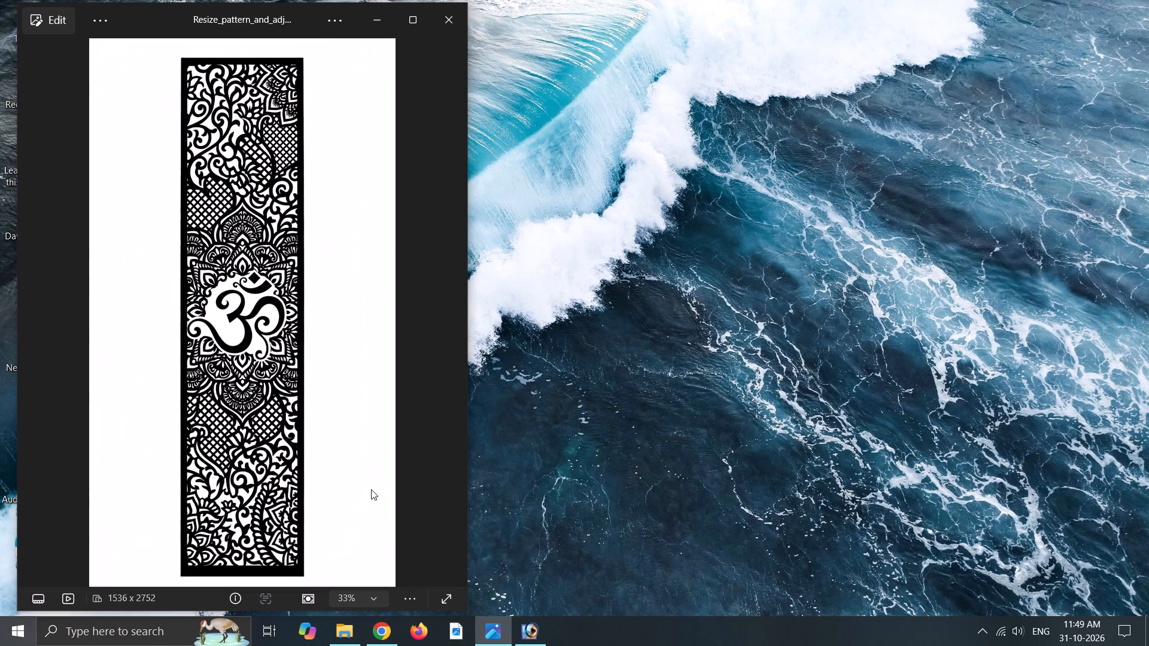
pyautogui.press('Right')
pyautogui.press('Right')
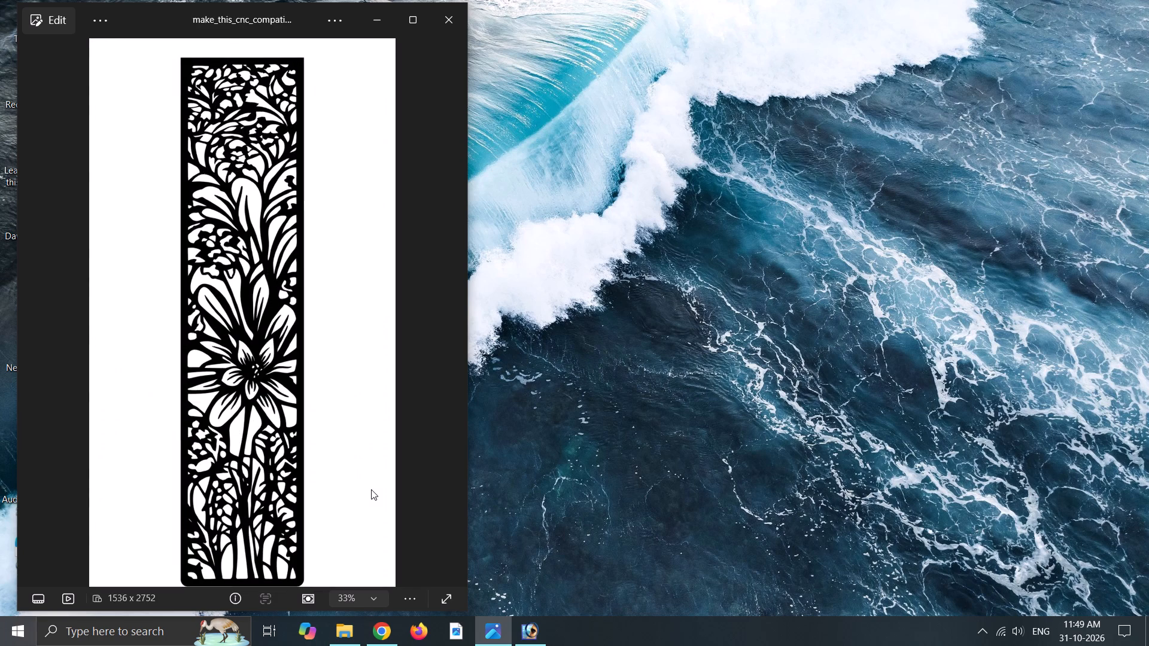
pyautogui.press('Right')
pyautogui.press('Right')
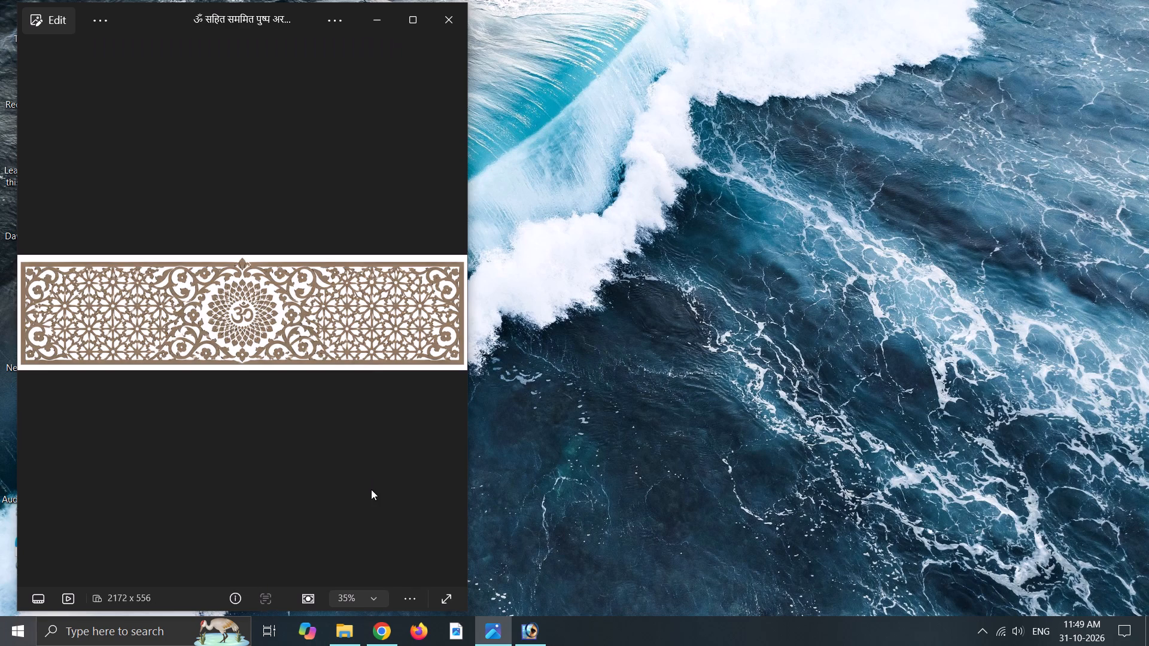
pyautogui.press('Right')
pyautogui.press('Right')
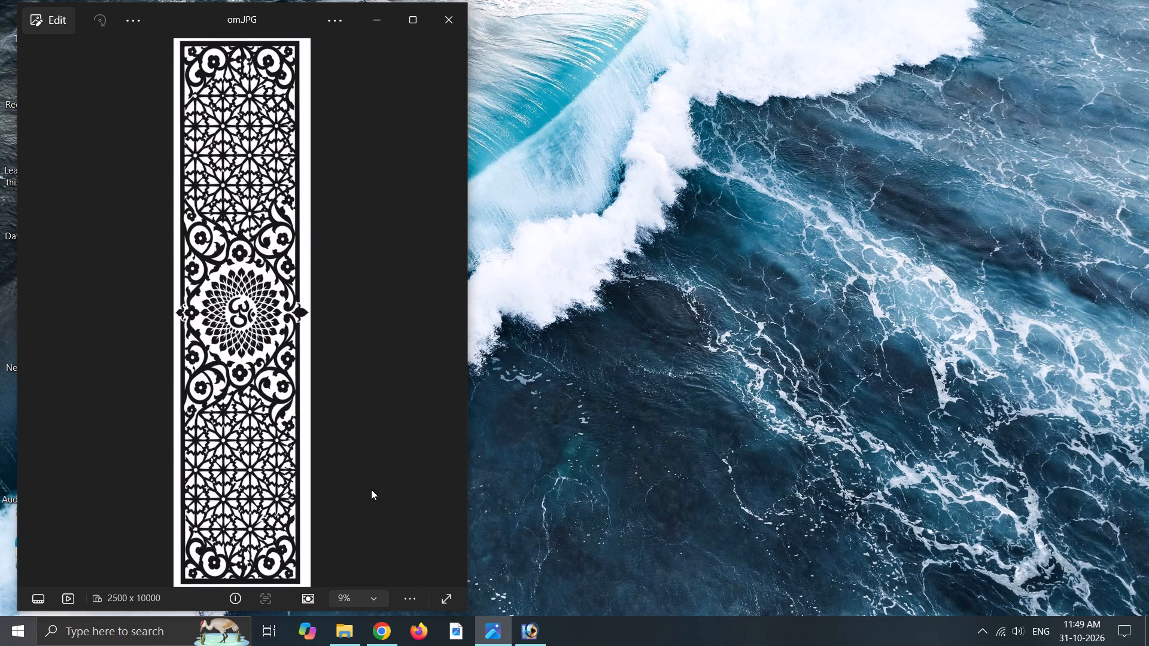
pyautogui.press('Right')
pyautogui.press('Right')
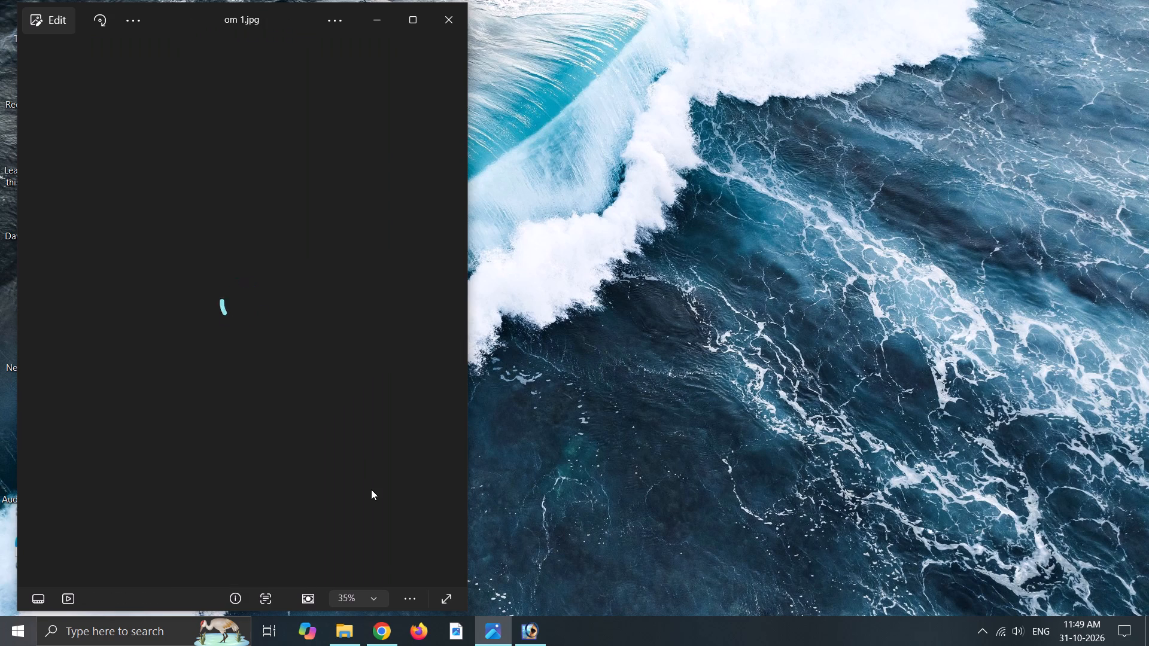
pyautogui.click(384, 635)
pyautogui.click(473, 18)
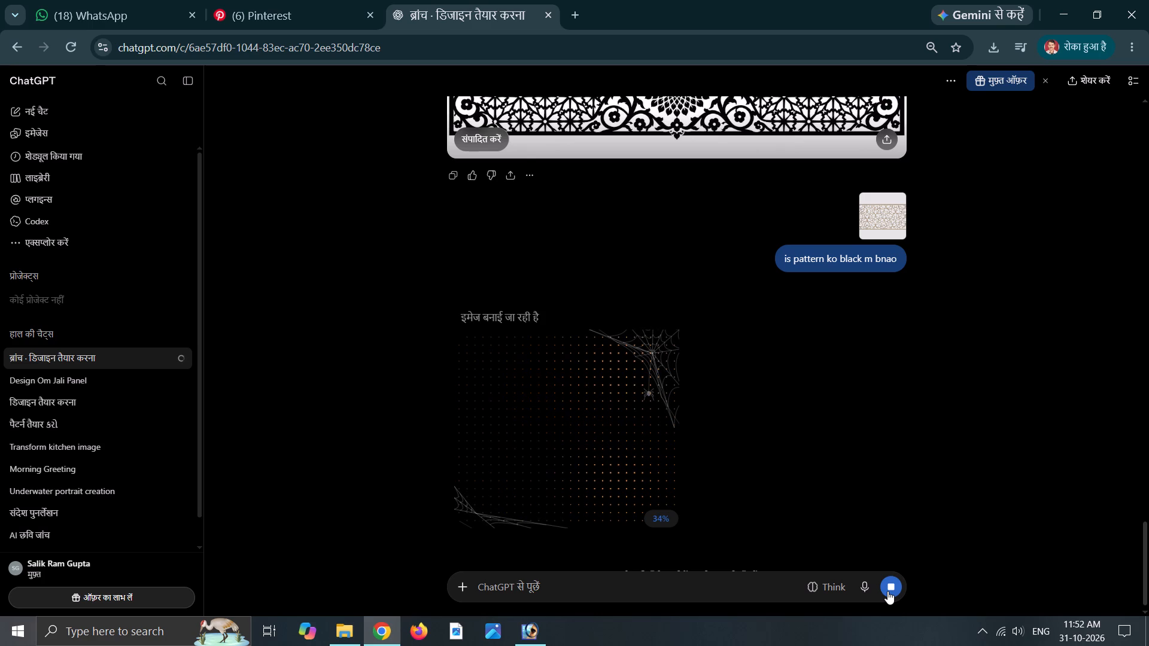
# On Pinterest, open the gold geometric jali pin "Ottoman - Moorish Influence - Google Drive" and download its image.
pyautogui.click(288, 16)
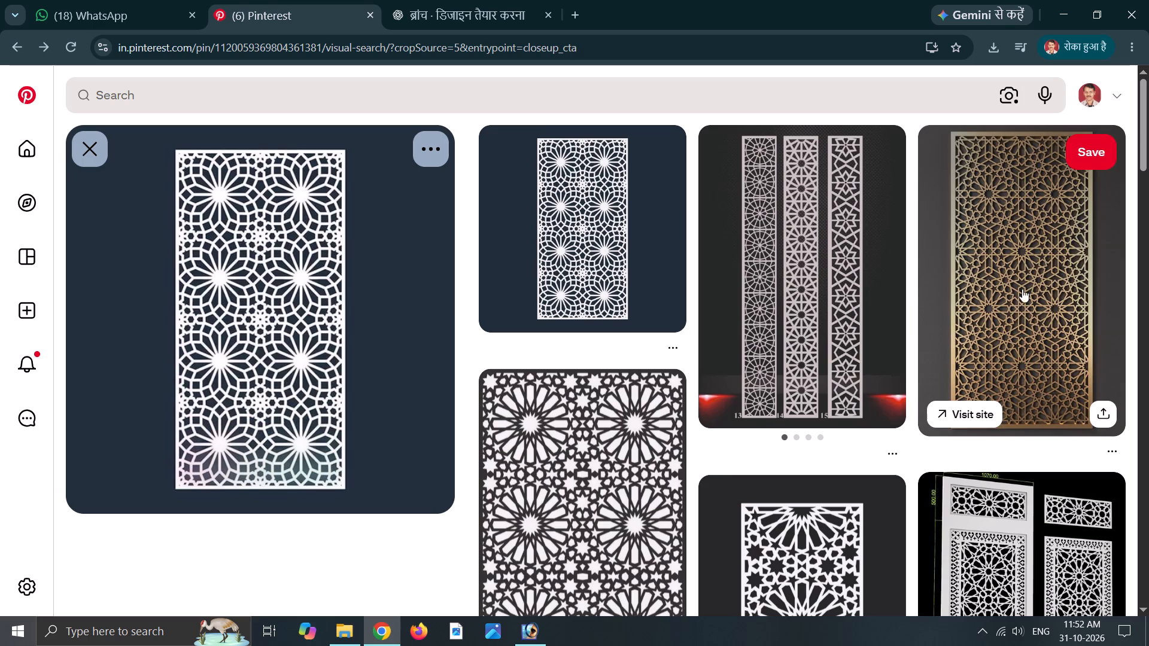
pyautogui.click(1038, 322)
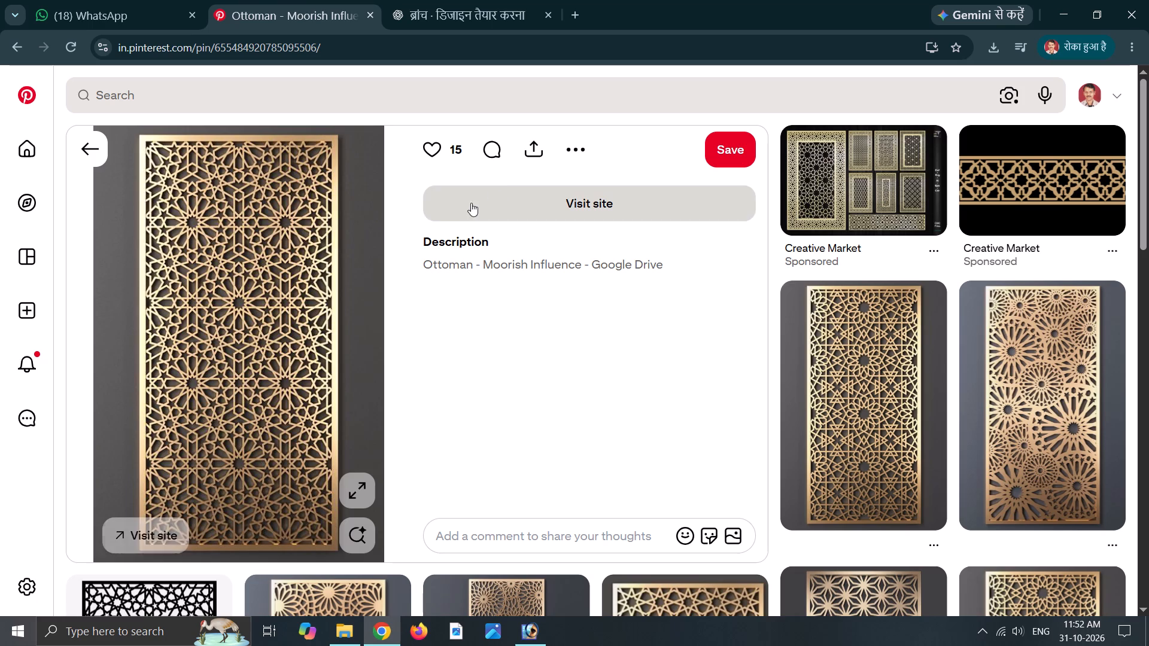
pyautogui.click(587, 138)
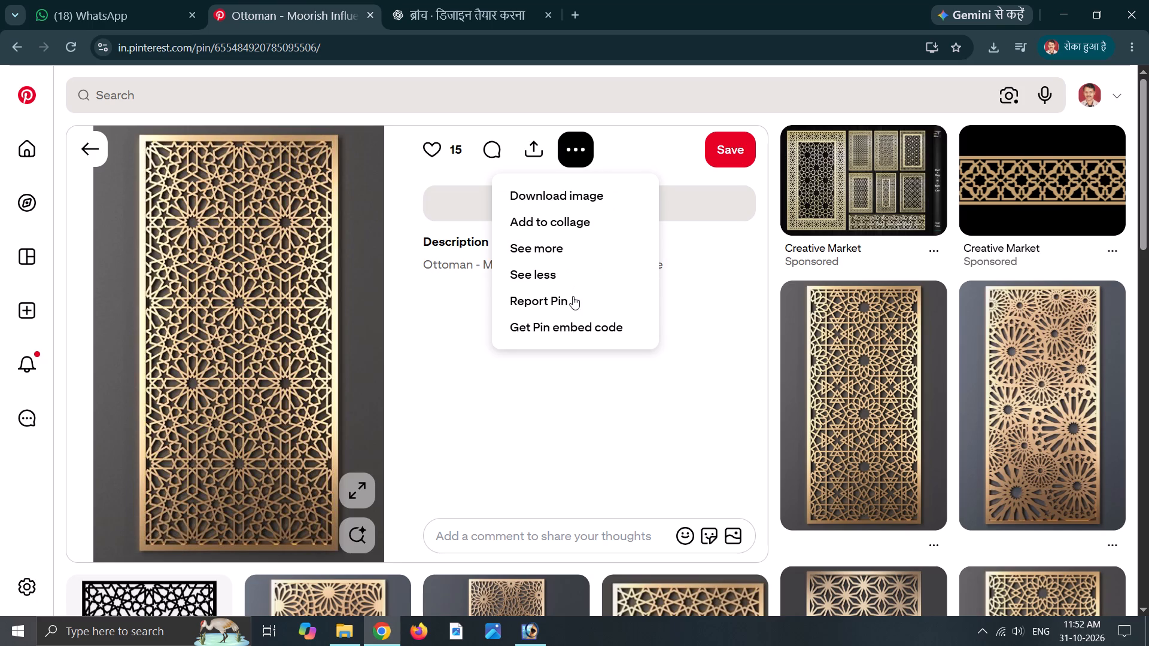
pyautogui.click(579, 191)
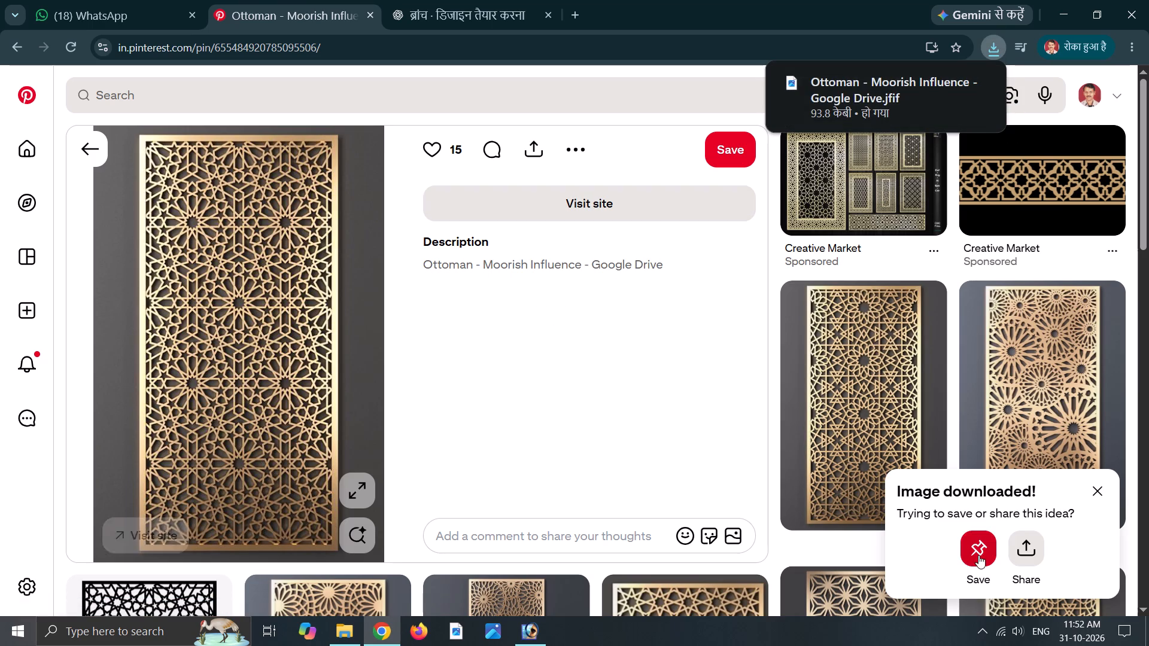
pyautogui.click(1099, 487)
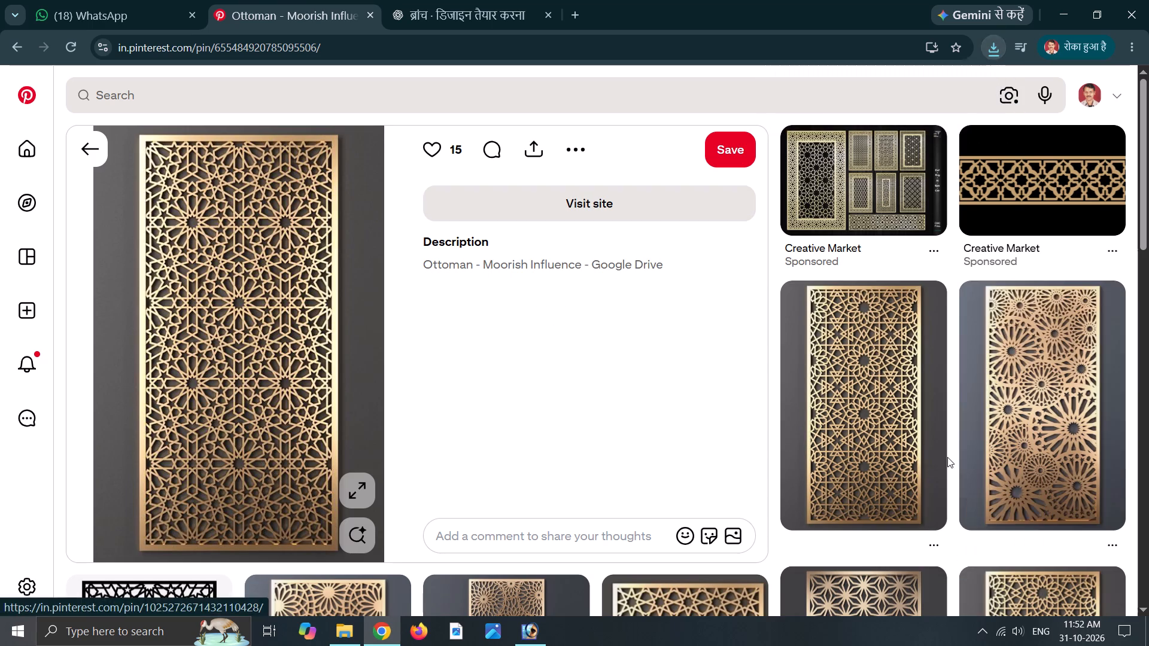
# Browse the related pins below the Ottoman - Moorish panel for further jali designs.
pyautogui.scroll(-5, 947, 457)
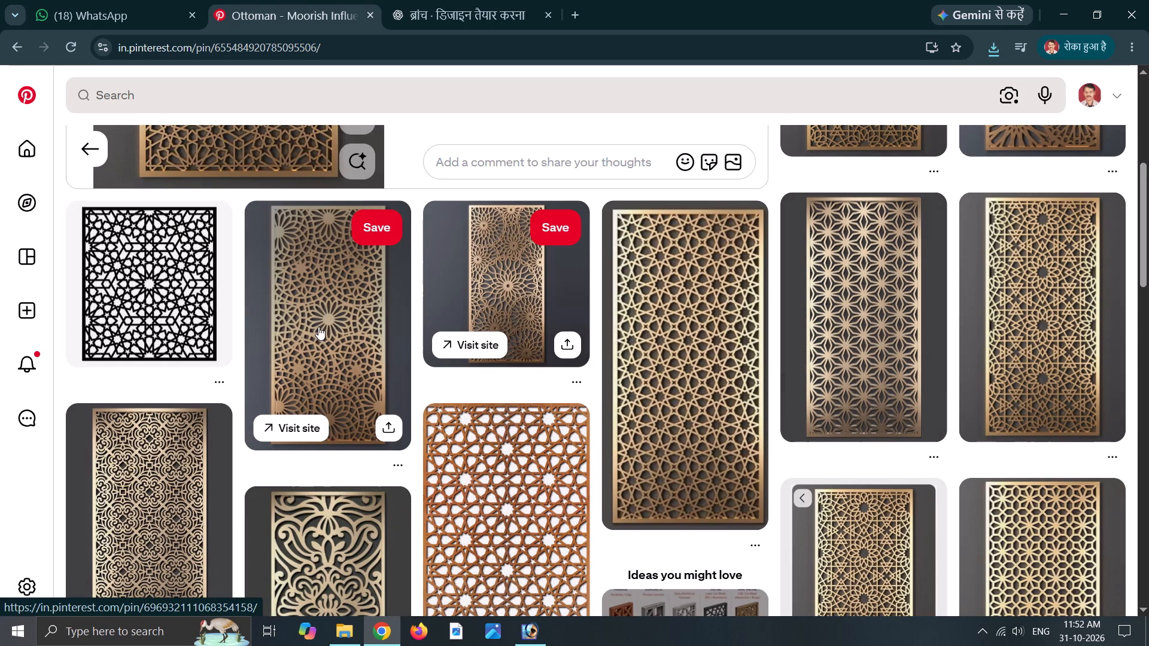
pyautogui.scroll(-3, 169, 476)
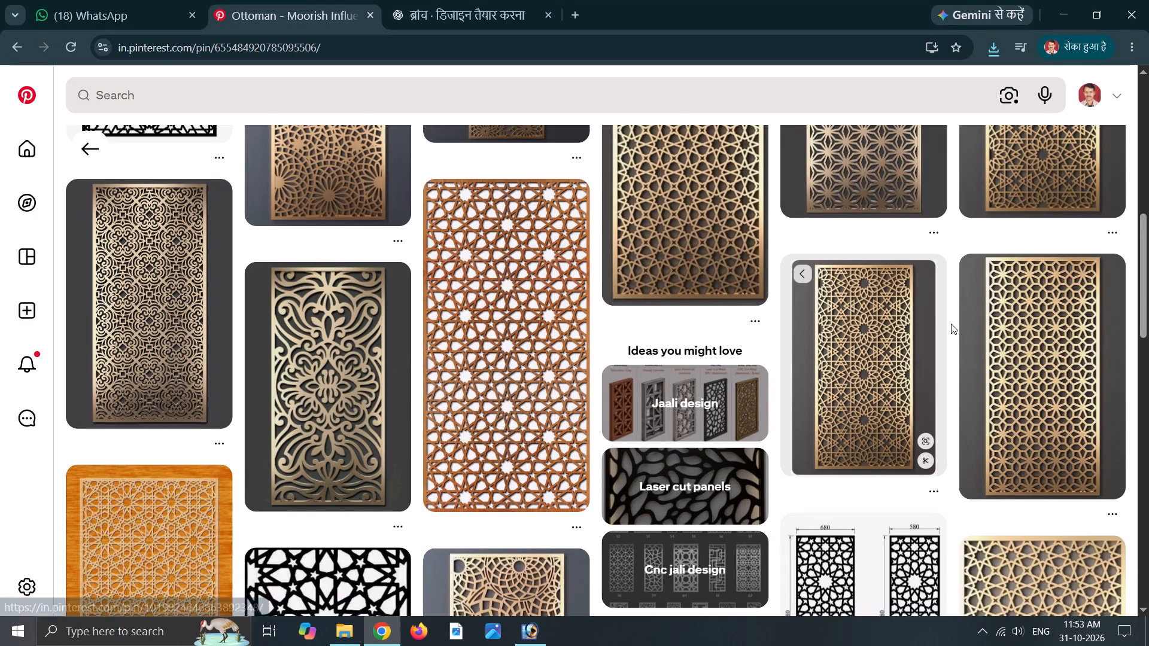
pyautogui.scroll(-5, 951, 324)
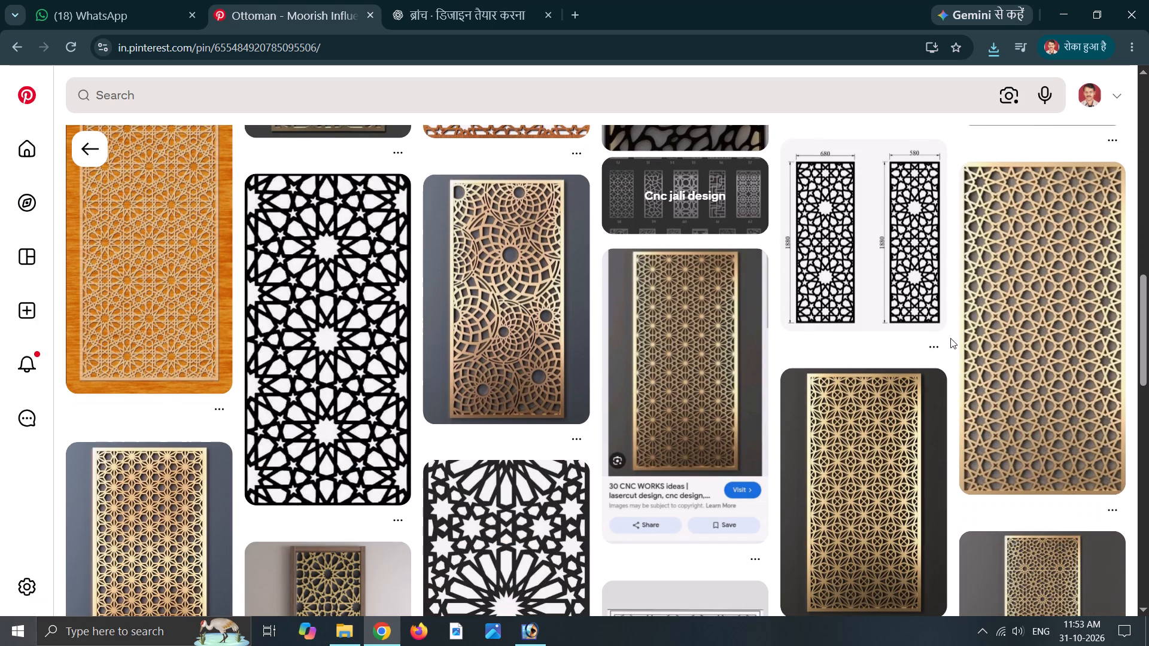
pyautogui.scroll(-1, 943, 346)
pyautogui.scroll(-2, 551, 441)
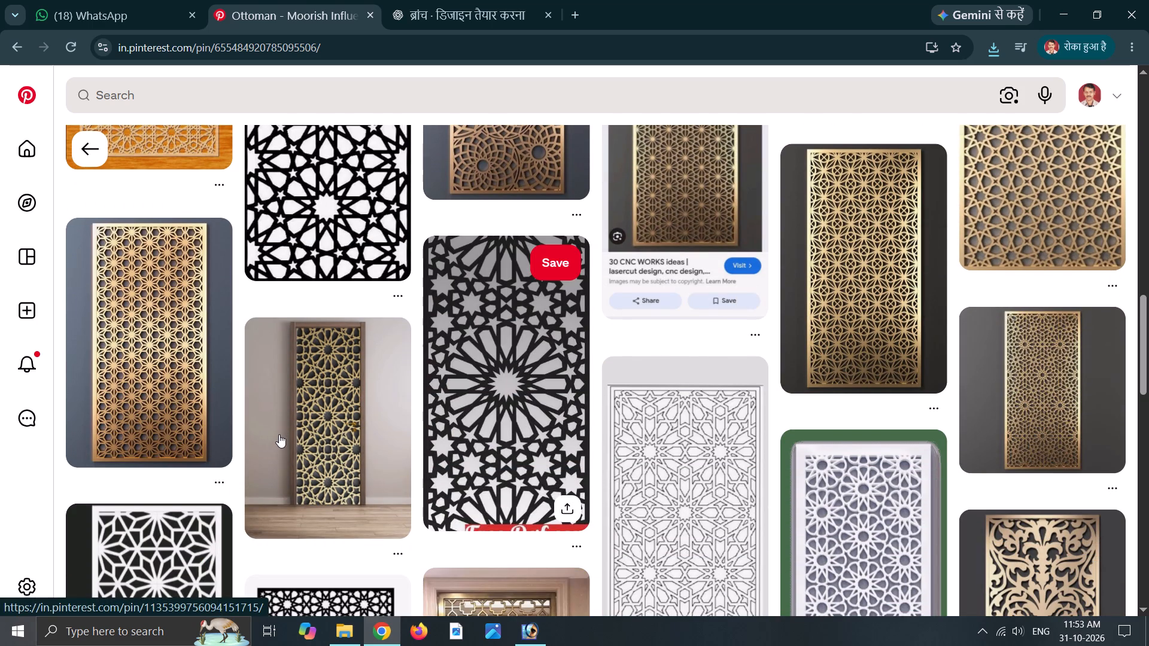
pyautogui.scroll(-3, 619, 478)
pyautogui.scroll(-1, 756, 423)
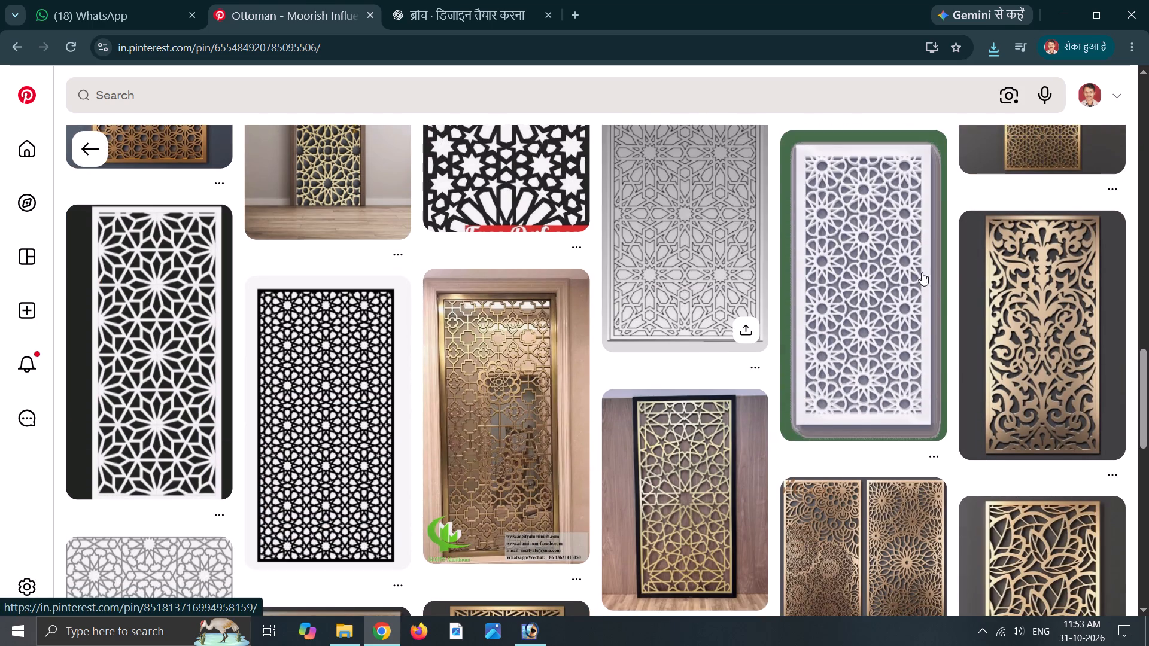
pyautogui.scroll(3, 978, 174)
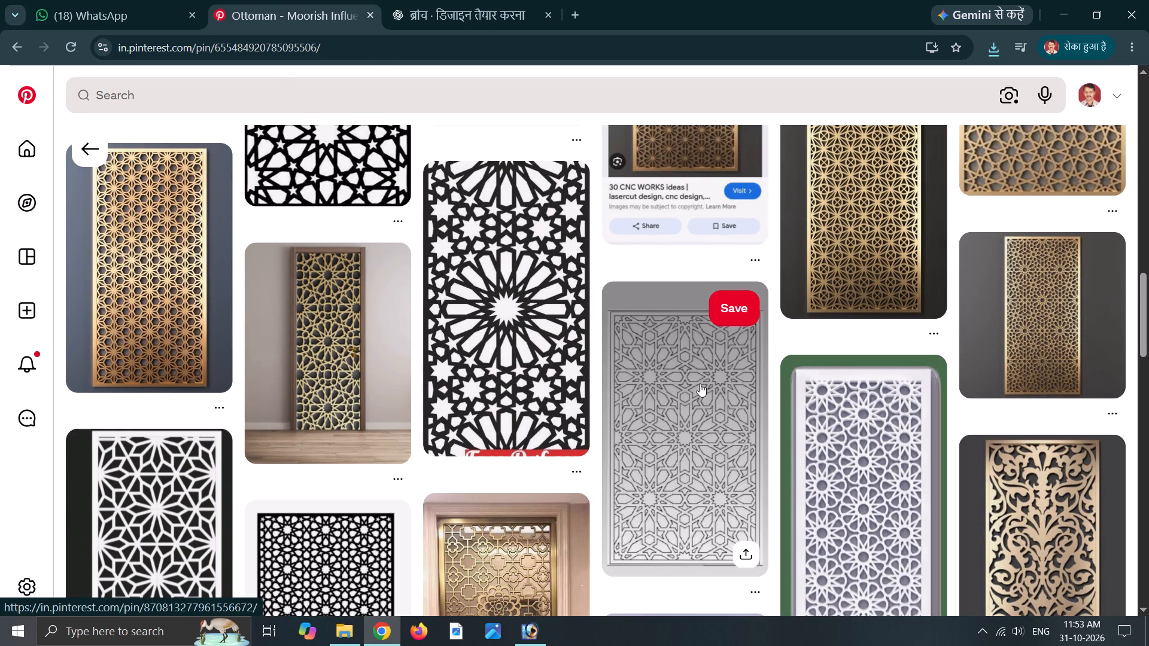
pyautogui.scroll(-5, 488, 587)
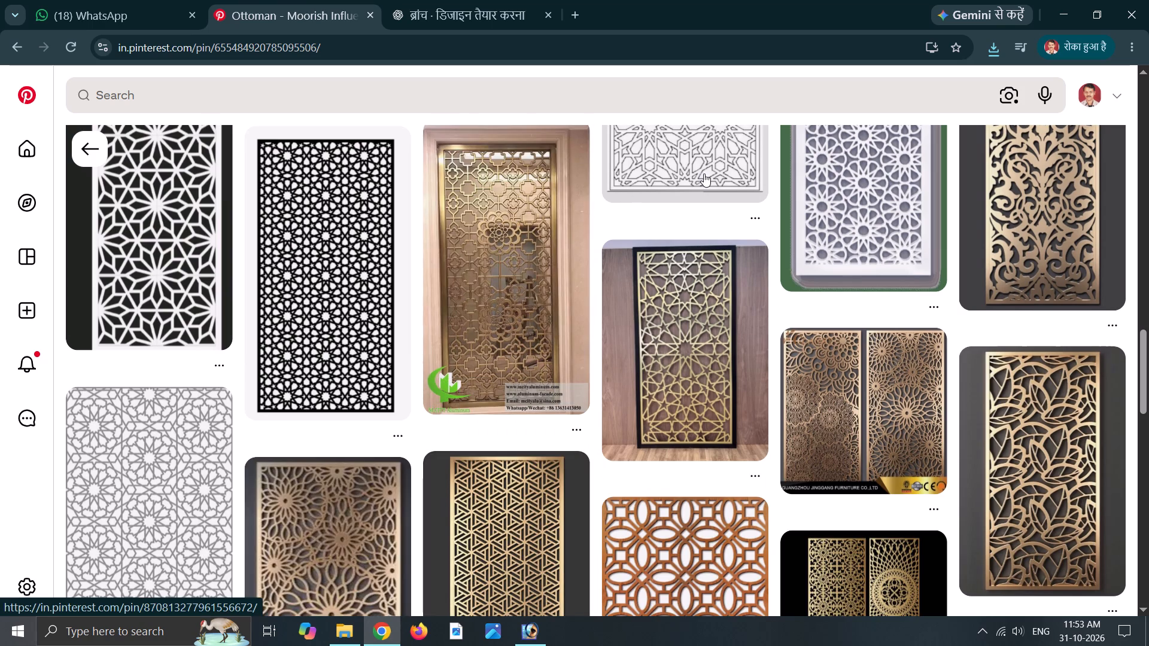
pyautogui.scroll(4, 564, 217)
pyautogui.scroll(-2, 592, 603)
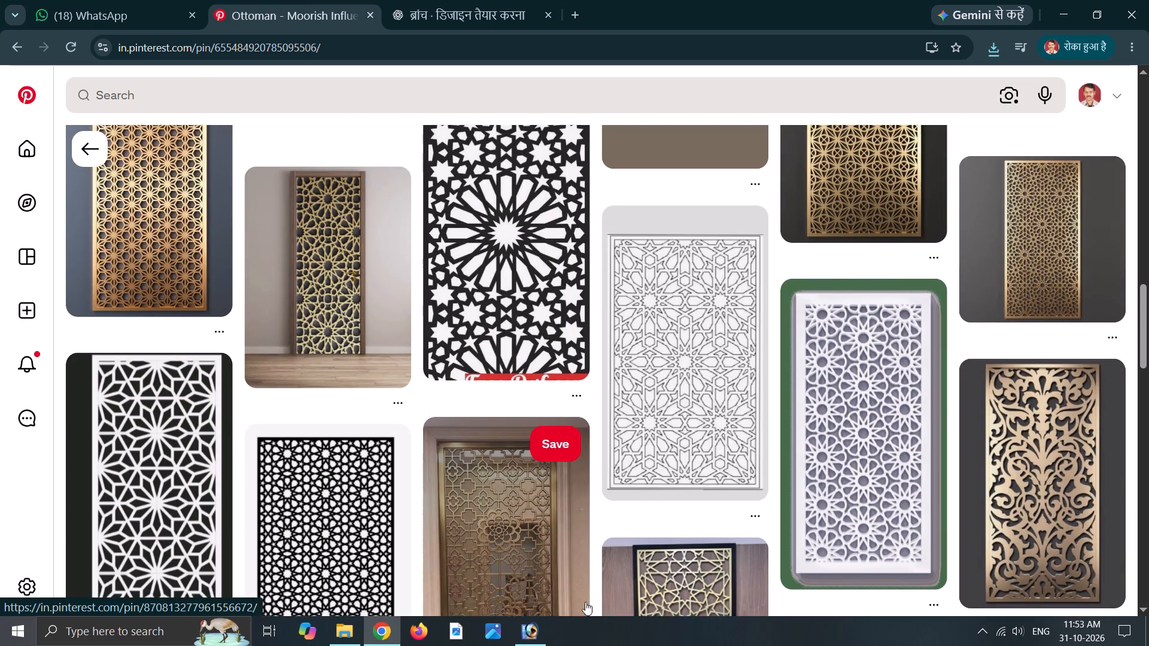
pyautogui.scroll(-1, 585, 602)
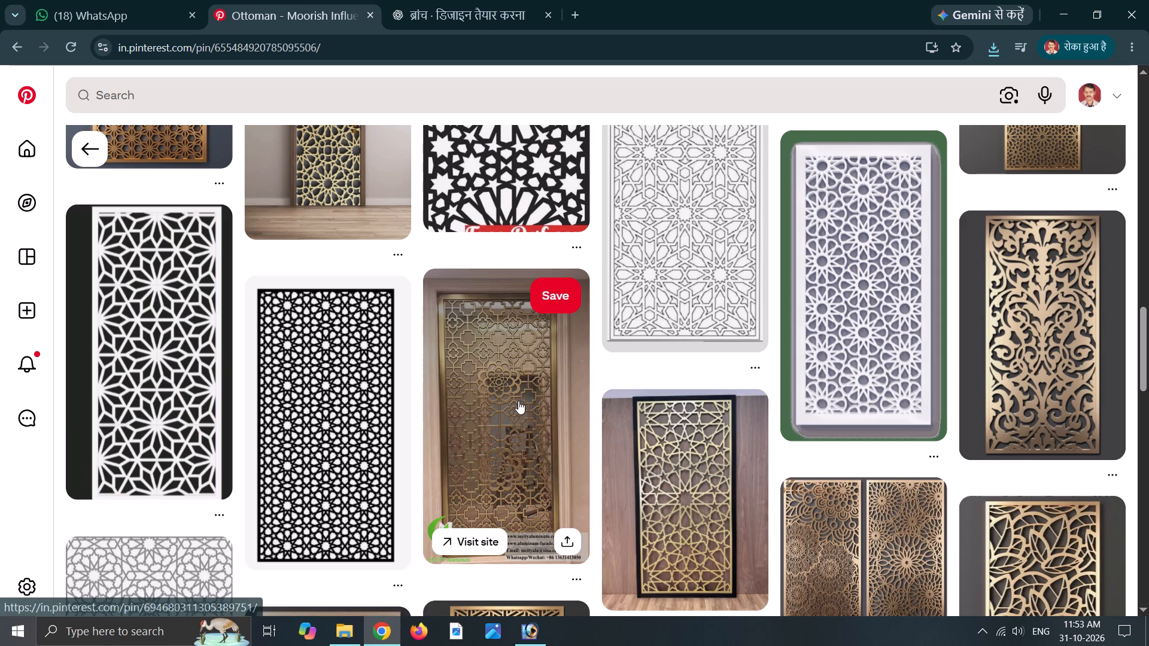
pyautogui.click(515, 426)
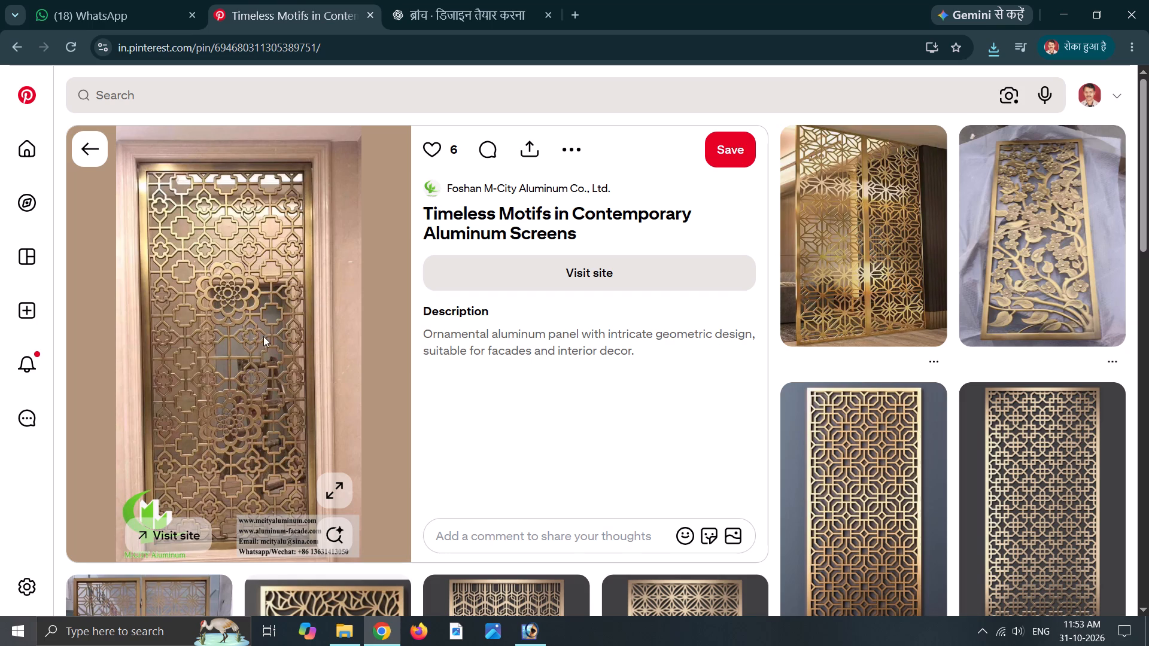
pyautogui.scroll(-4, 260, 339)
pyautogui.scroll(2, 260, 339)
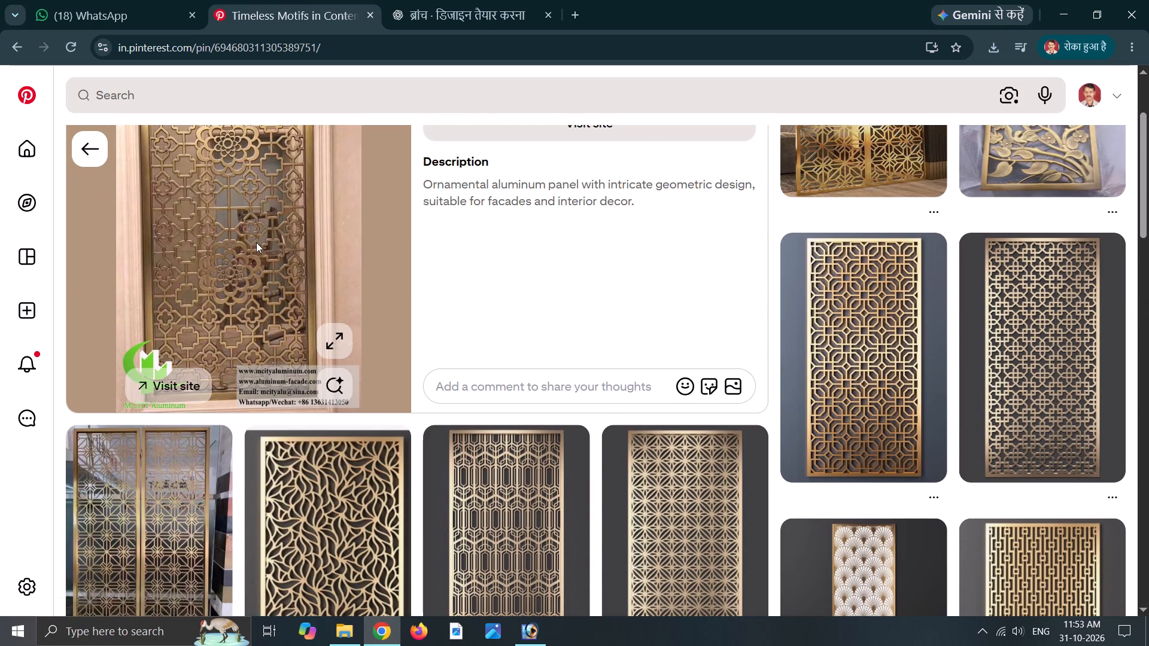
pyautogui.scroll(-2, 256, 242)
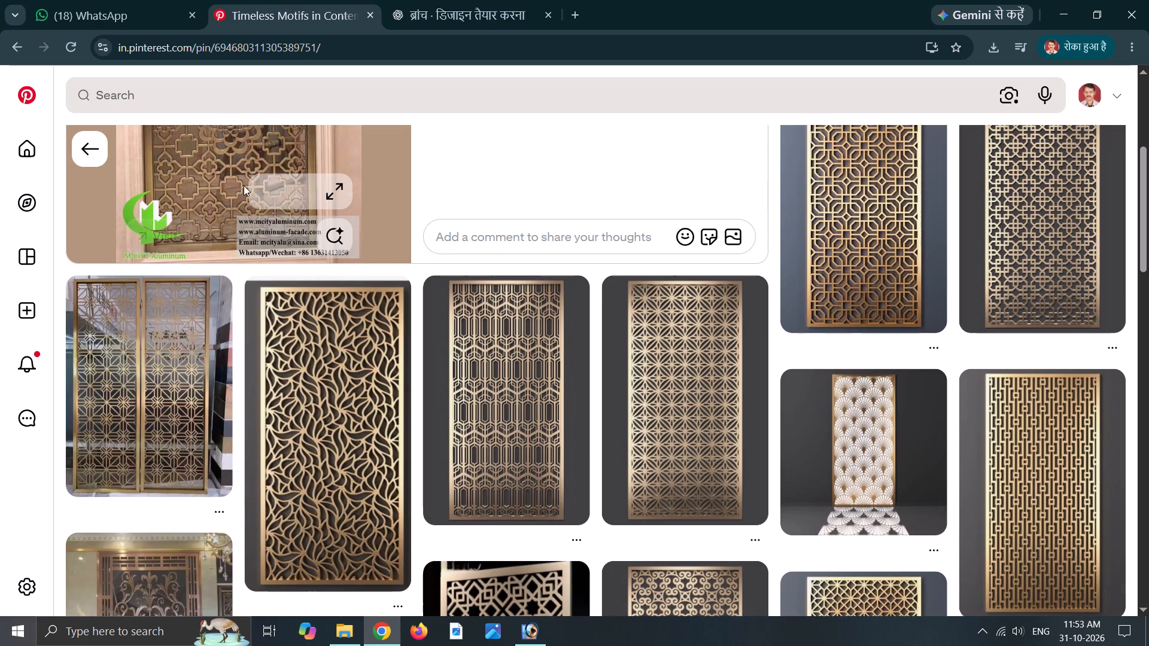
pyautogui.scroll(-2, 324, 599)
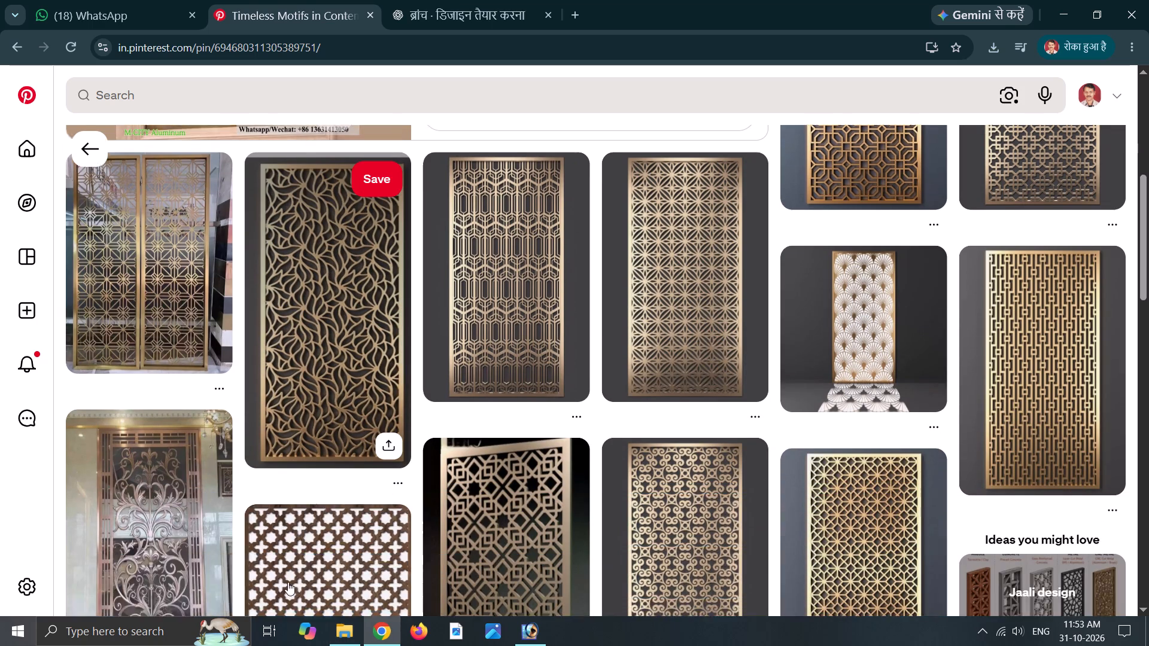
pyautogui.scroll(-1, 284, 577)
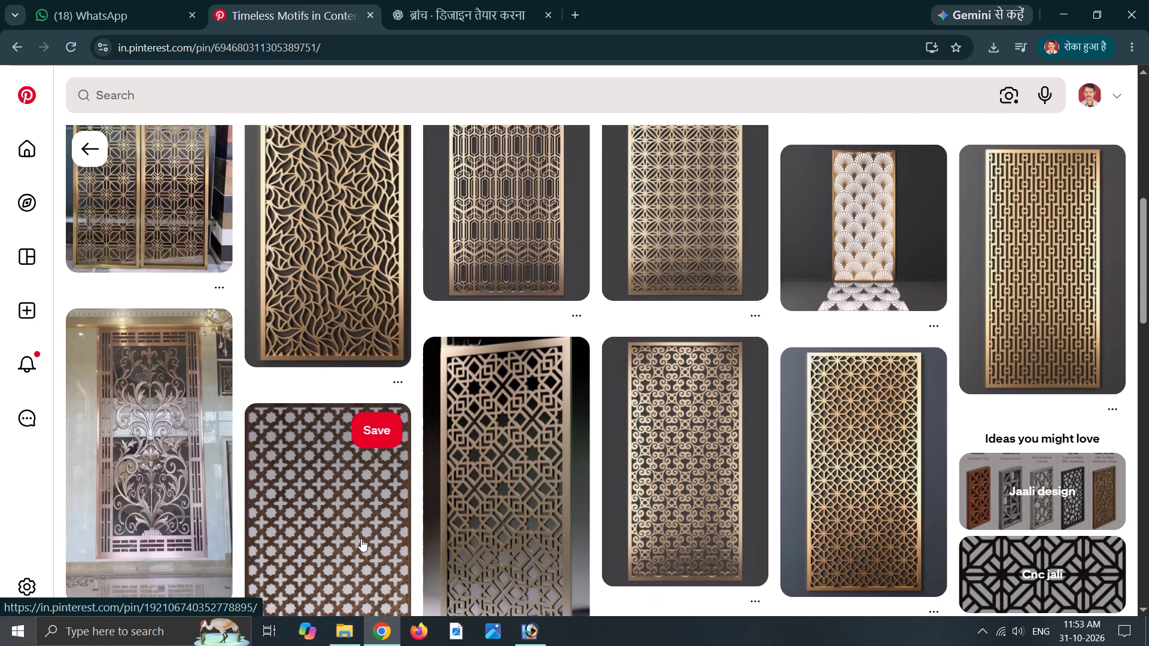
pyautogui.scroll(-3, 643, 515)
pyautogui.scroll(-2, 586, 479)
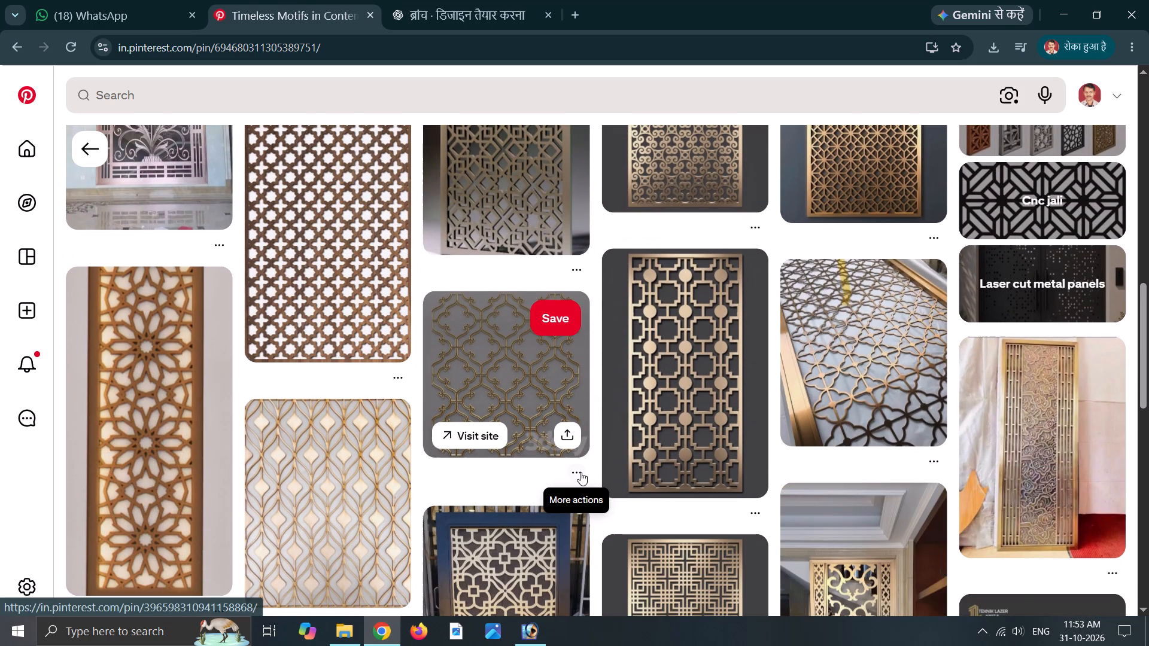
pyautogui.scroll(-3, 580, 472)
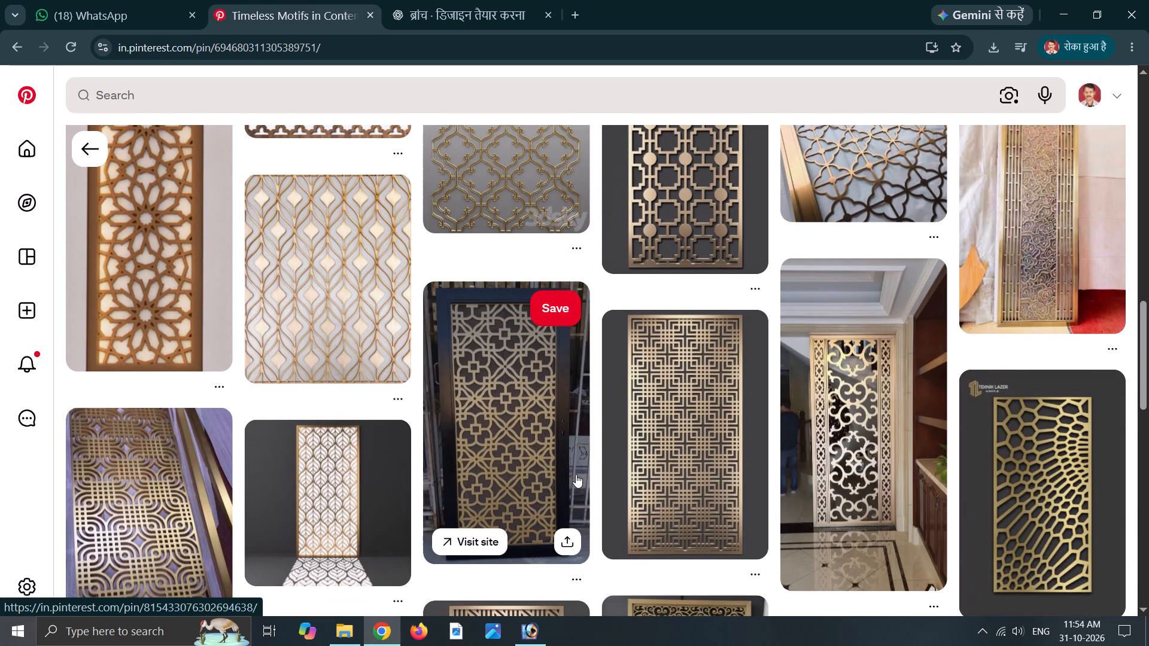
pyautogui.scroll(-2, 576, 474)
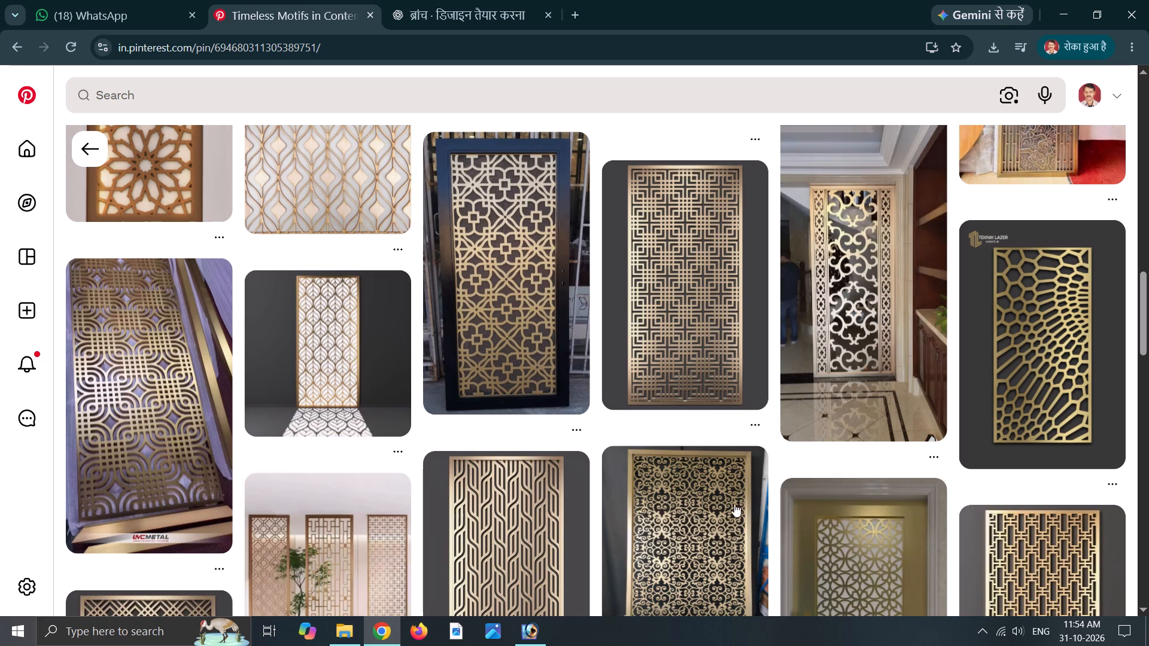
pyautogui.scroll(-3, 726, 507)
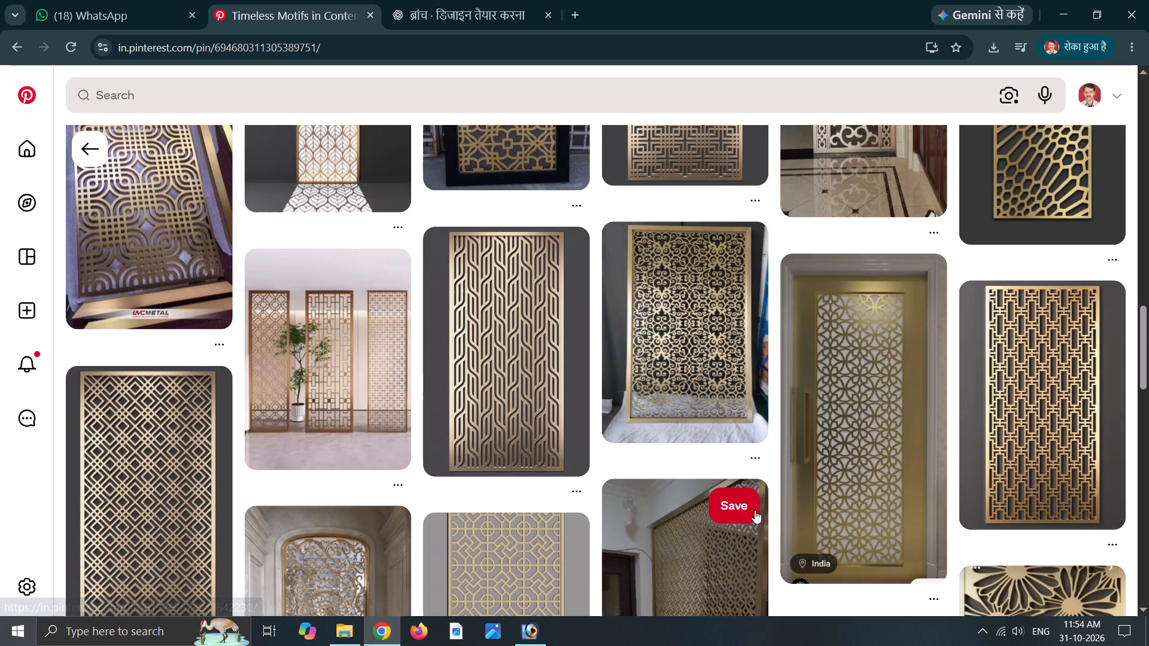
pyautogui.scroll(-6, 829, 492)
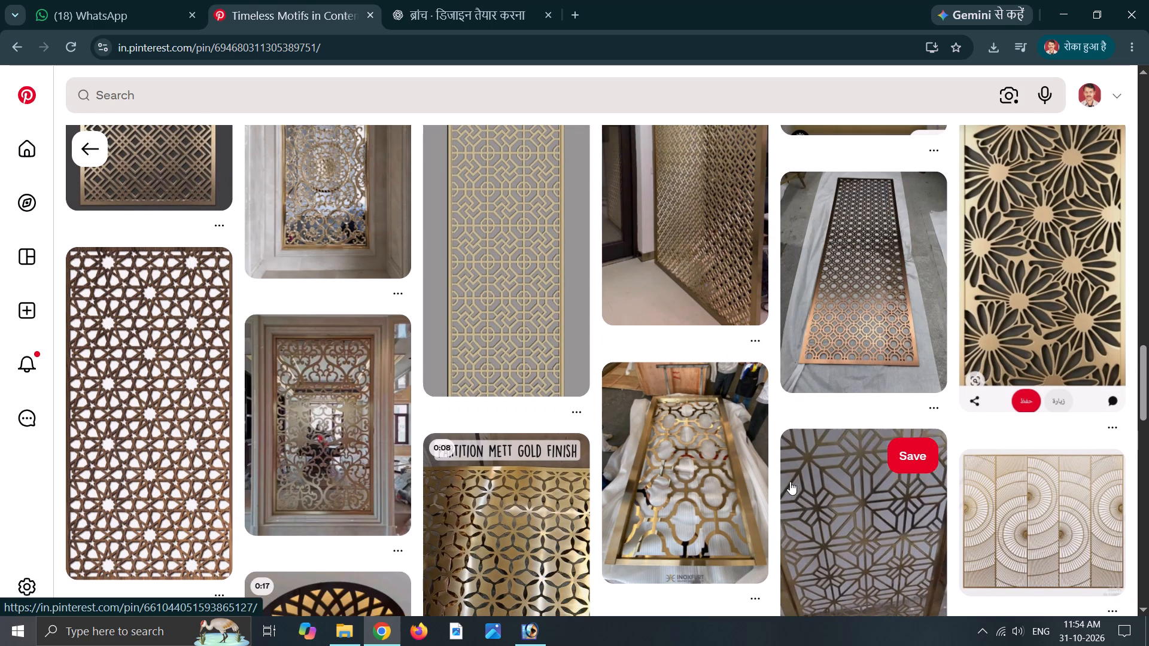
pyautogui.scroll(3, 751, 464)
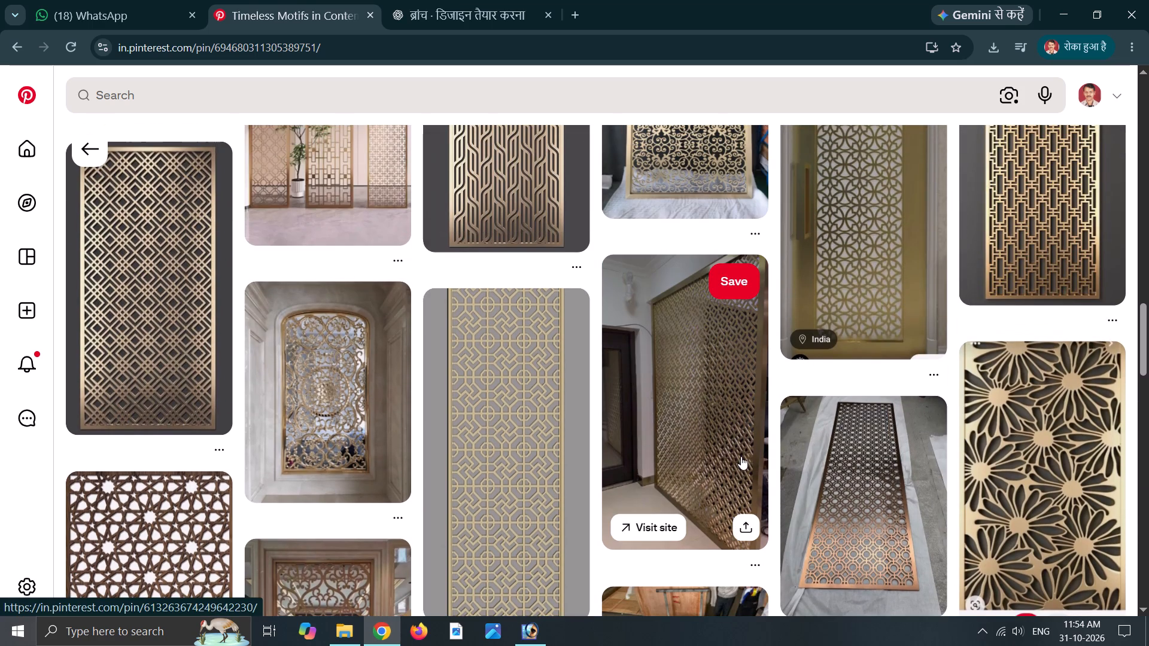
pyautogui.scroll(-3, 1054, 446)
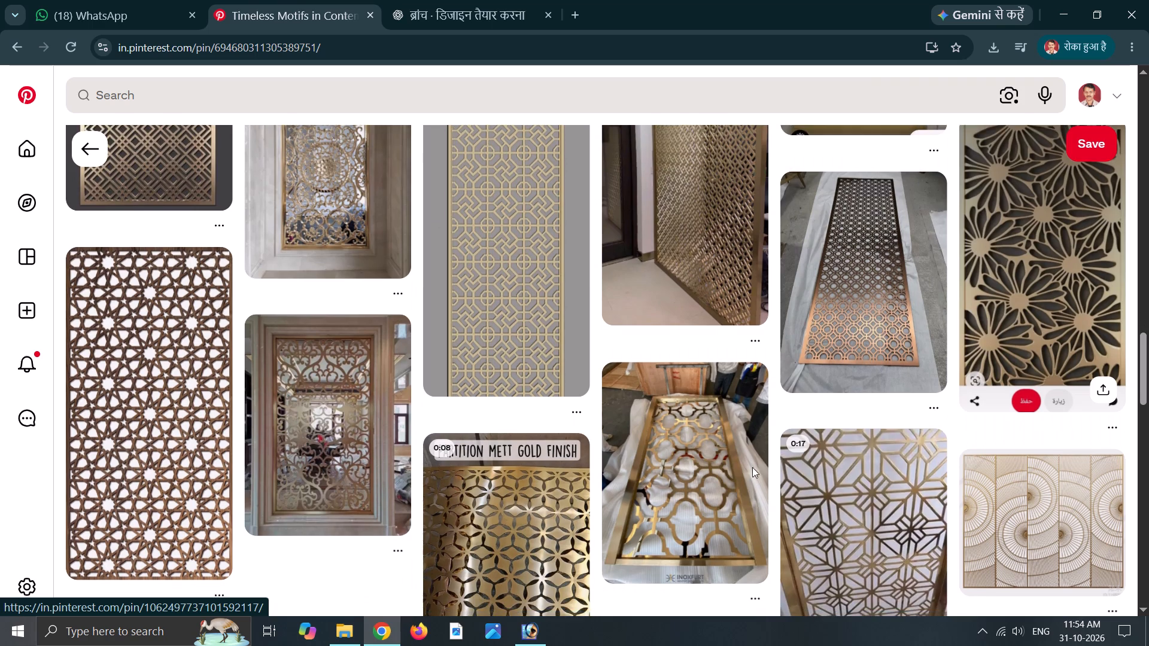
pyautogui.scroll(-2, 743, 471)
pyautogui.scroll(-3, 546, 432)
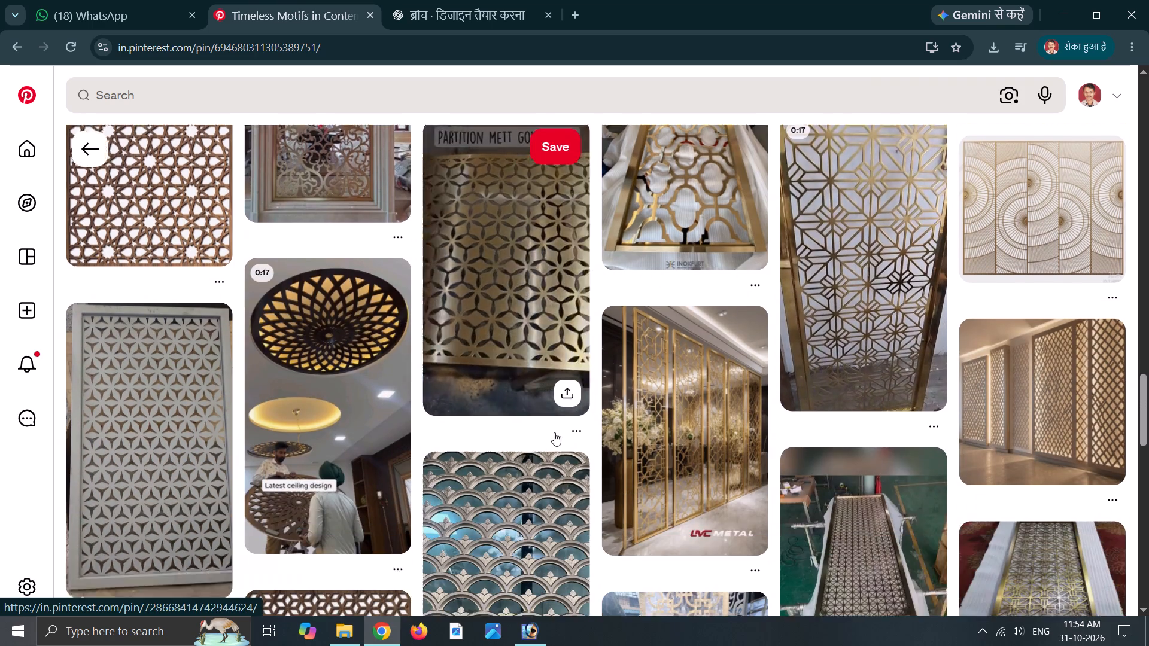
pyautogui.scroll(-2, 745, 429)
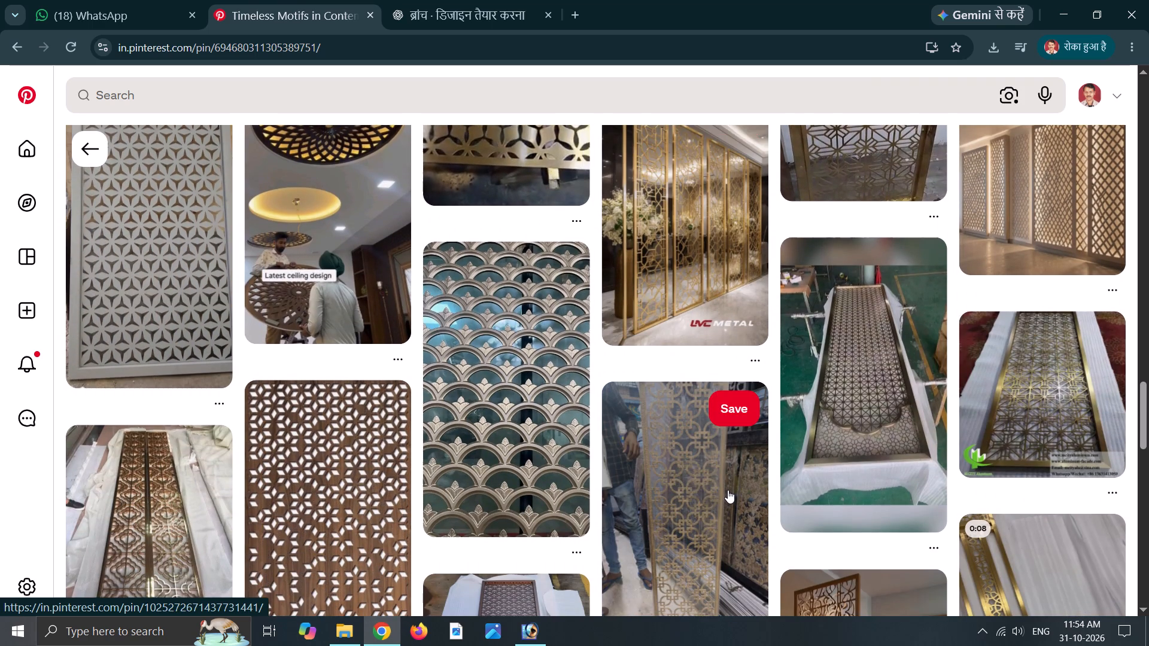
pyautogui.scroll(-2, 728, 490)
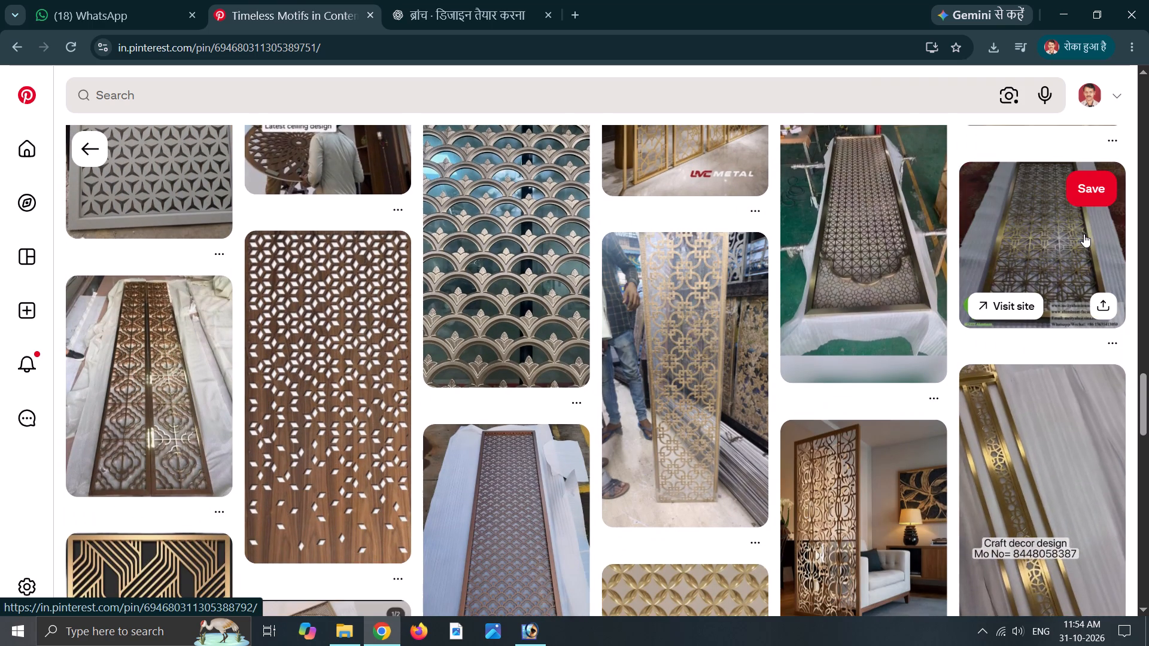
pyautogui.scroll(-3, 426, 506)
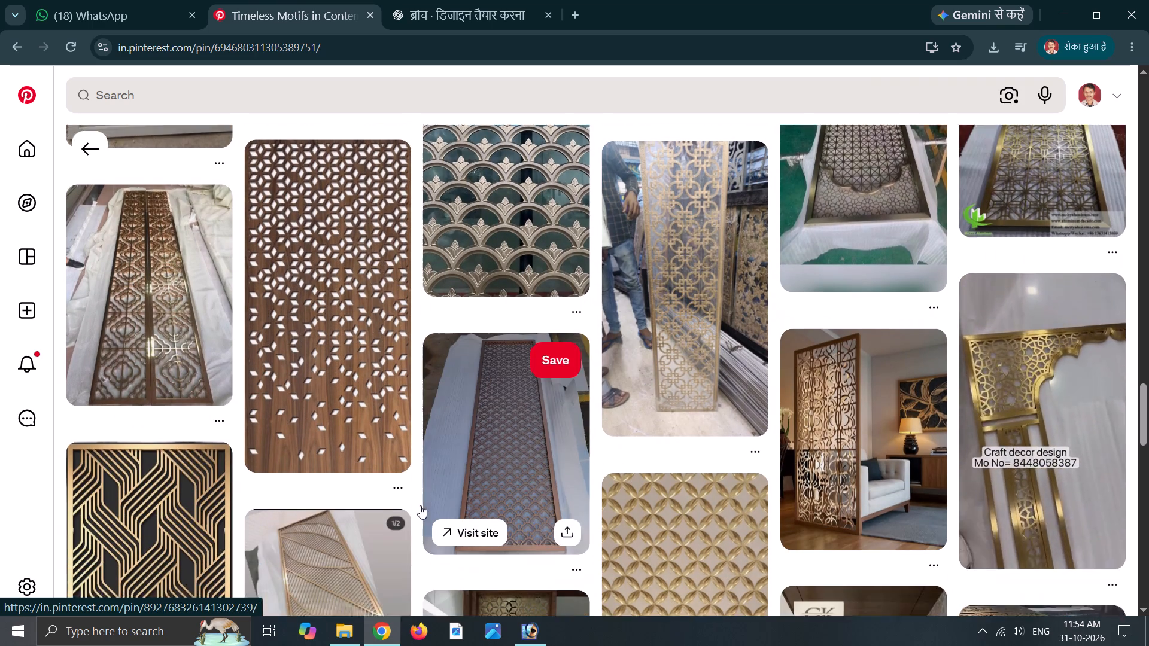
pyautogui.scroll(-2, 897, 355)
pyautogui.scroll(2, 897, 364)
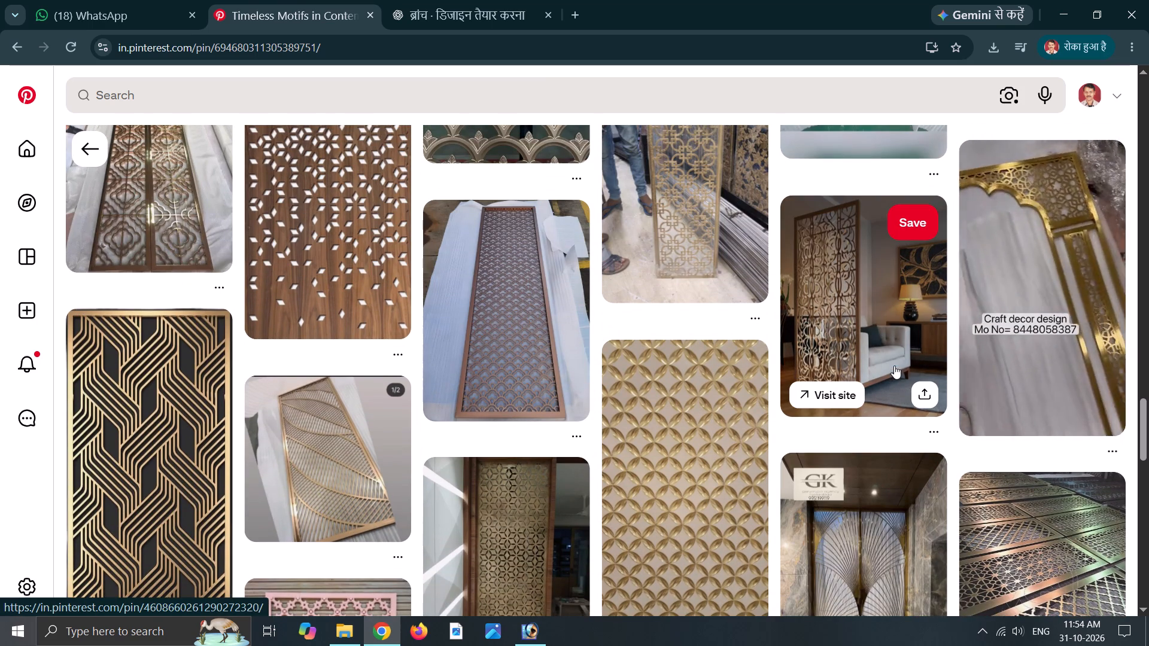
pyautogui.scroll(-5, 893, 366)
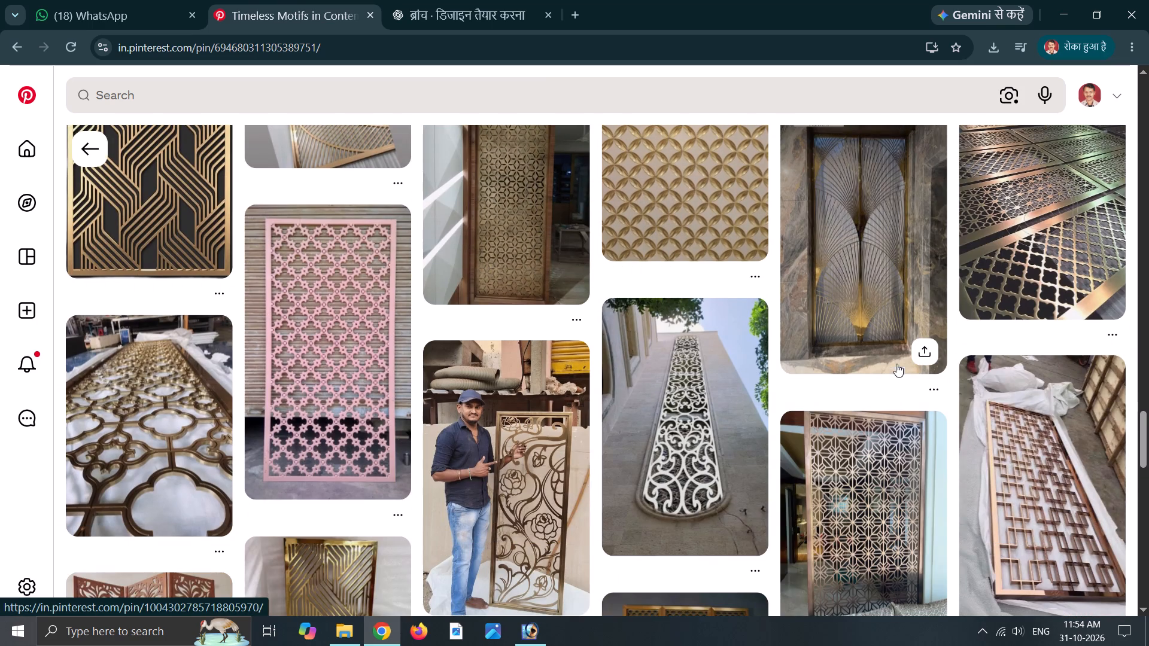
pyautogui.scroll(2, 894, 347)
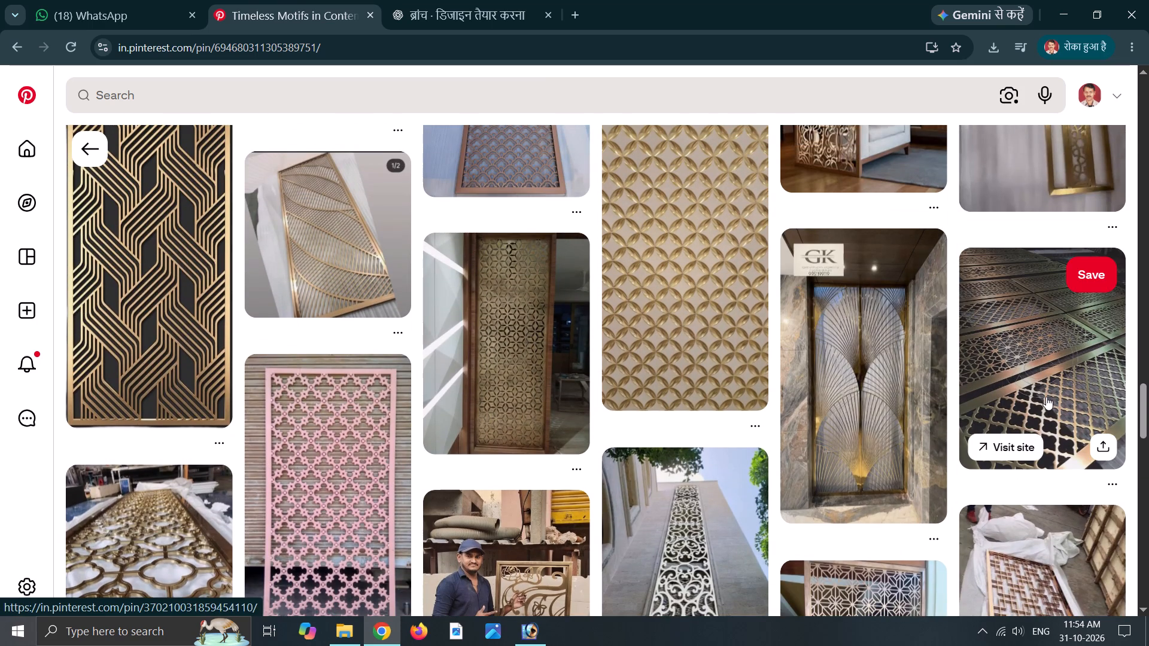
pyautogui.scroll(-2, 953, 435)
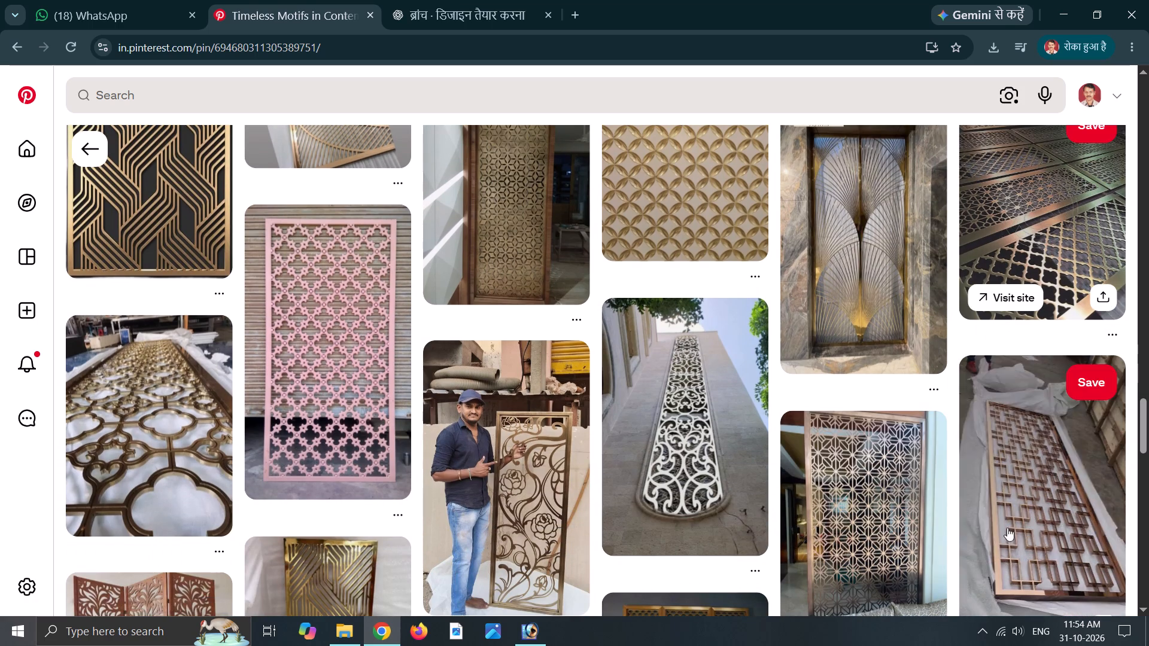
pyautogui.scroll(-1, 756, 504)
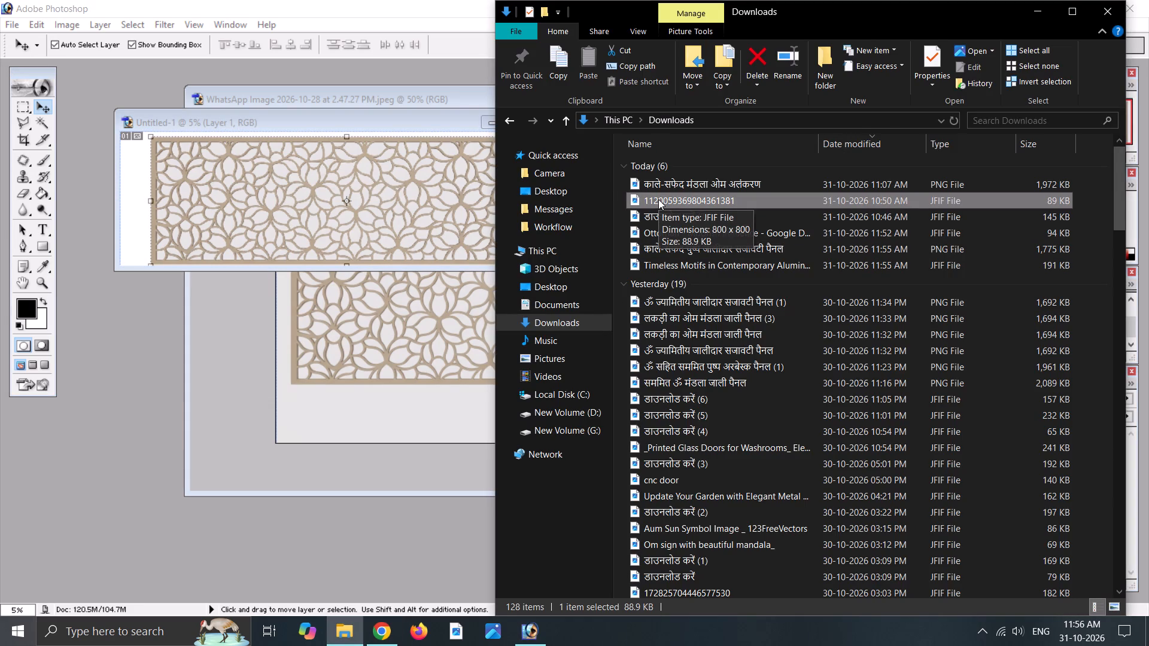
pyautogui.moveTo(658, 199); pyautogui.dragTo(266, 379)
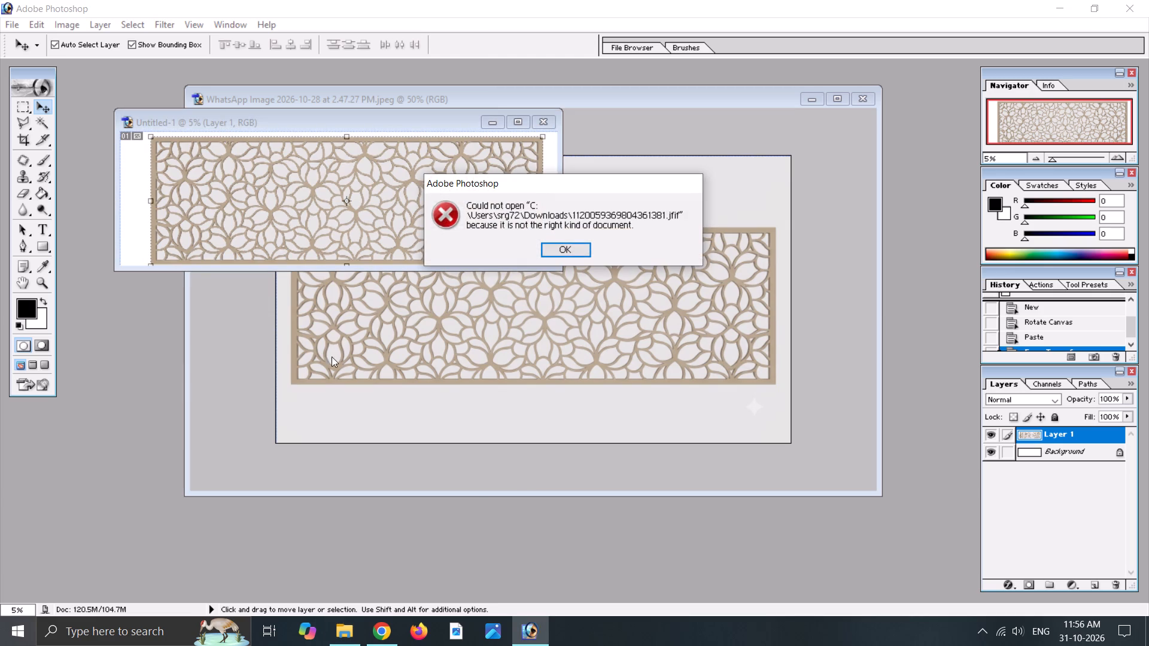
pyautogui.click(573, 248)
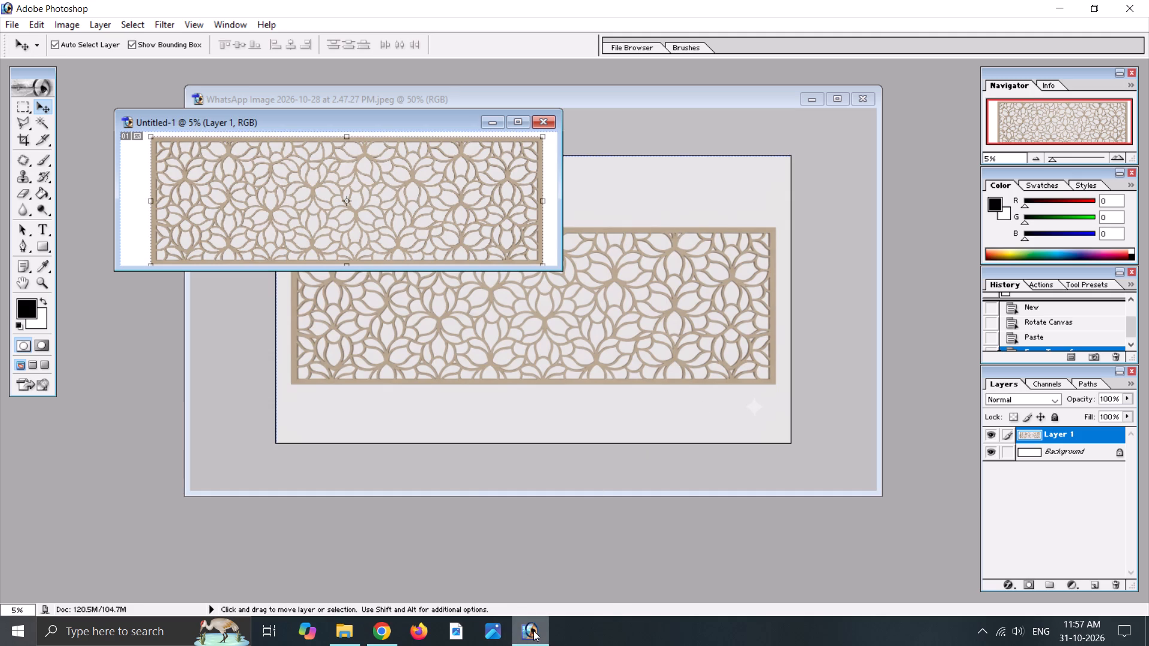
pyautogui.click(350, 629)
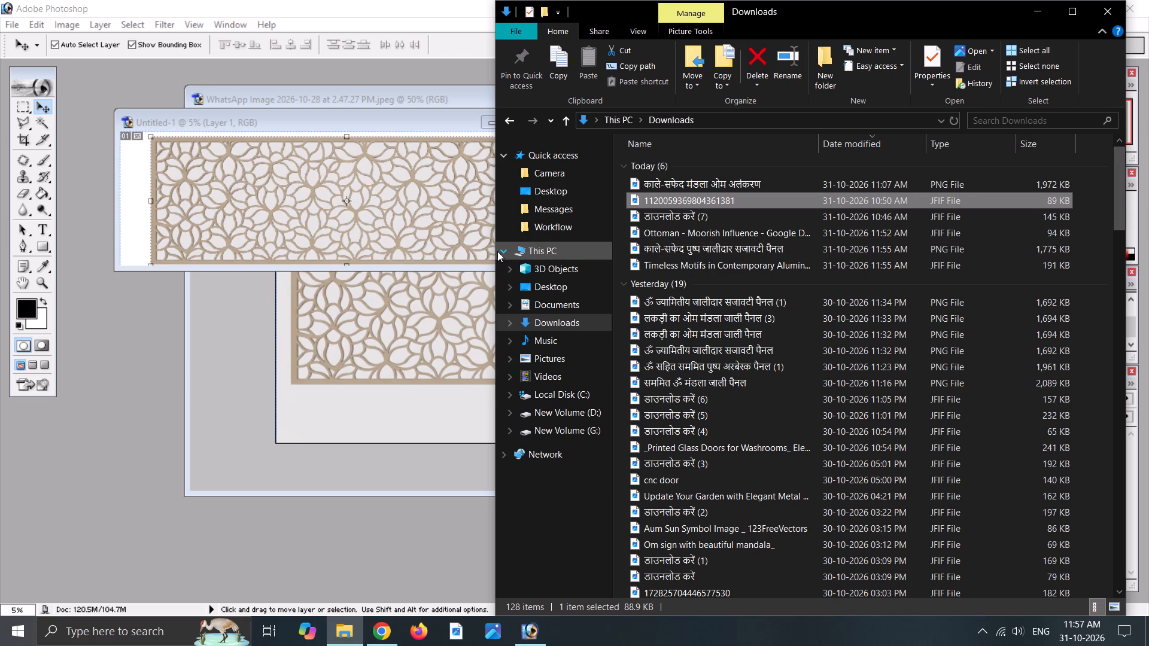
pyautogui.click(1077, 12)
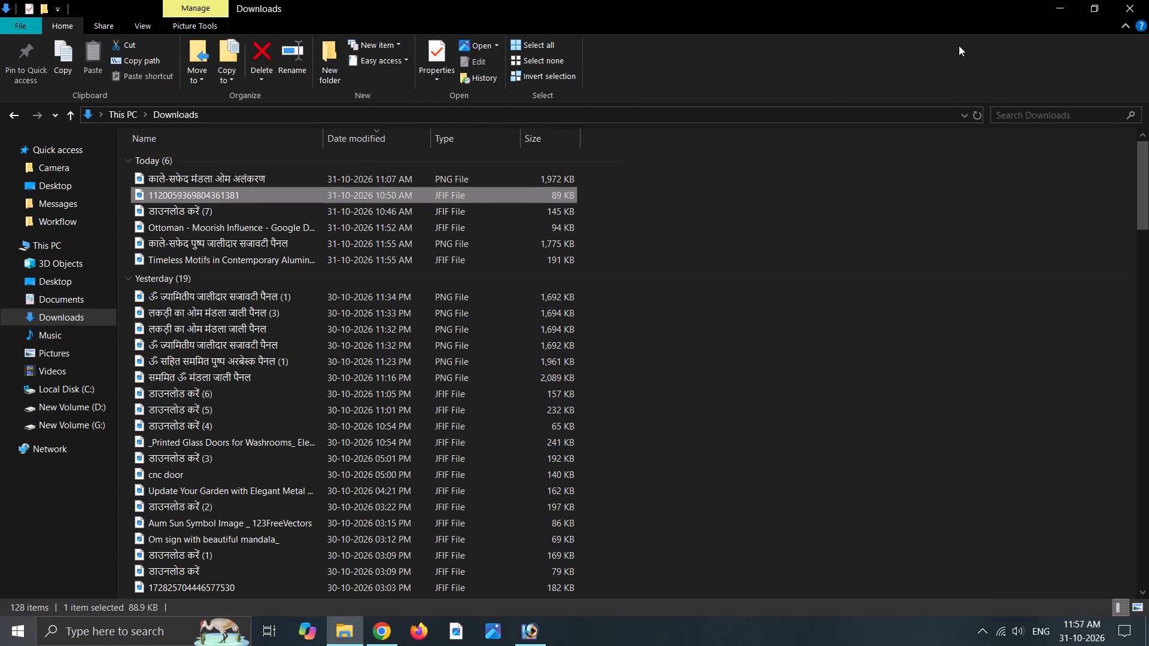
pyautogui.click(1094, 5)
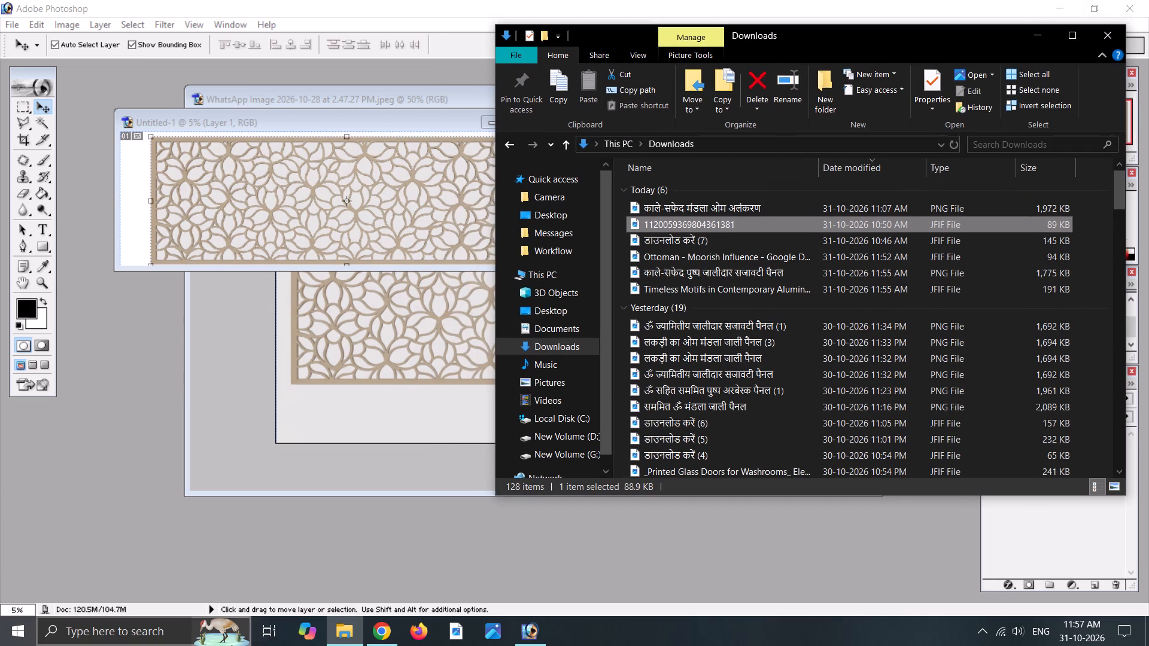
pyautogui.click(342, 633)
pyautogui.click(348, 636)
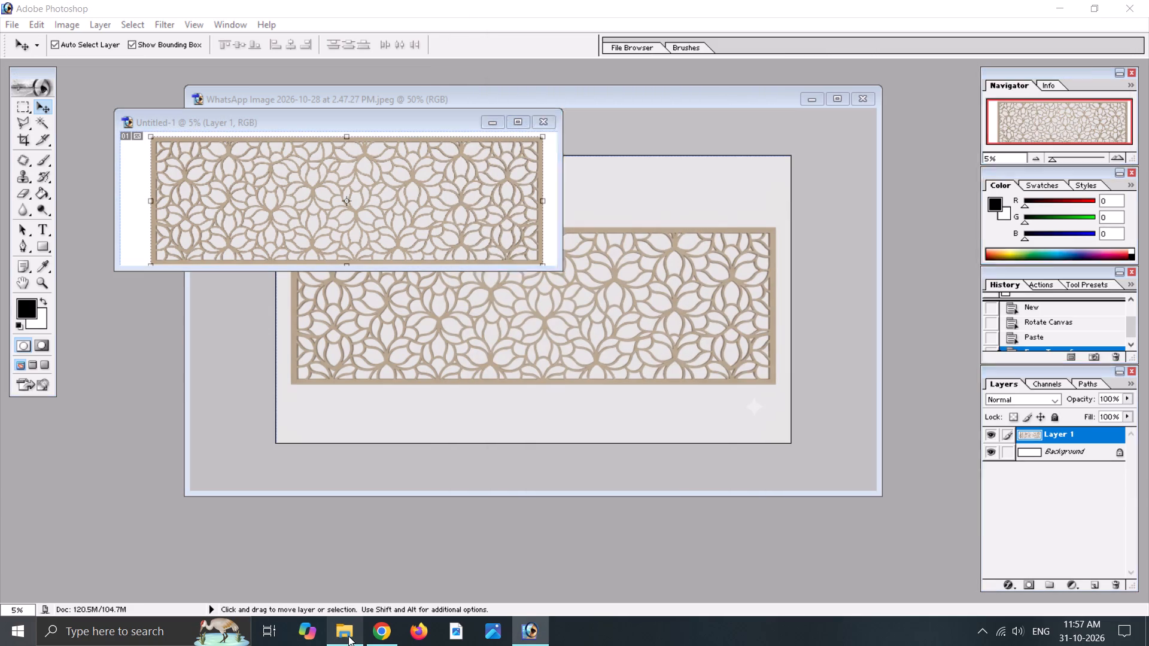
pyautogui.click(695, 552)
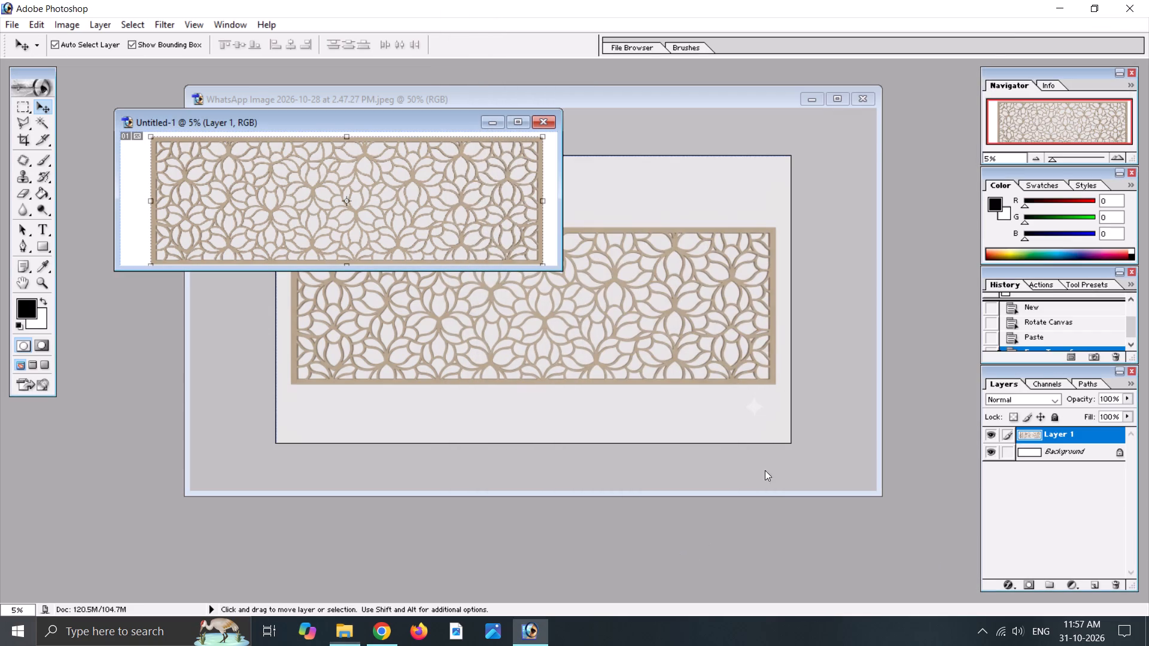
pyautogui.click(1056, 8)
pyautogui.click(1057, 8)
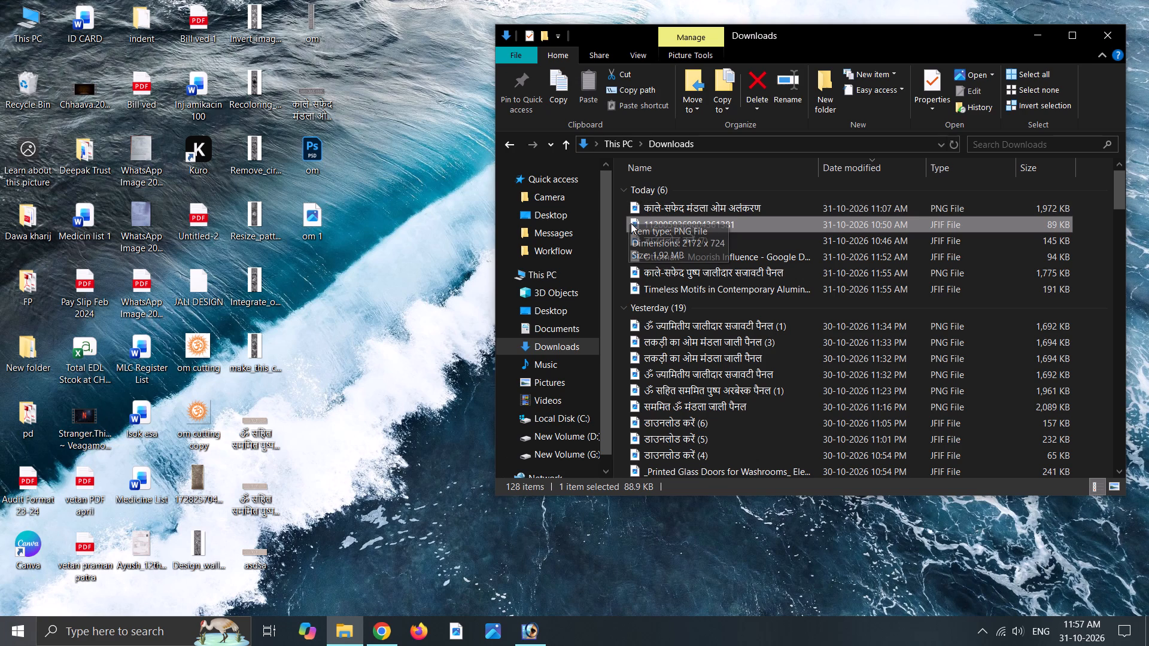
pyautogui.moveTo(655, 224); pyautogui.dragTo(428, 211)
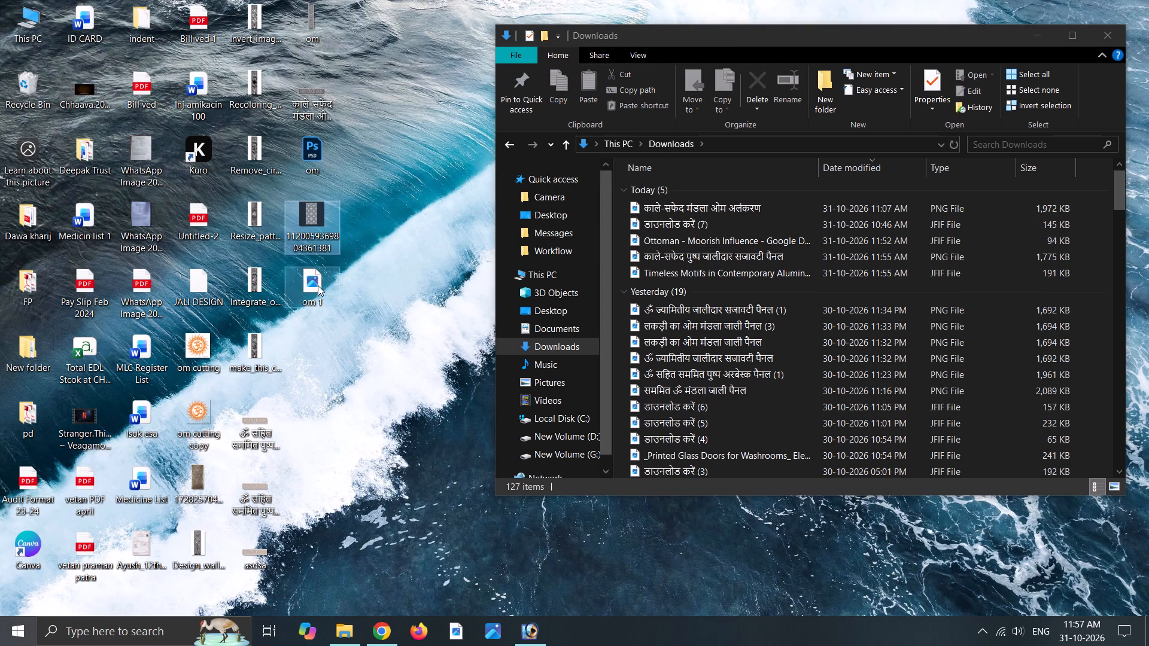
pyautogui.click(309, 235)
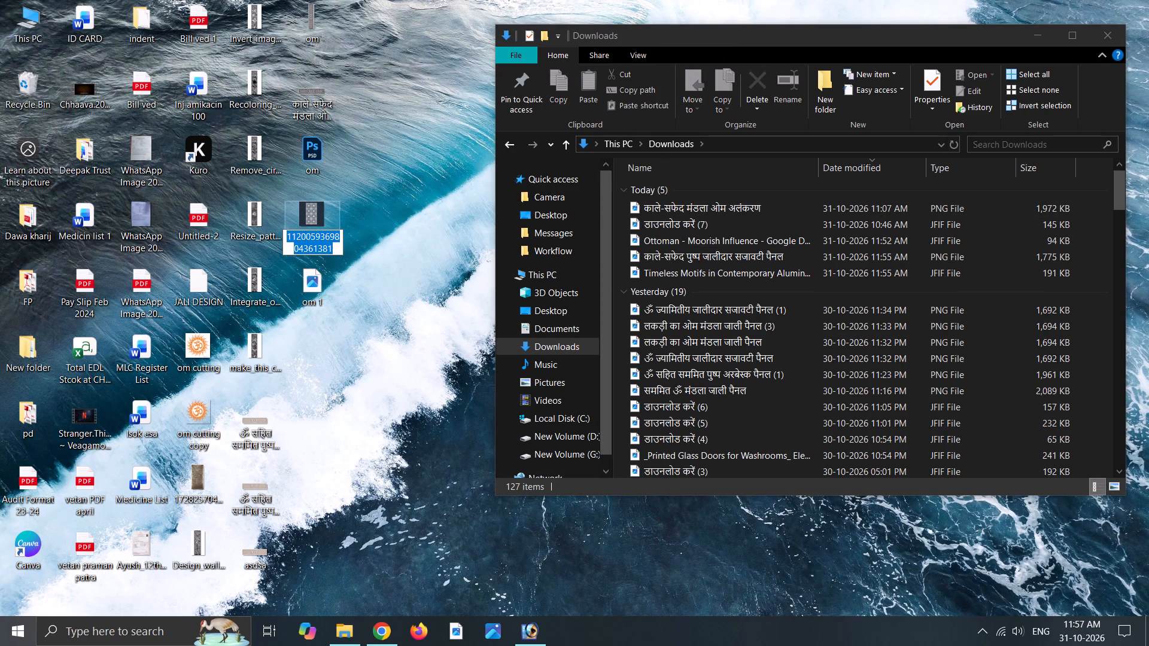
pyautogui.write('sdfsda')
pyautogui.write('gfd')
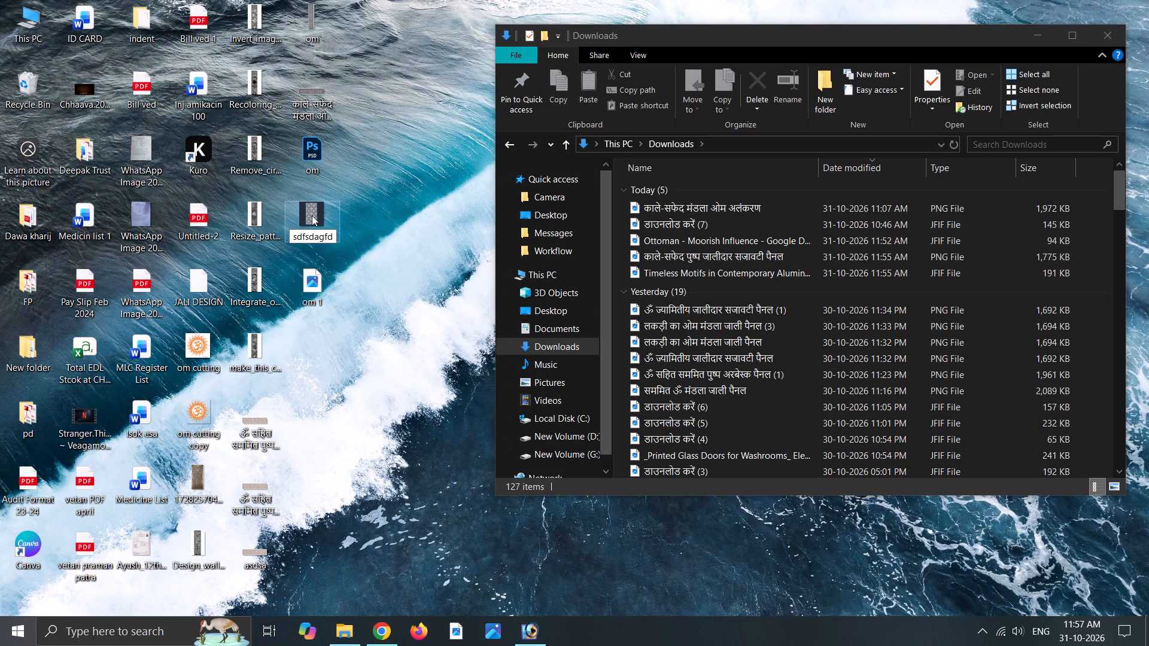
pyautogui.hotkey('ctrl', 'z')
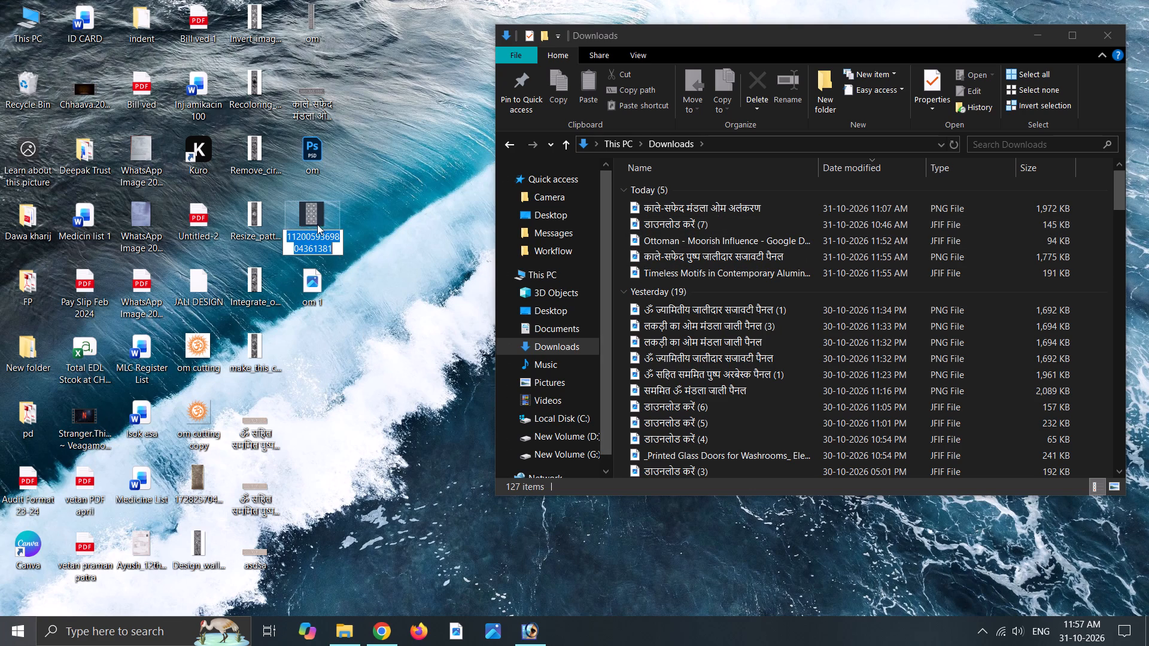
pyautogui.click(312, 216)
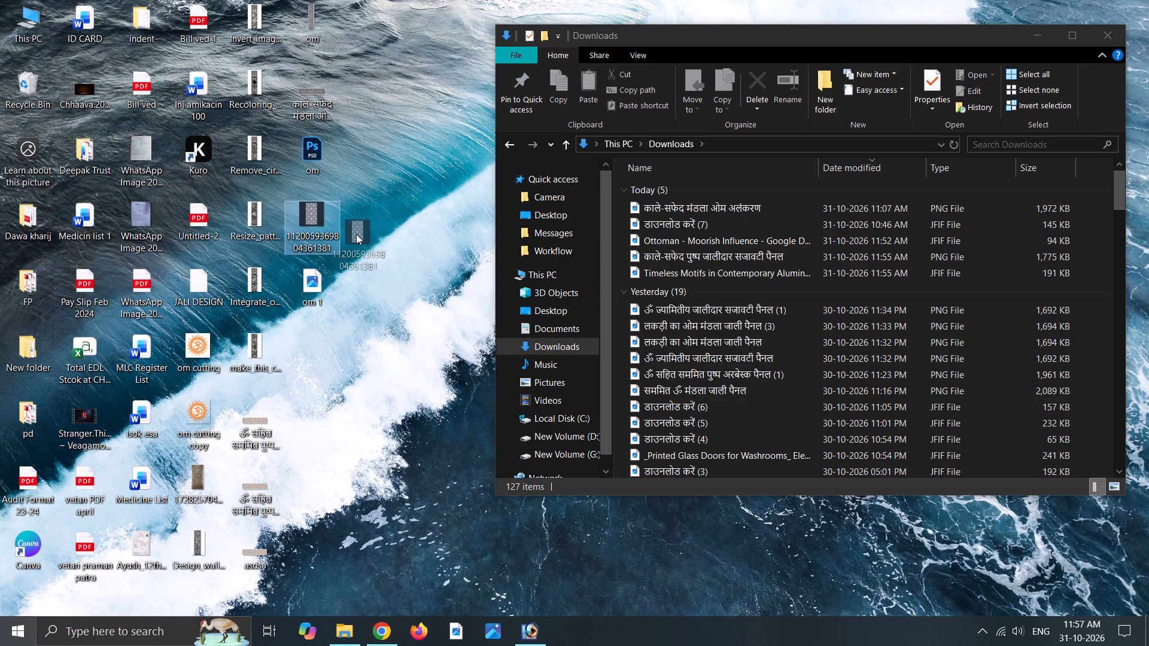
pyautogui.moveTo(315, 218); pyautogui.dragTo(673, 223, button='right')
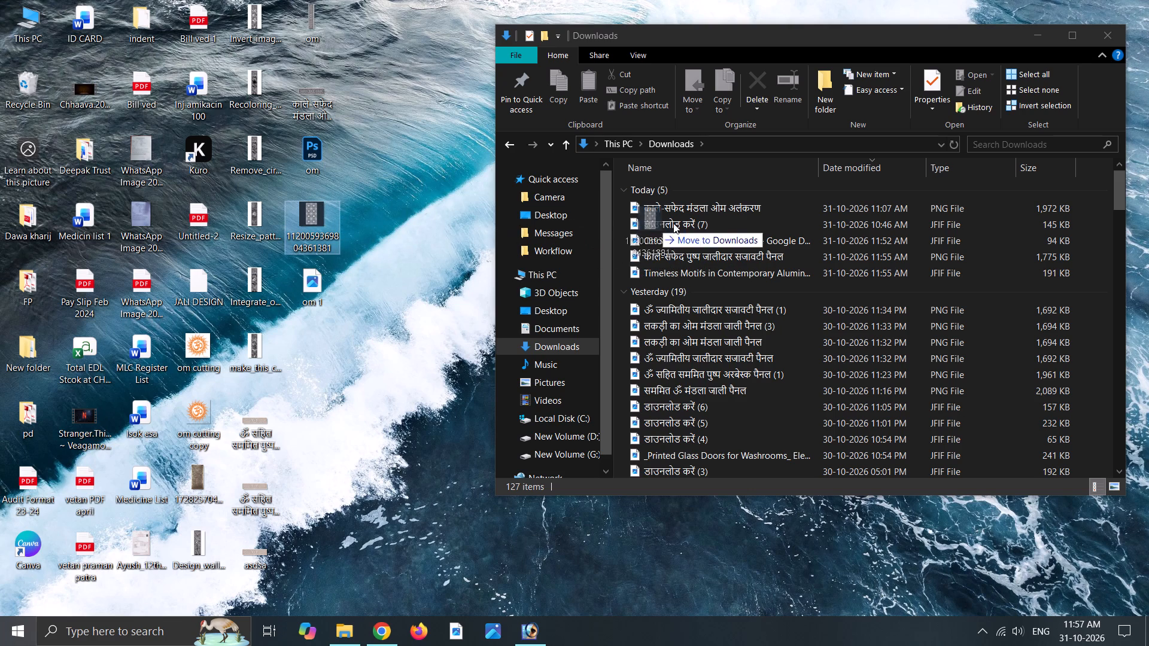
pyautogui.moveTo(673, 223); pyautogui.dragTo(686, 223, button='right')
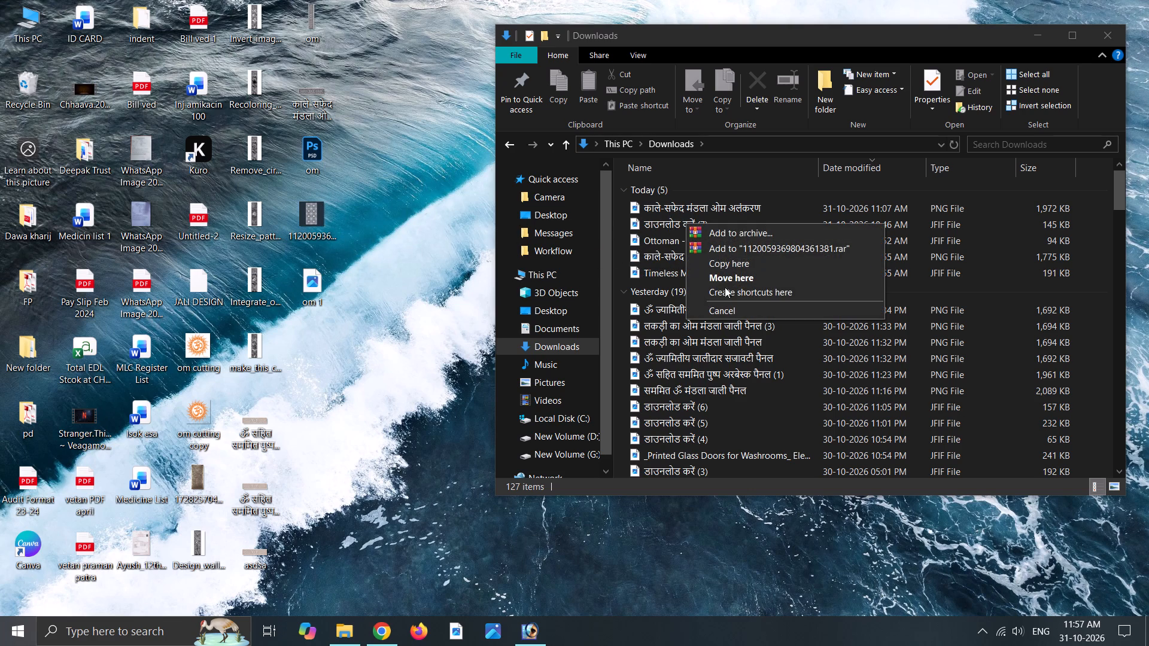
pyautogui.click(729, 266)
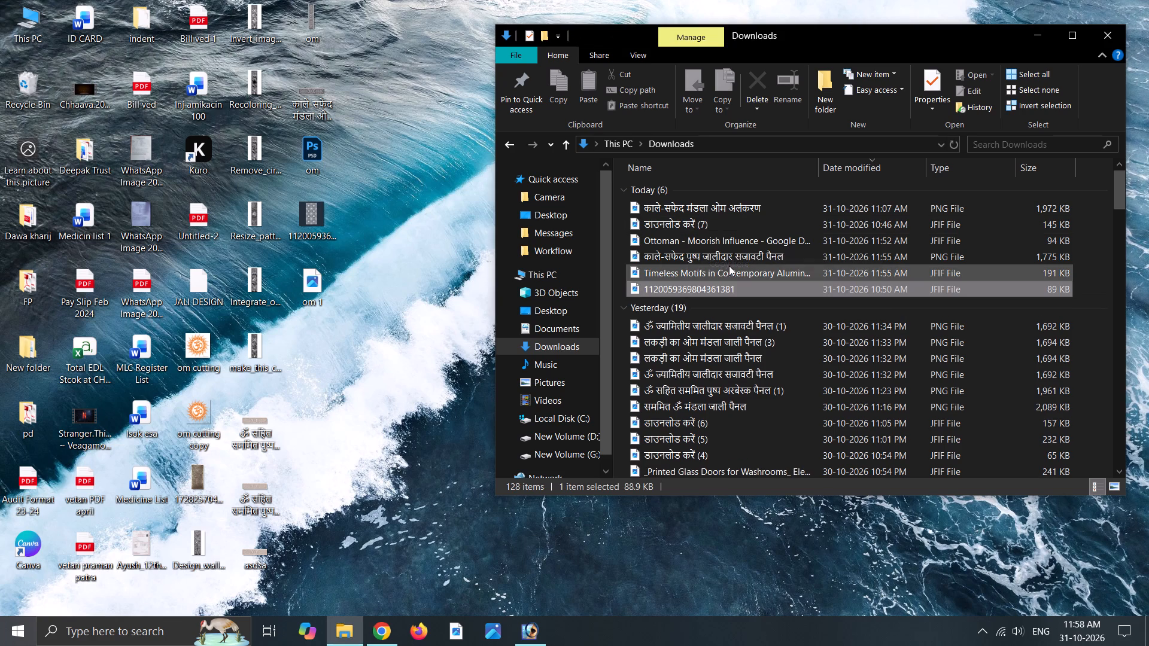
pyautogui.rightClick(308, 234)
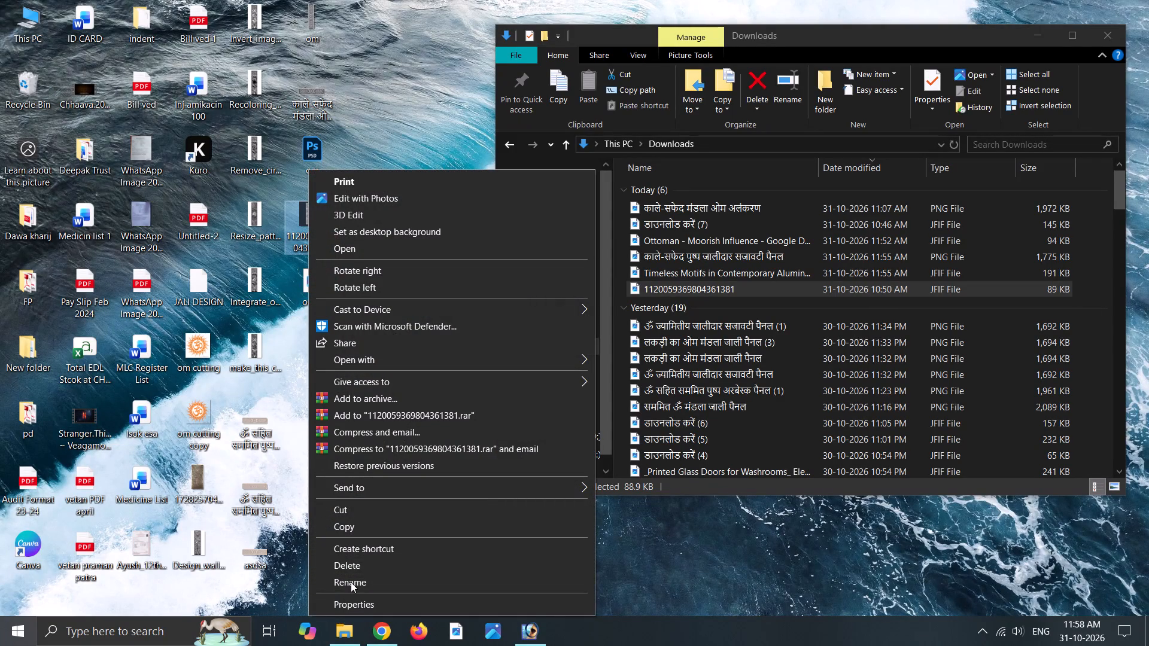
pyautogui.click(348, 604)
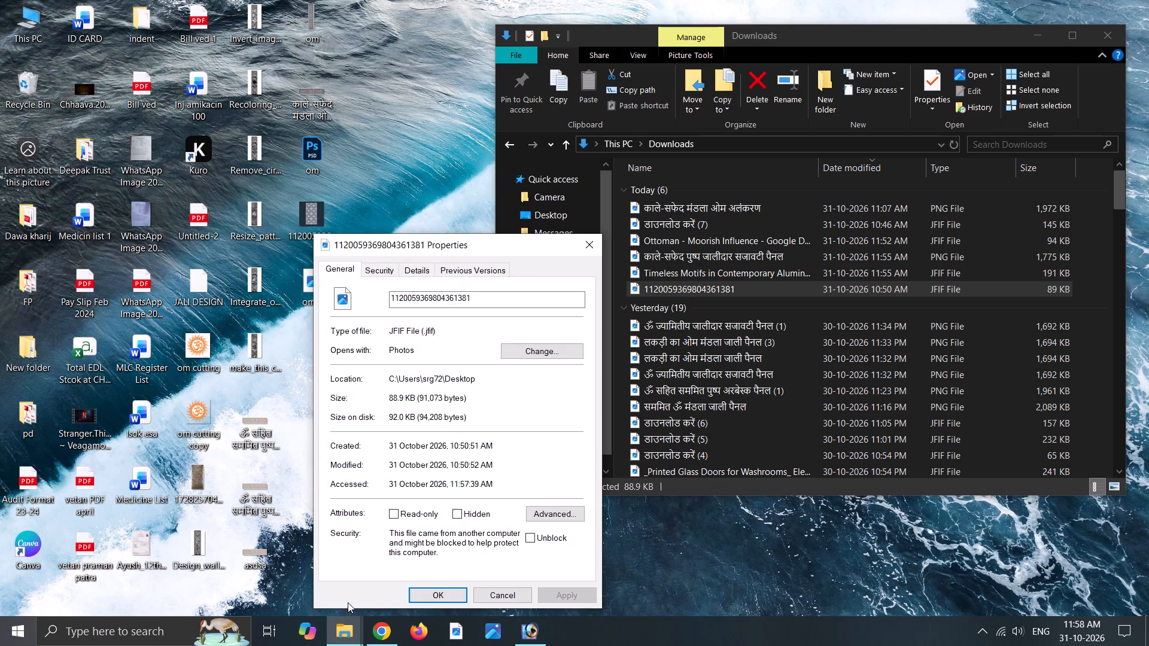
pyautogui.moveTo(460, 245); pyautogui.dragTo(464, 241)
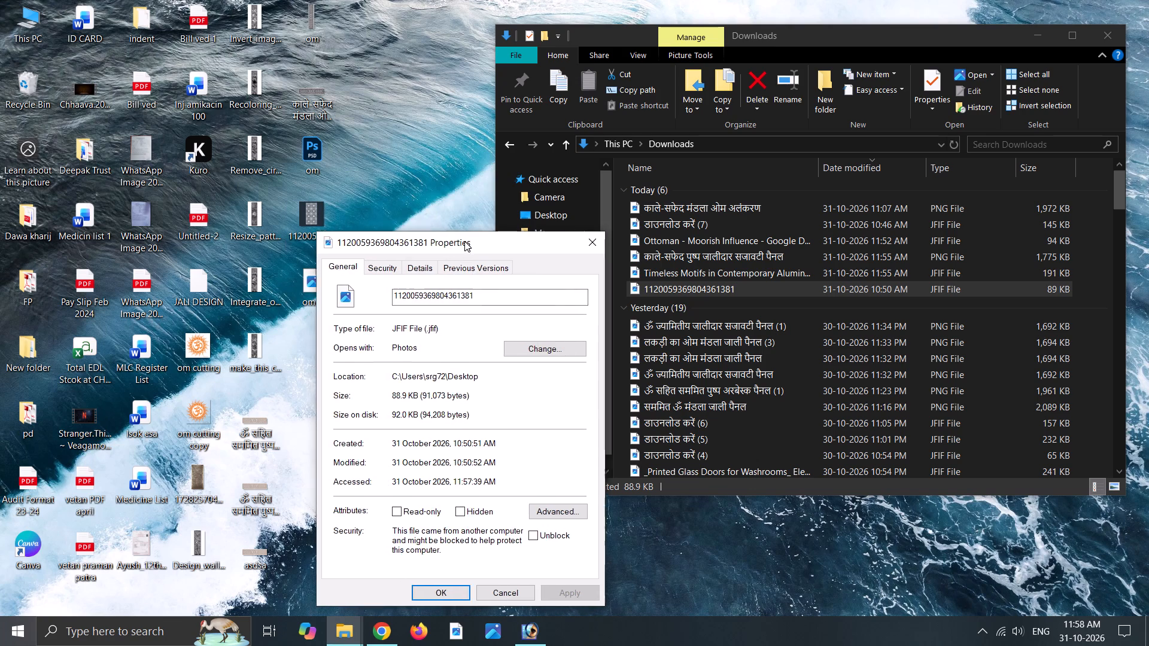
pyautogui.moveTo(464, 241); pyautogui.dragTo(527, 105)
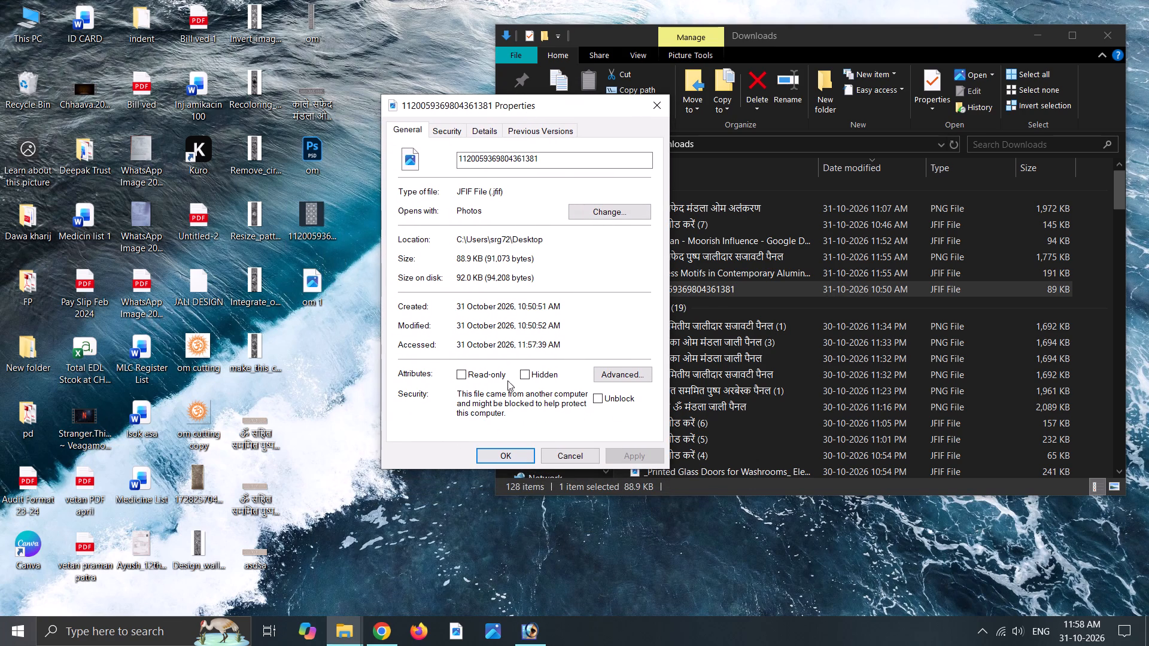
pyautogui.click(576, 458)
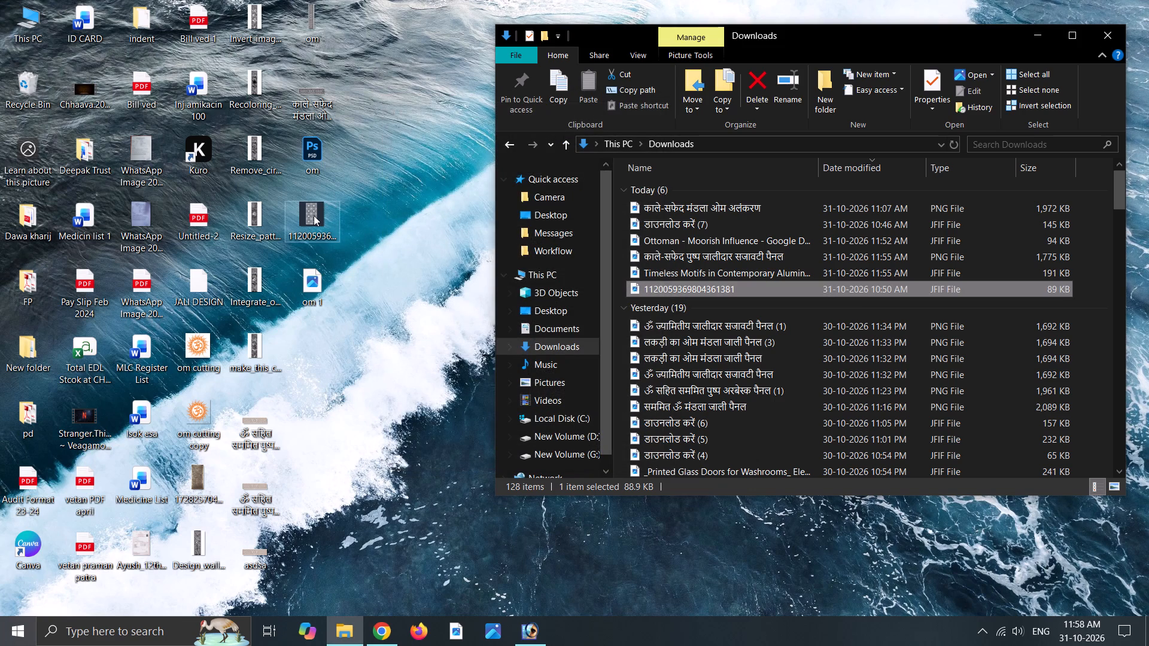
pyautogui.rightClick(314, 215)
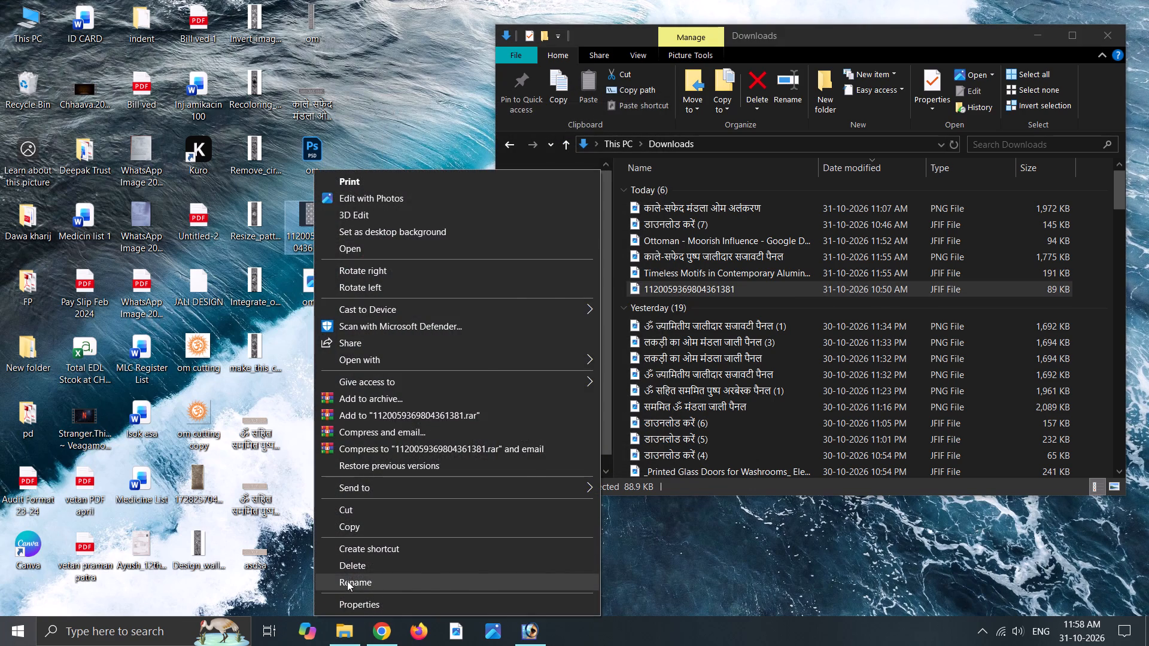
pyautogui.click(347, 581)
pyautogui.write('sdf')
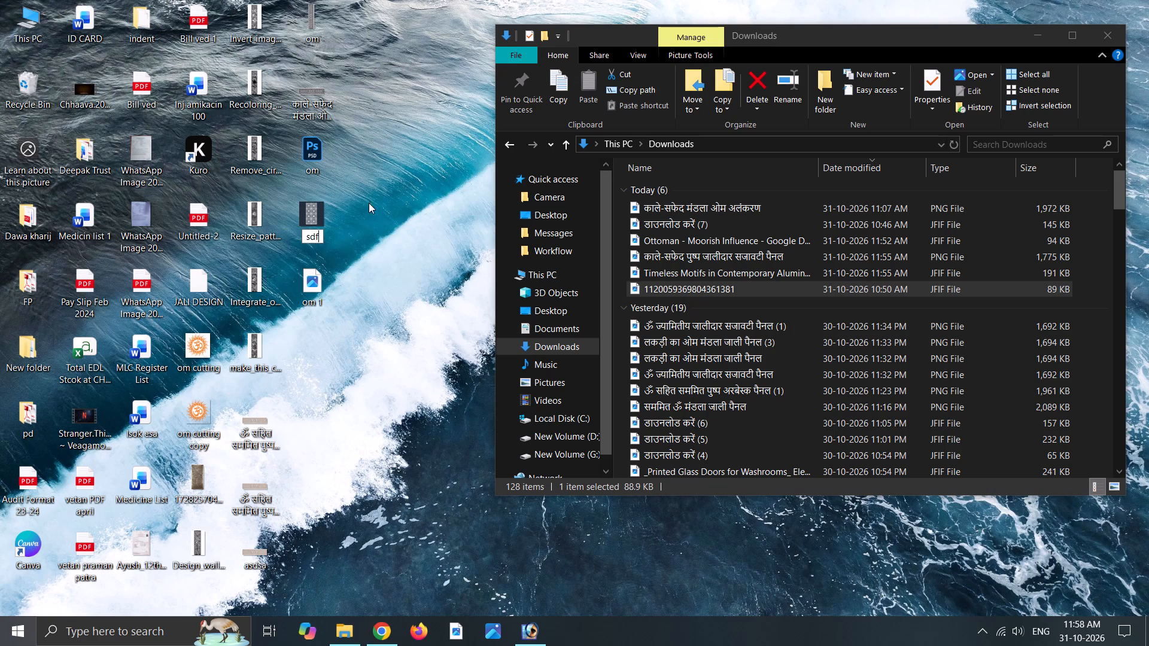
pyautogui.click(372, 281)
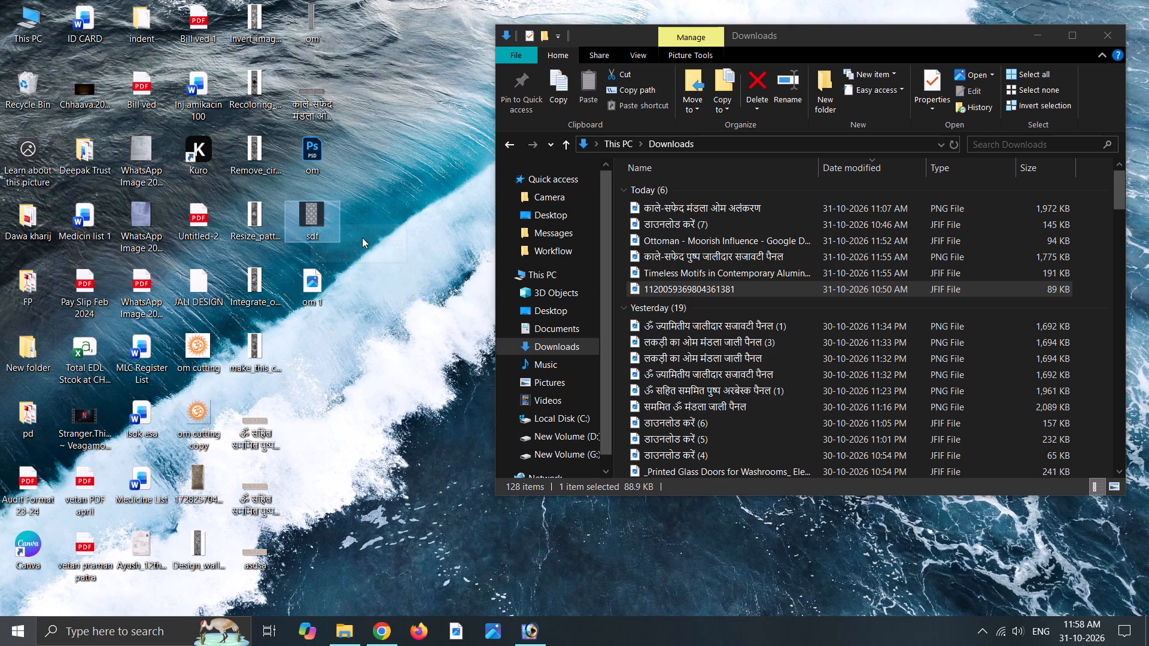
# Open the desktop image "sdf" for editing in Photos.
pyautogui.rightClick(316, 213)
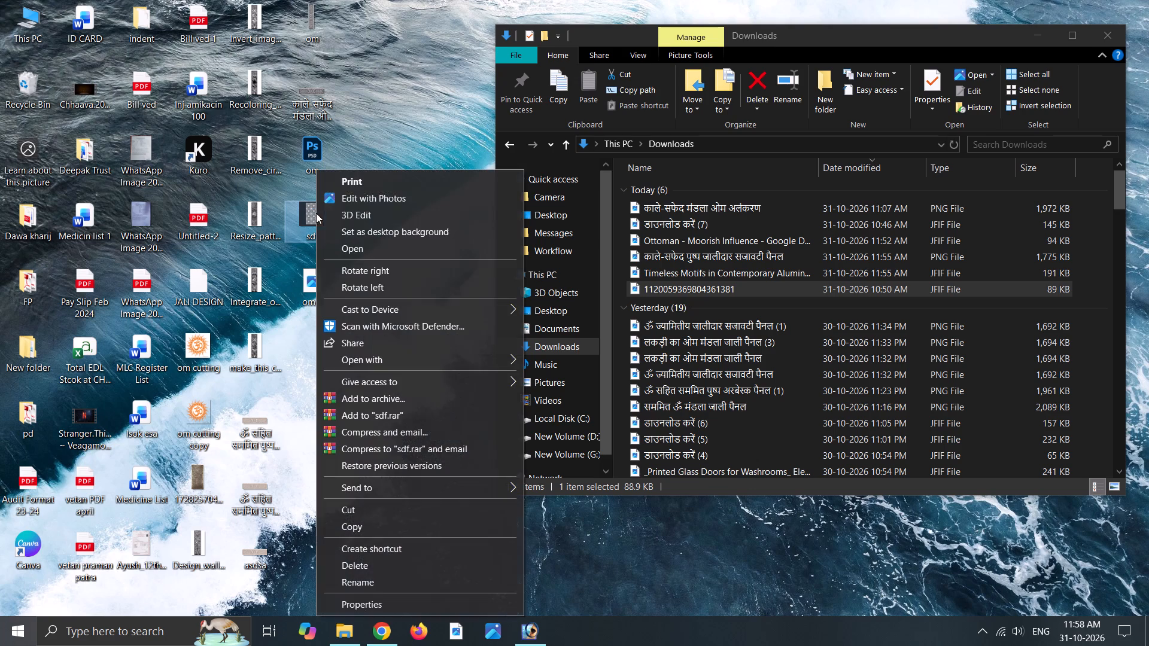
pyautogui.click(357, 202)
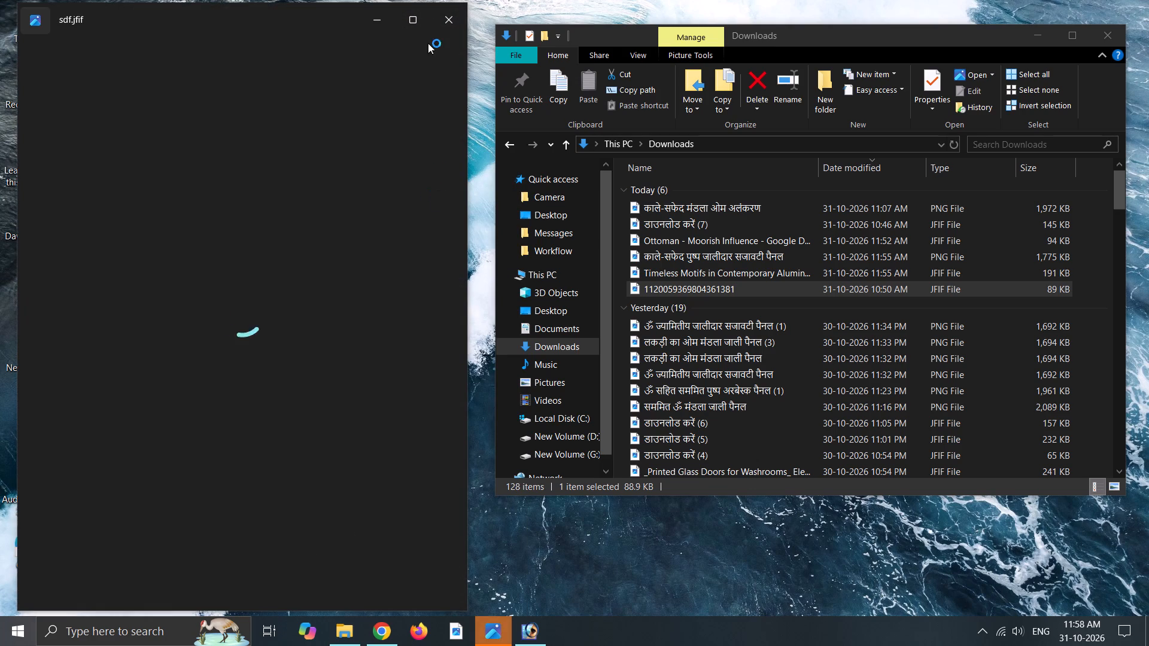
pyautogui.click(448, 21)
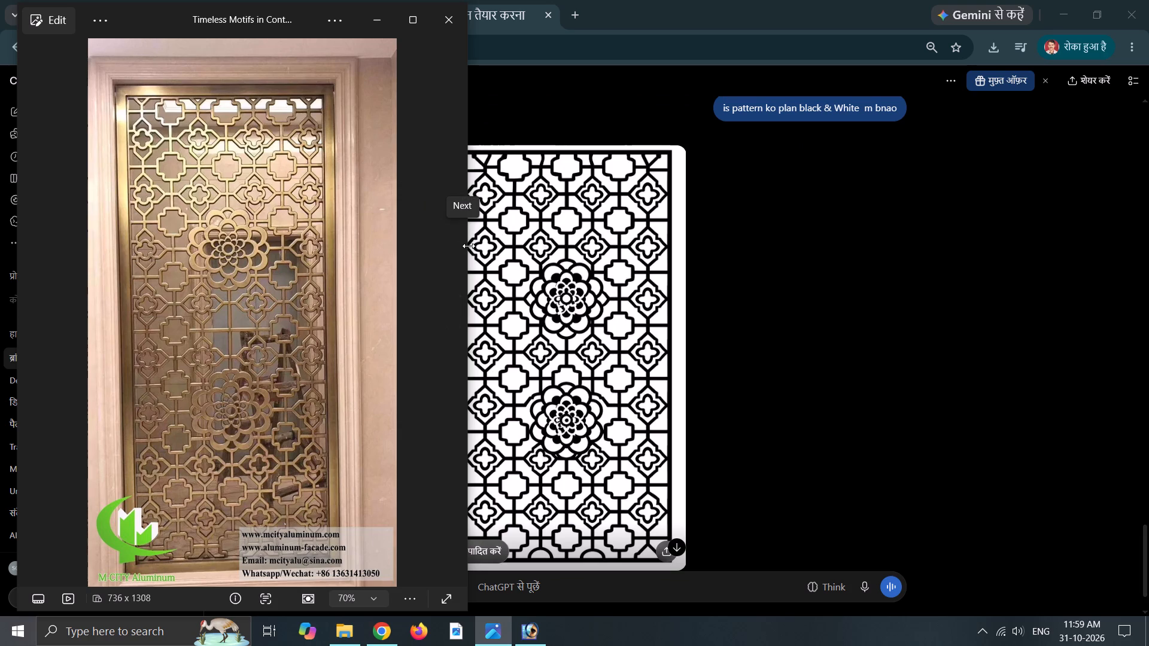
pyautogui.moveTo(469, 246); pyautogui.dragTo(418, 253)
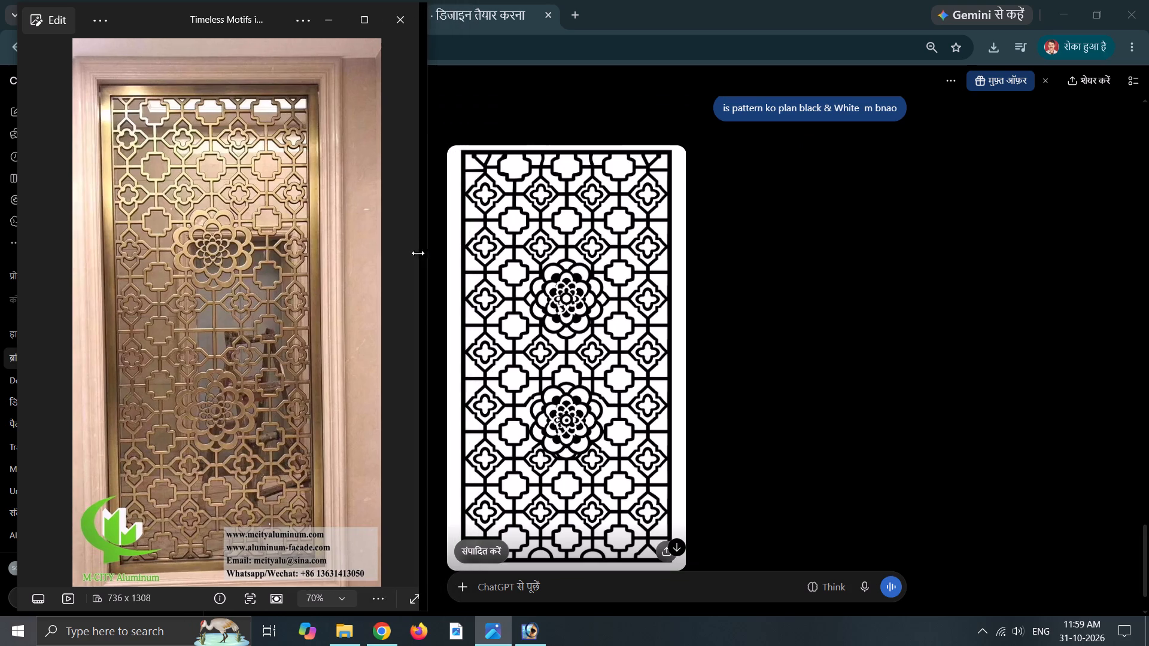
pyautogui.moveTo(418, 253); pyautogui.dragTo(377, 260)
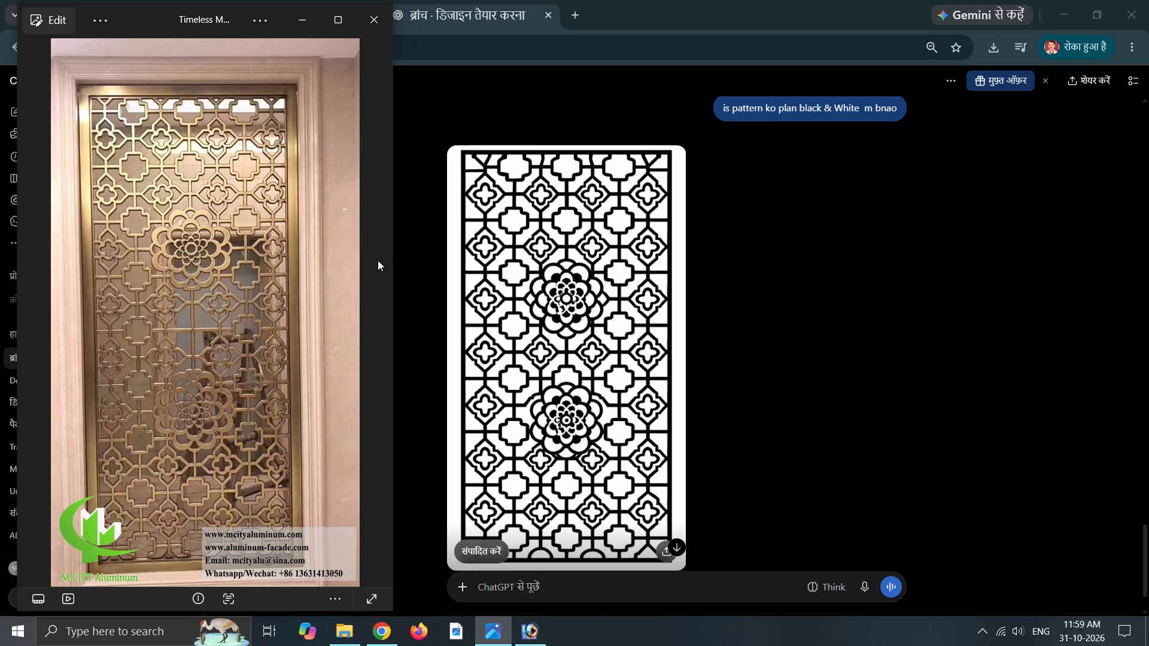
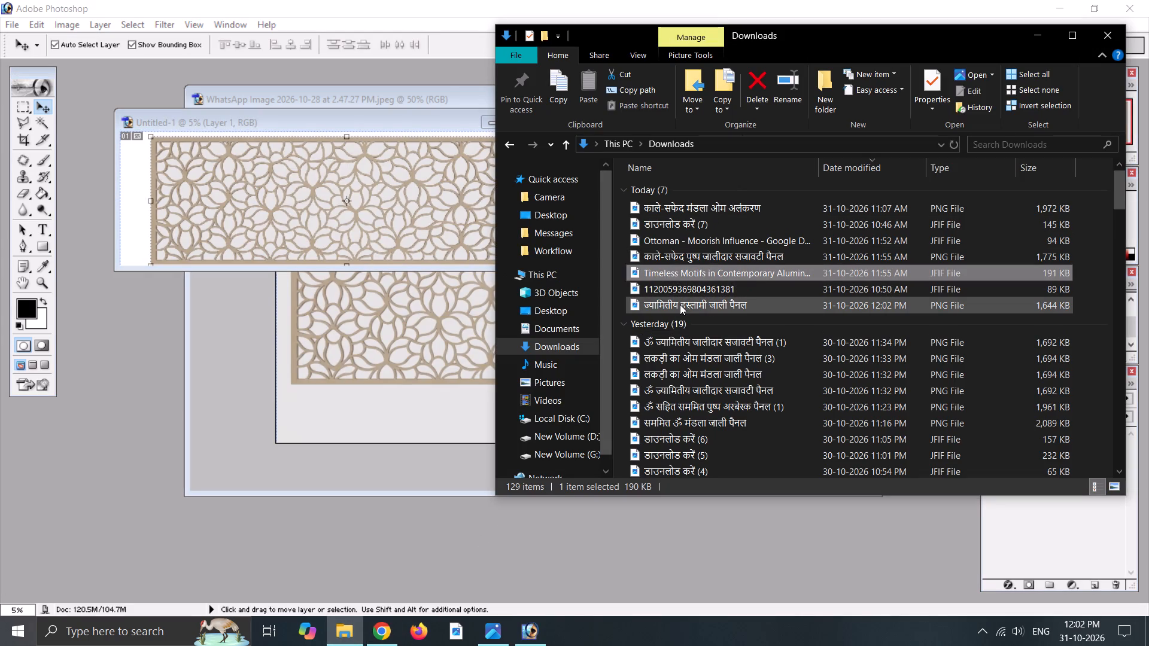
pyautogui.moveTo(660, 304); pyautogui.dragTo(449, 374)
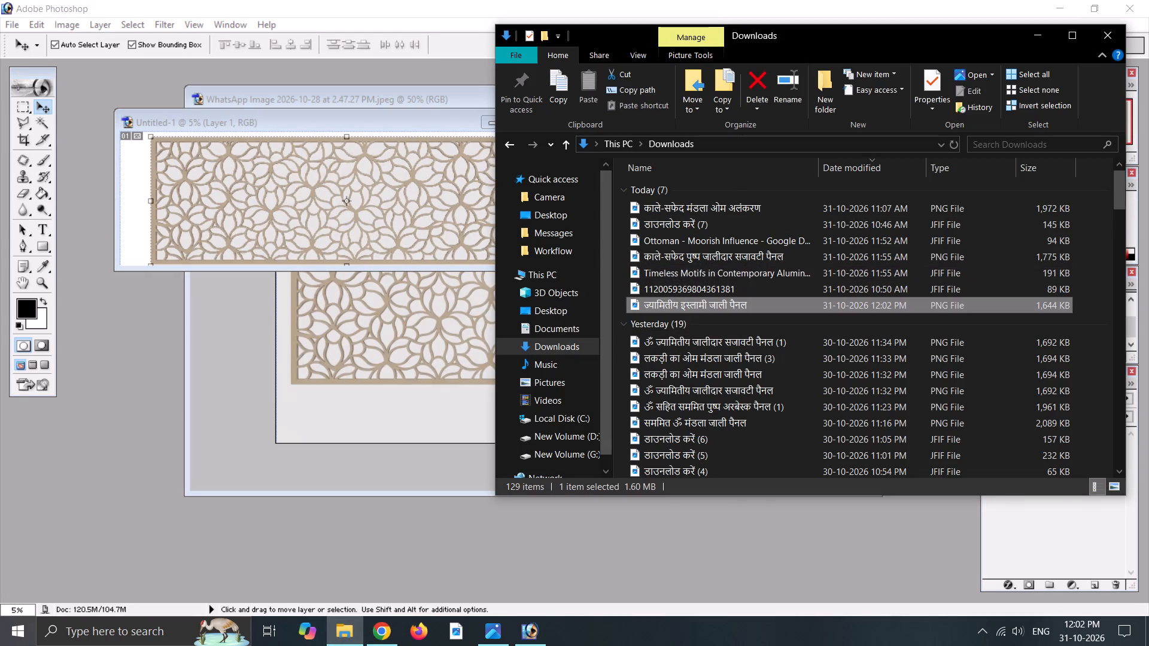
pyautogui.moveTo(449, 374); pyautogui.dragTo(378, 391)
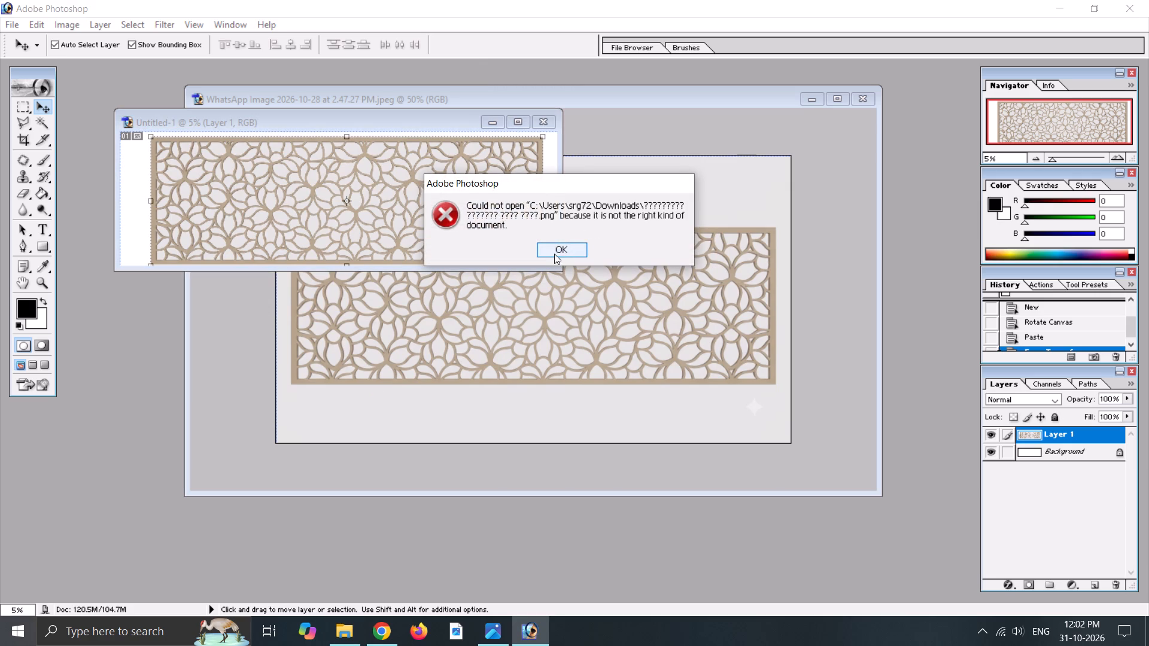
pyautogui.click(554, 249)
# Launch CorelDRAW 12.
pyautogui.click(18, 629)
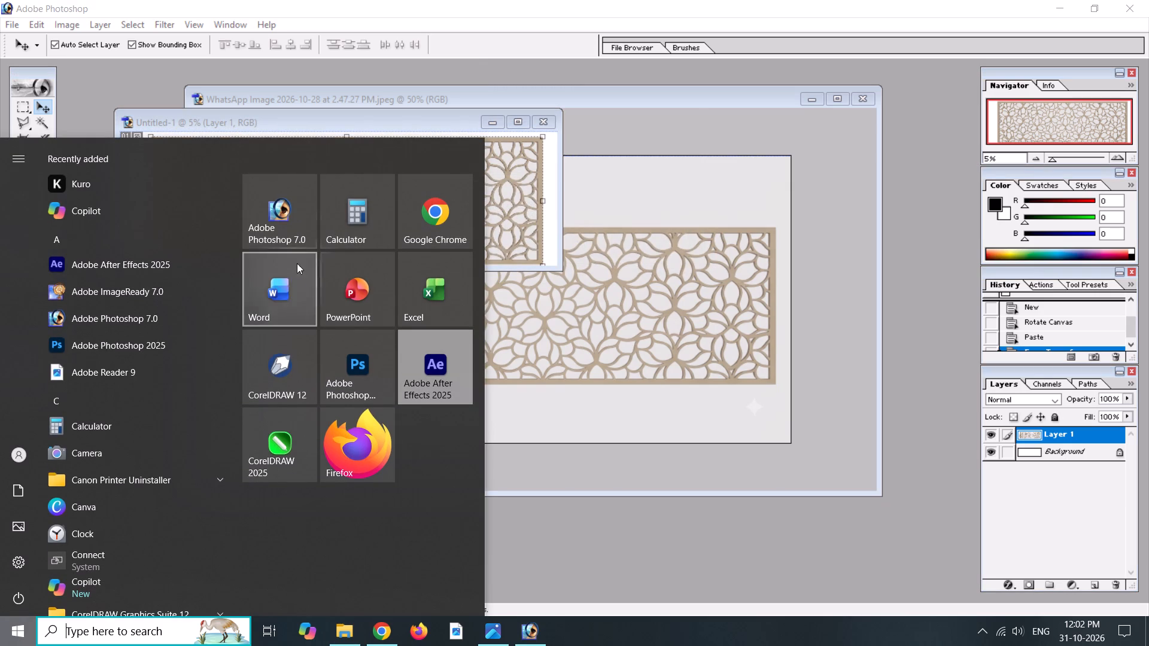
pyautogui.click(266, 379)
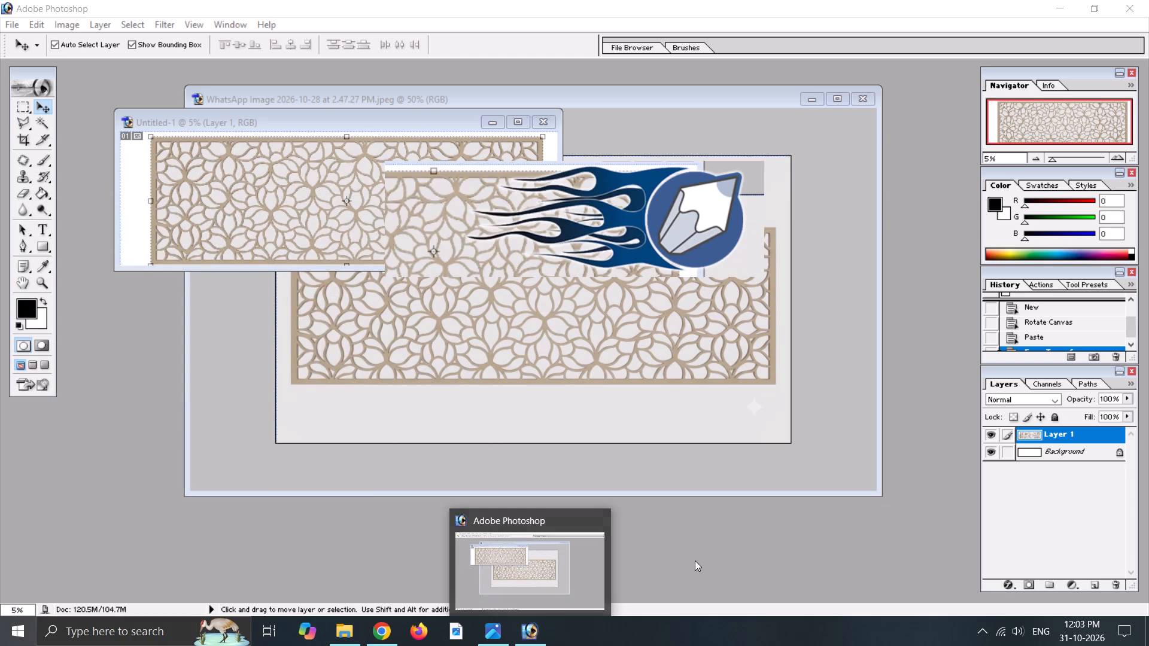
# Close the Untitled-1 and WhatsApp Image documents in Photoshop without saving changes.
pyautogui.click(547, 124)
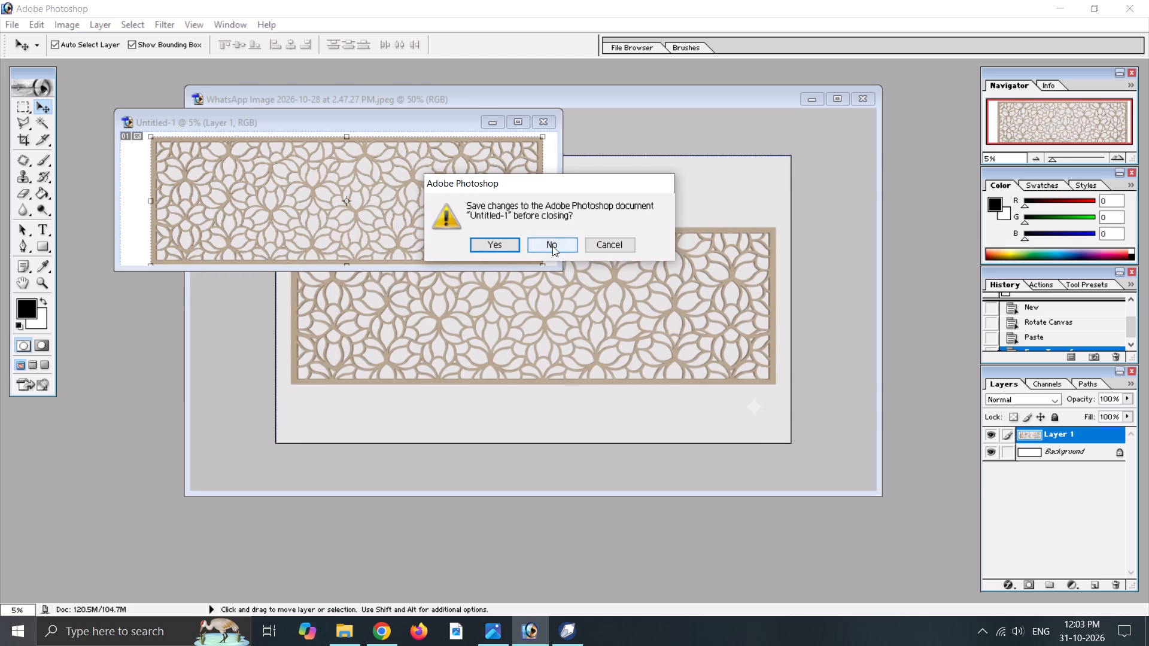
pyautogui.click(552, 246)
pyautogui.click(868, 96)
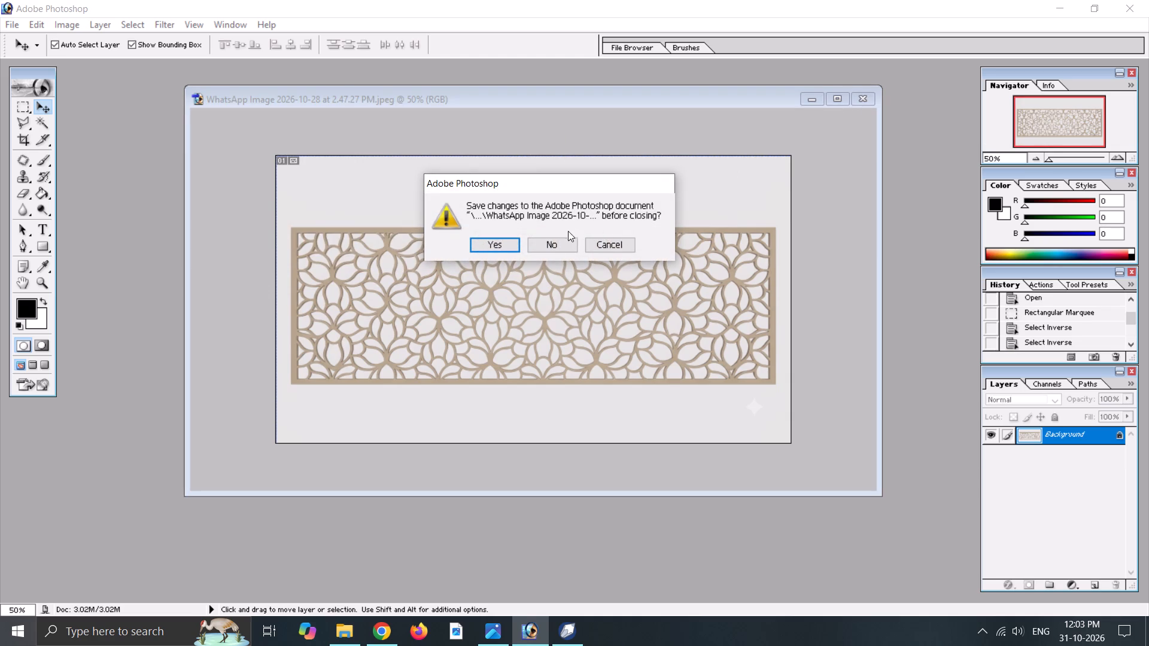
pyautogui.click(553, 250)
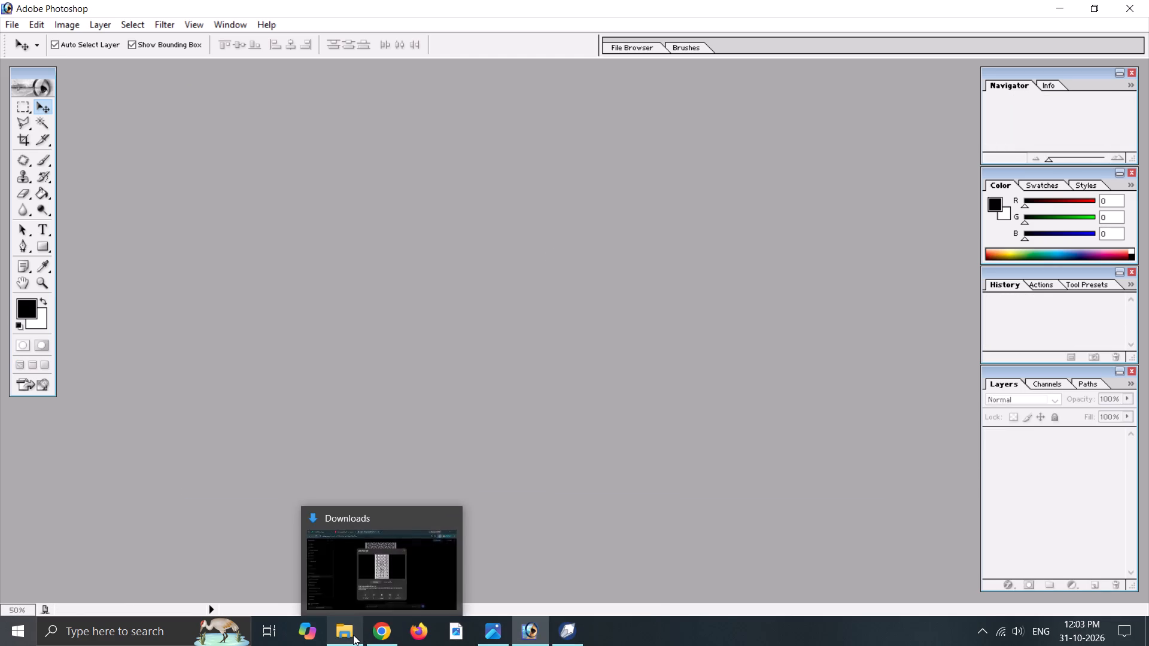
# Switch to CorelDRAW 12 and create a new blank graphic.
pyautogui.click(569, 635)
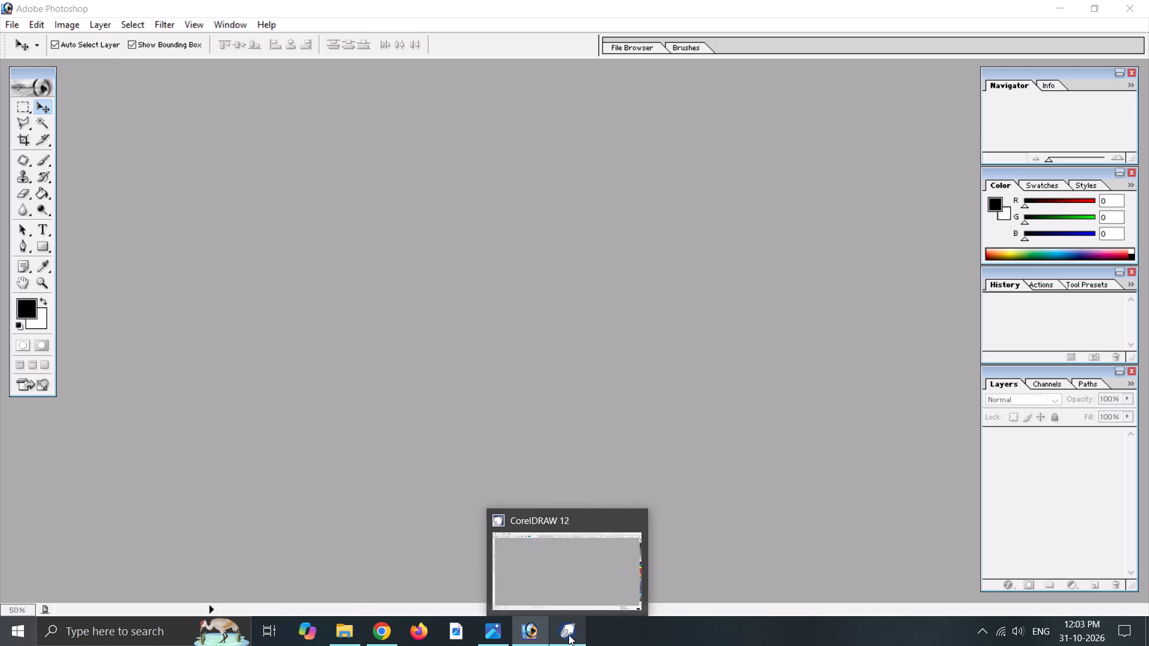
pyautogui.click(475, 241)
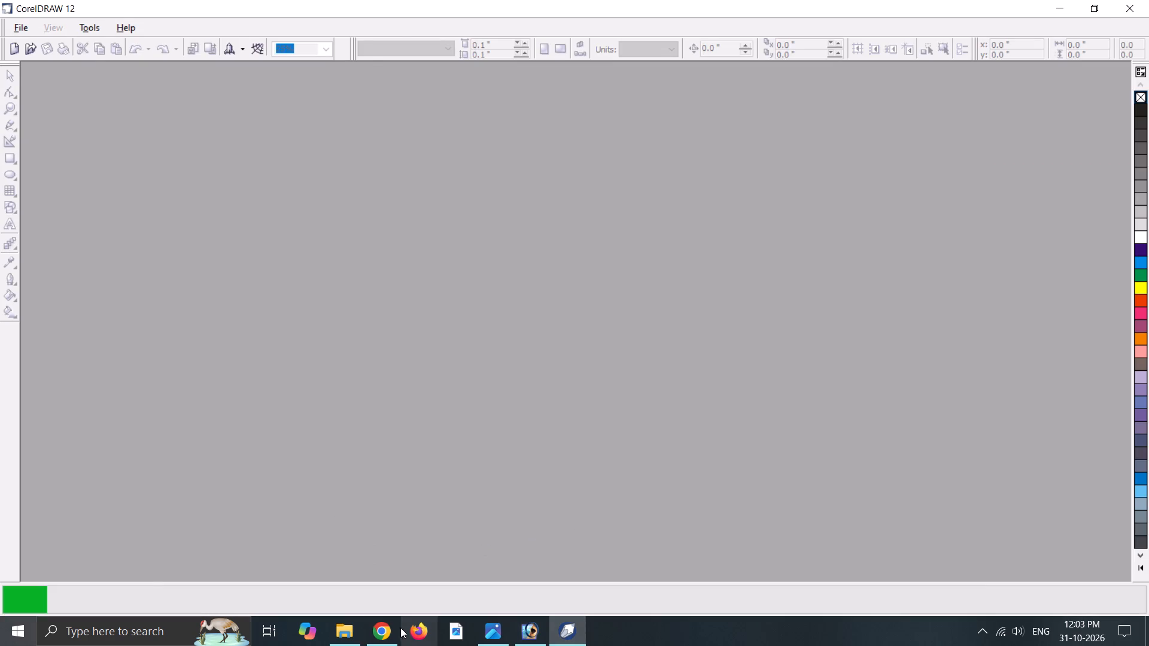
# Import the ज्यामितीय इस्लामी जाली पैनल PNG from the Downloads folder into the new CorelDRAW graphic.
pyautogui.click(345, 633)
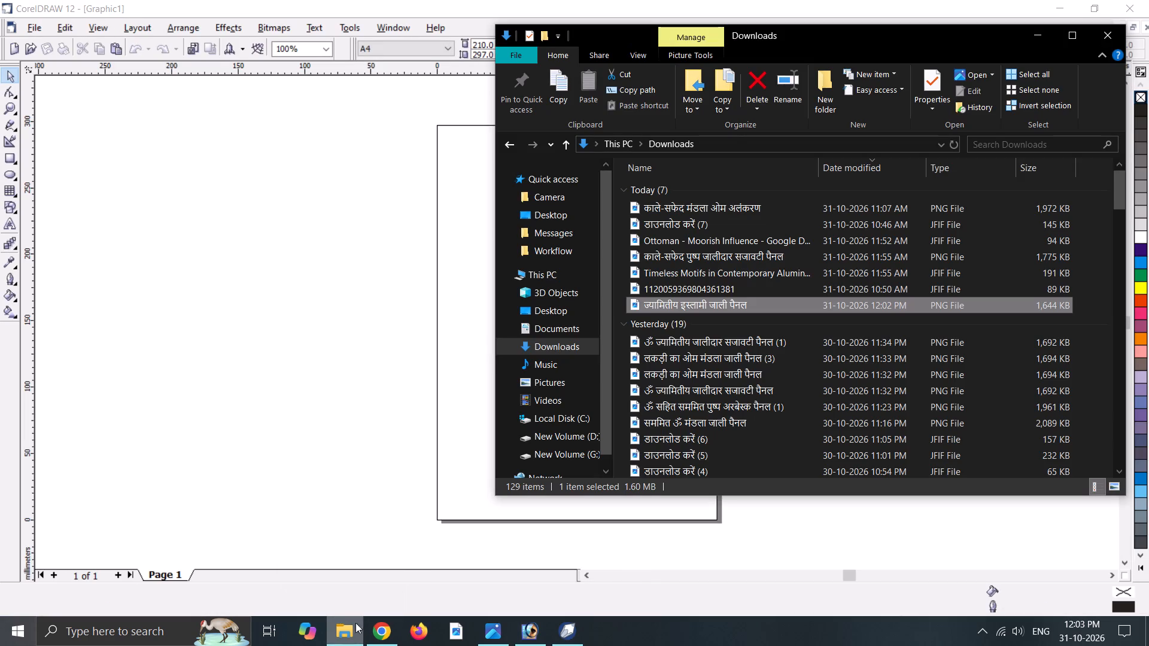
pyautogui.moveTo(661, 304); pyautogui.dragTo(479, 325)
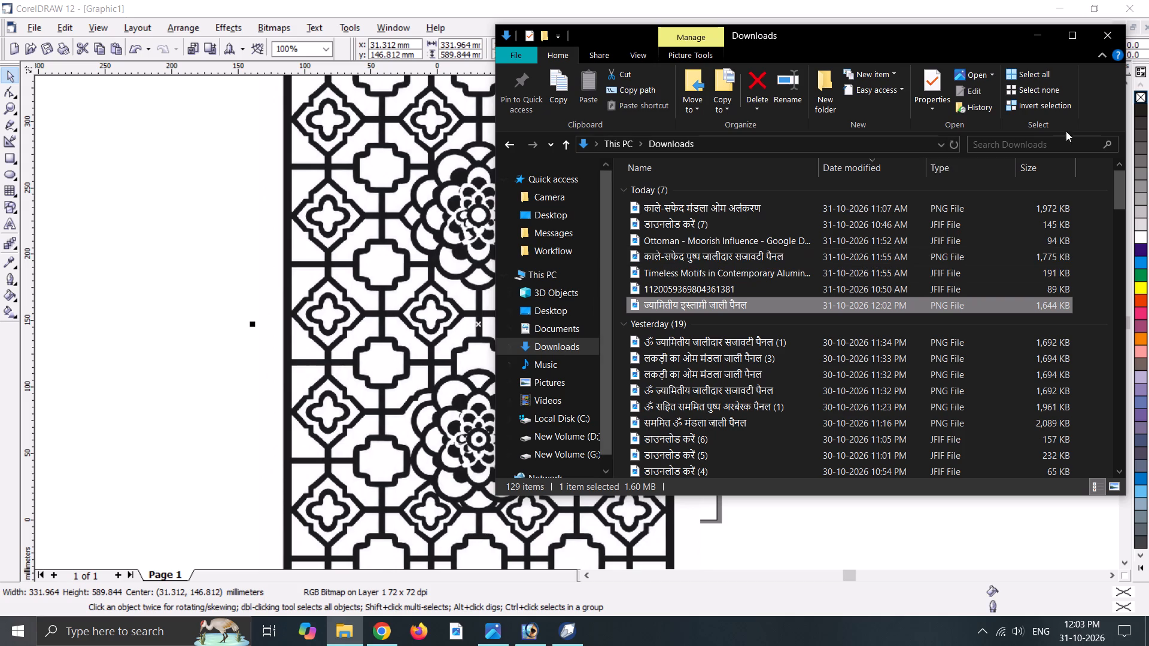
pyautogui.click(1034, 33)
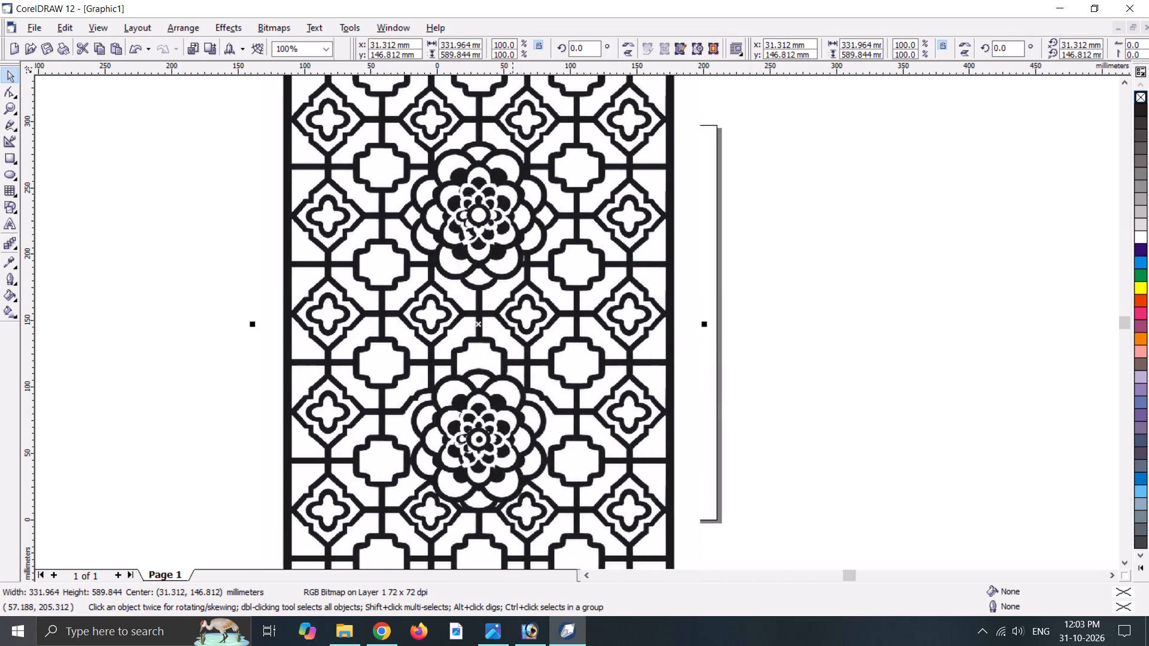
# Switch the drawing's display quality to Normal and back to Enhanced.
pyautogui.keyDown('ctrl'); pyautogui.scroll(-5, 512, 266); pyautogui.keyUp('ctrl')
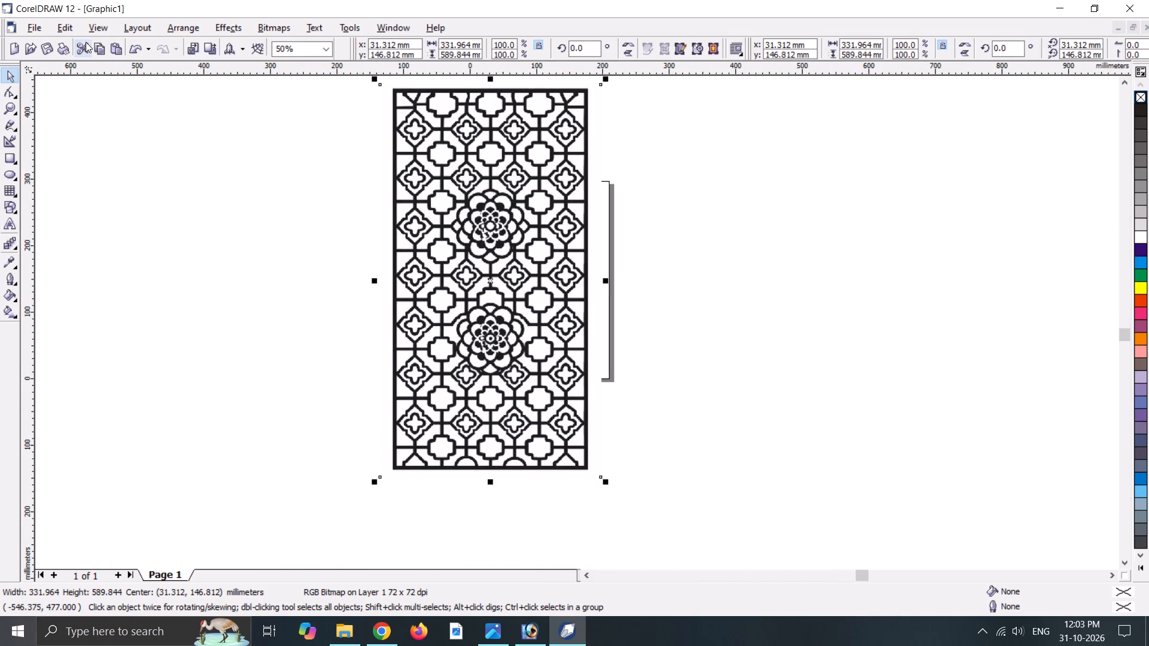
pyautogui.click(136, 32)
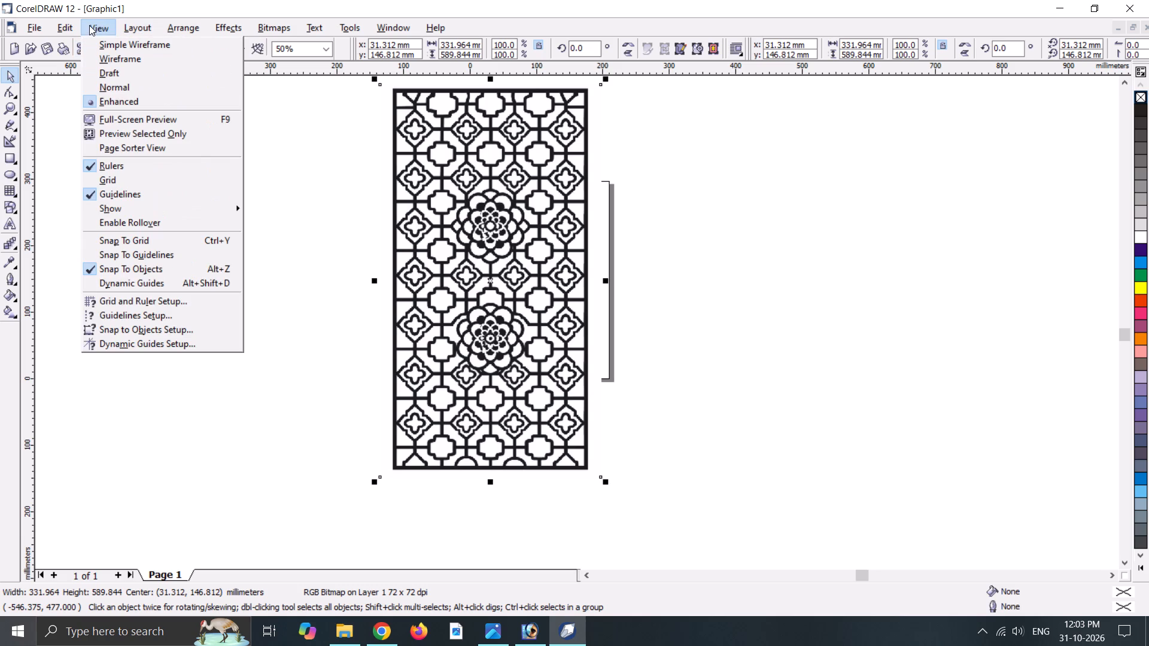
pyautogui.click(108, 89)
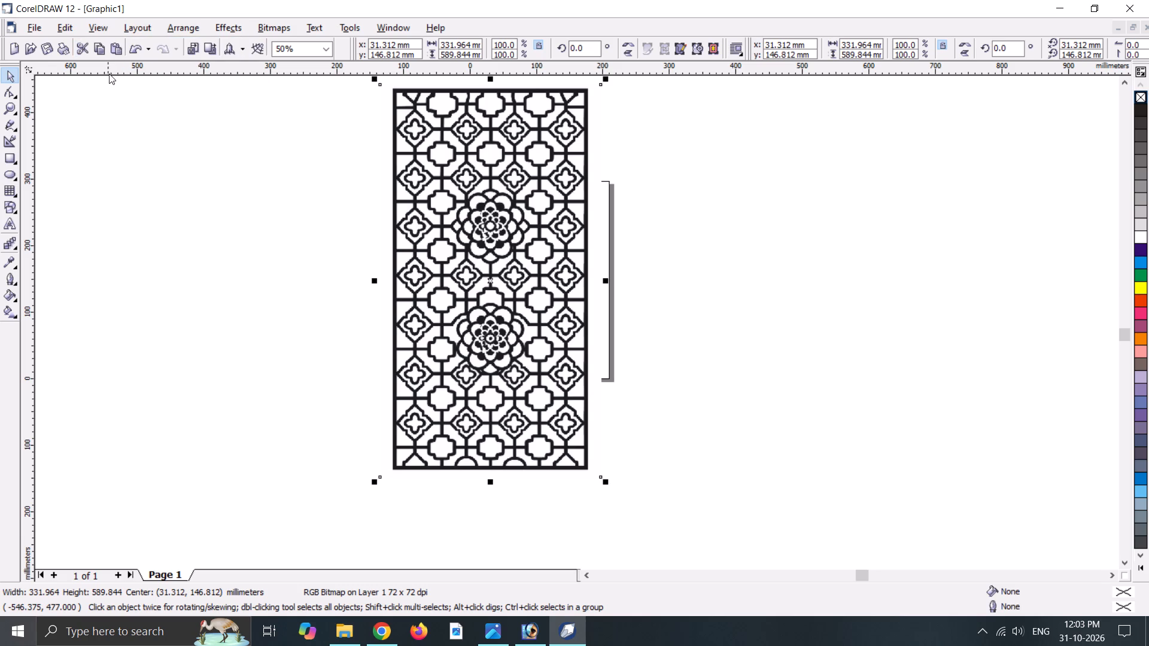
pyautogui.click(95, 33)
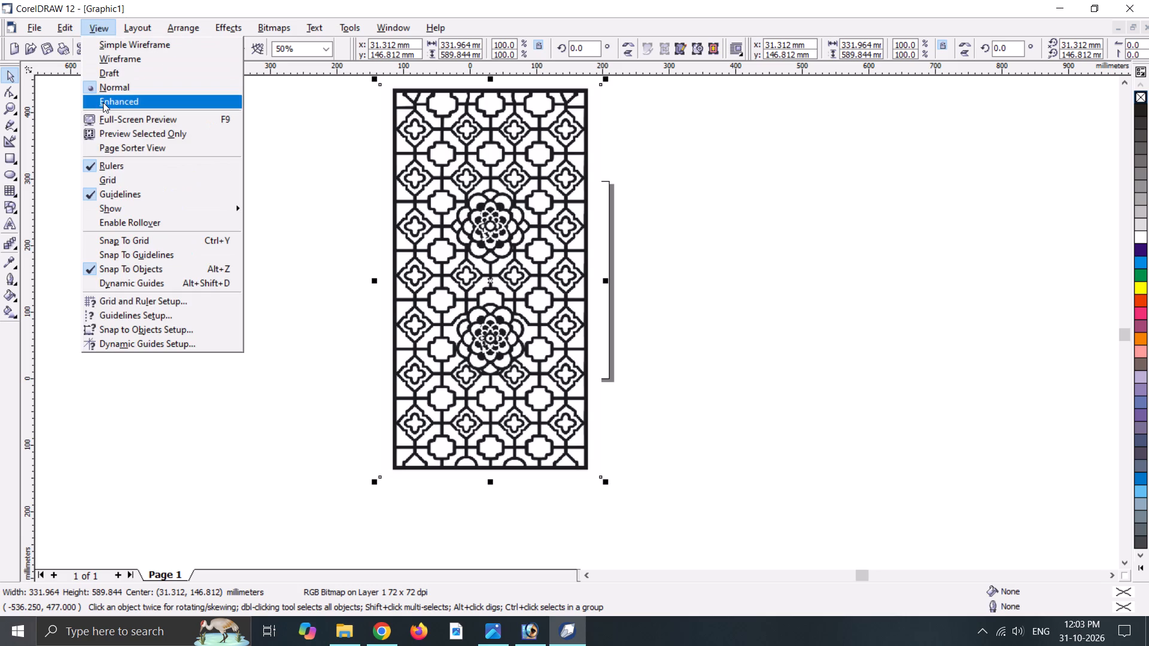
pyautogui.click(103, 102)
# Invert the colours of the imported lattice panel bitmap.
pyautogui.click(99, 19)
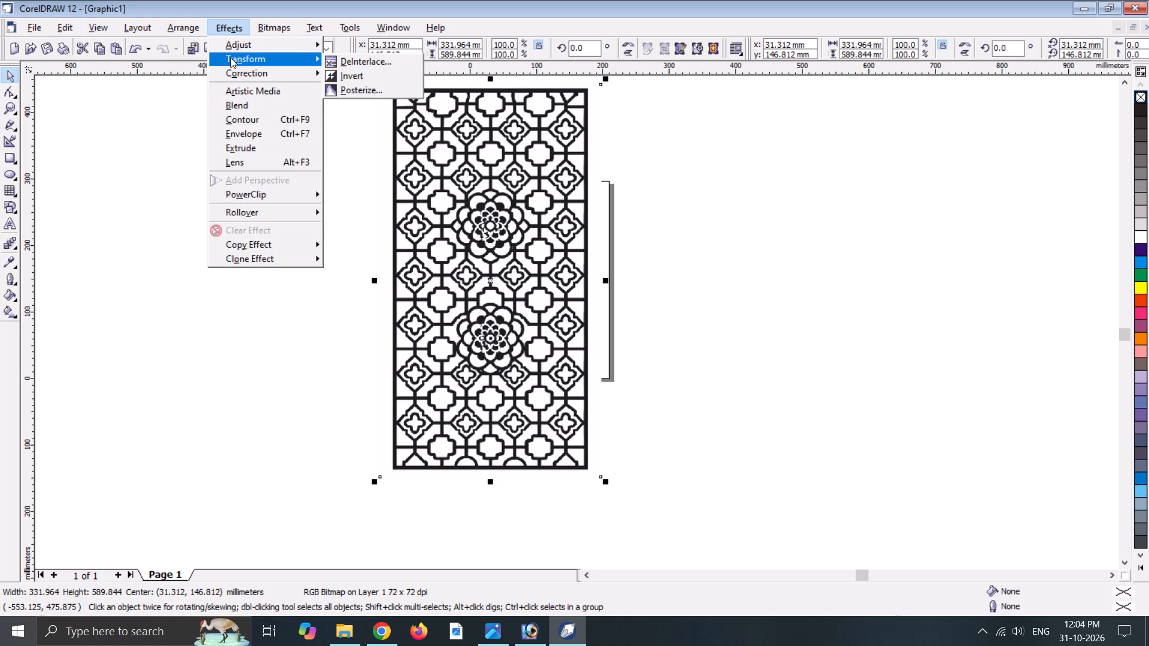
pyautogui.click(344, 75)
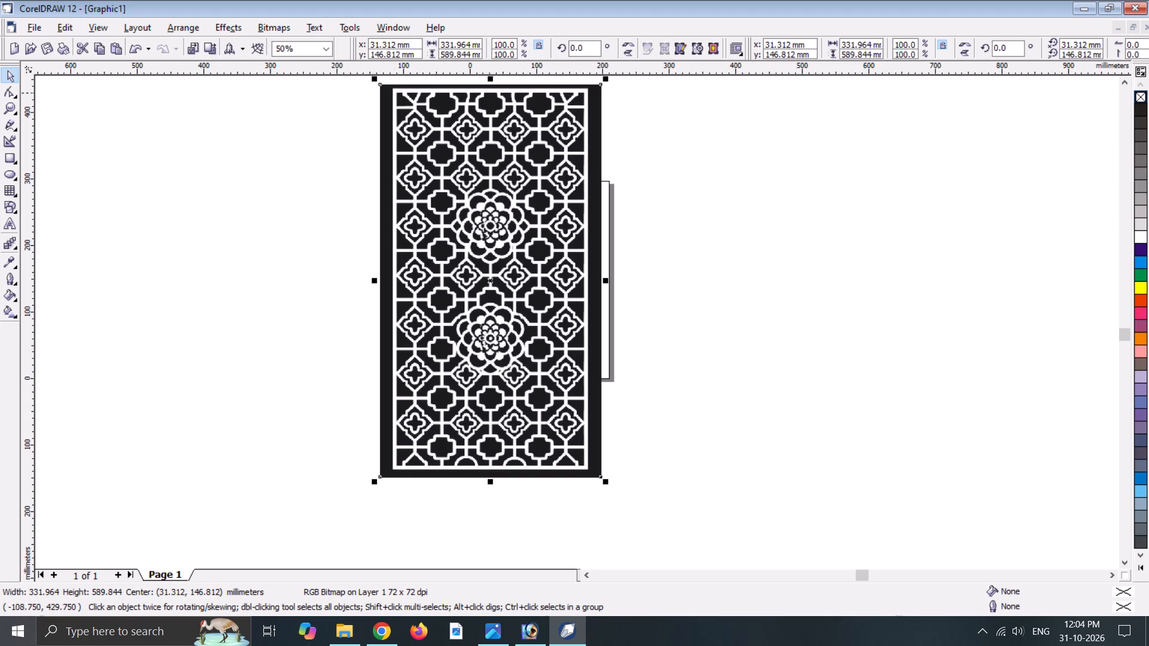
# Move the inverted panel bitmap so its centre sits at about X 88 mm, Y 61 mm.
pyautogui.moveTo(412, 88); pyautogui.dragTo(451, 147)
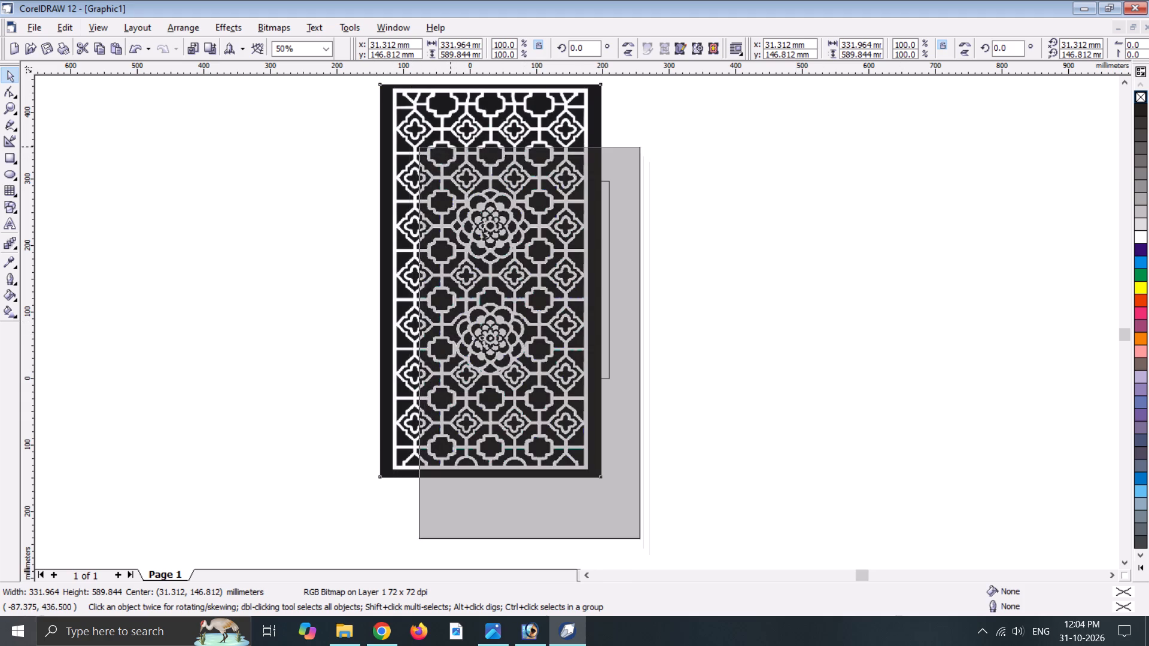
pyautogui.moveTo(451, 147); pyautogui.dragTo(450, 142)
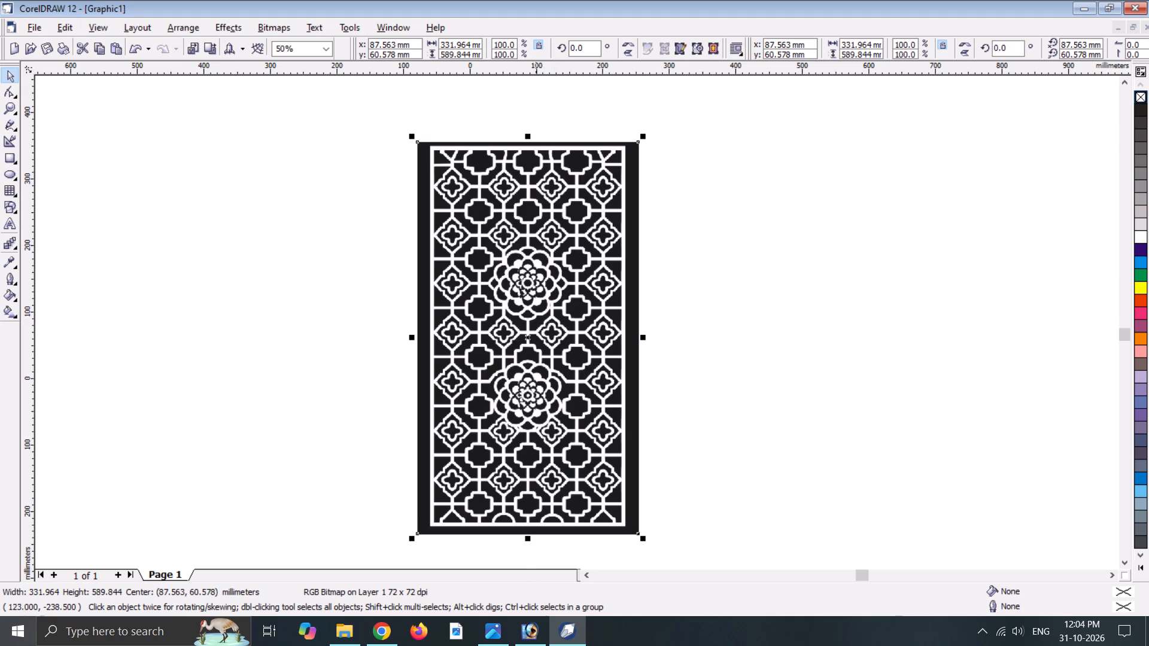
# Rotate the panel bitmap to about 180 degrees around its centre while enlarging it to about 116%.
pyautogui.click(524, 151)
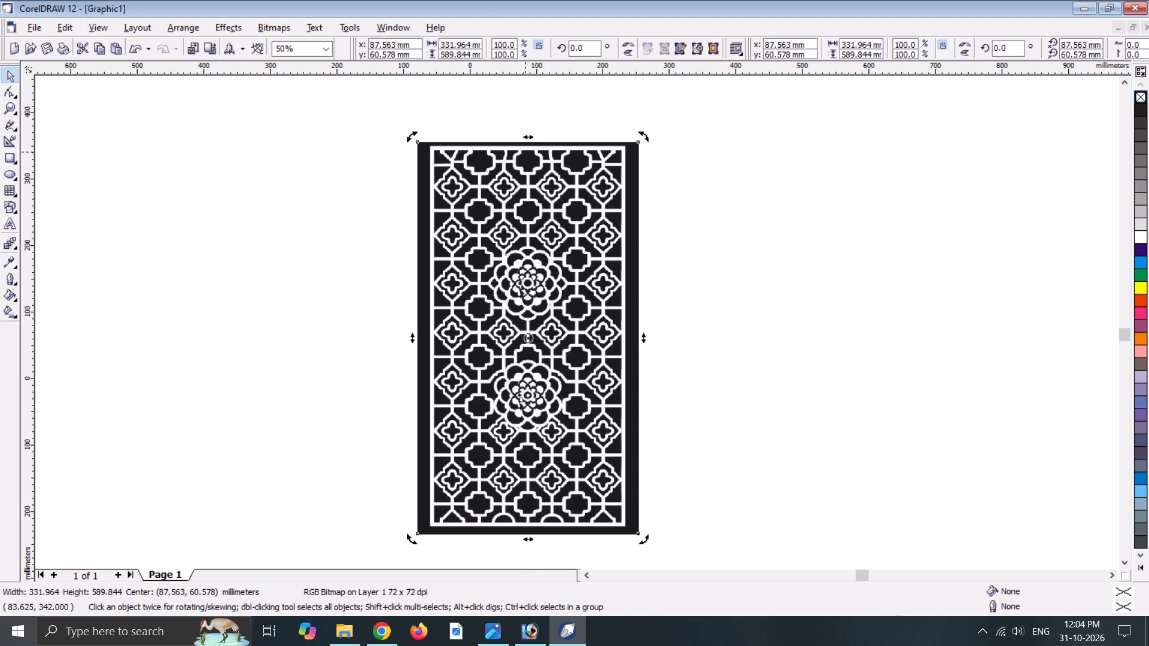
pyautogui.keyDown('shift'); pyautogui.moveTo(645, 135); pyautogui.dragTo(701, 582); pyautogui.keyUp('shift')
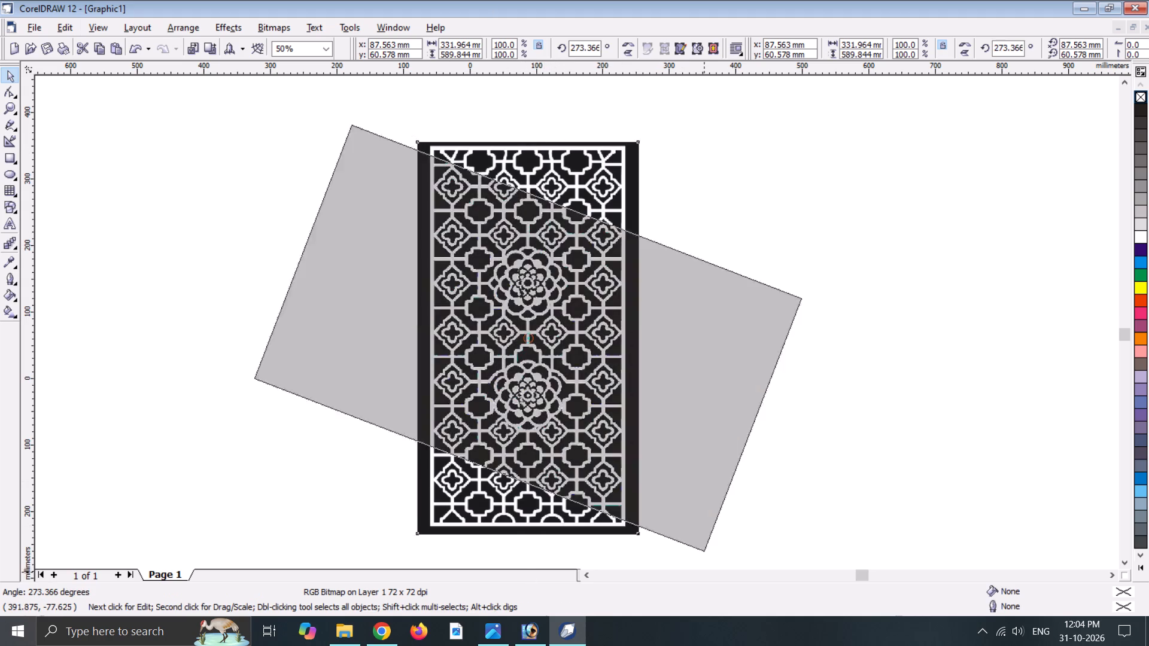
pyautogui.keyDown('shift'); pyautogui.moveTo(701, 582); pyautogui.dragTo(451, 418); pyautogui.keyUp('shift')
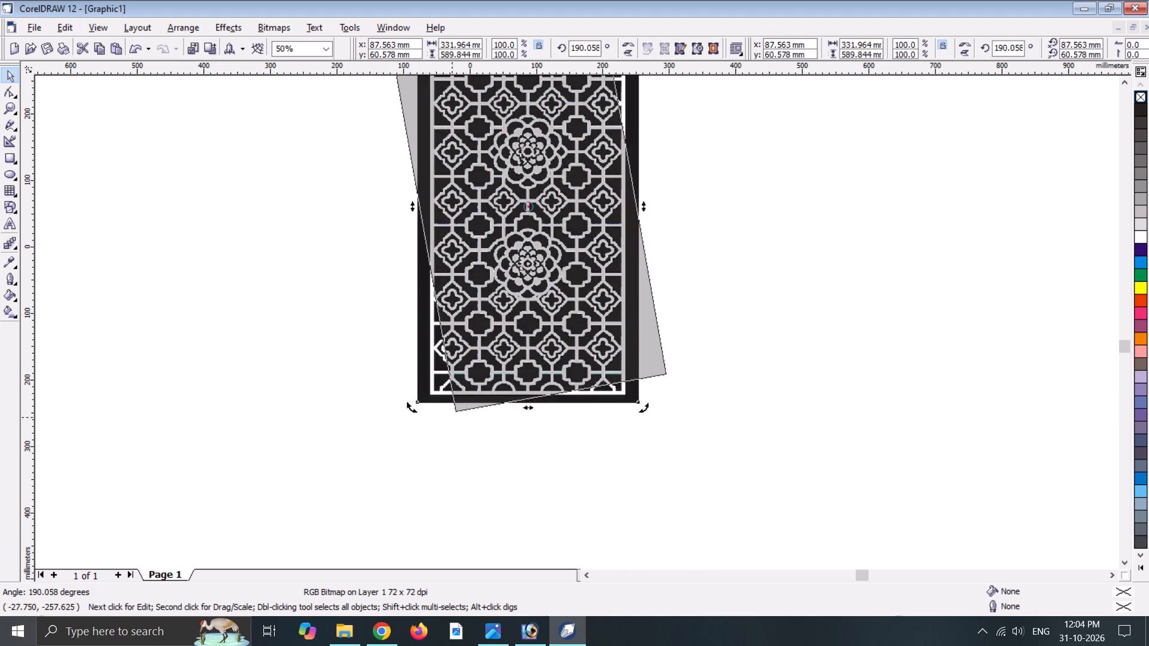
pyautogui.keyDown('shift'); pyautogui.moveTo(451, 418); pyautogui.dragTo(414, 420); pyautogui.keyUp('shift')
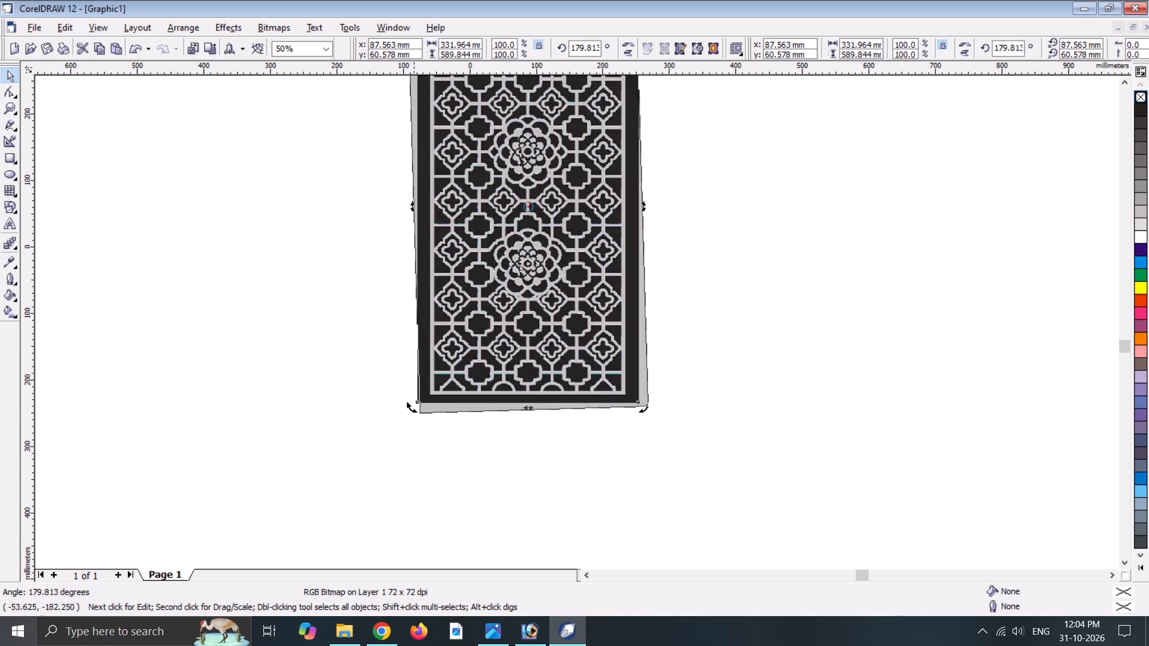
pyautogui.keyDown('shift'); pyautogui.moveTo(414, 420); pyautogui.dragTo(396, 440); pyautogui.keyUp('shift')
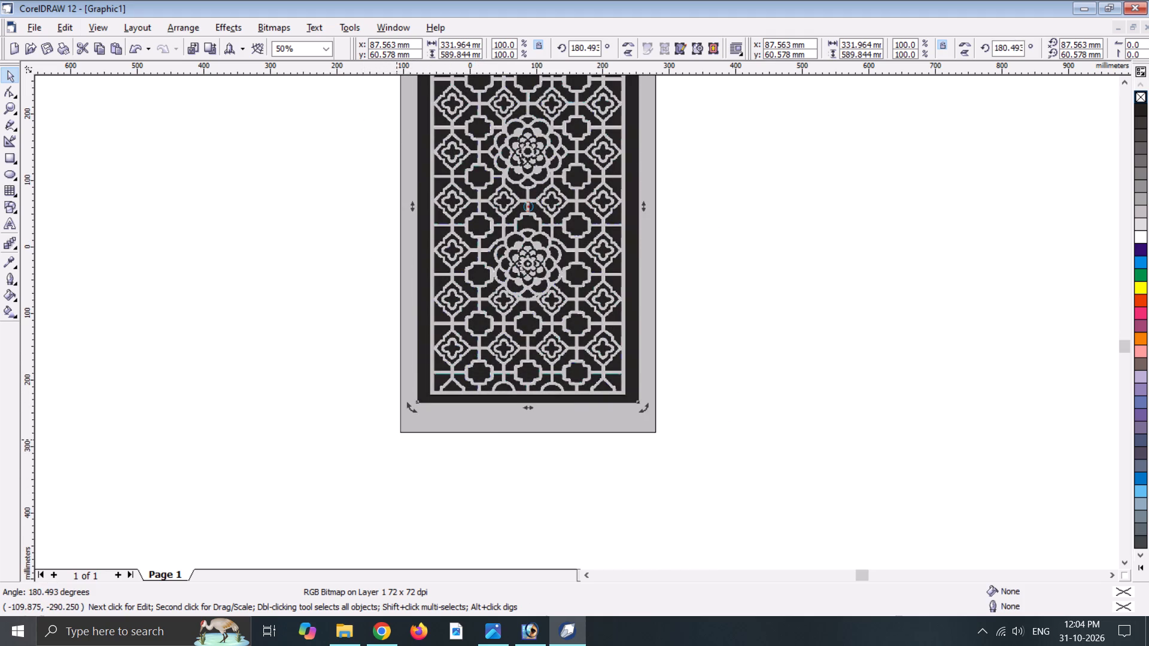
pyautogui.keyDown('shift'); pyautogui.moveTo(396, 440); pyautogui.dragTo(394, 440); pyautogui.keyUp('shift')
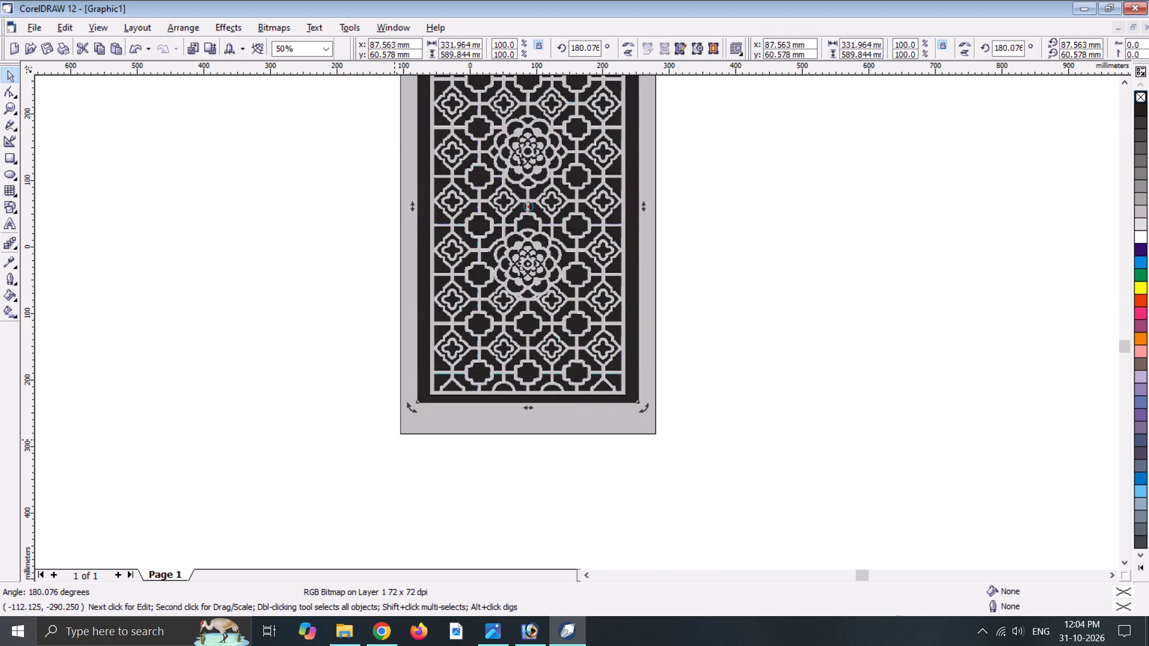
pyautogui.keyDown('shift'); pyautogui.moveTo(394, 440); pyautogui.dragTo(393, 440); pyautogui.keyUp('shift')
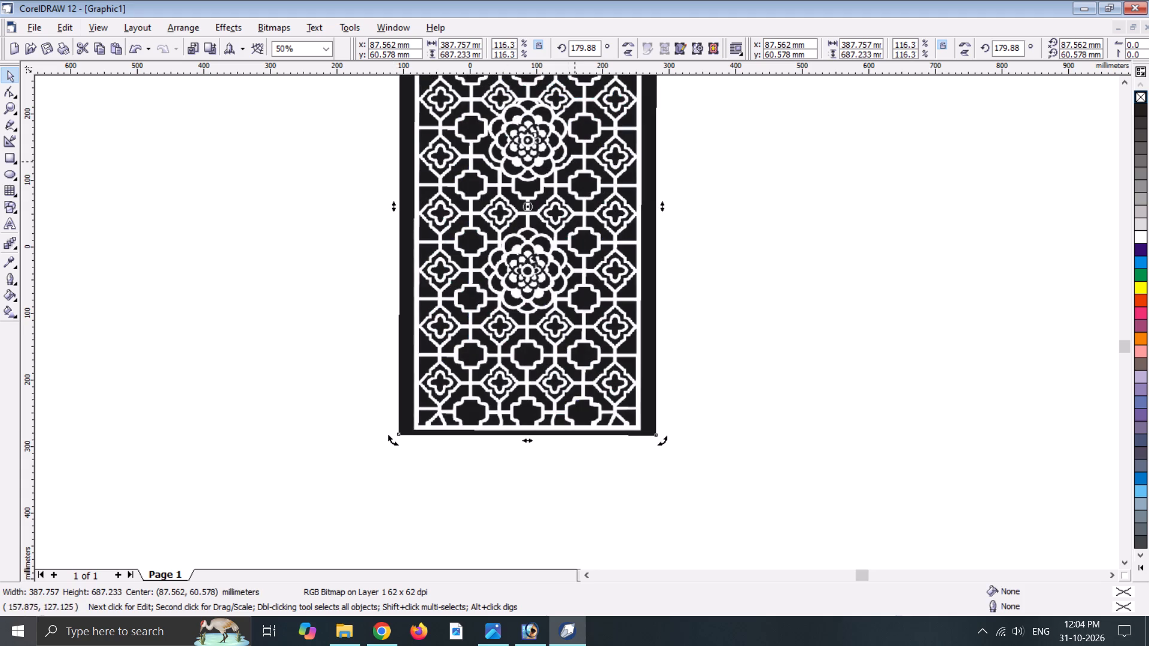
# Set the panel bitmap's rotation angle to exactly 180 degrees.
pyautogui.moveTo(597, 47); pyautogui.dragTo(528, 44)
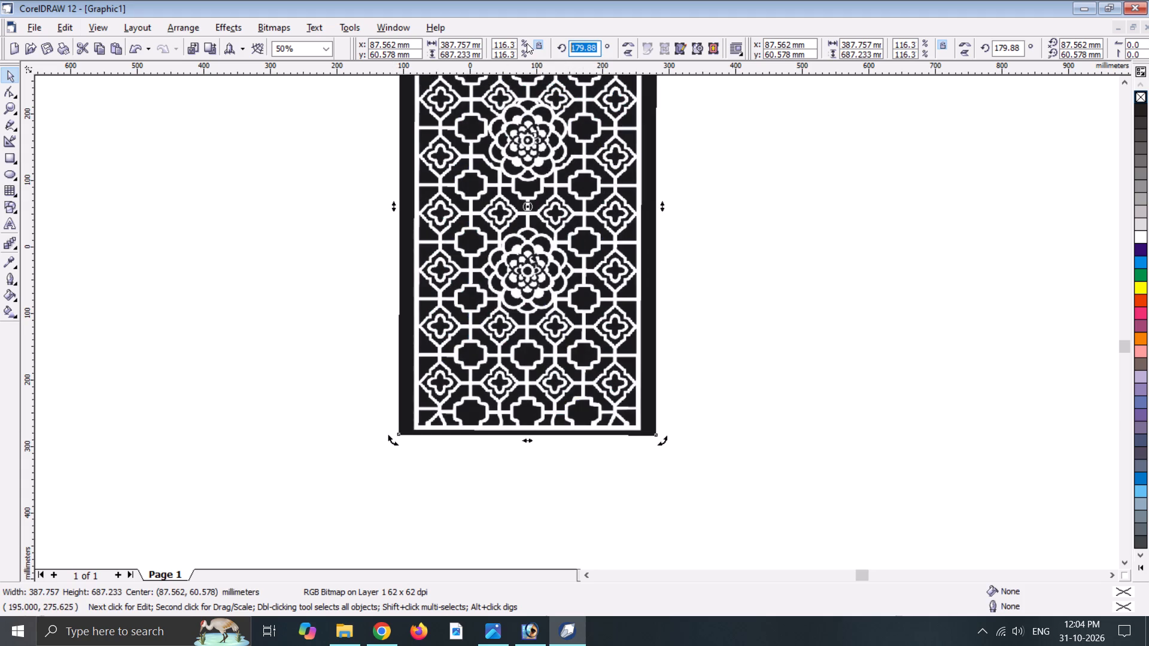
pyautogui.write('180')
pyautogui.press('Return')
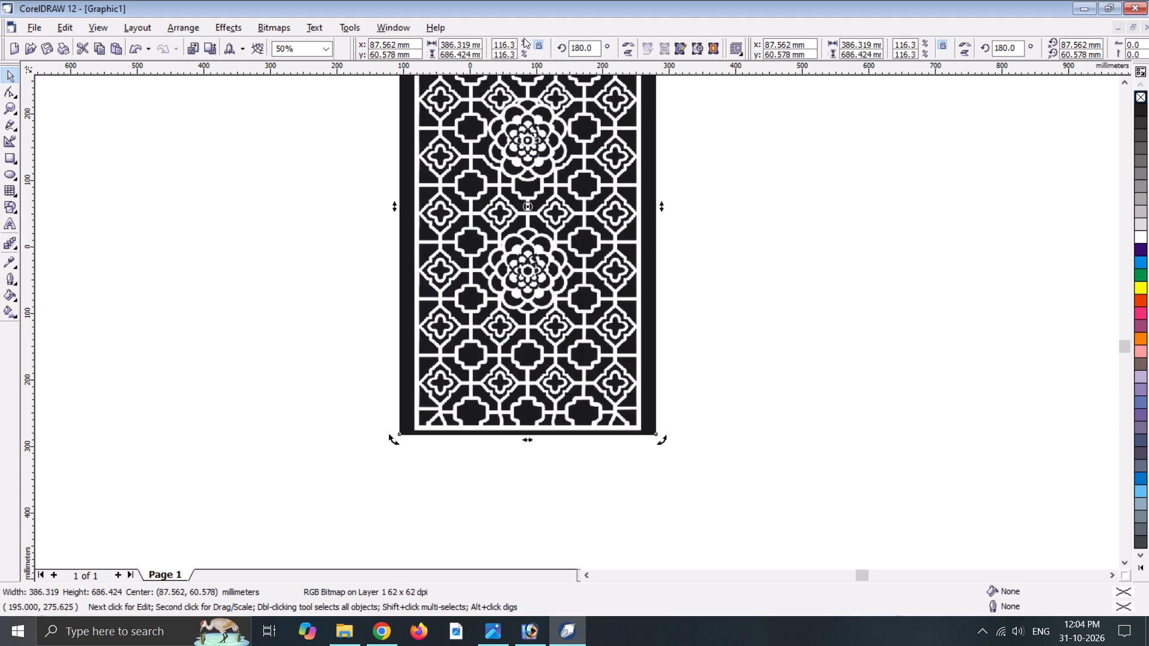
# Move the panel bitmap off the page so its centre sits at about X -500 mm, Y -353 mm.
pyautogui.scroll(1, 655, 159)
pyautogui.keyDown('ctrl'); pyautogui.scroll(-4, 648, 172); pyautogui.keyUp('ctrl')
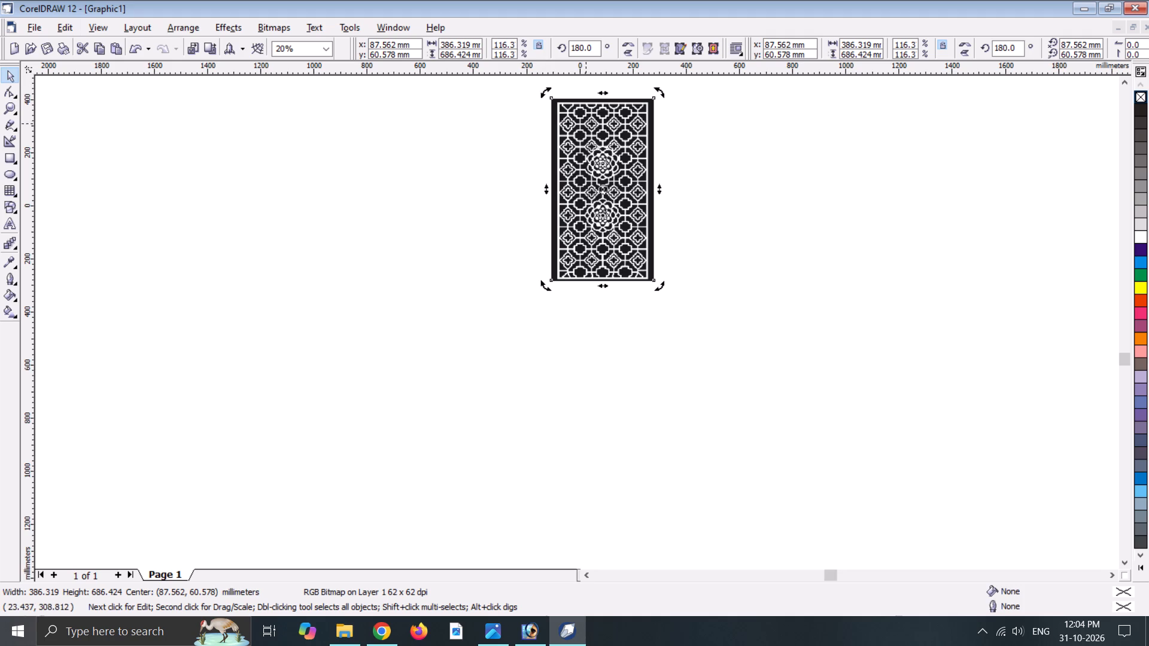
pyautogui.moveTo(590, 126); pyautogui.dragTo(434, 237)
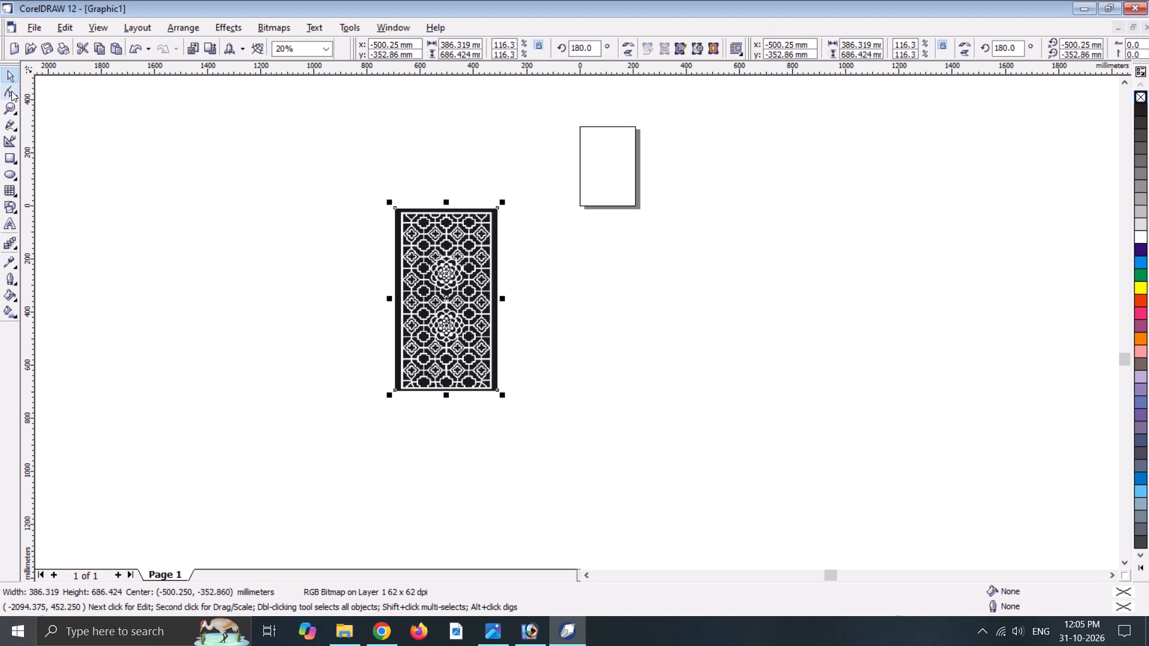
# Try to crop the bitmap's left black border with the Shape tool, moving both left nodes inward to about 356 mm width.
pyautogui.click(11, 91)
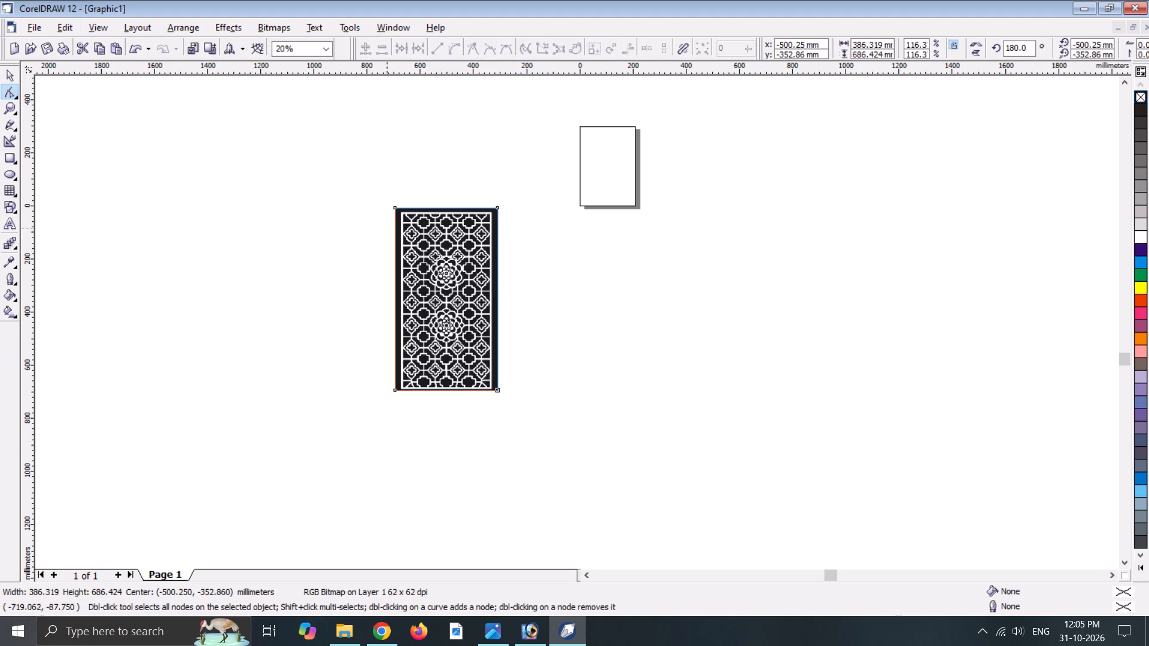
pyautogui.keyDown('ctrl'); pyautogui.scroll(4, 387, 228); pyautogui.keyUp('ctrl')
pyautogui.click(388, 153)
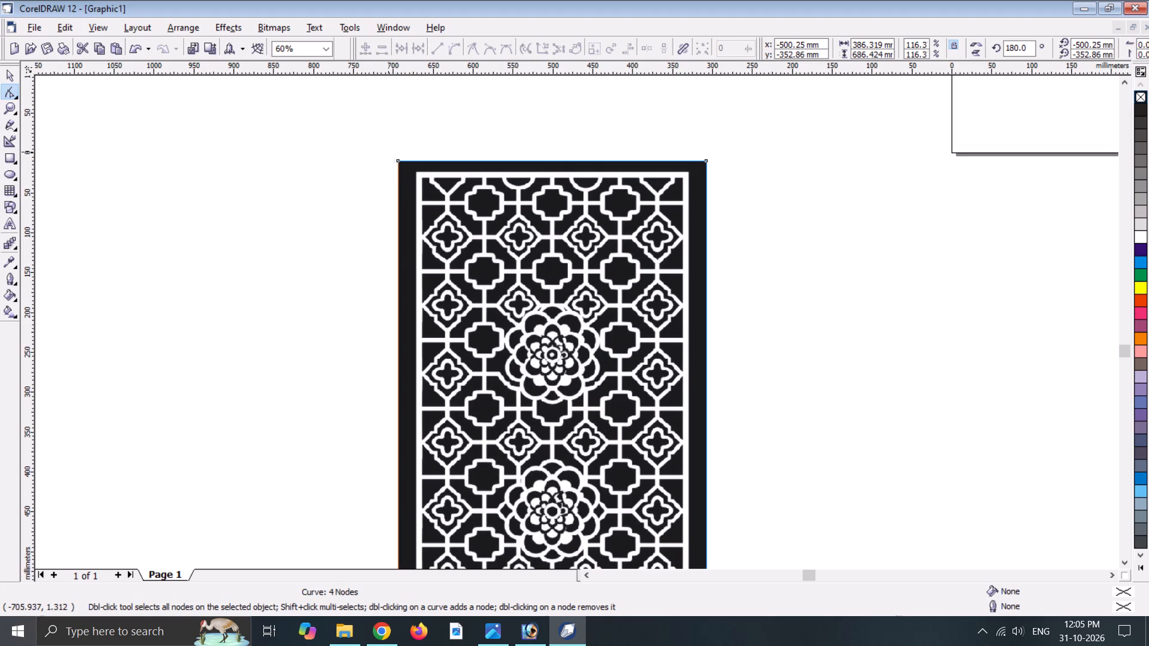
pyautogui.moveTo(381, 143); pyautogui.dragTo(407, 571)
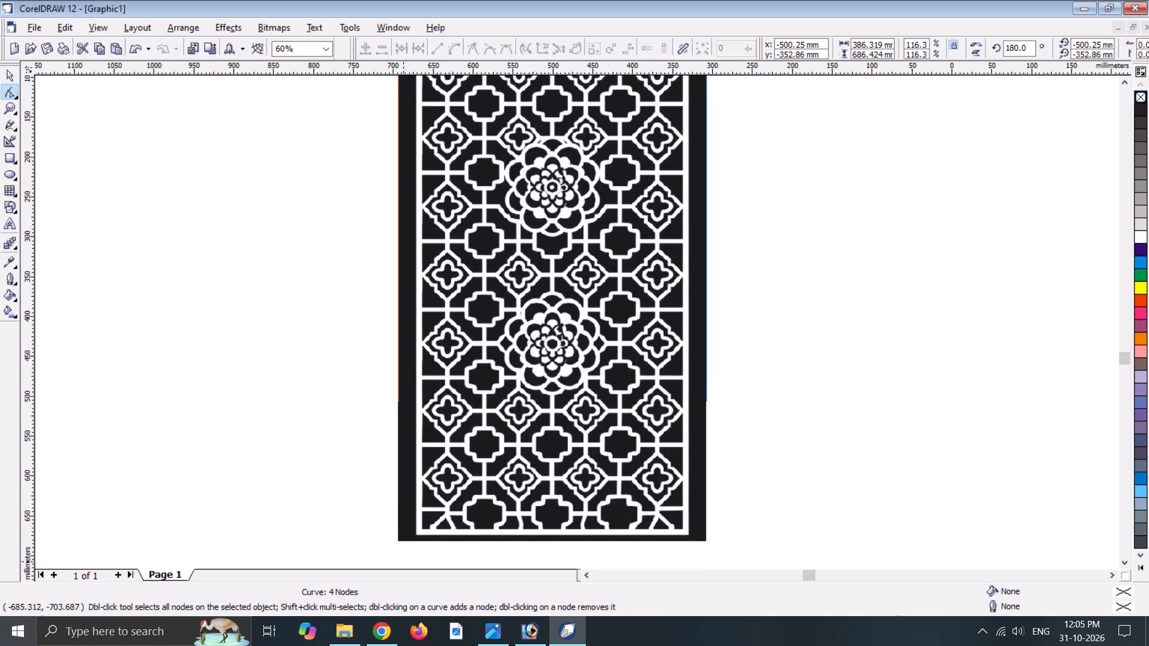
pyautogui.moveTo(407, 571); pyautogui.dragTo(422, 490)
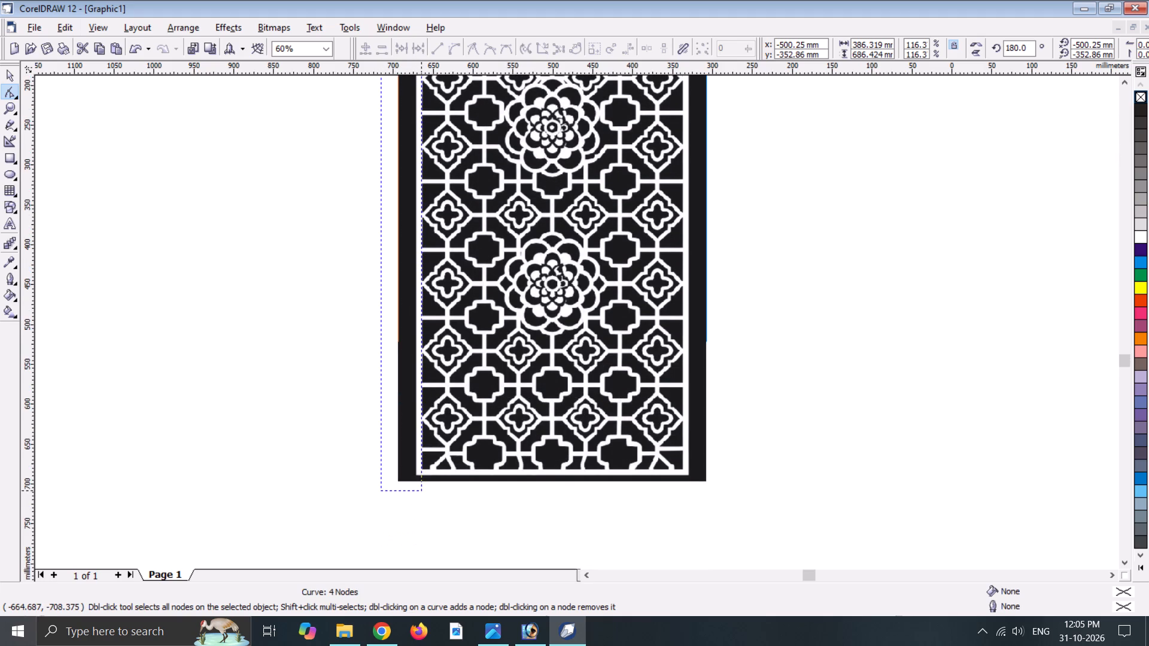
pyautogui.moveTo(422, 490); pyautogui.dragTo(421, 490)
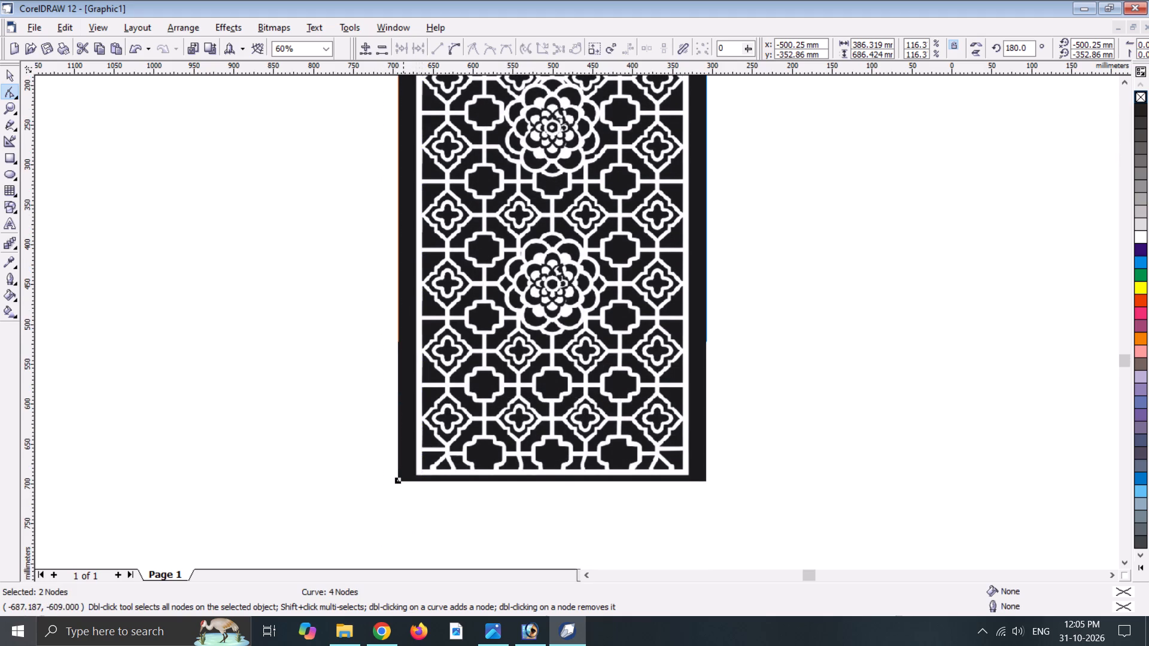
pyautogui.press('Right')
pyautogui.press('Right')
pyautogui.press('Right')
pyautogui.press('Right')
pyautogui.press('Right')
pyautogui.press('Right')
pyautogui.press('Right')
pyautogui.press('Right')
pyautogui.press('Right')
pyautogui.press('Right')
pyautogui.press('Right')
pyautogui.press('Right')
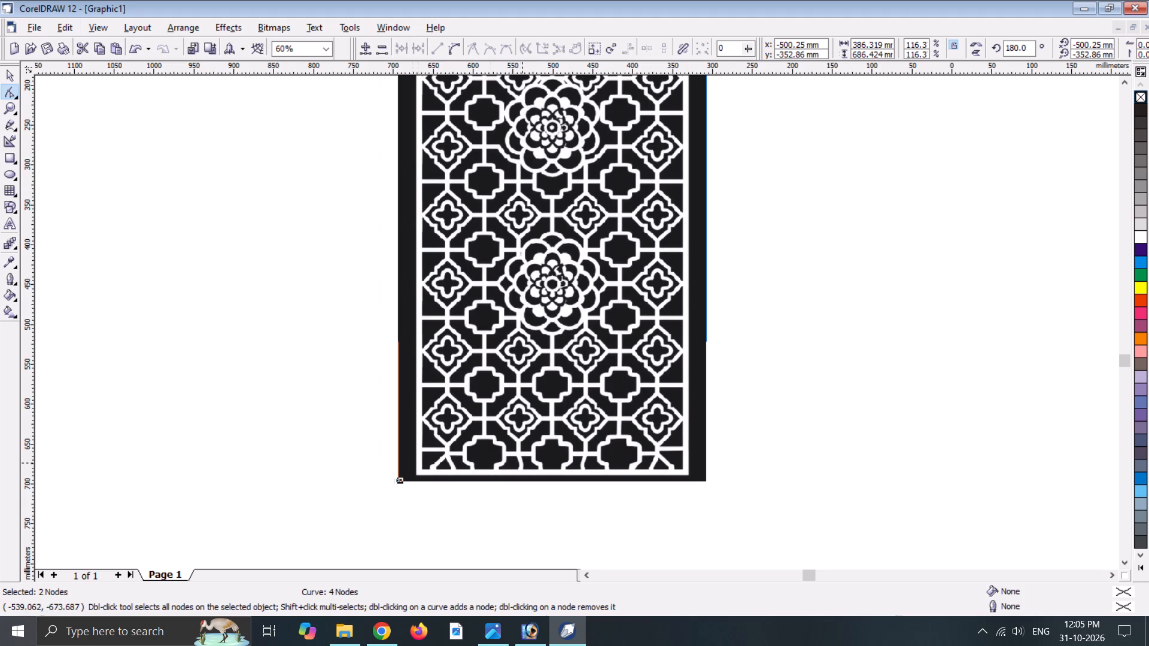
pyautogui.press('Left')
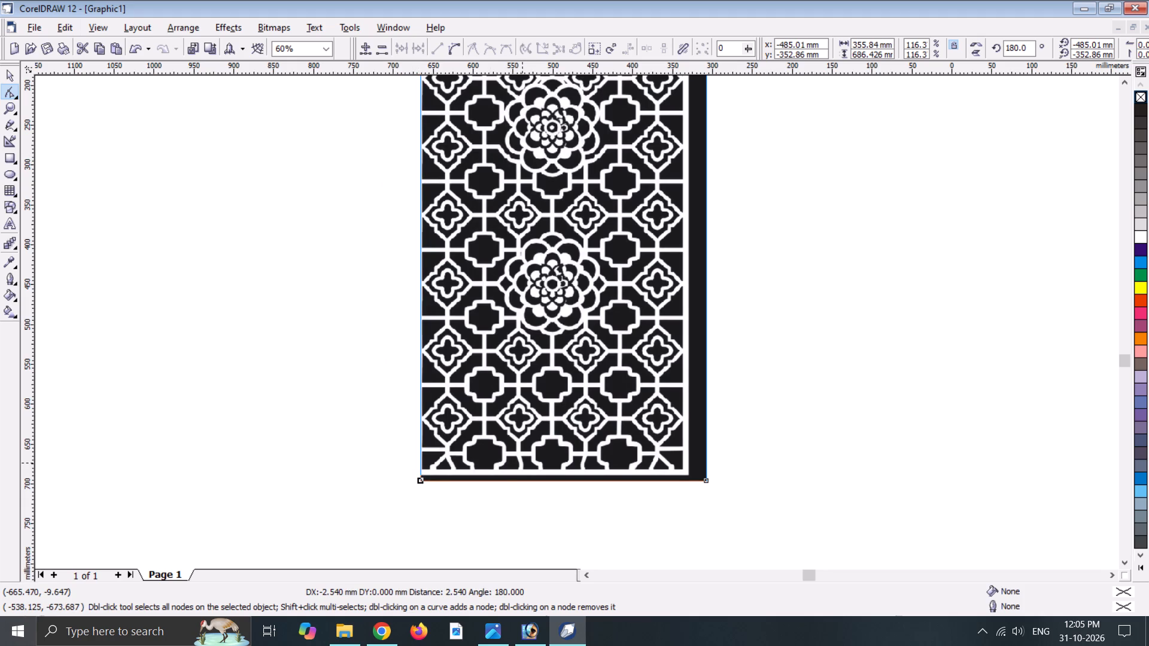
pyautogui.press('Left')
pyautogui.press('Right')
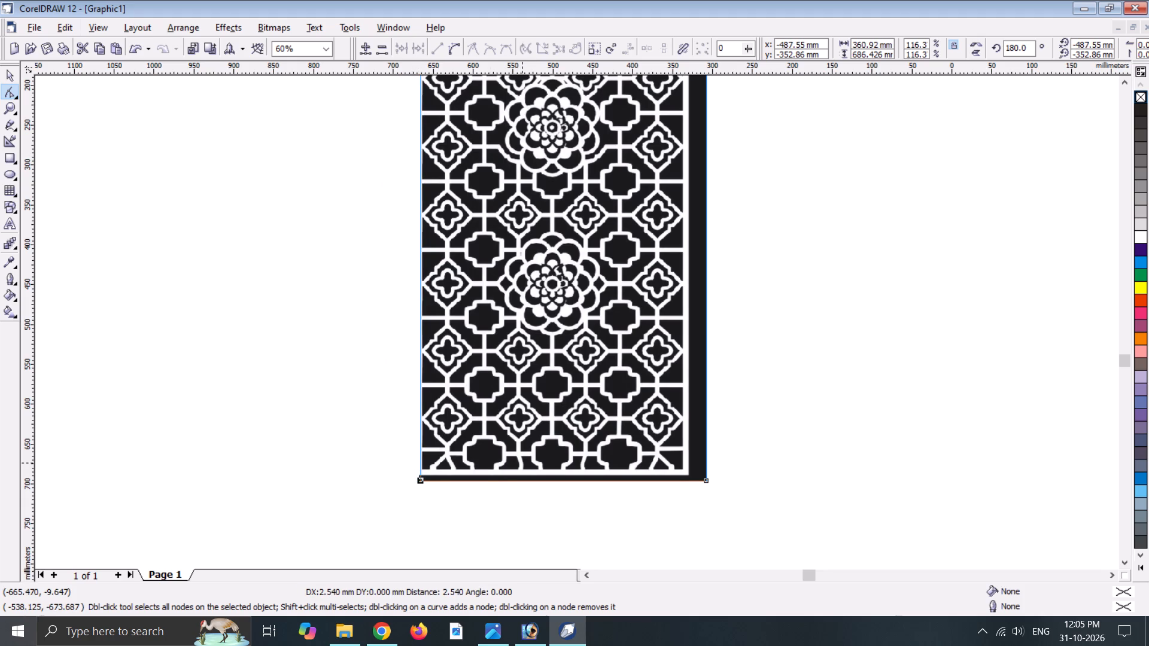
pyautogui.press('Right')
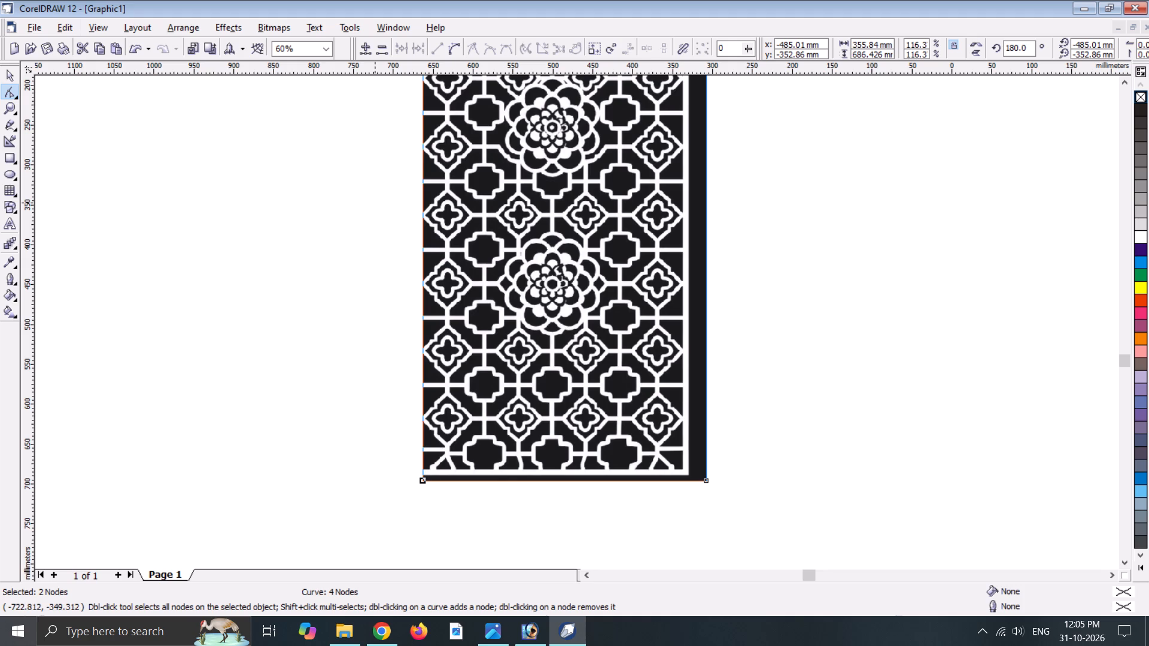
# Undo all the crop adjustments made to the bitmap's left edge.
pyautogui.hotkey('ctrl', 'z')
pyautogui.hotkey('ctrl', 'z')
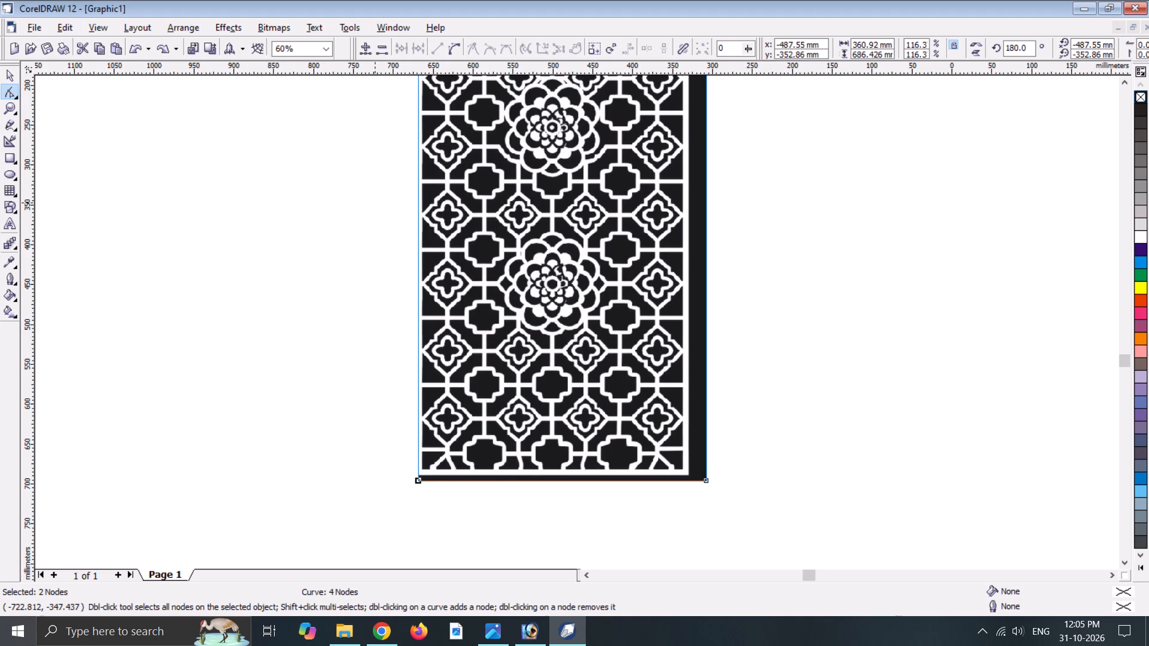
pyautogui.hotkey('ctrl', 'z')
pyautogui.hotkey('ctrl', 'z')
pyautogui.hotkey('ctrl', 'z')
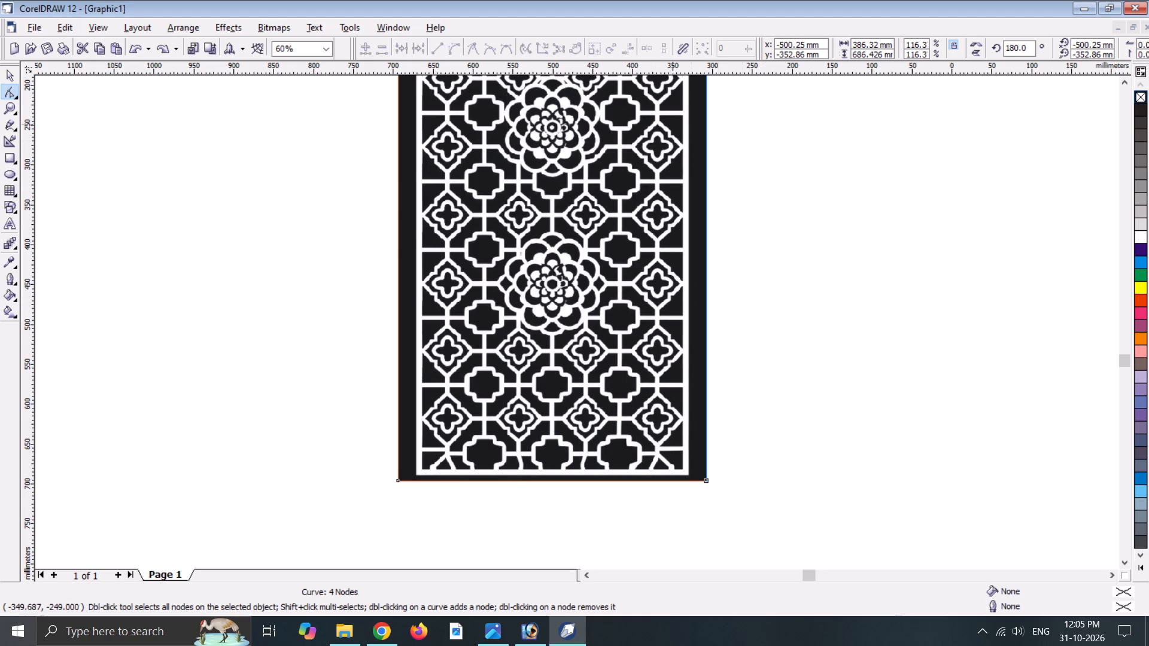
# Crop the bitmap's top black border by lowering both top nodes to the white frame, for a height of about 671 mm.
pyautogui.tripleClick(1127, 81)
pyautogui.click(1127, 81)
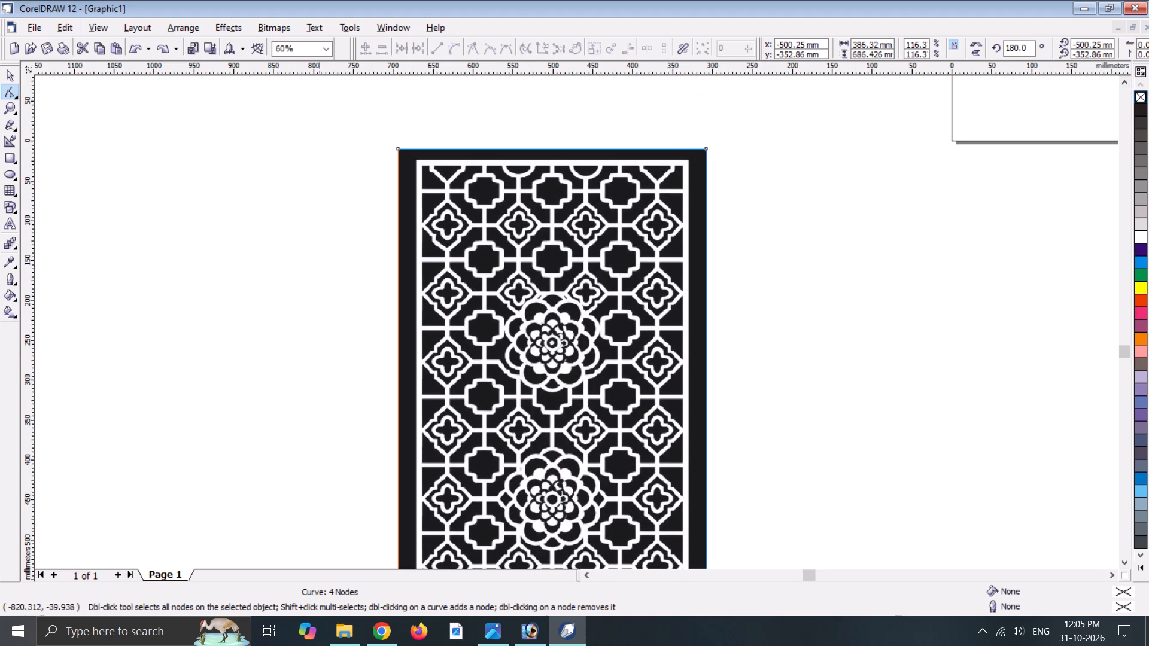
pyautogui.moveTo(379, 129); pyautogui.dragTo(396, 134)
pyautogui.moveTo(396, 134); pyautogui.dragTo(725, 156)
pyautogui.press('Down')
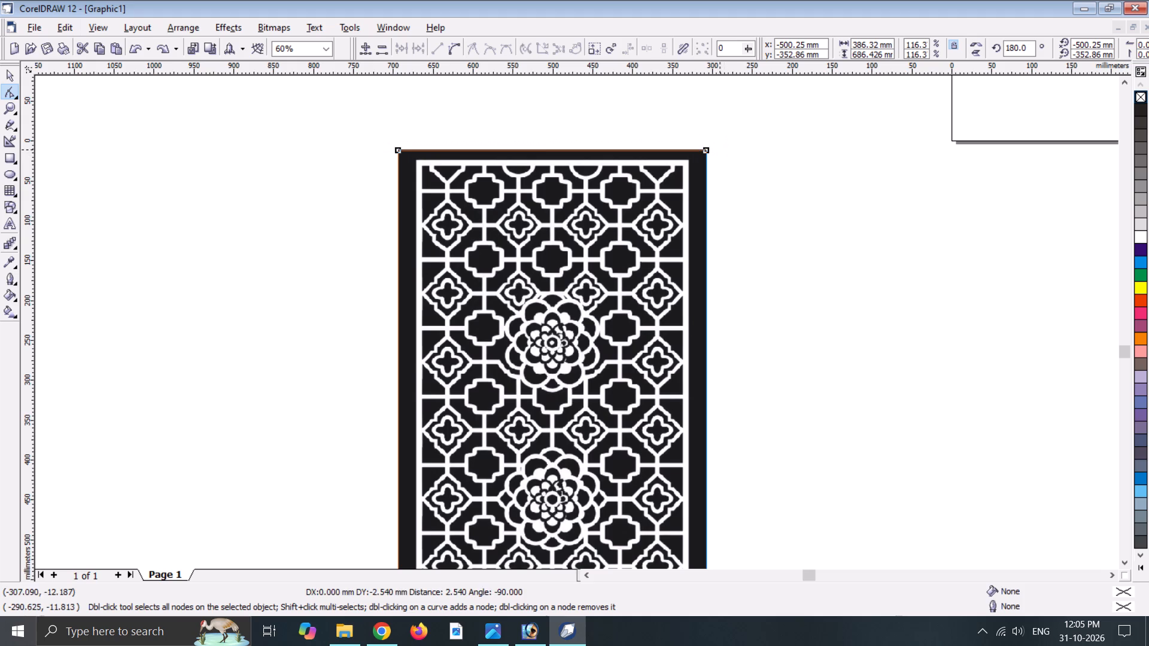
pyautogui.press('Down')
pyautogui.press('Down')
pyautogui.press('Down')
pyautogui.press('Down')
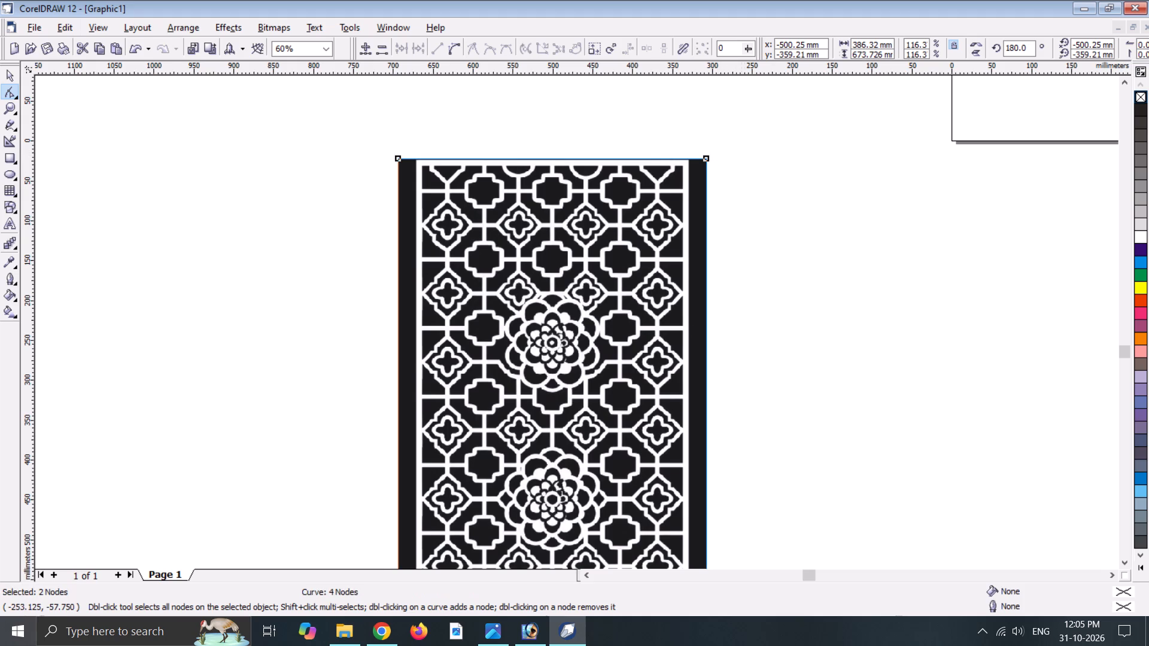
pyautogui.press('Down')
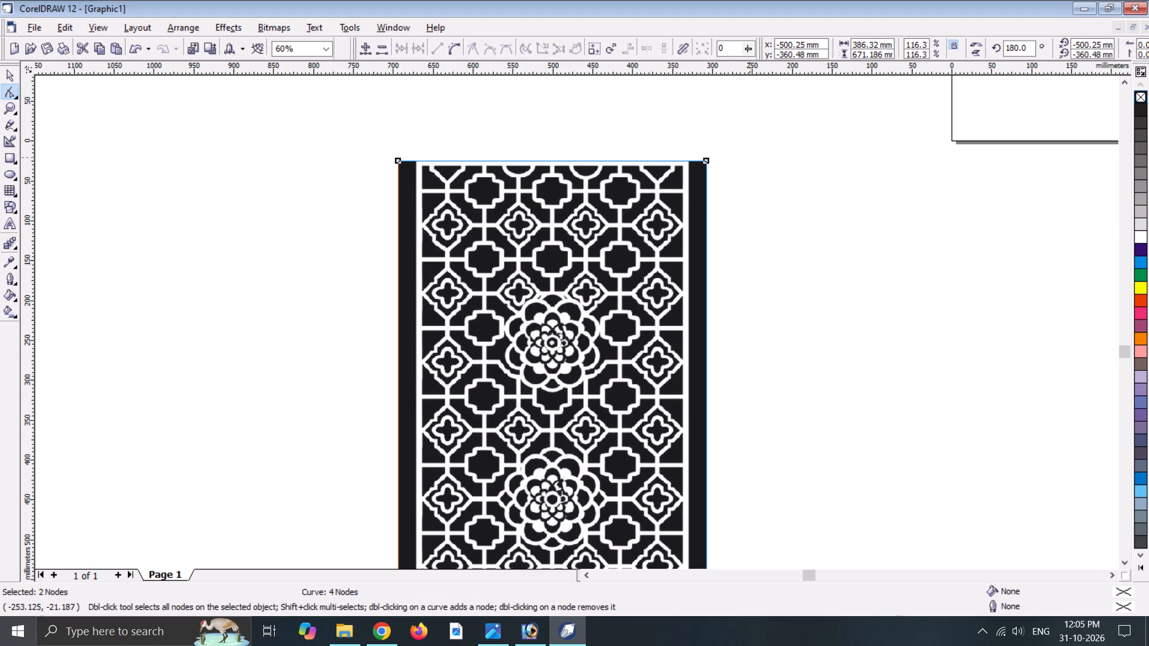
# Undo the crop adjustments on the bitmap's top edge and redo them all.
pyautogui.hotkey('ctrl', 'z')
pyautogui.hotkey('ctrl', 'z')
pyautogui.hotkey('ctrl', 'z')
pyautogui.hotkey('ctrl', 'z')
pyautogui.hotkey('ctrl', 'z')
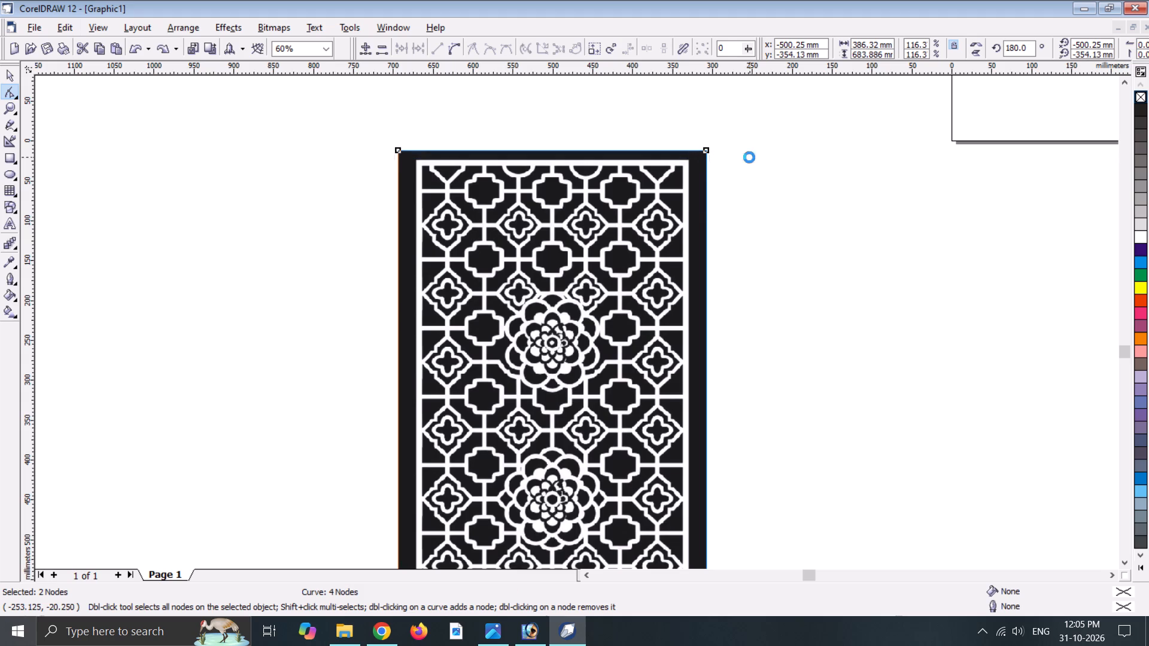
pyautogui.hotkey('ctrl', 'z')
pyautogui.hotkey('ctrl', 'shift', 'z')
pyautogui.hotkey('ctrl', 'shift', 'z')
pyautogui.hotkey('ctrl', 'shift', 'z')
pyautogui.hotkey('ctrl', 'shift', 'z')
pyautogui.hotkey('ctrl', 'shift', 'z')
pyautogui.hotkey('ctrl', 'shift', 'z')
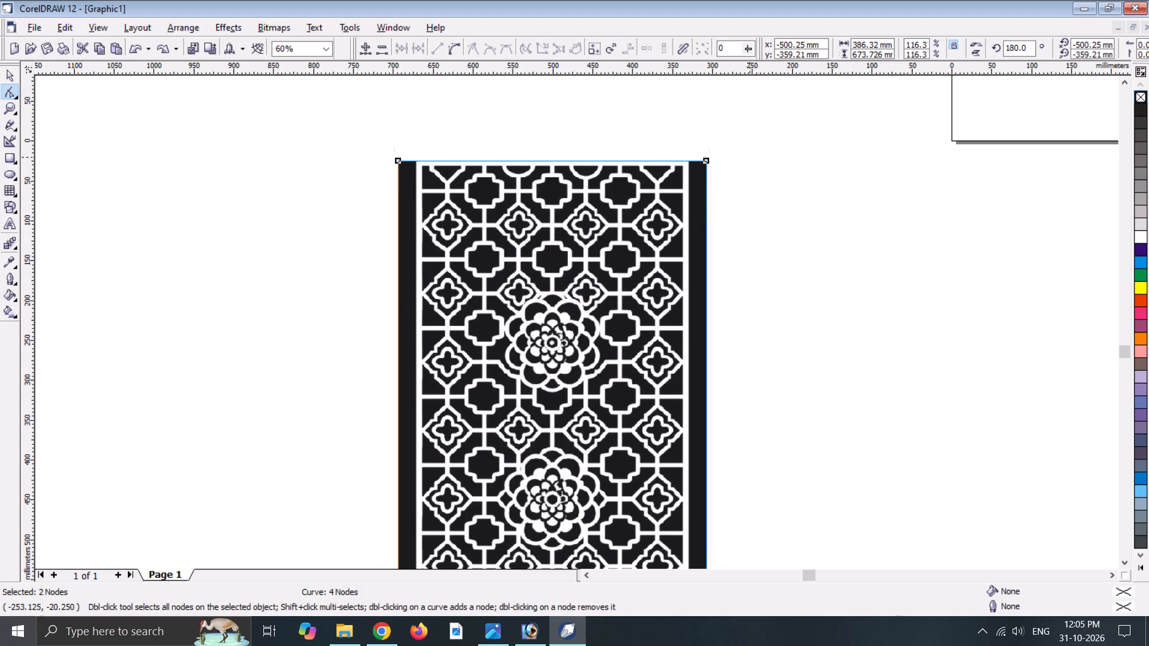
# Crop the bitmap's right black border by moving both right nodes inward to the white frame, for a width of about 363 mm.
pyautogui.click(749, 161)
pyautogui.moveTo(718, 151); pyautogui.dragTo(740, 586)
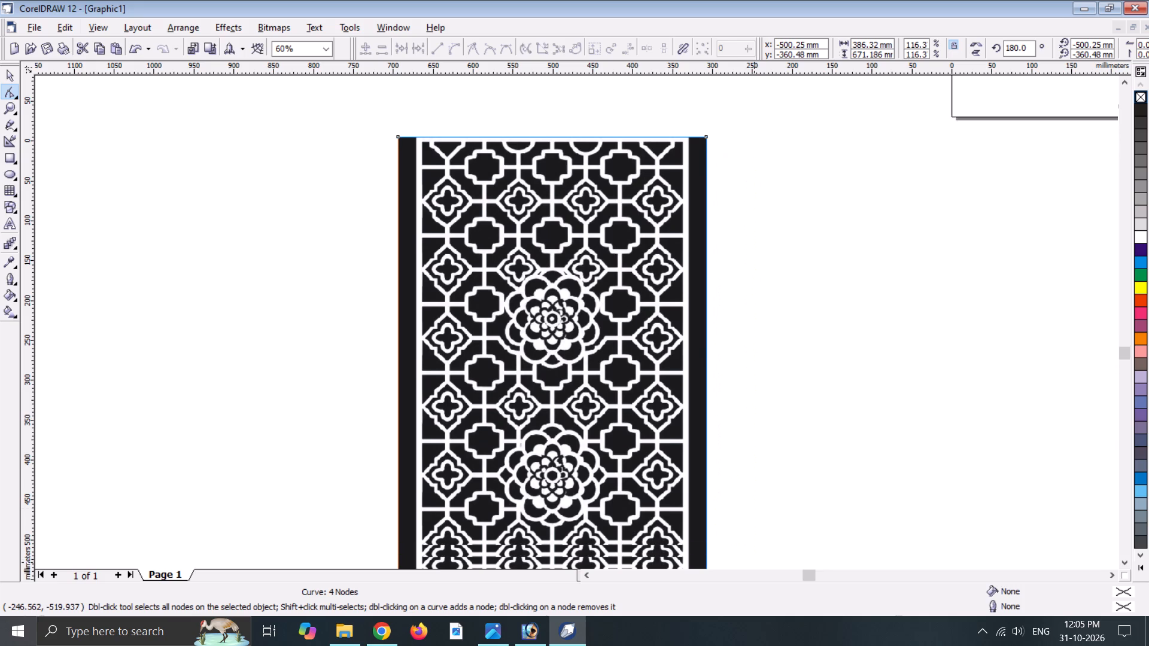
pyautogui.moveTo(740, 586); pyautogui.dragTo(691, 525)
pyautogui.press('Down')
pyautogui.press('Left')
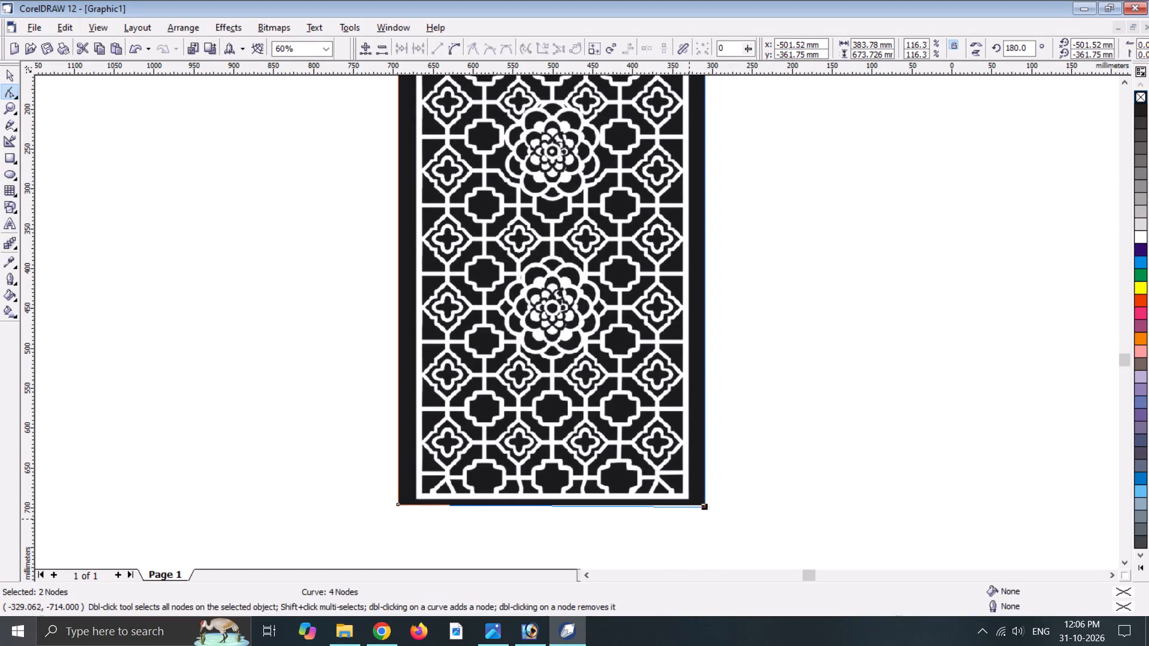
pyautogui.press('Left')
pyautogui.press('Left')
pyautogui.press('Up')
pyautogui.press('Left')
pyautogui.press('Left')
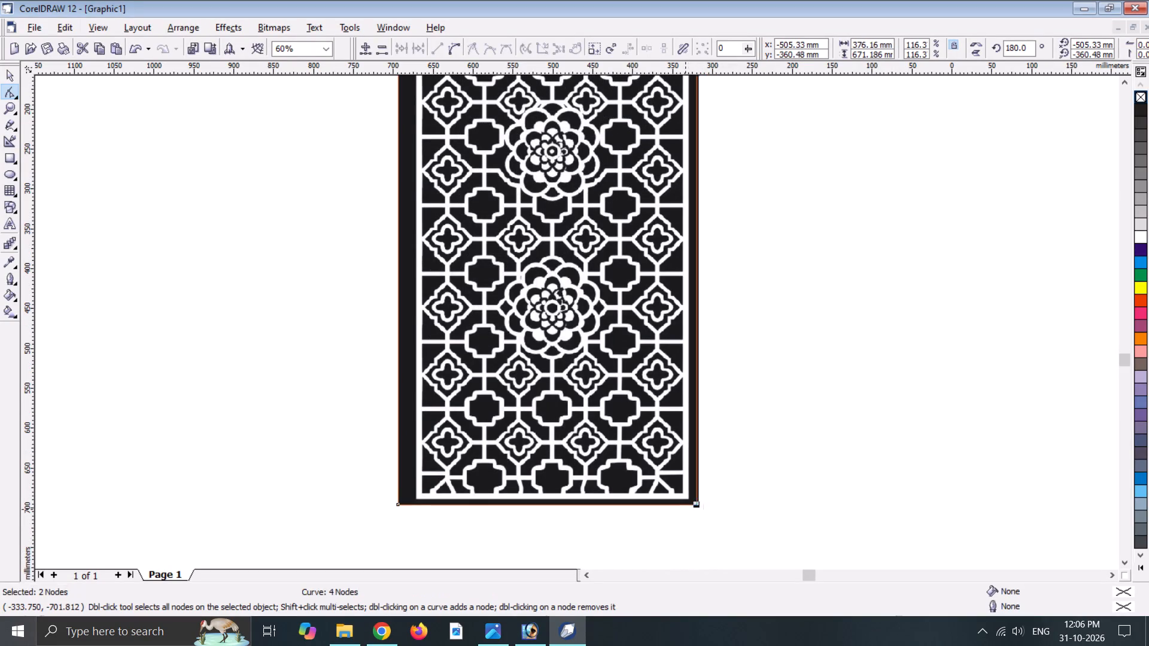
pyautogui.press('Left')
pyautogui.press('Left')
pyautogui.press('Left')
pyautogui.press('Left')
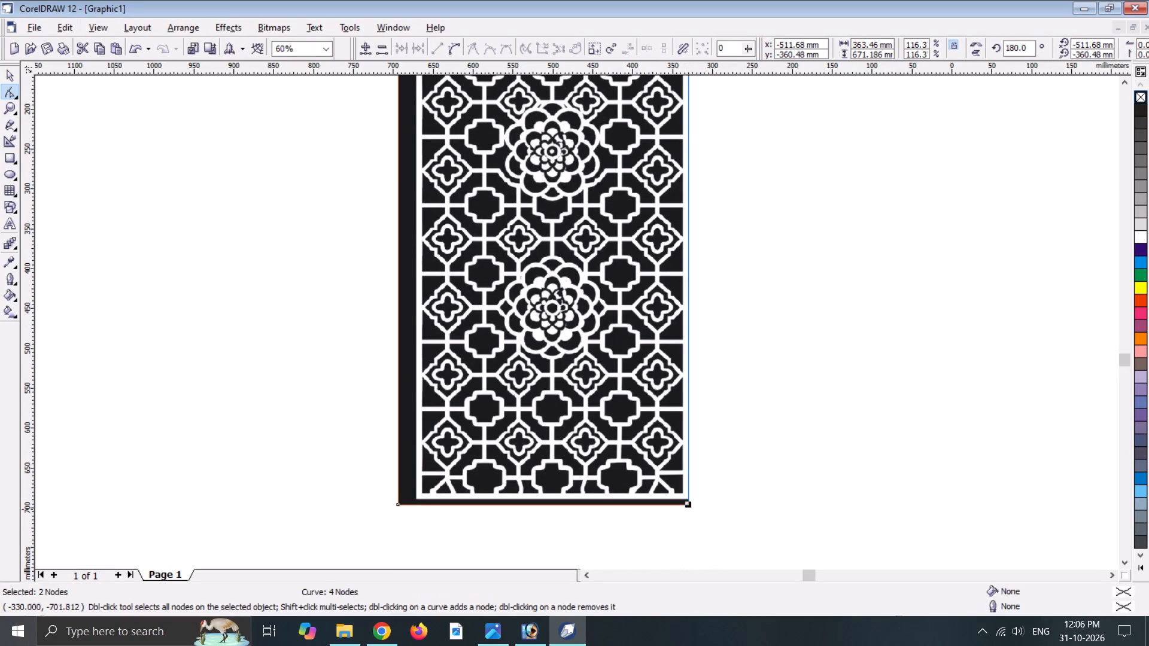
# Crop the bitmap's bottom black border by raising both bottom nodes to the white frame, for a height of about 664 mm.
pyautogui.click(712, 512)
pyautogui.moveTo(710, 506); pyautogui.dragTo(412, 493)
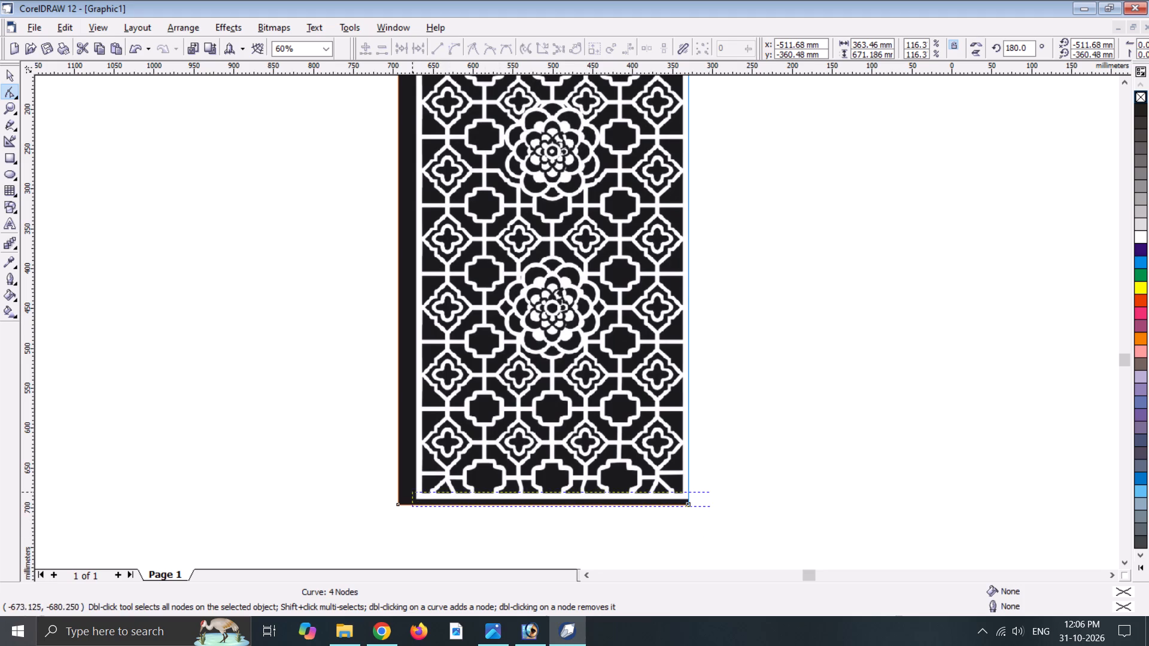
pyautogui.moveTo(412, 493); pyautogui.dragTo(382, 496)
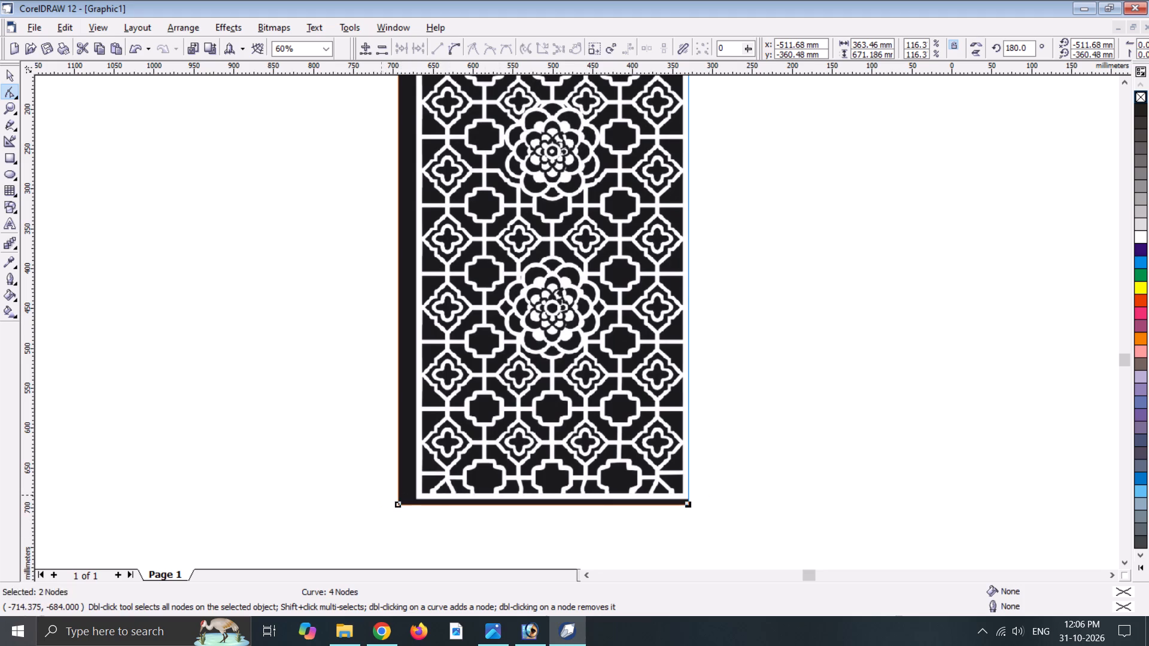
pyautogui.press('Up')
pyautogui.press('Up')
pyautogui.press('Up')
pyautogui.press('Up')
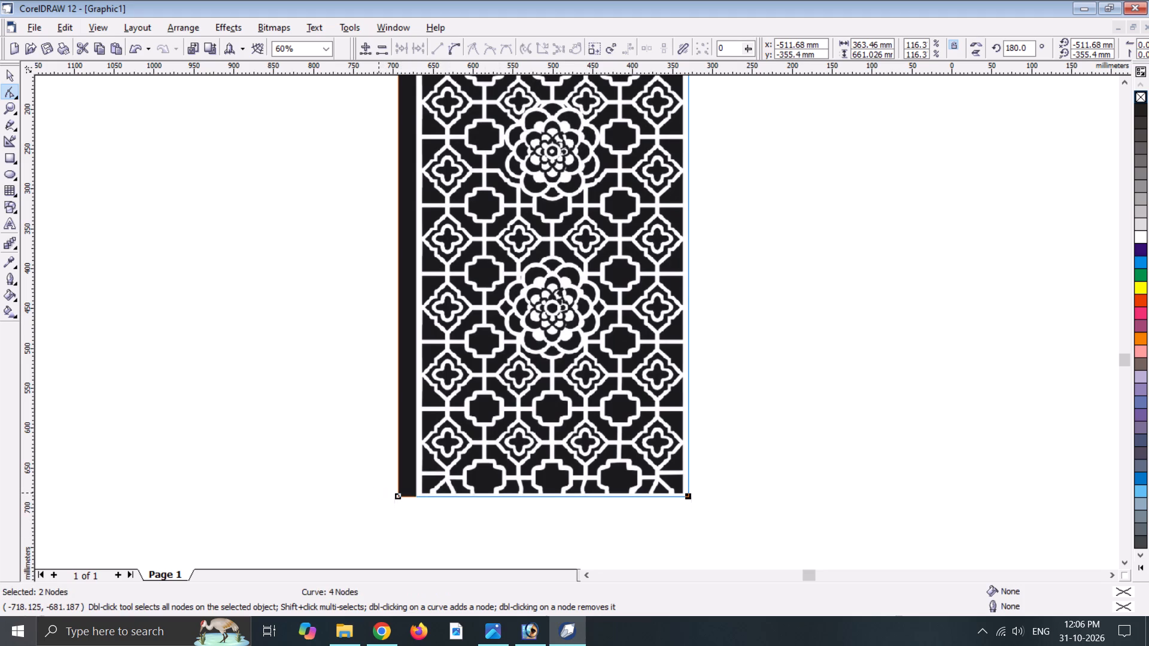
pyautogui.click(379, 493)
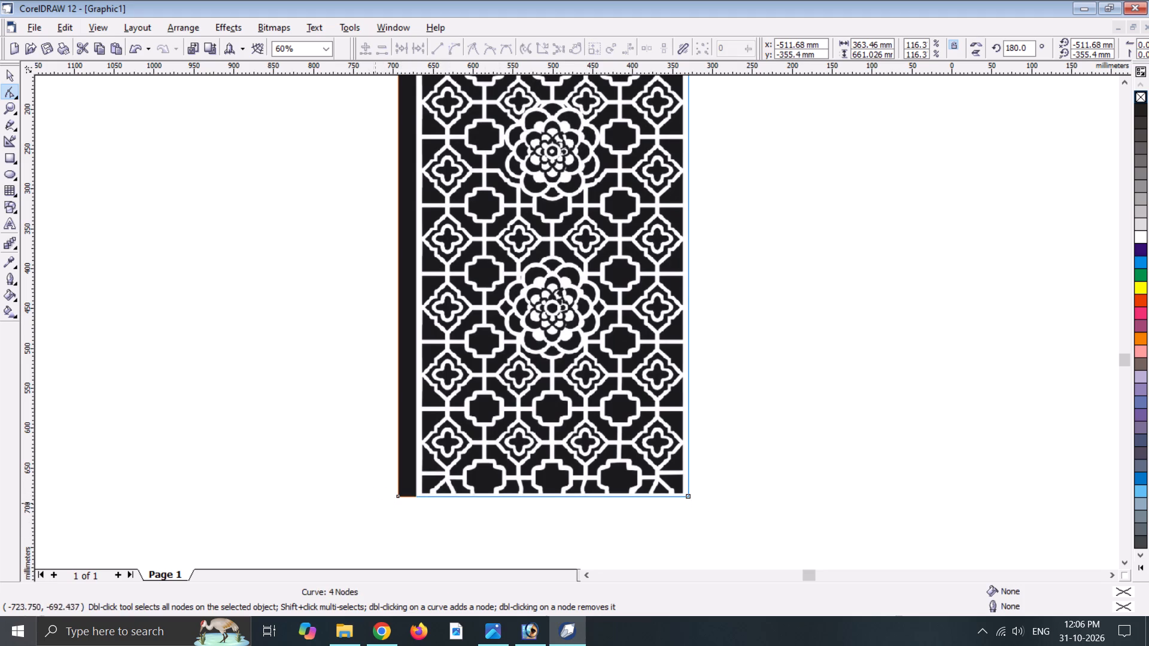
pyautogui.moveTo(430, 514); pyautogui.dragTo(394, 645)
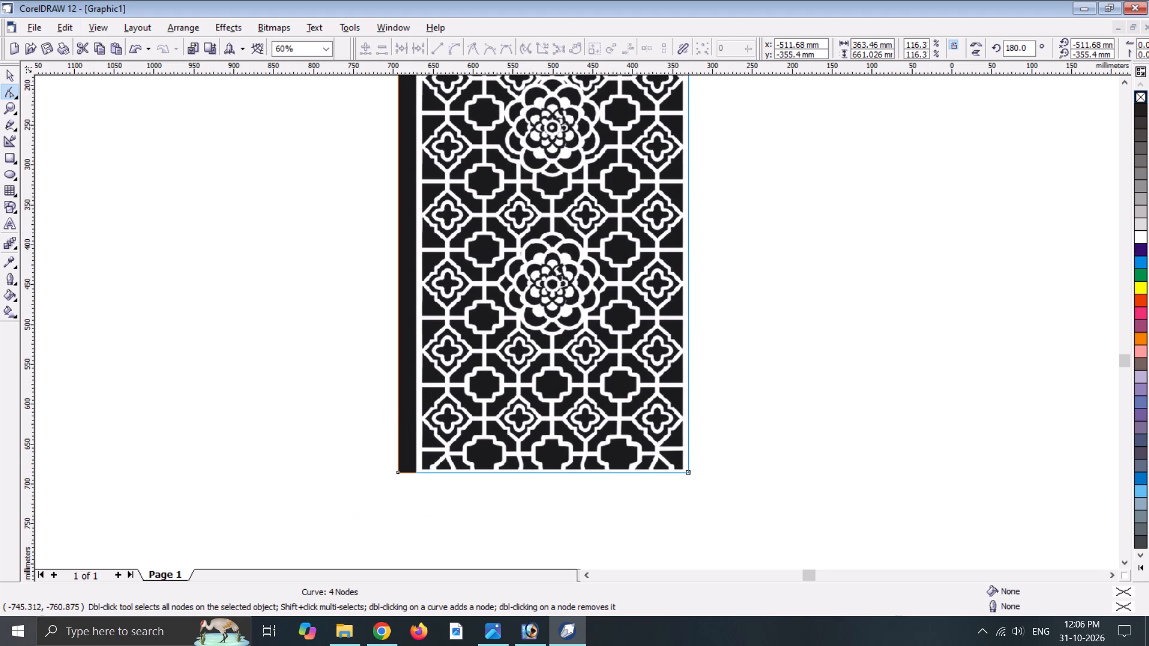
pyautogui.hotkey('ctrl', 'z')
pyautogui.click(491, 507)
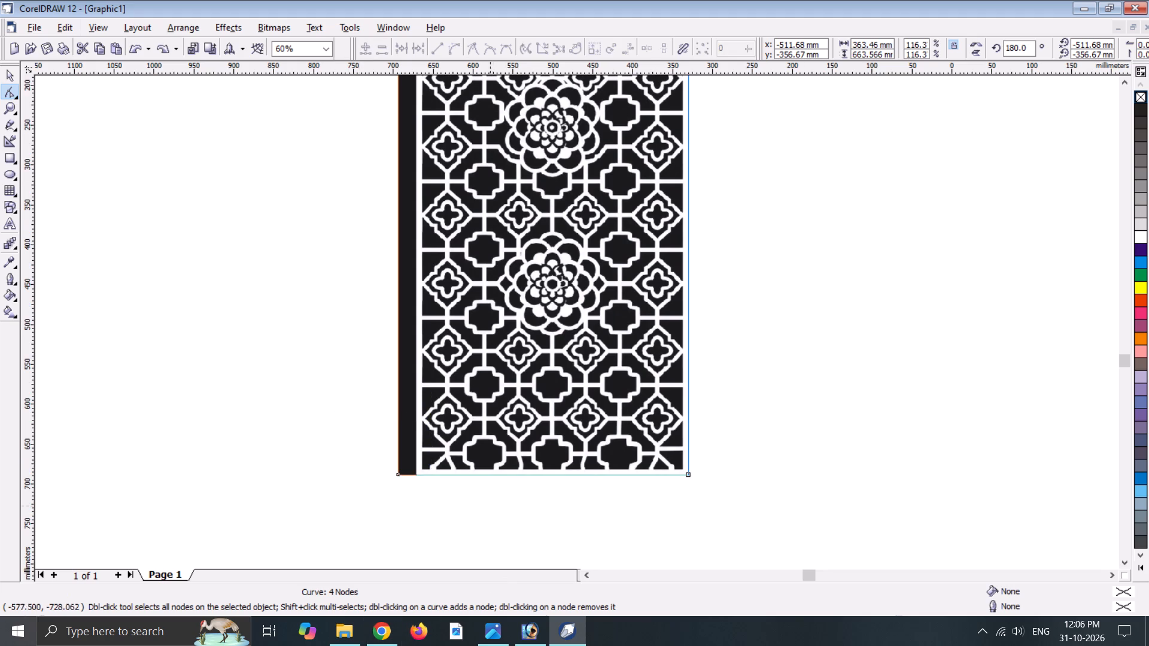
# Crop the bitmap's left black border by moving both left nodes inward to the white frame, for a width of about 341 mm.
pyautogui.moveTo(416, 497); pyautogui.dragTo(335, 108)
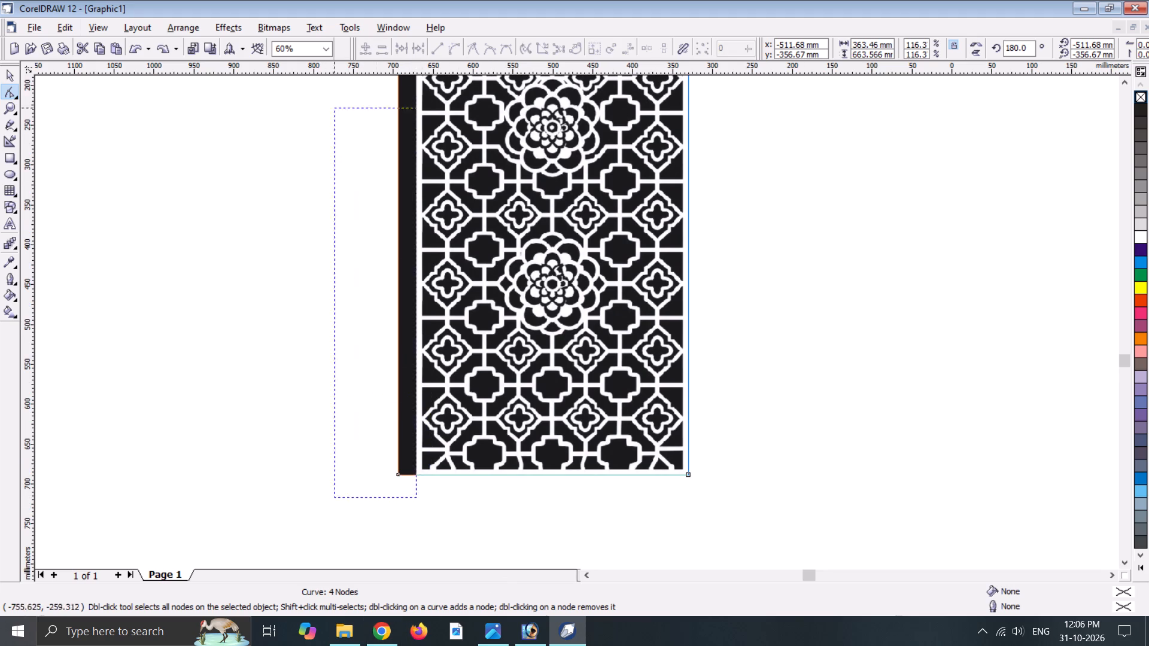
pyautogui.moveTo(335, 108); pyautogui.dragTo(329, 77)
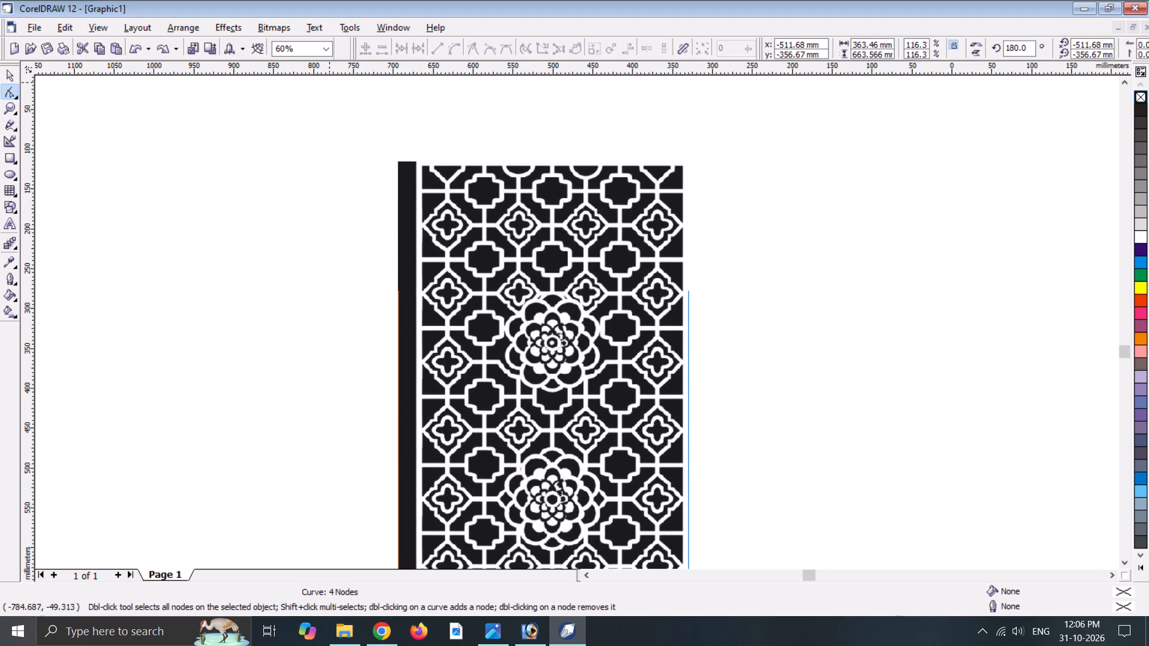
pyautogui.moveTo(329, 77); pyautogui.dragTo(332, 144)
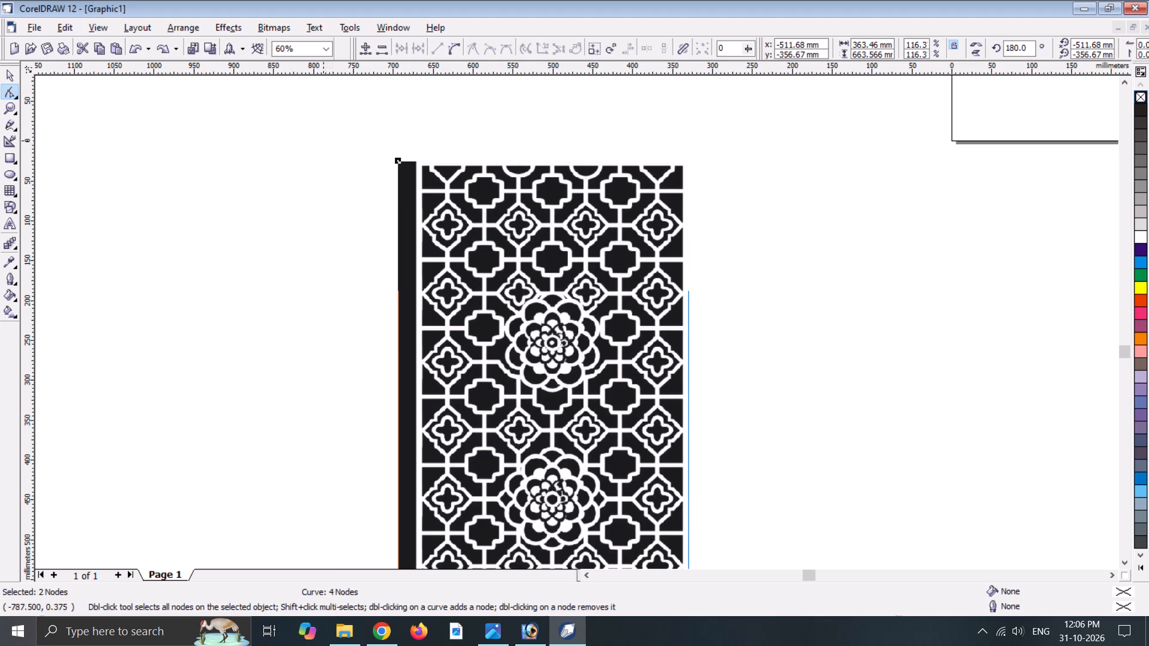
pyautogui.press('Right')
pyautogui.press('Right')
pyautogui.press('Right')
pyautogui.press('Right')
pyautogui.press('Right')
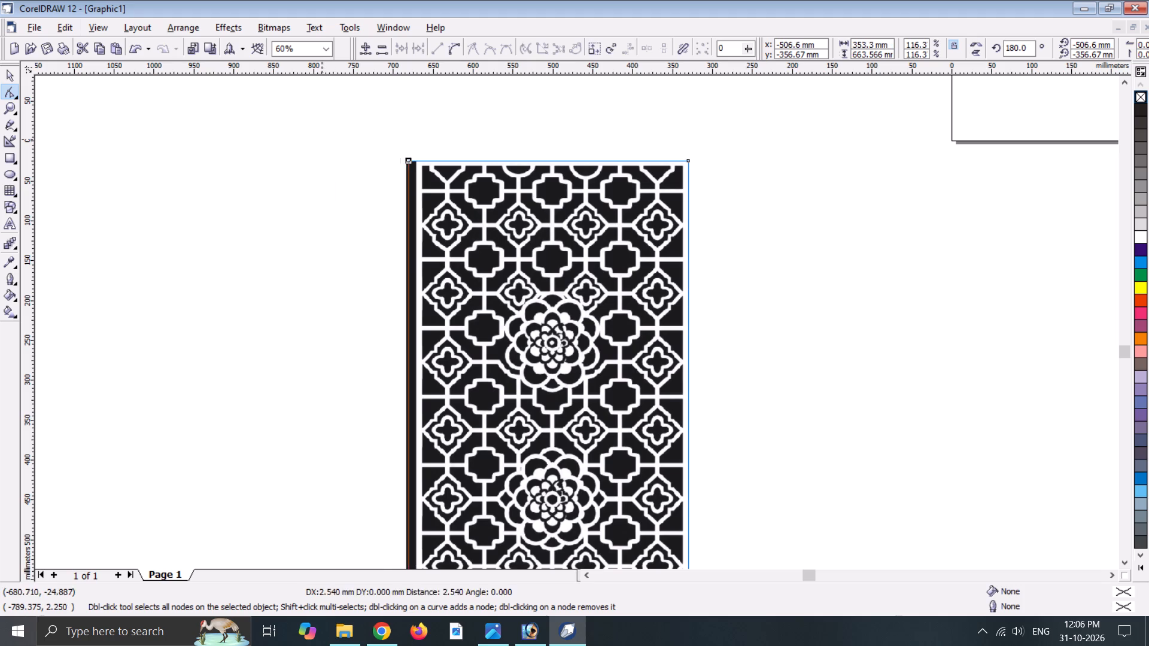
pyautogui.press('Right')
pyautogui.press('Right')
pyautogui.press('Right')
pyautogui.press('Right')
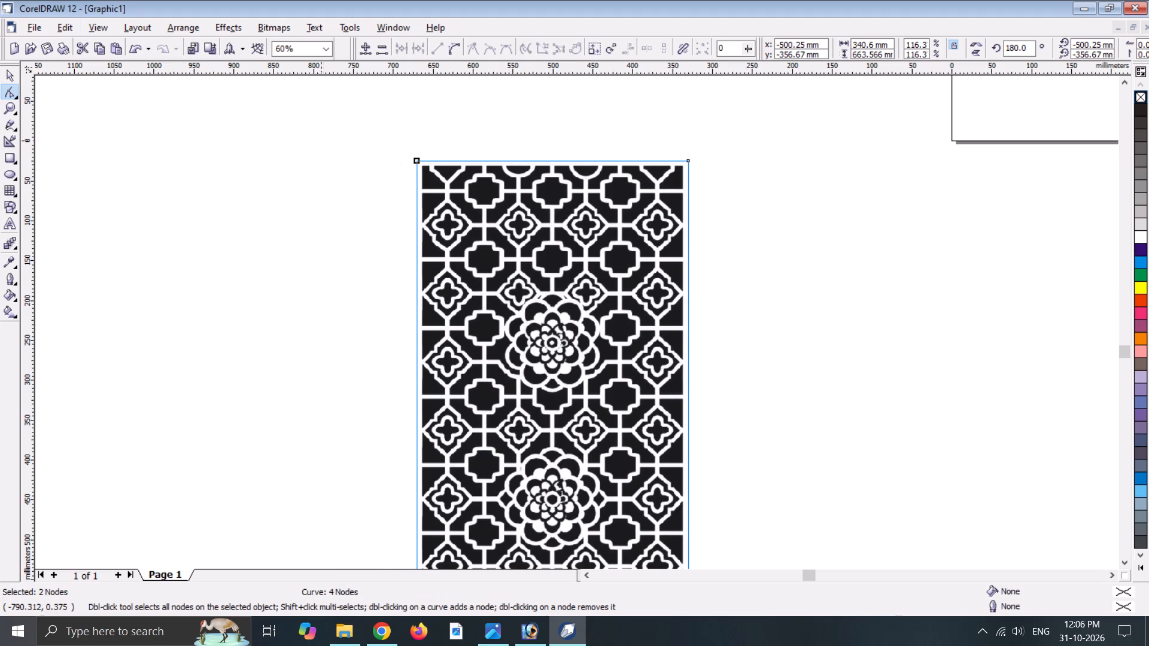
pyautogui.click(320, 142)
# Save the drawing with the fully cropped panel.
pyautogui.keyDown('ctrl'); pyautogui.scroll(-2, 533, 333); pyautogui.keyUp('ctrl')
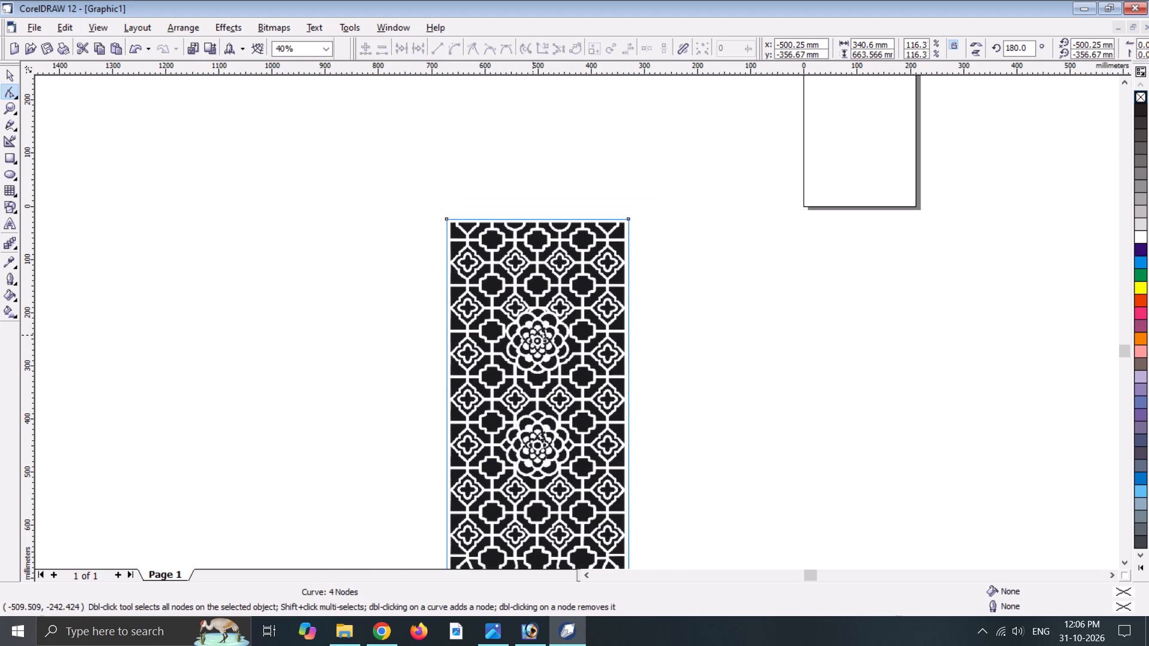
pyautogui.click(1123, 560)
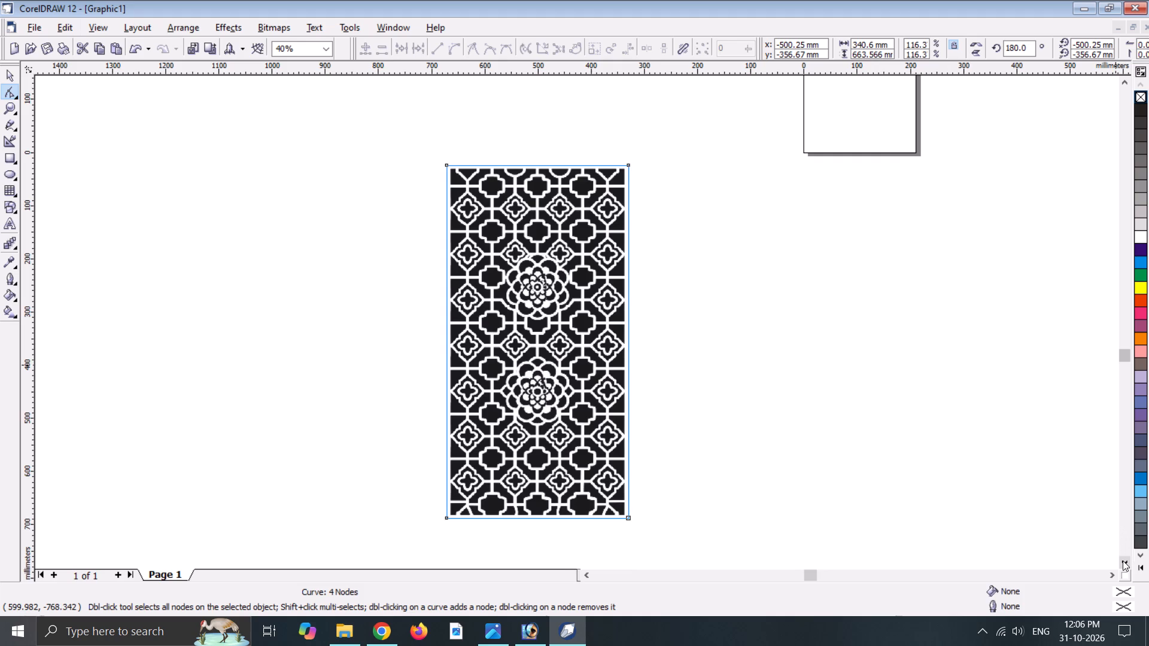
pyautogui.click(1123, 560)
pyautogui.hotkey('ctrl', 's')
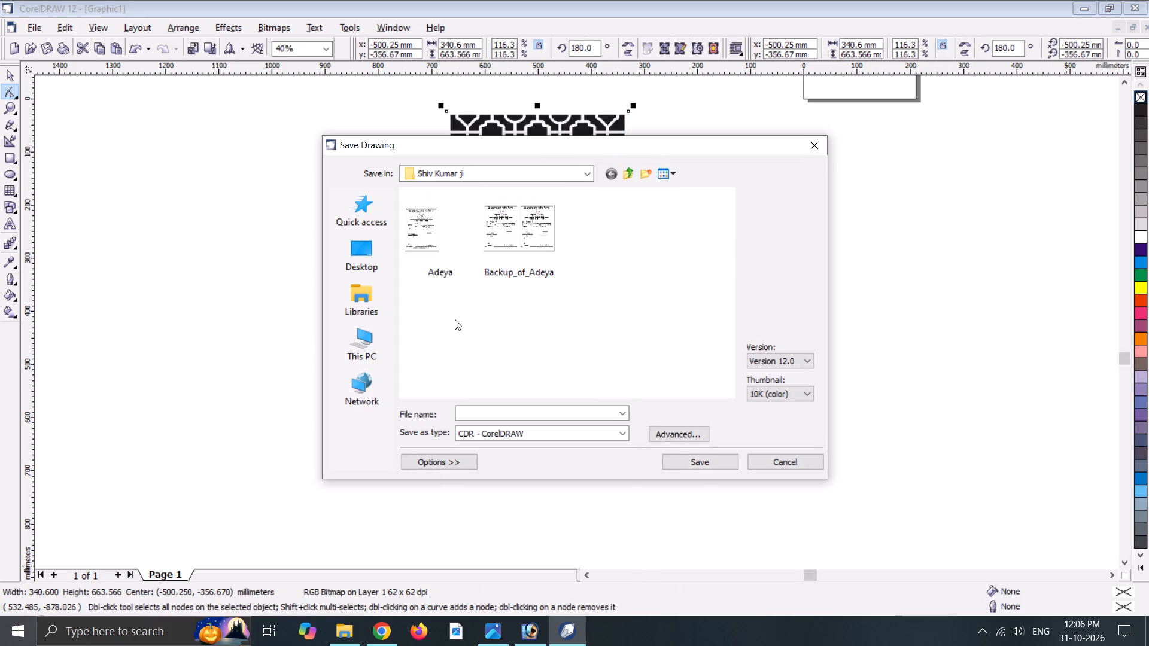
# Save the drawing to the Desktop as a CorelDRAW (CDR) file named n.
pyautogui.click(355, 257)
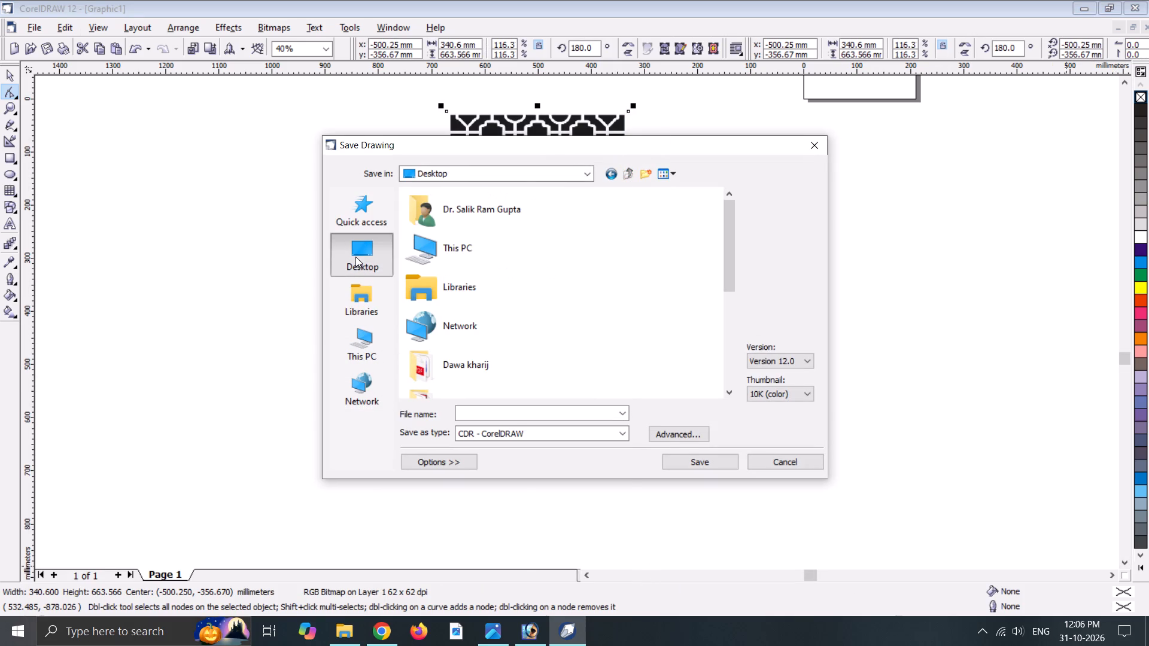
pyautogui.click(490, 409)
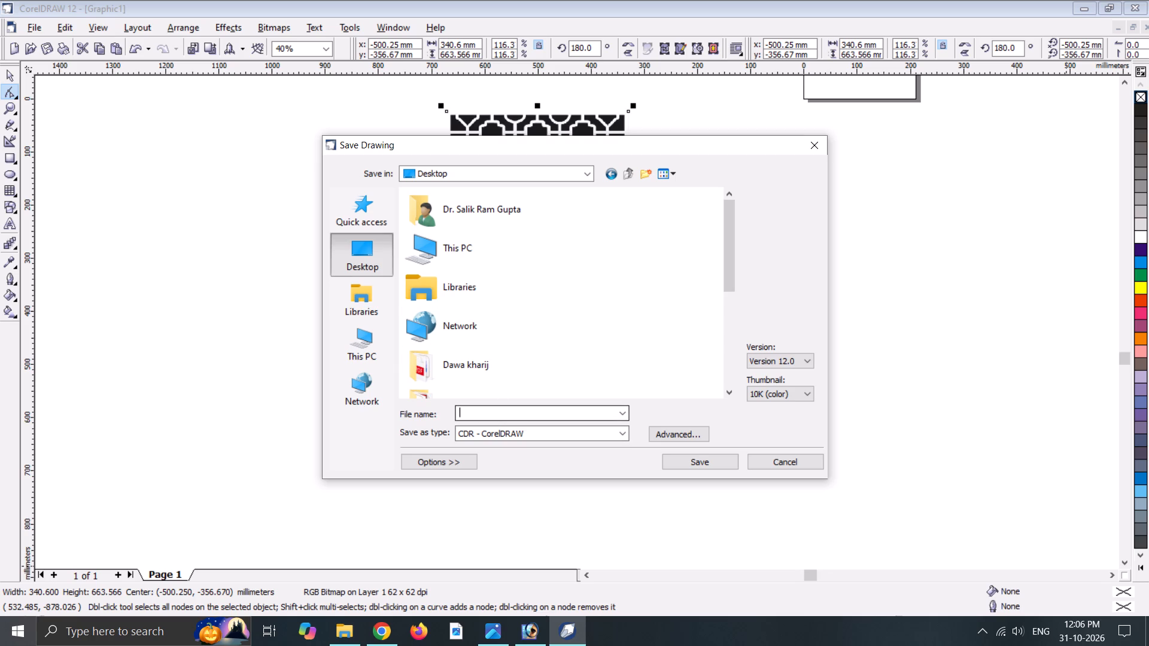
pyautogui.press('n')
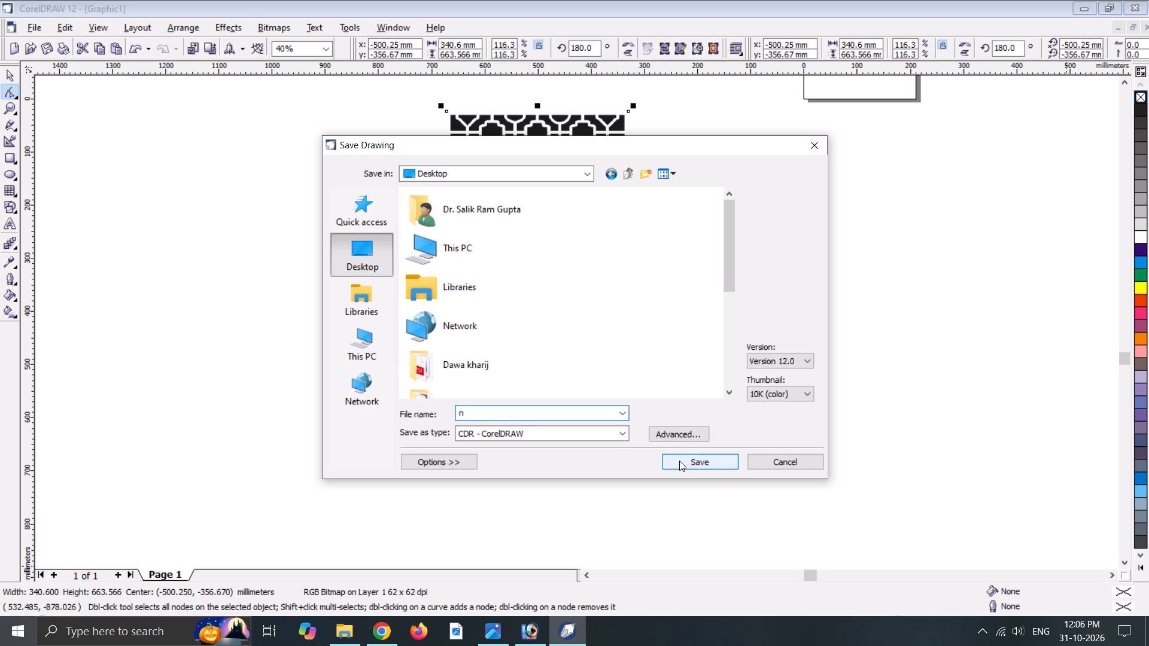
pyautogui.click(680, 461)
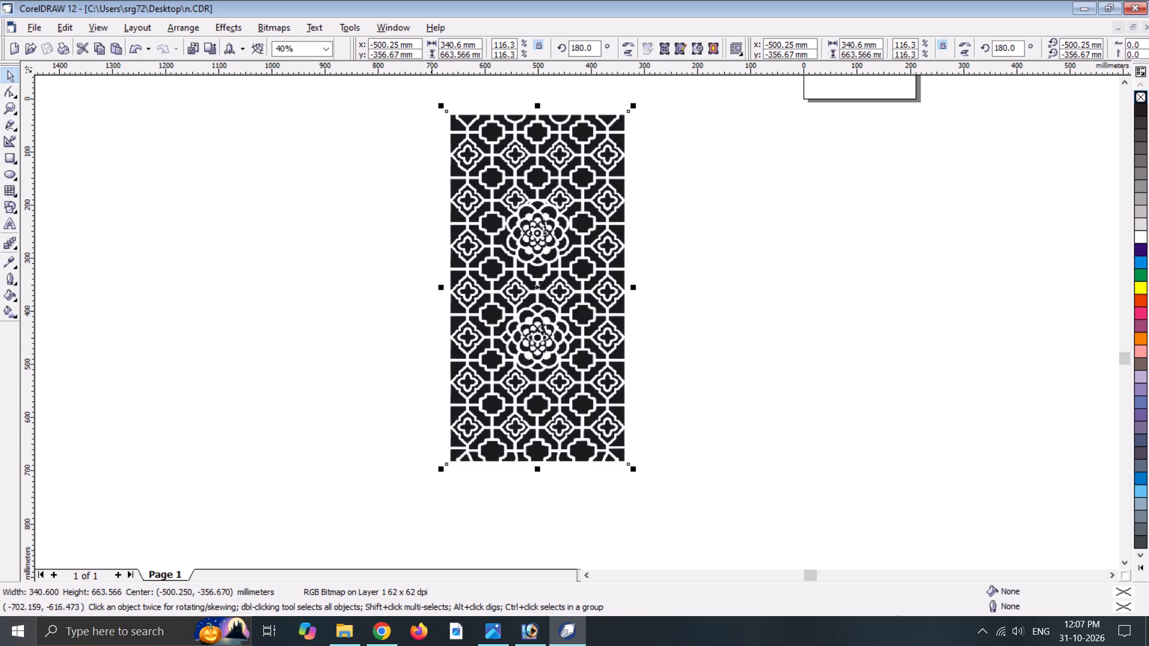
# Switch to the Downloads folder in File Explorer and minimize the CorelDRAW and Photoshop windows behind it.
pyautogui.click(349, 639)
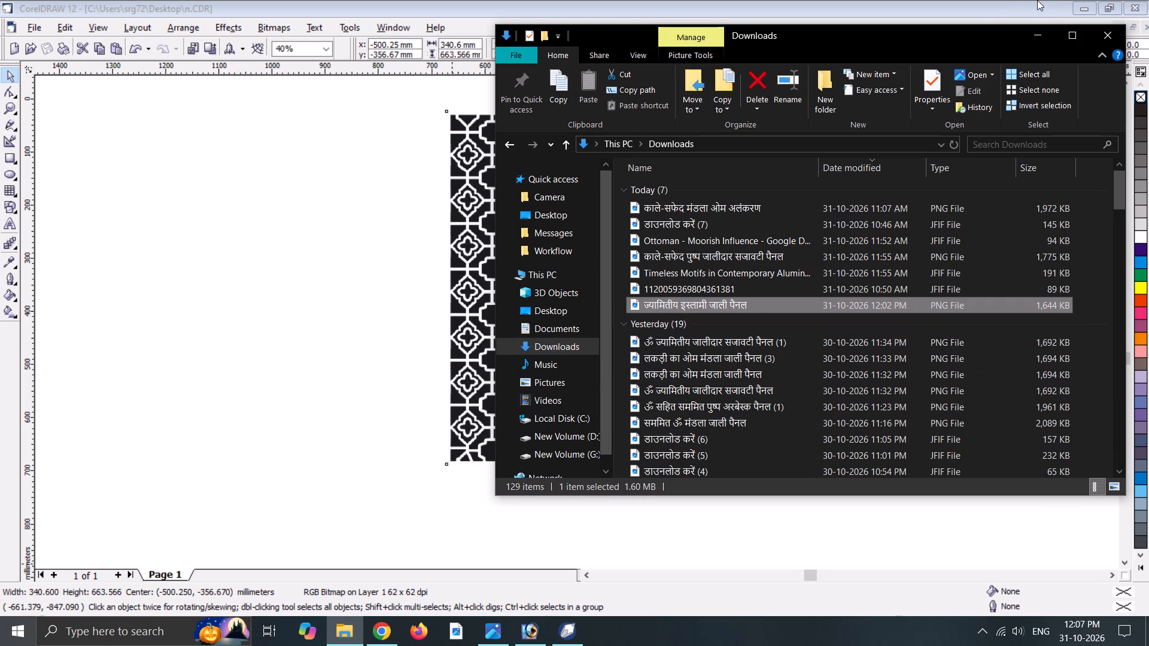
pyautogui.click(1081, 6)
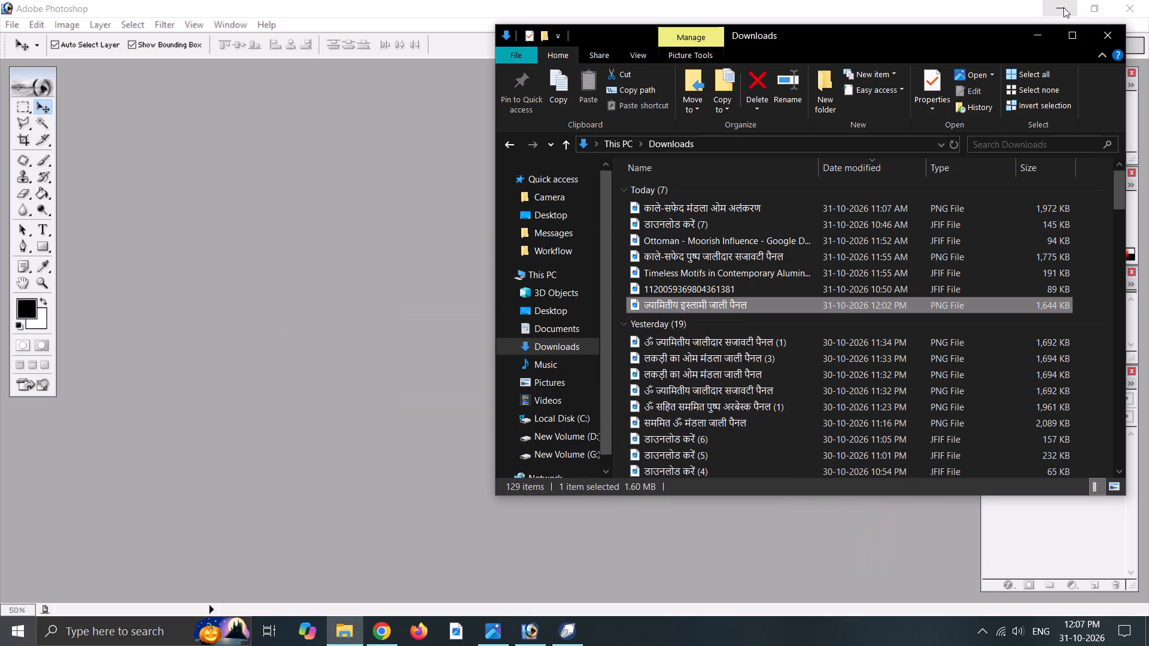
pyautogui.click(1063, 8)
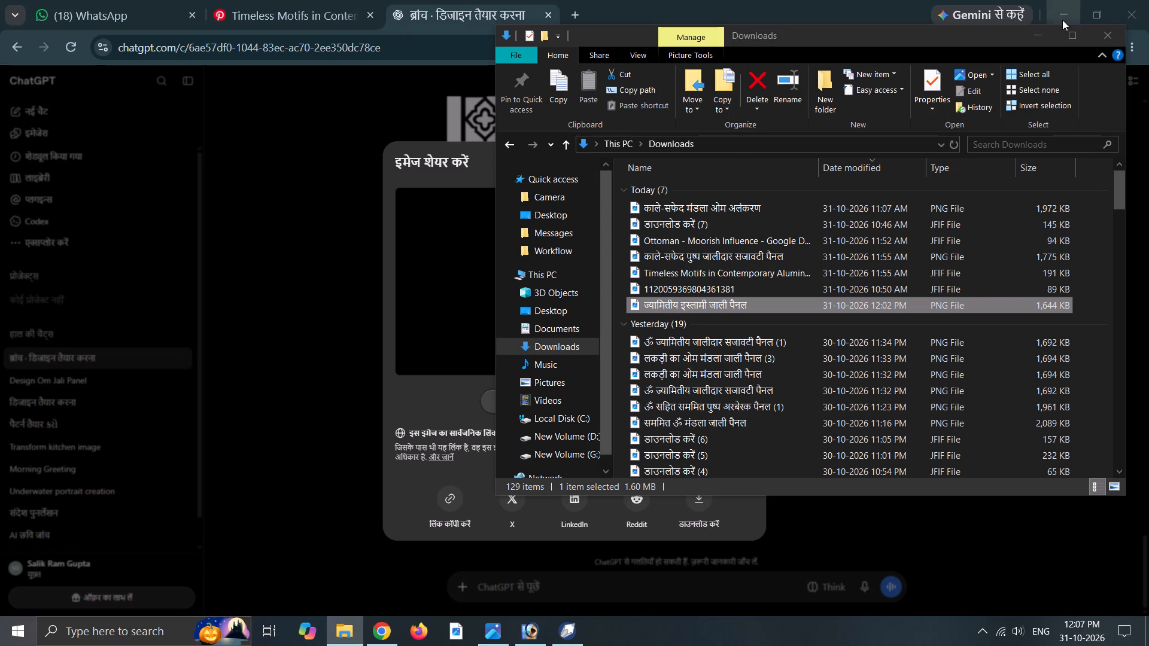
# Clear the browser and photo windows off the desktop, view the desktop image om cutting copy in Photoshop and close it.
pyautogui.click(1063, 9)
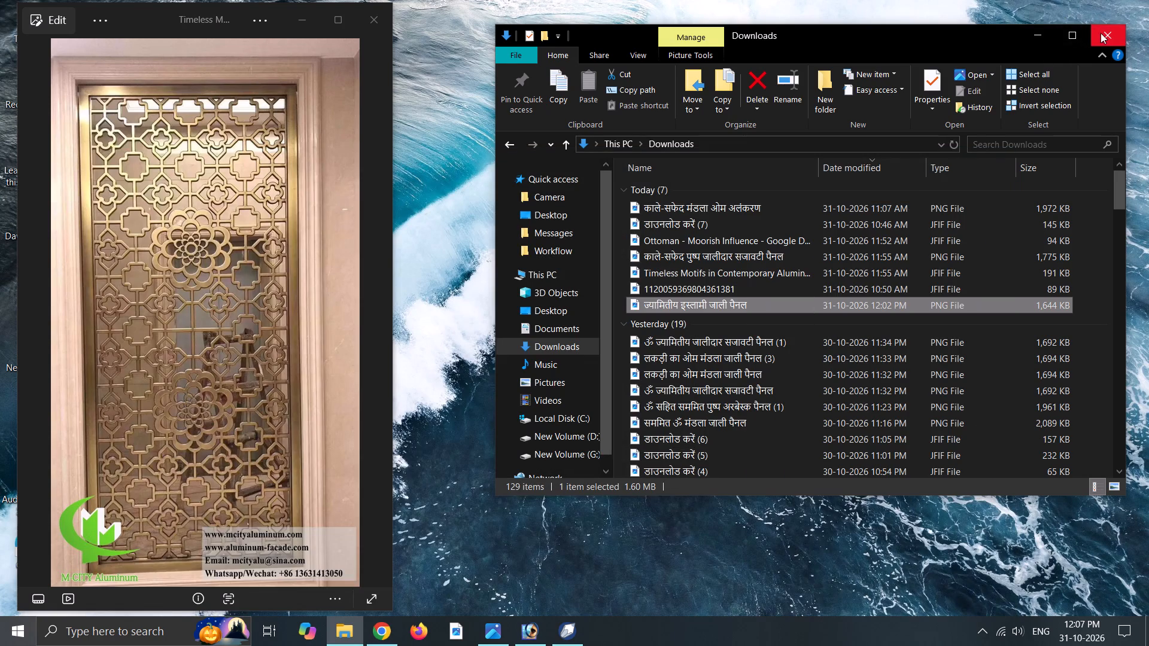
pyautogui.click(373, 17)
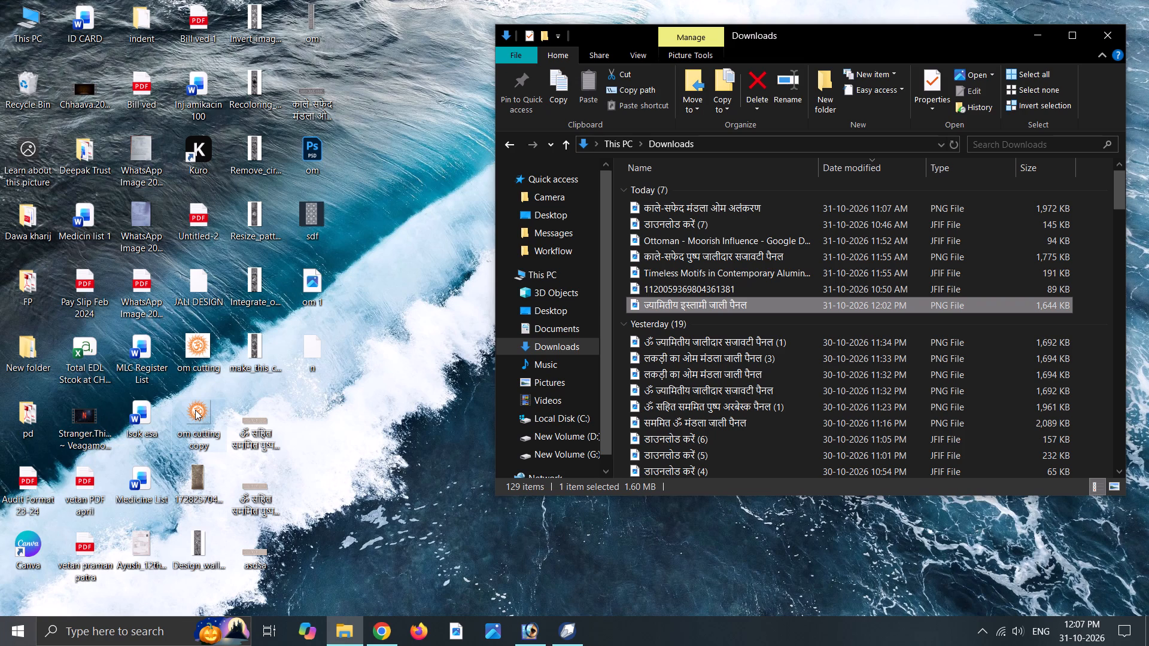
pyautogui.moveTo(195, 410); pyautogui.dragTo(540, 629)
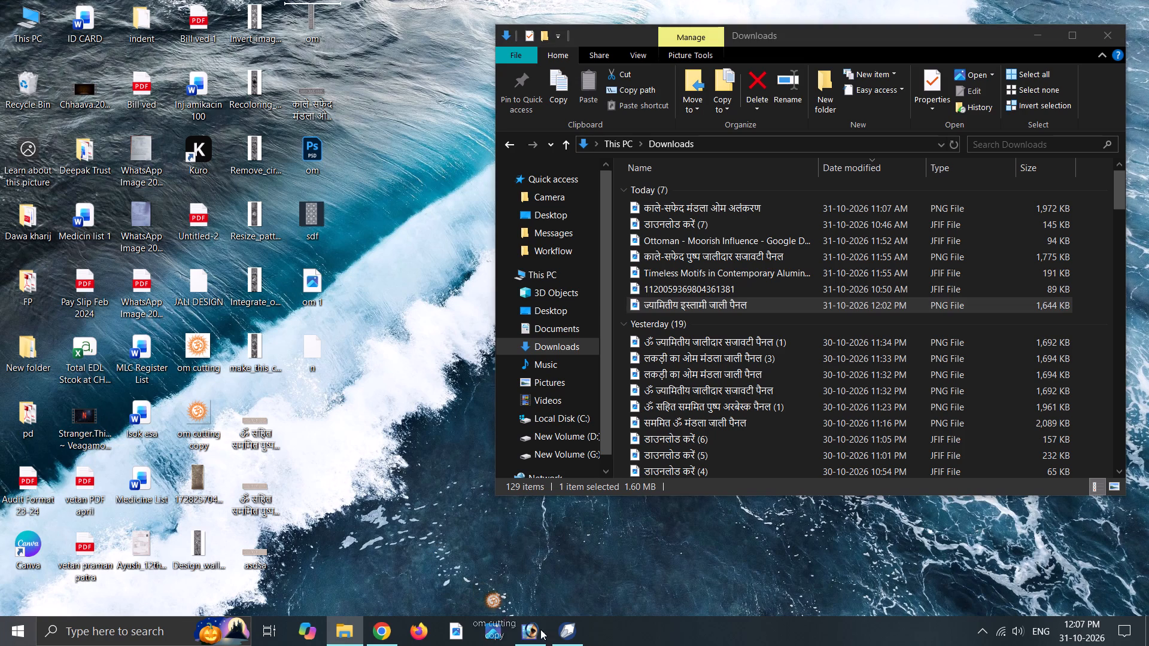
pyautogui.moveTo(540, 629); pyautogui.dragTo(422, 371)
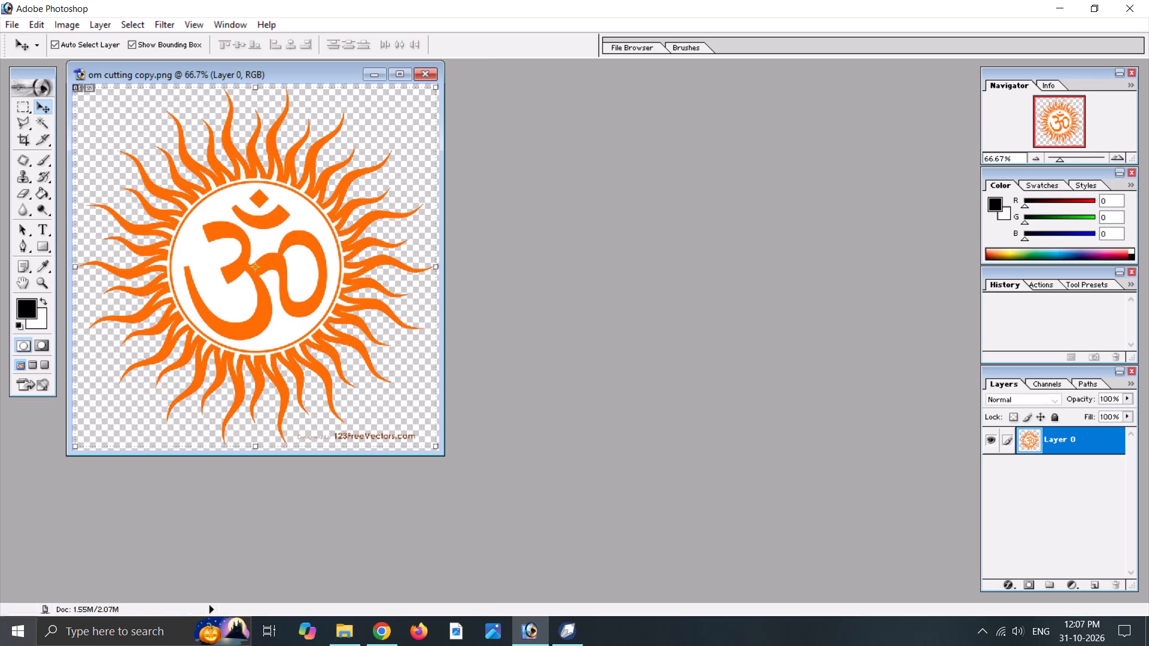
pyautogui.moveTo(301, 72); pyautogui.dragTo(387, 90)
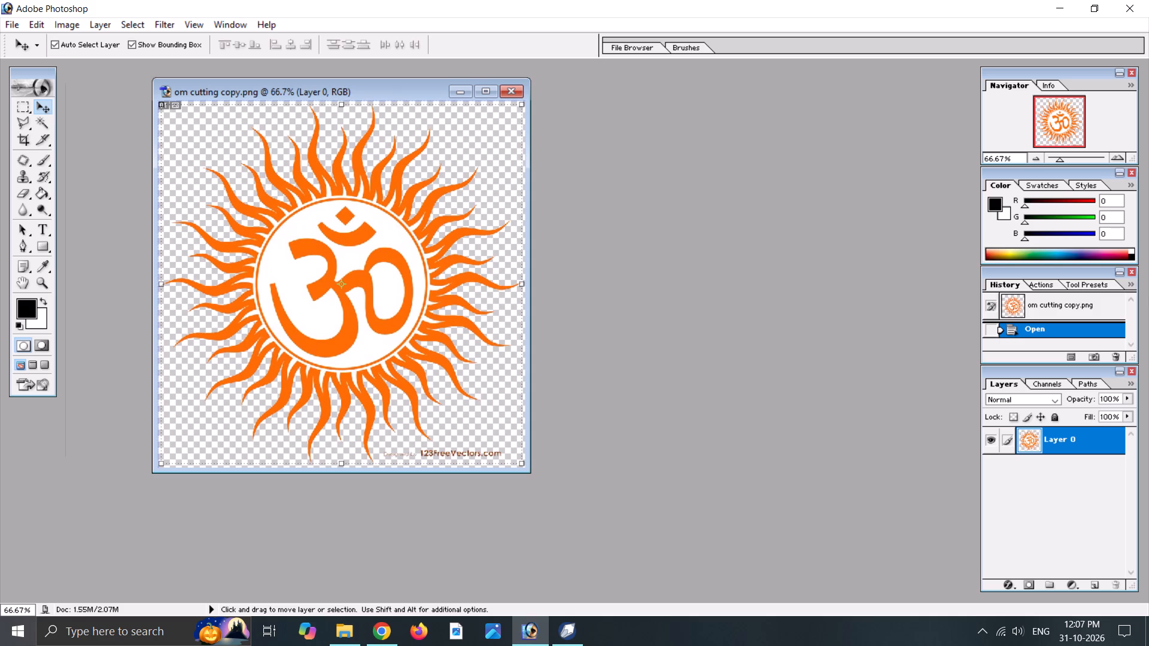
pyautogui.click(513, 90)
# Browse the Downloads images from ॐ ज्यामितीय जालीदार सजावटी पैनल (1) onward for a panel reference, and clear the photo and Photoshop windows.
pyautogui.click(342, 640)
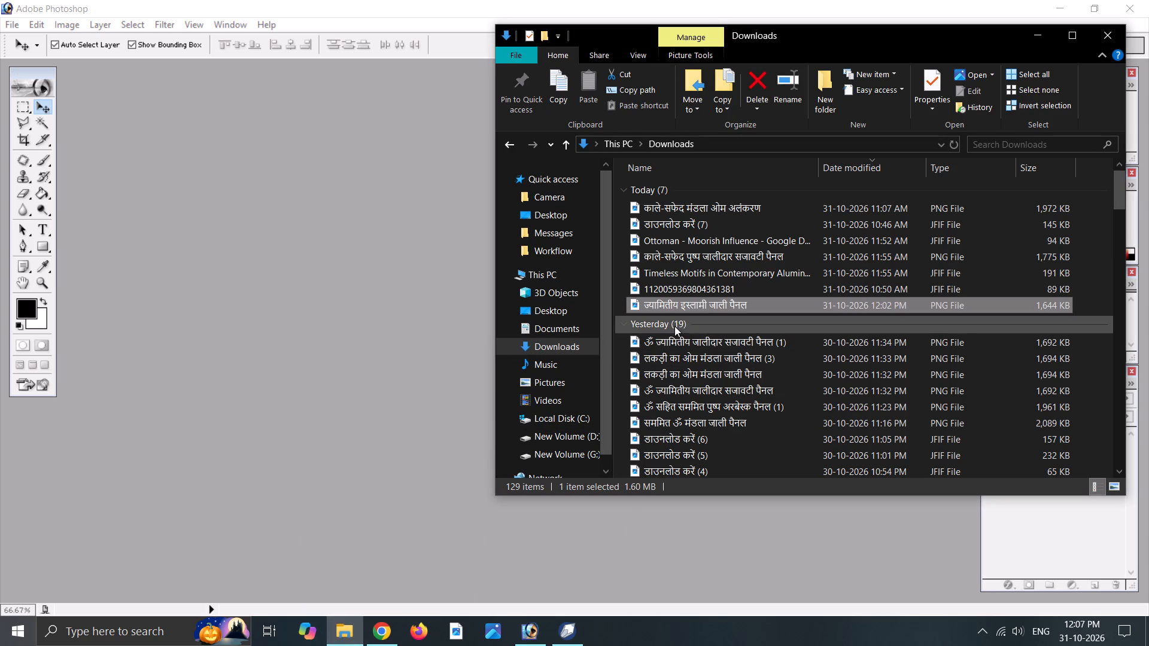
pyautogui.doubleClick(676, 348)
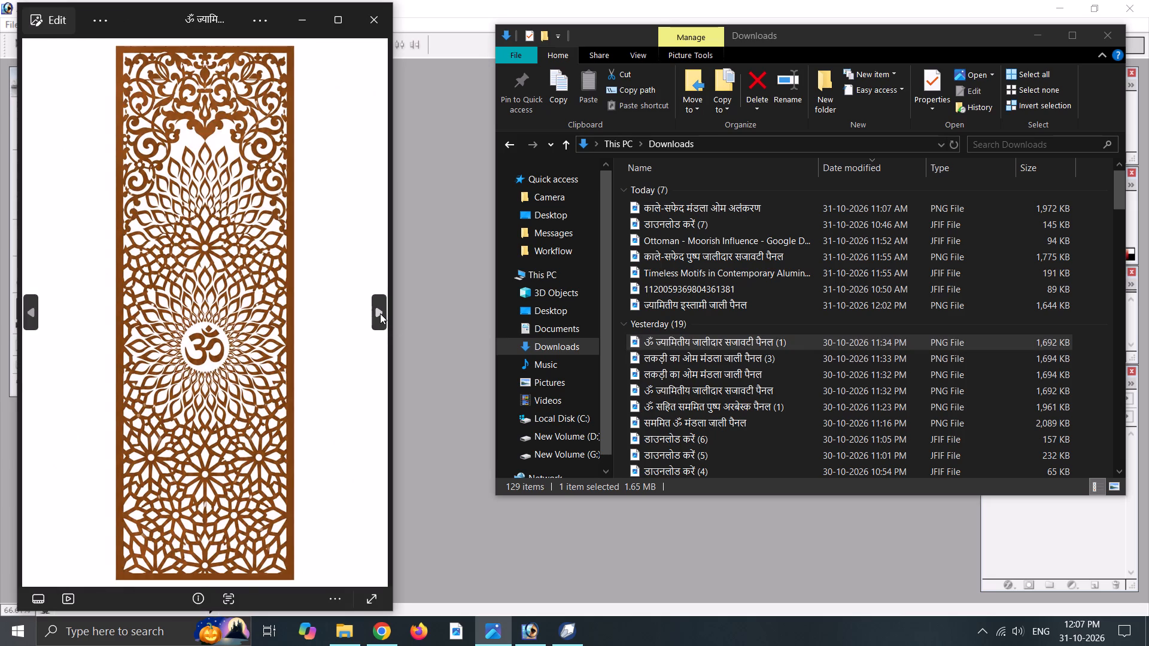
pyautogui.click(380, 313)
pyautogui.click(380, 313)
pyautogui.click(380, 313)
pyautogui.click(380, 313)
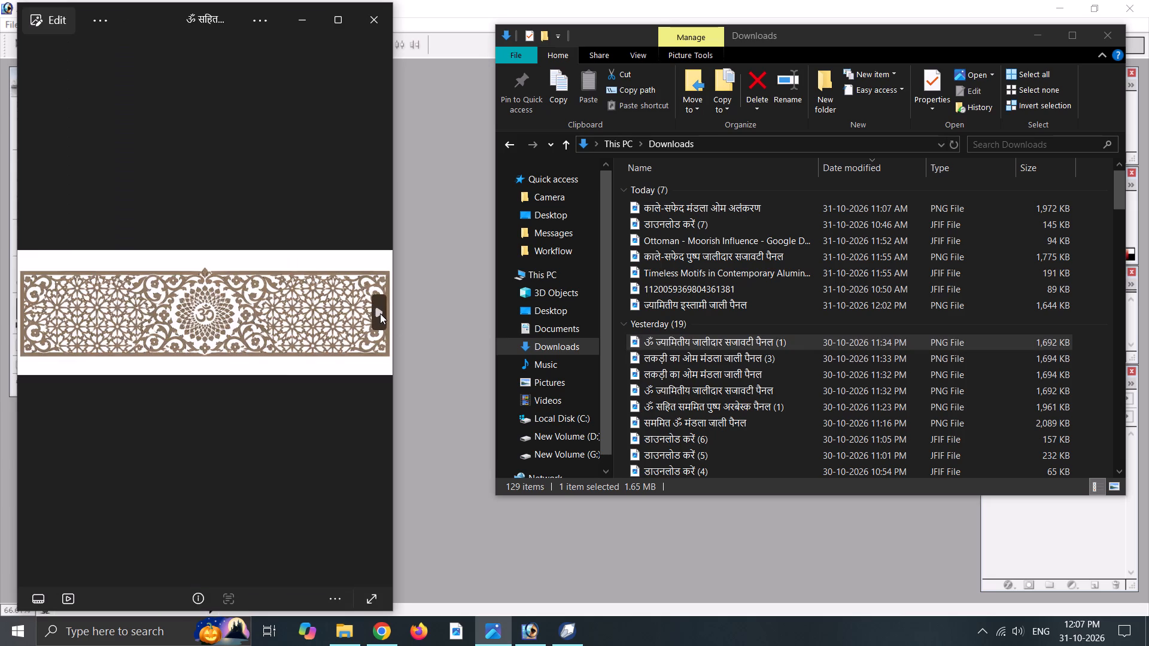
pyautogui.click(380, 313)
pyautogui.click(380, 313)
pyautogui.doubleClick(380, 313)
pyautogui.click(380, 313)
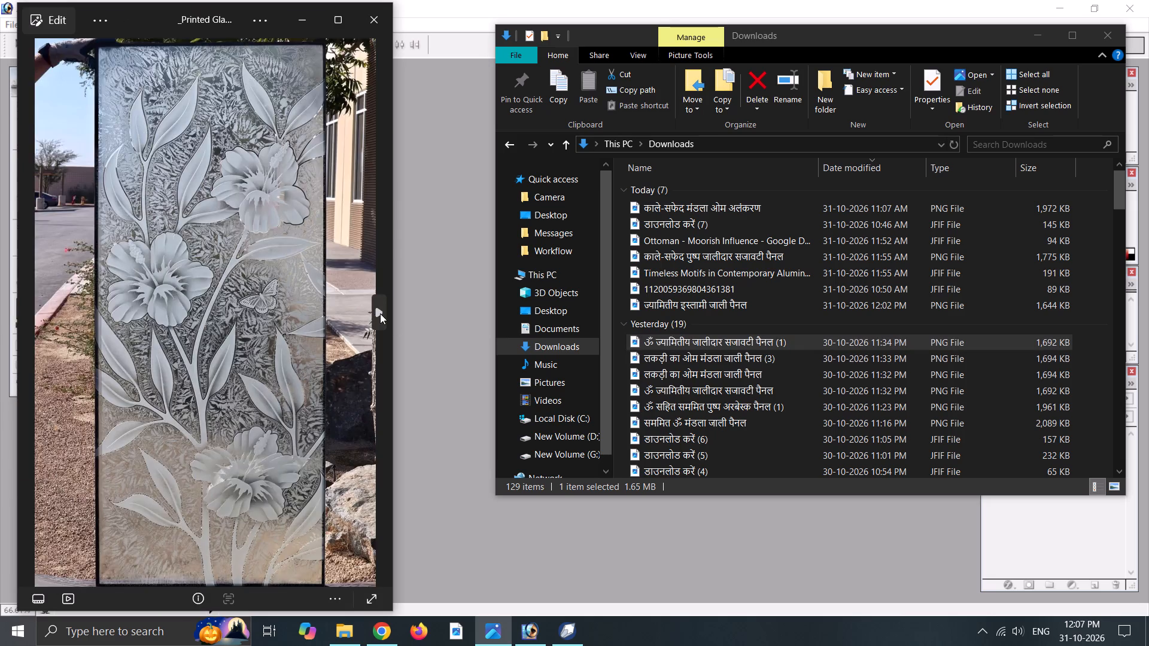
pyautogui.doubleClick(380, 313)
pyautogui.click(380, 313)
pyautogui.click(380, 313)
pyautogui.doubleClick(380, 313)
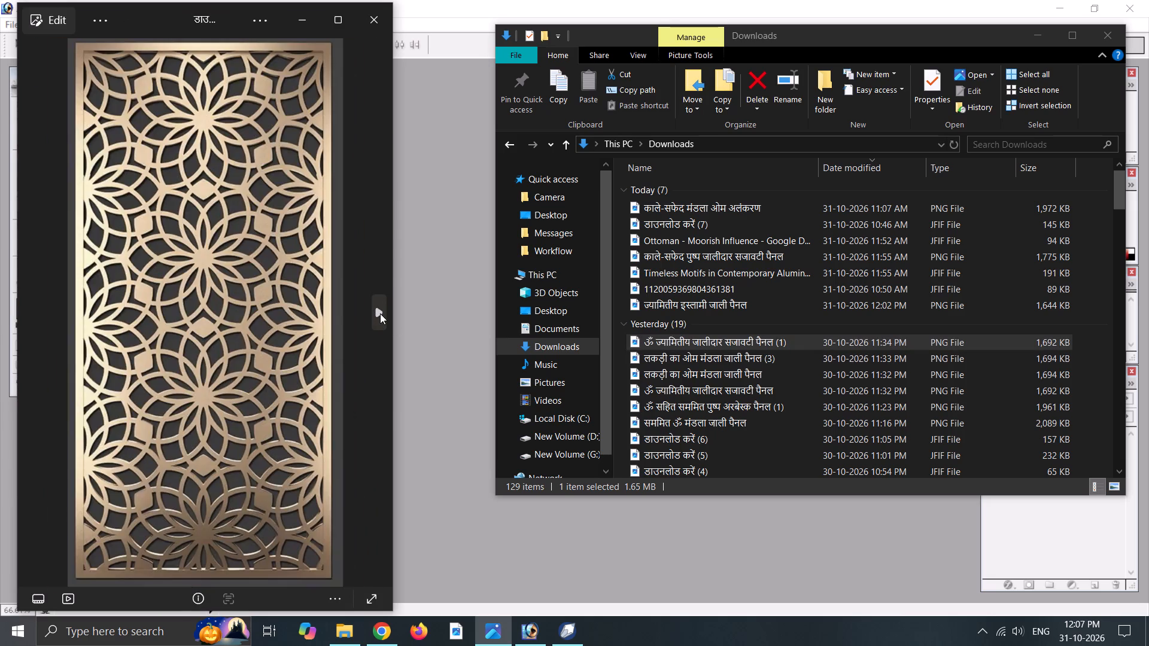
pyautogui.click(380, 313)
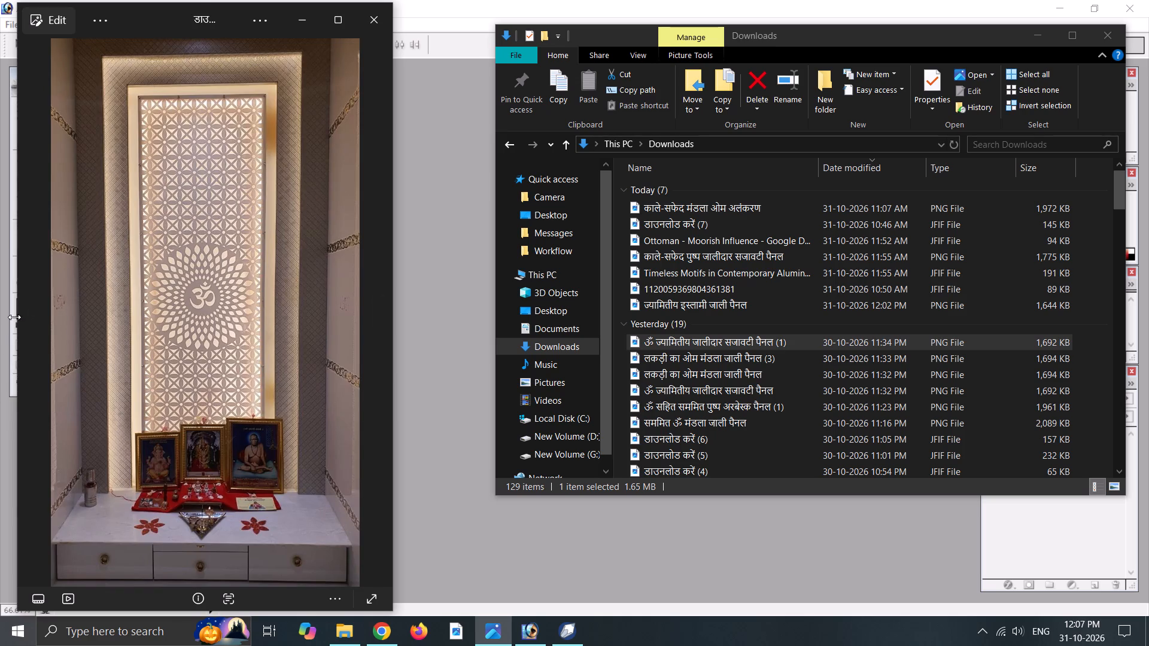
pyautogui.click(31, 297)
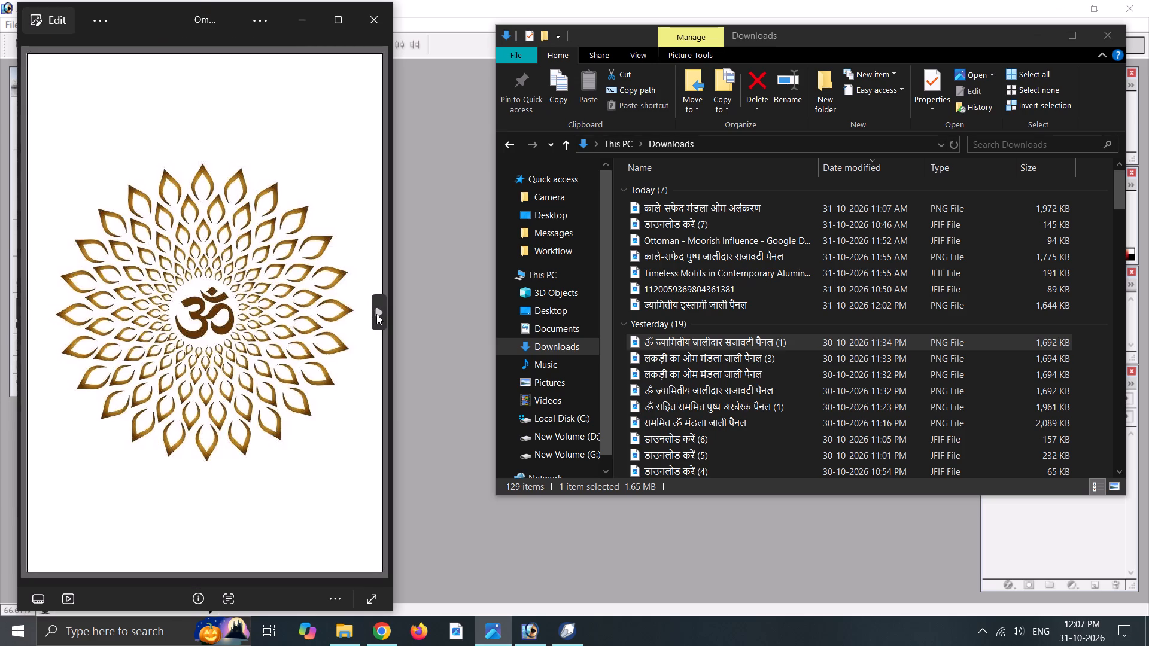
pyautogui.tripleClick(376, 314)
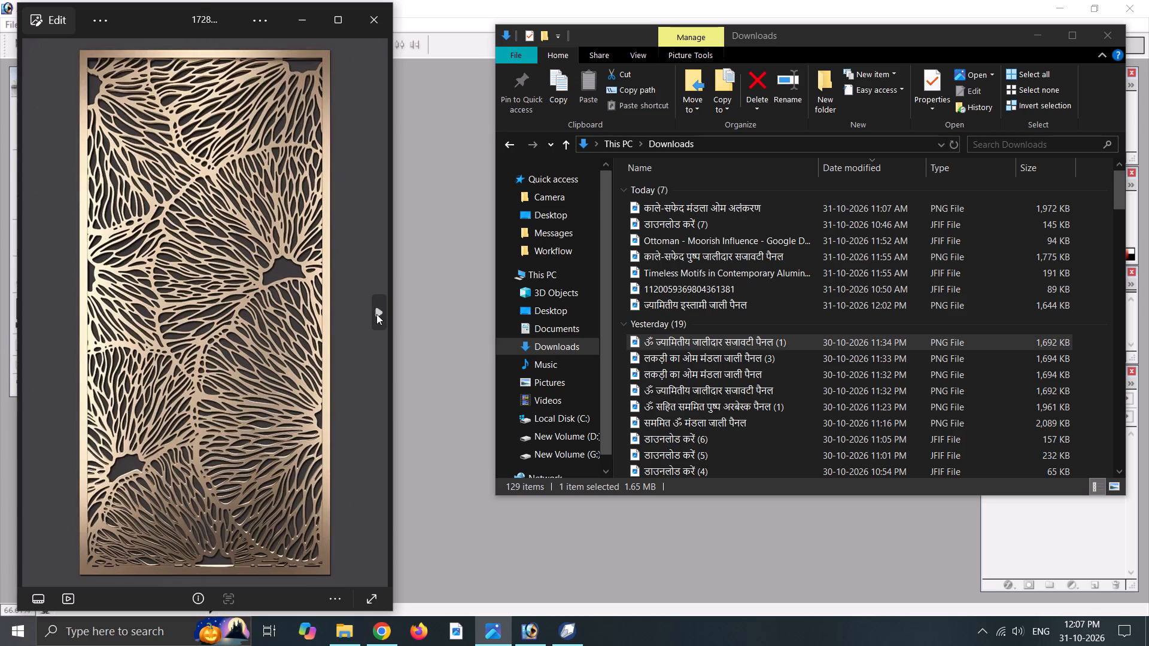
pyautogui.click(376, 314)
pyautogui.click(1066, 8)
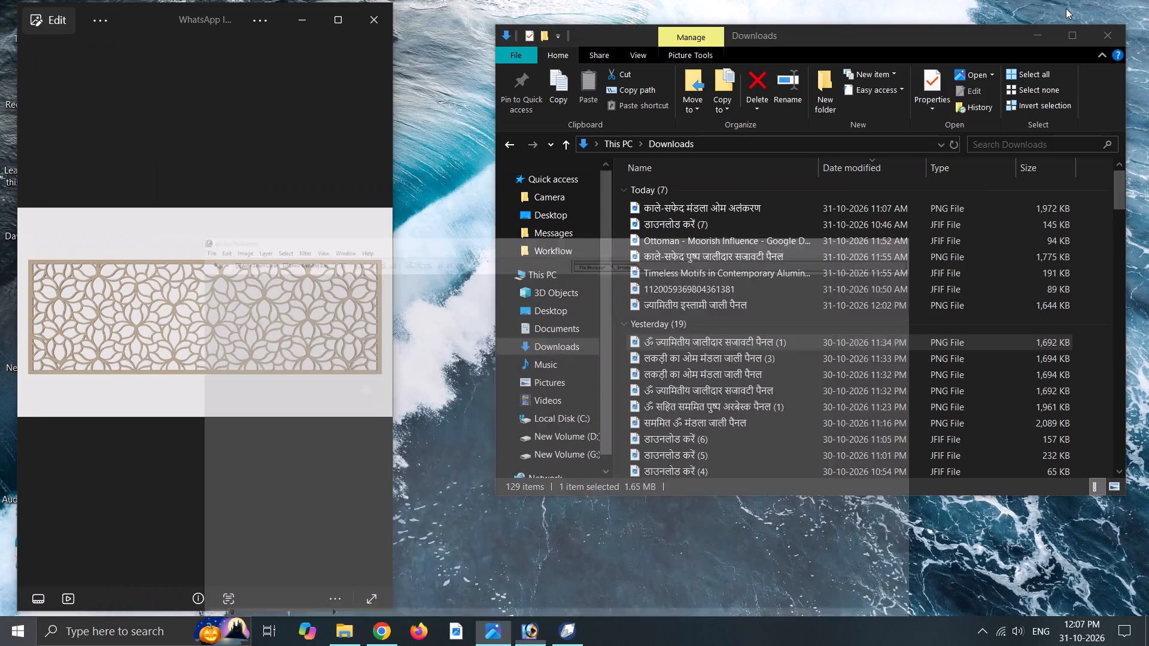
pyautogui.click(376, 24)
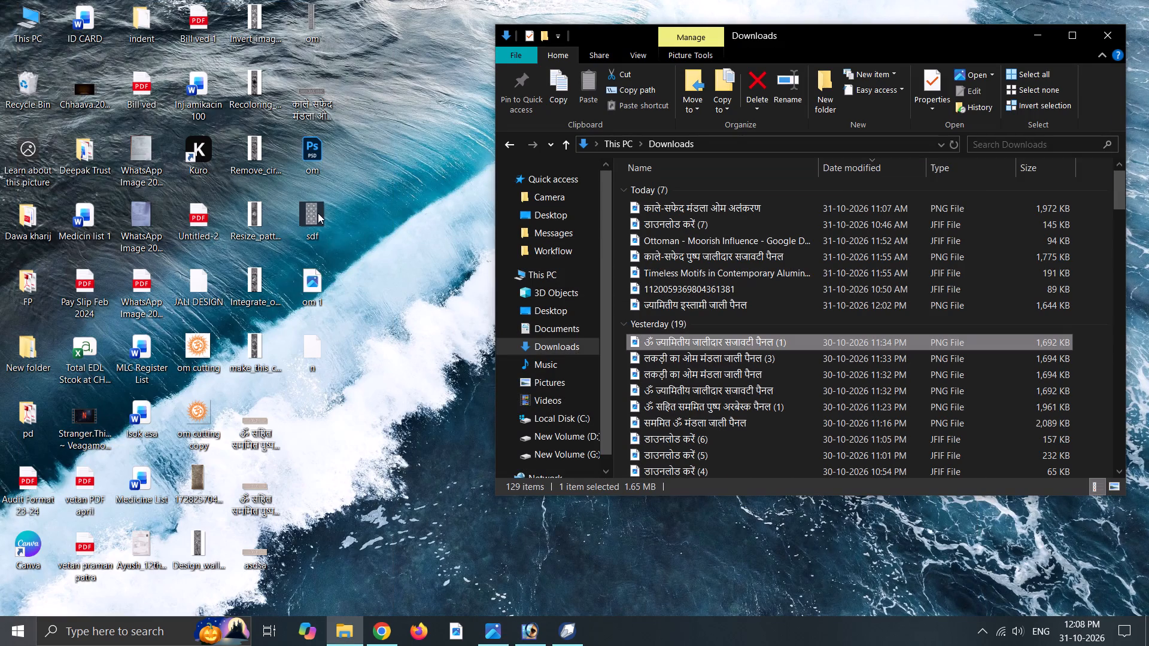
# View the desktop images om 1 and sdf, and close the photo viewer.
pyautogui.doubleClick(315, 279)
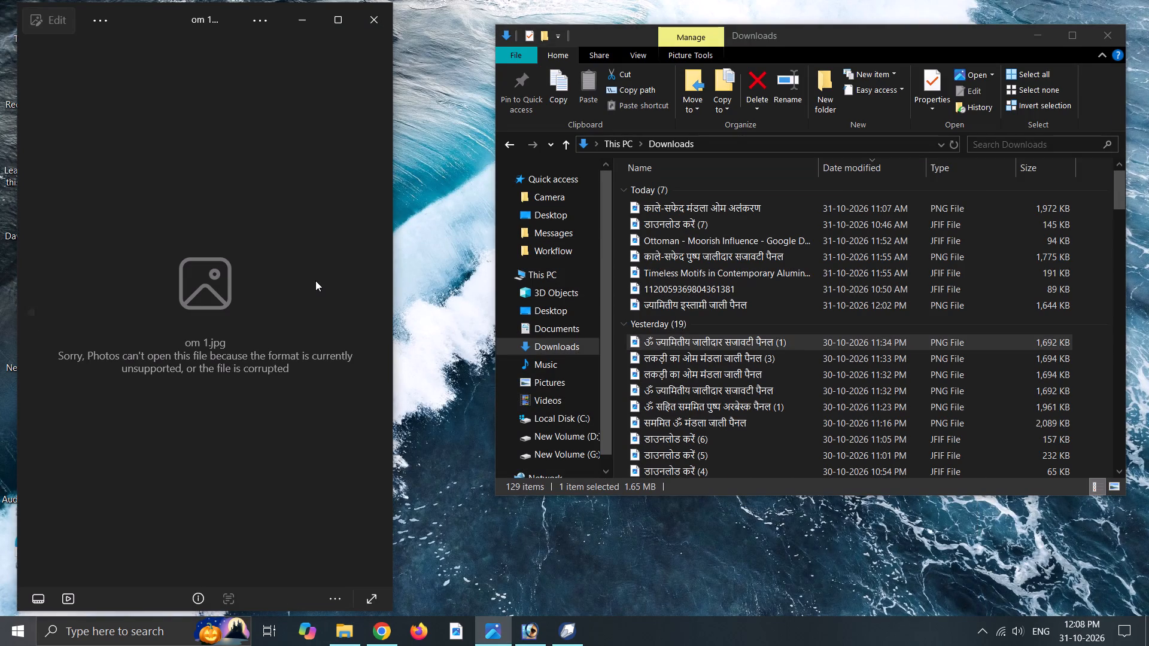
pyautogui.click(382, 313)
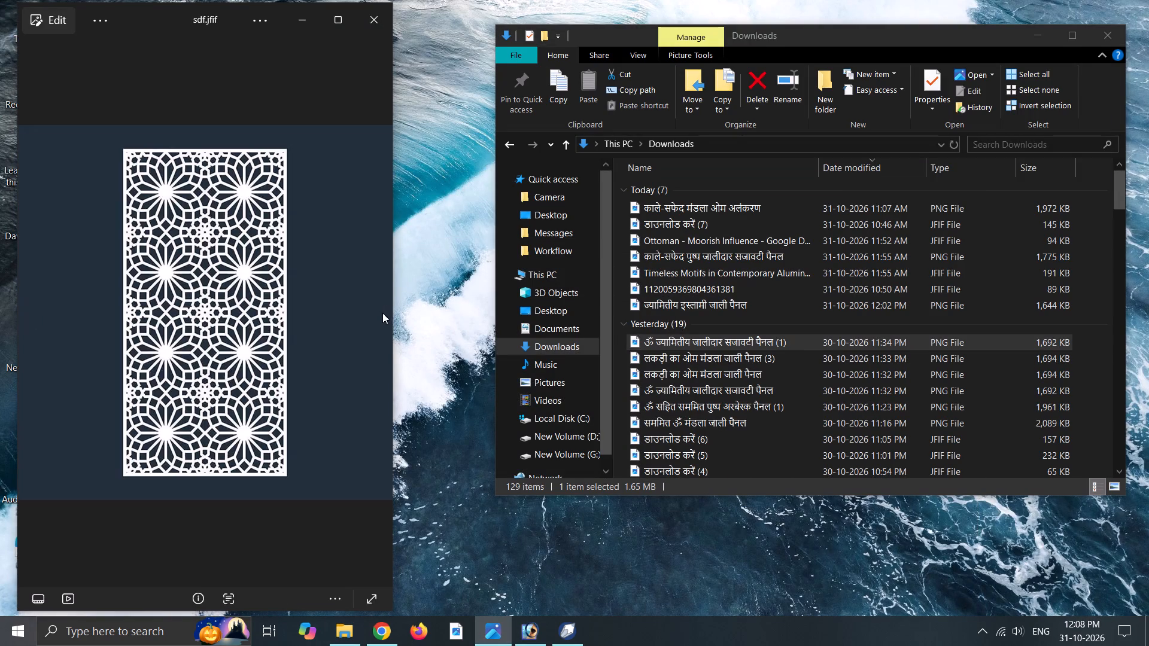
pyautogui.click(28, 310)
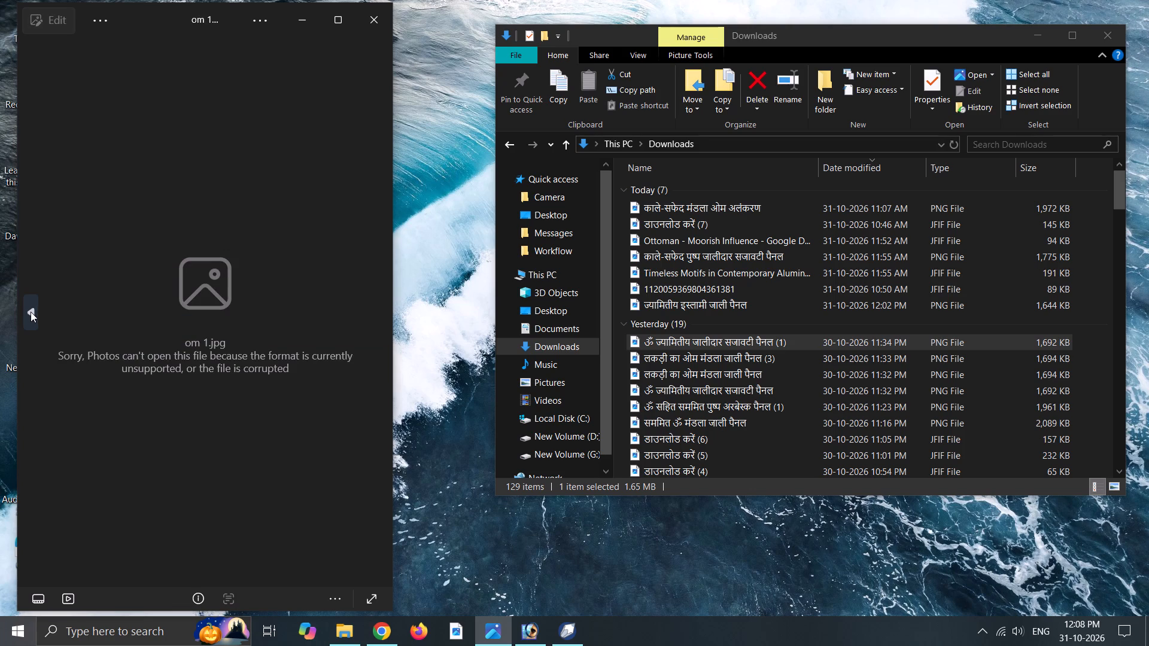
pyautogui.click(372, 19)
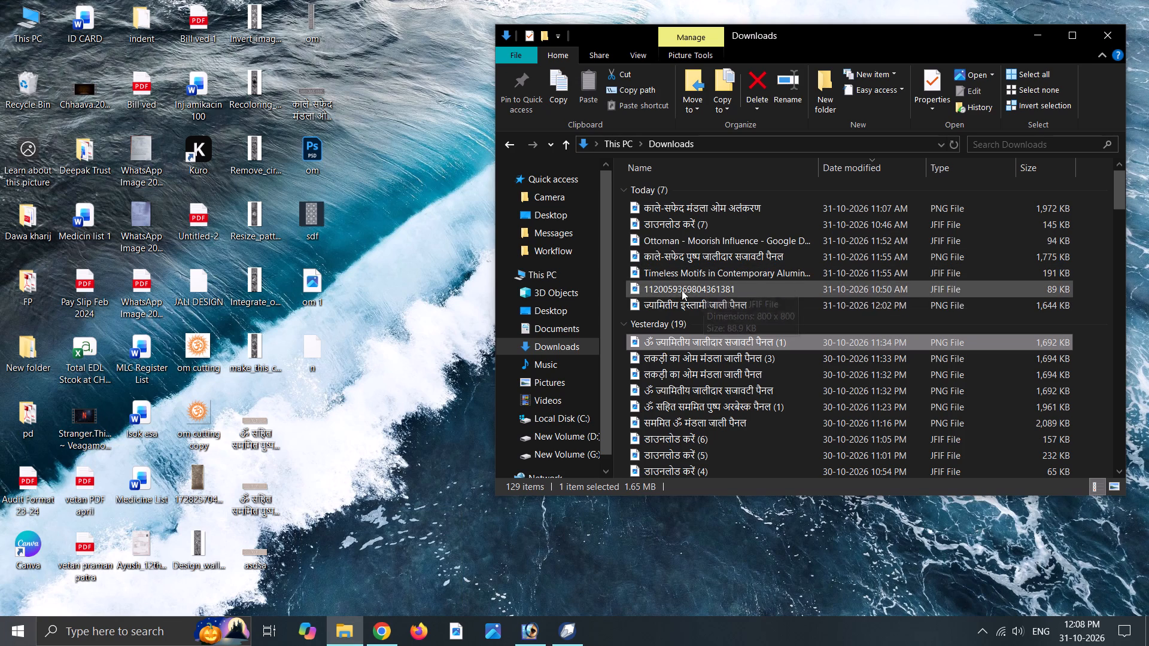
# Browse the Downloads images from ज्यामितीय इस्लामी जाली पैनल through the jali, Om and shrine panels, and close the viewer.
pyautogui.doubleClick(676, 306)
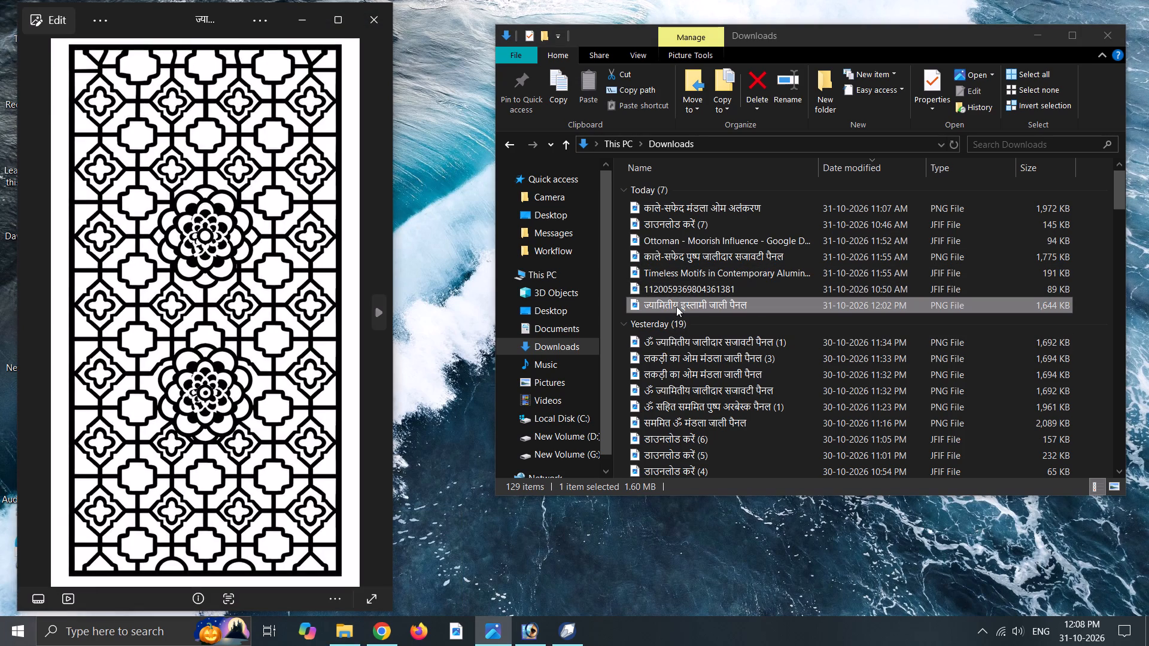
pyautogui.press('Left')
pyautogui.press('Left')
pyautogui.press('Left')
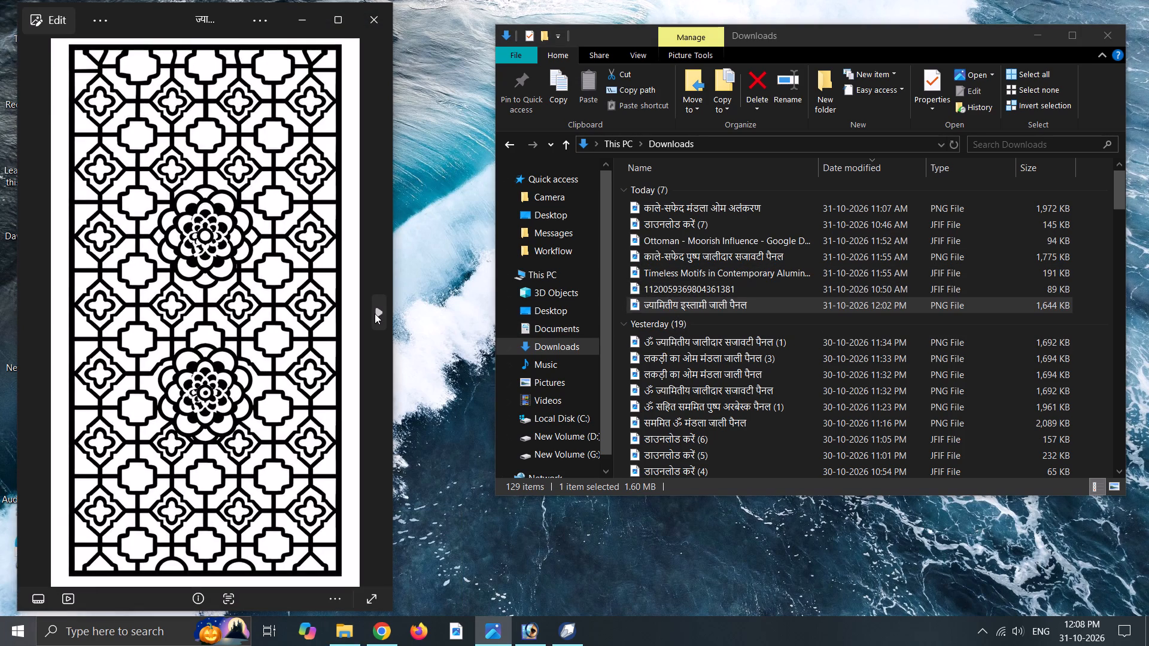
pyautogui.click(375, 313)
pyautogui.click(375, 313)
pyautogui.click(375, 313)
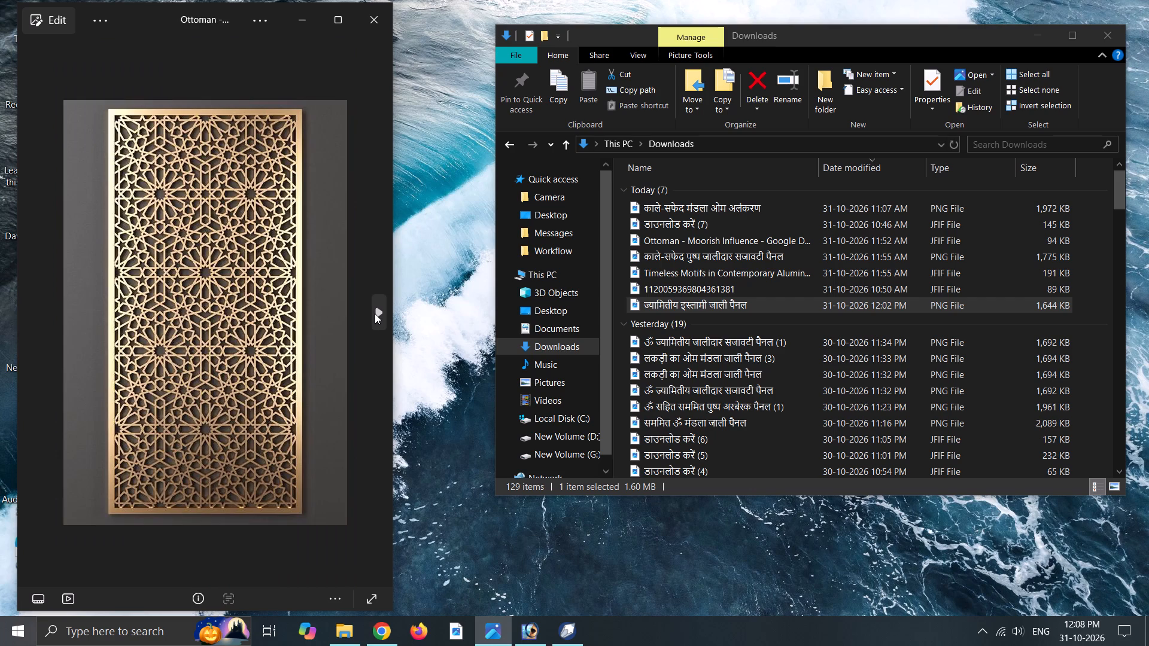
pyautogui.click(375, 310)
pyautogui.click(381, 315)
pyautogui.click(381, 315)
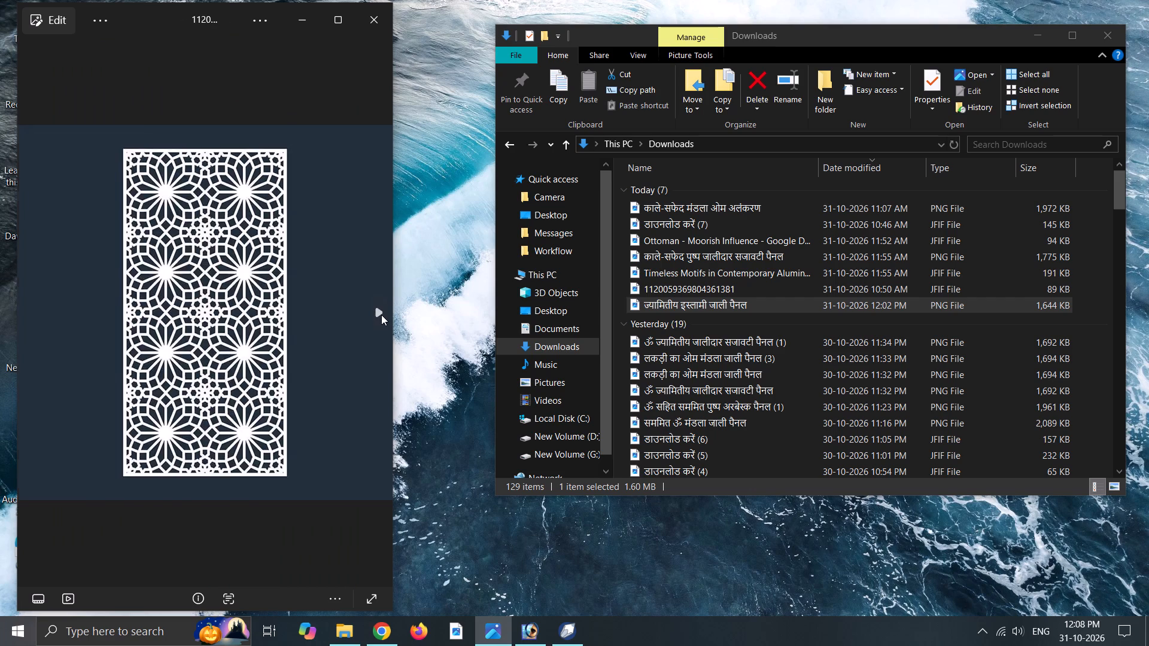
pyautogui.click(381, 315)
pyautogui.click(381, 315)
pyautogui.click(381, 315)
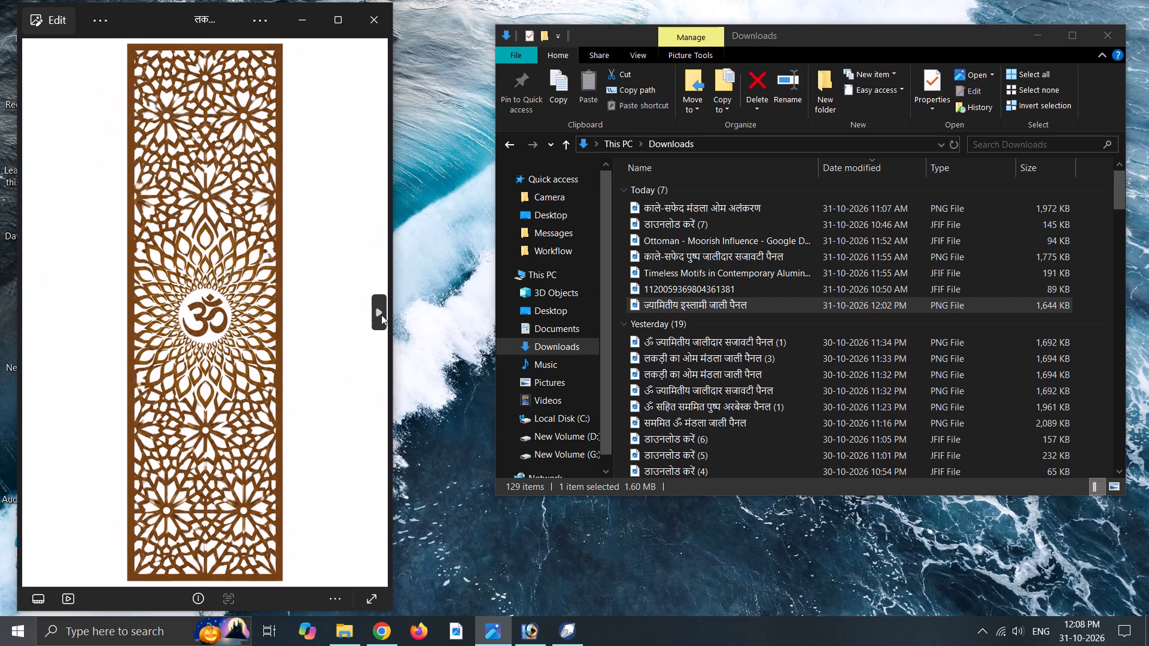
pyautogui.click(381, 315)
pyautogui.click(381, 315)
pyautogui.doubleClick(381, 315)
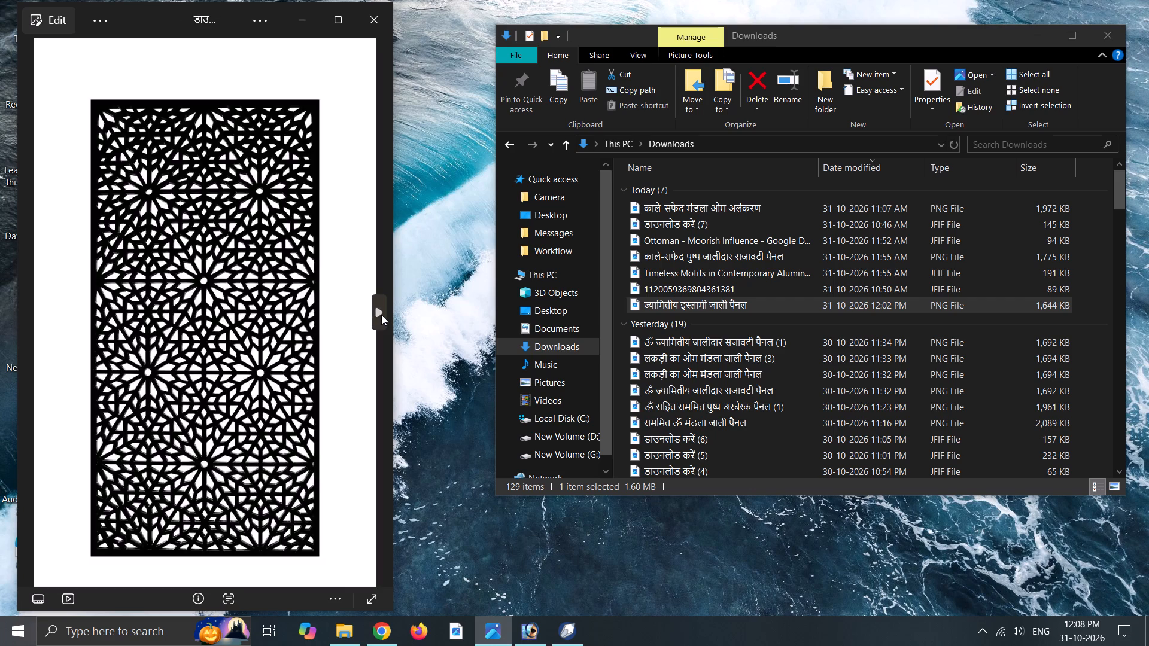
pyautogui.tripleClick(381, 315)
pyautogui.tripleClick(383, 316)
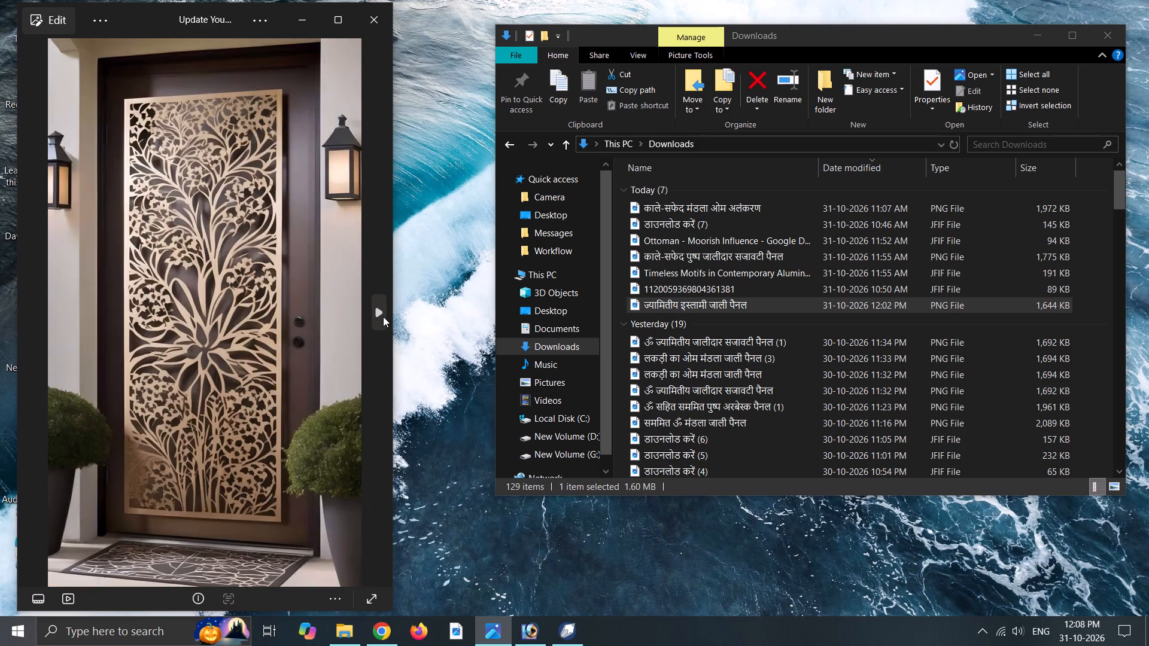
pyautogui.tripleClick(383, 316)
pyautogui.click(383, 316)
pyautogui.tripleClick(383, 316)
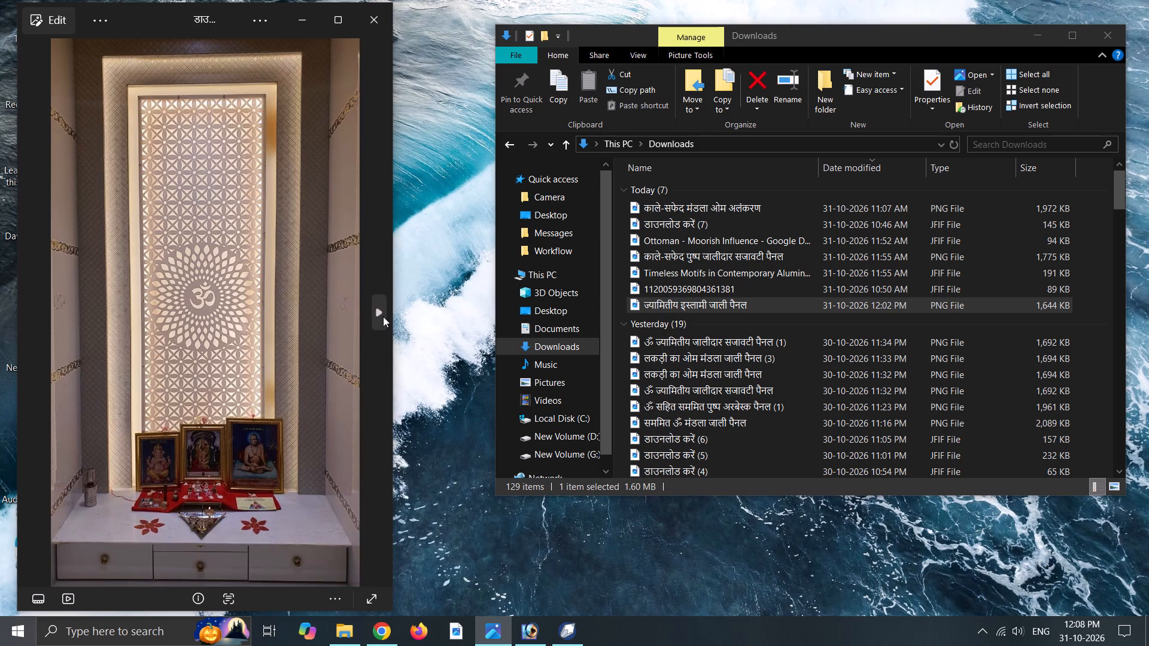
pyautogui.tripleClick(383, 316)
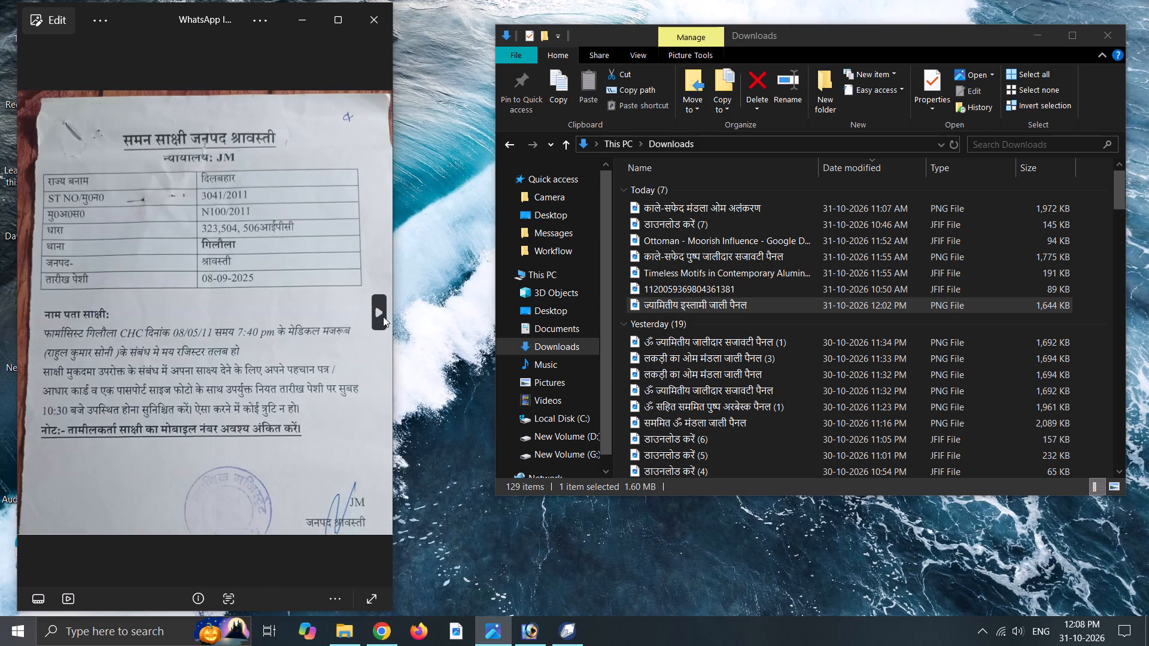
pyautogui.click(383, 316)
pyautogui.click(375, 20)
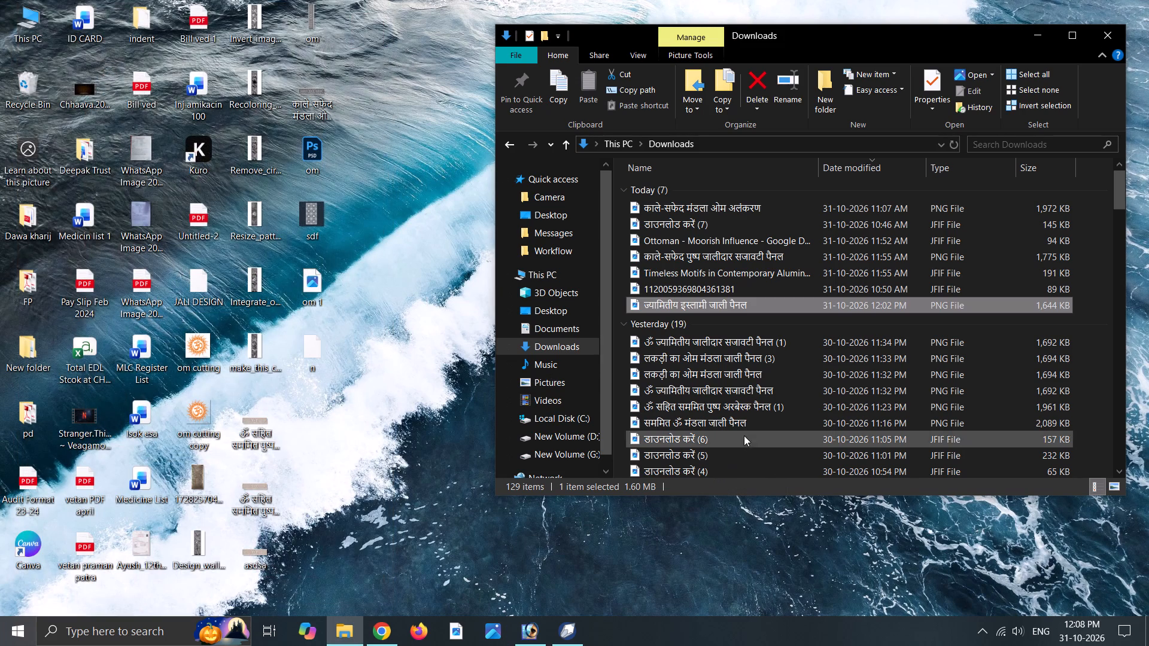
# Switch to Photoshop and open the recently used om.JPG panel image.
pyautogui.click(533, 628)
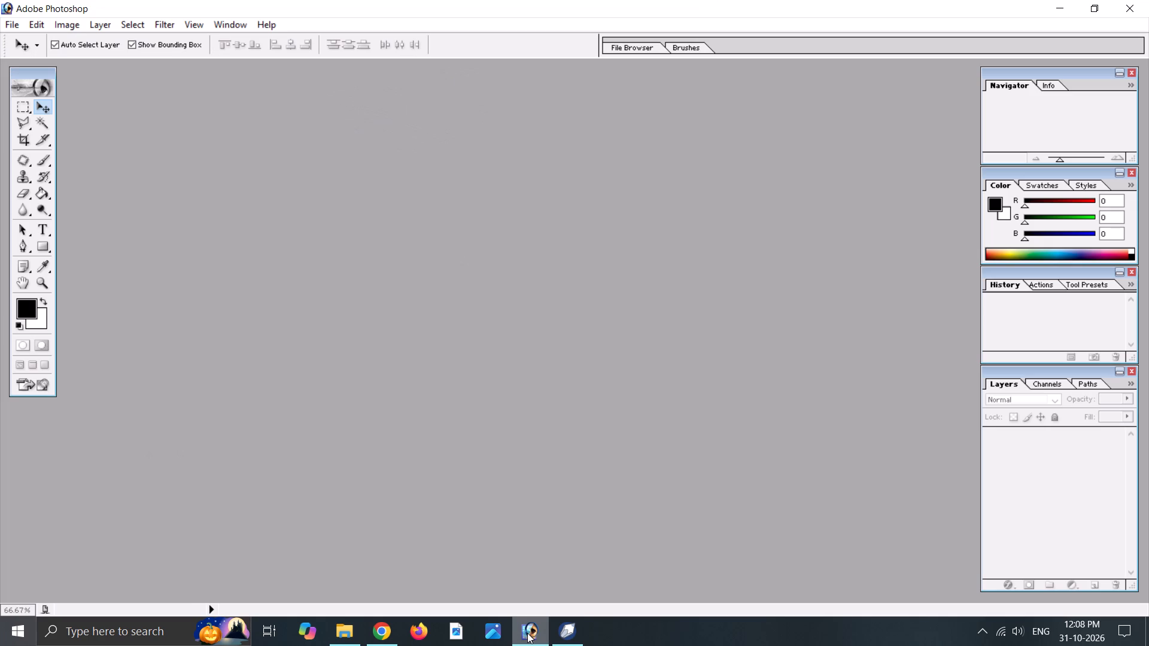
pyautogui.click(17, 23)
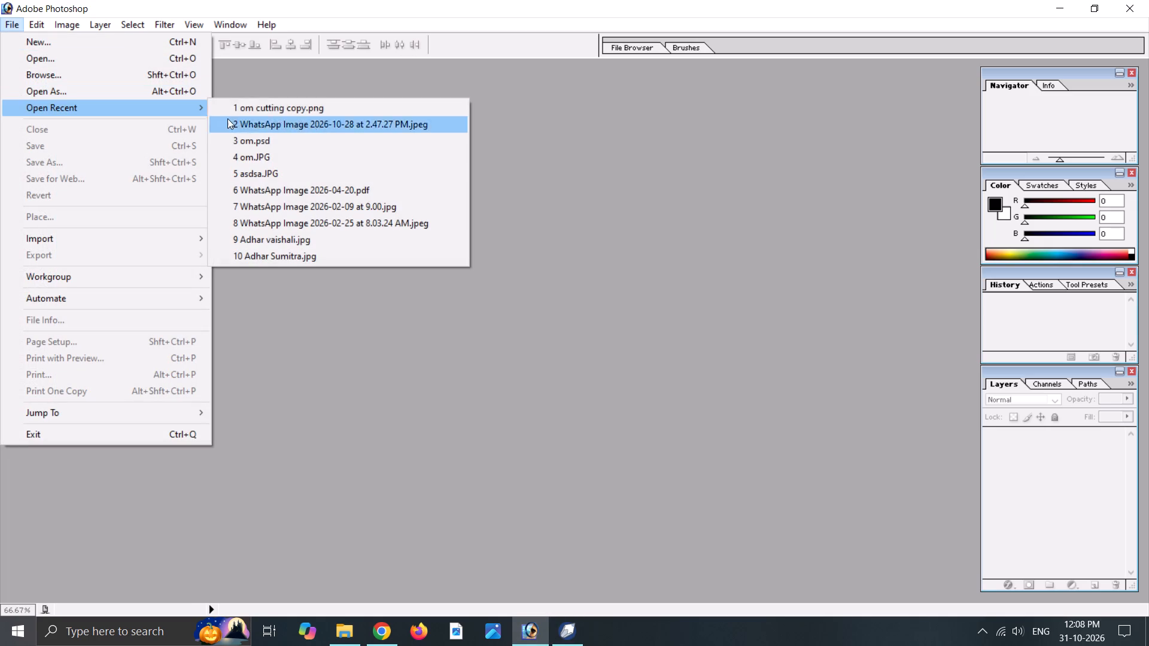
pyautogui.click(299, 160)
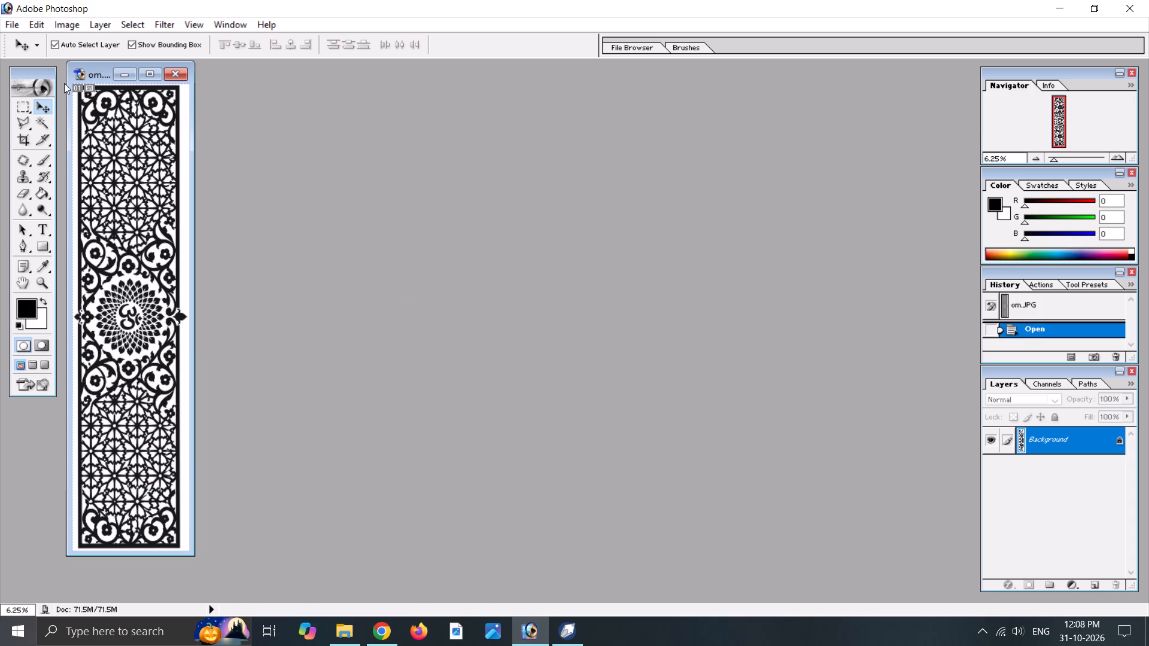
# In Photoshop, check the recent files om cutting copy.png and WhatsApp Image 2026-02-25 at 8.03.24 AM.jpeg, closing each one.
pyautogui.click(14, 23)
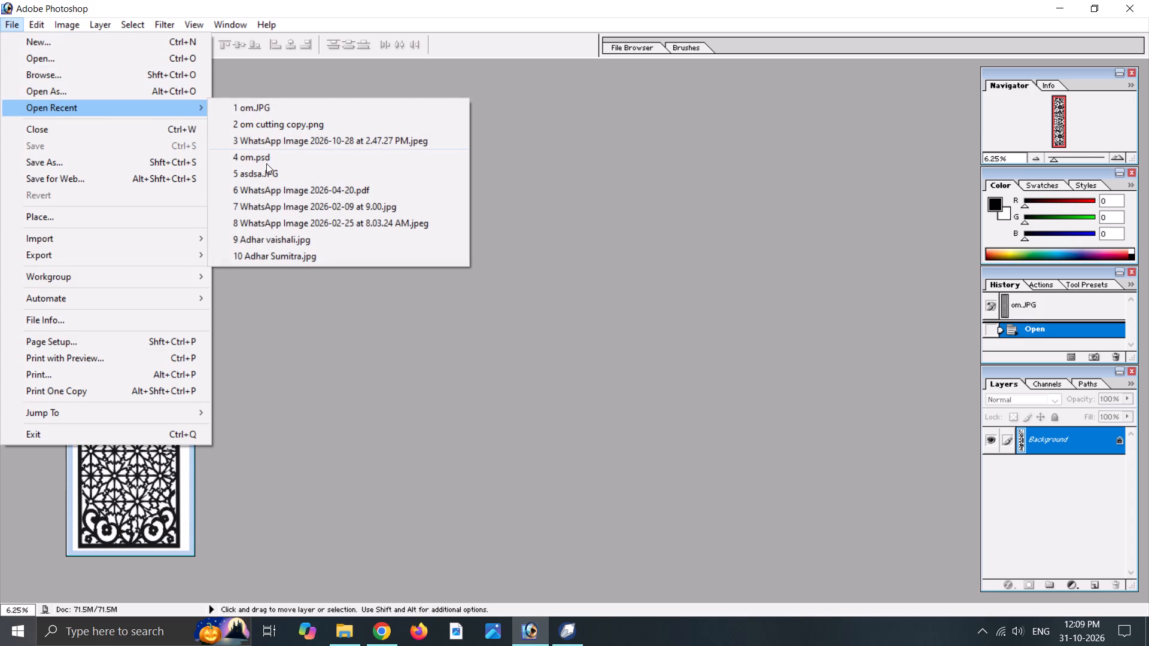
pyautogui.click(282, 123)
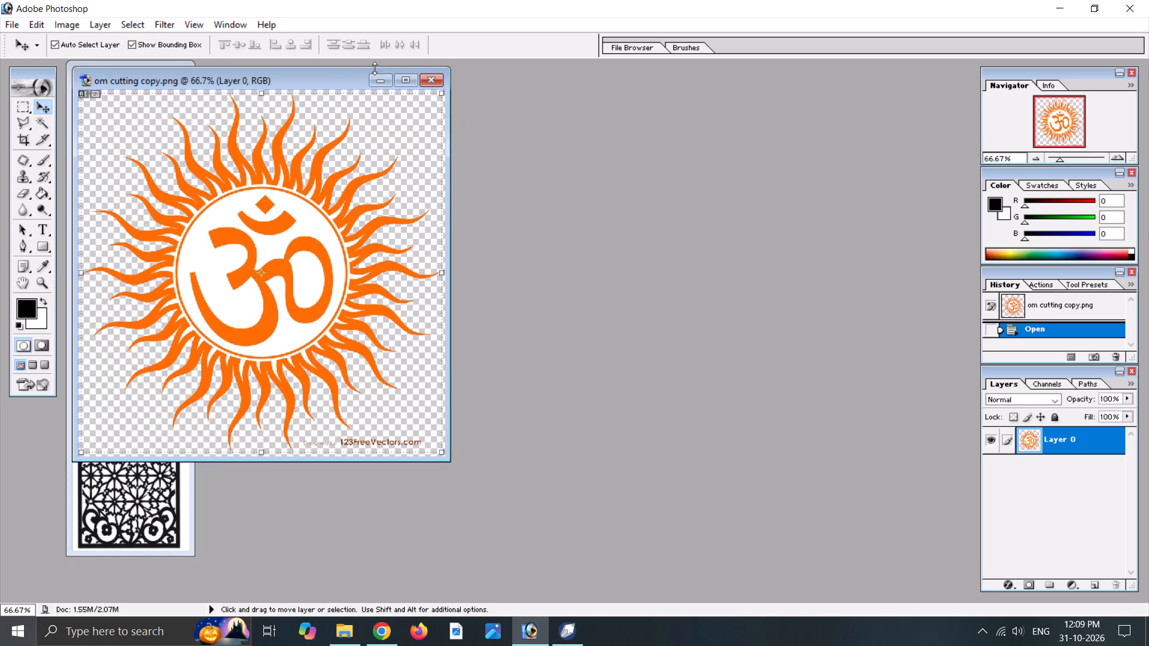
pyautogui.click(435, 80)
pyautogui.click(11, 23)
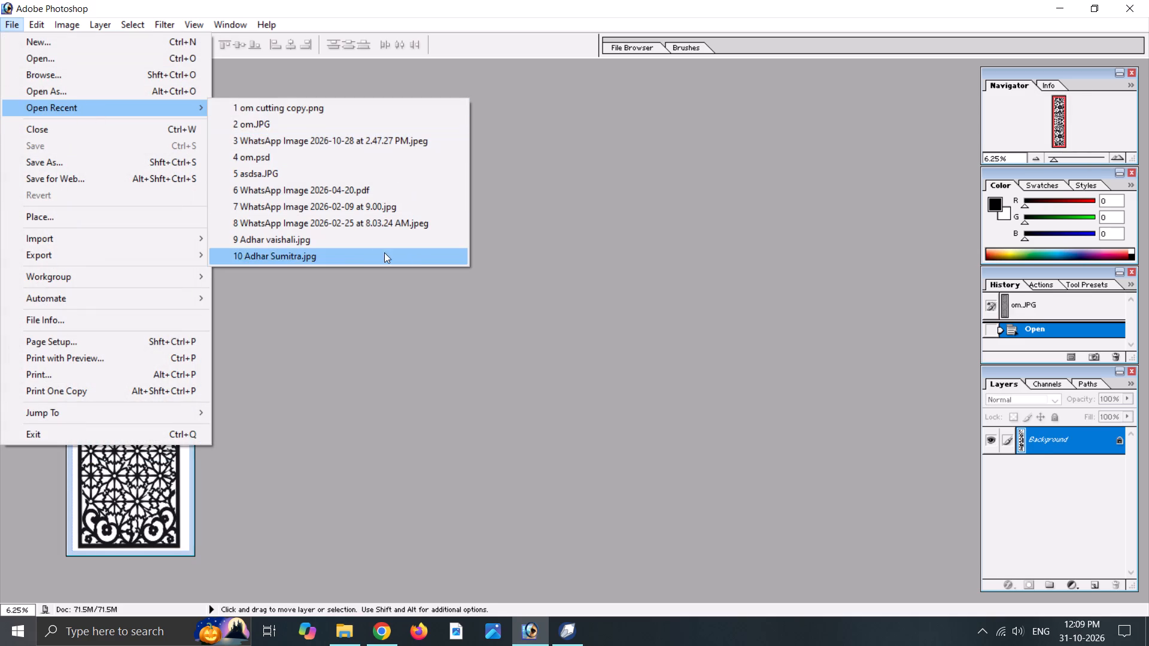
pyautogui.click(310, 225)
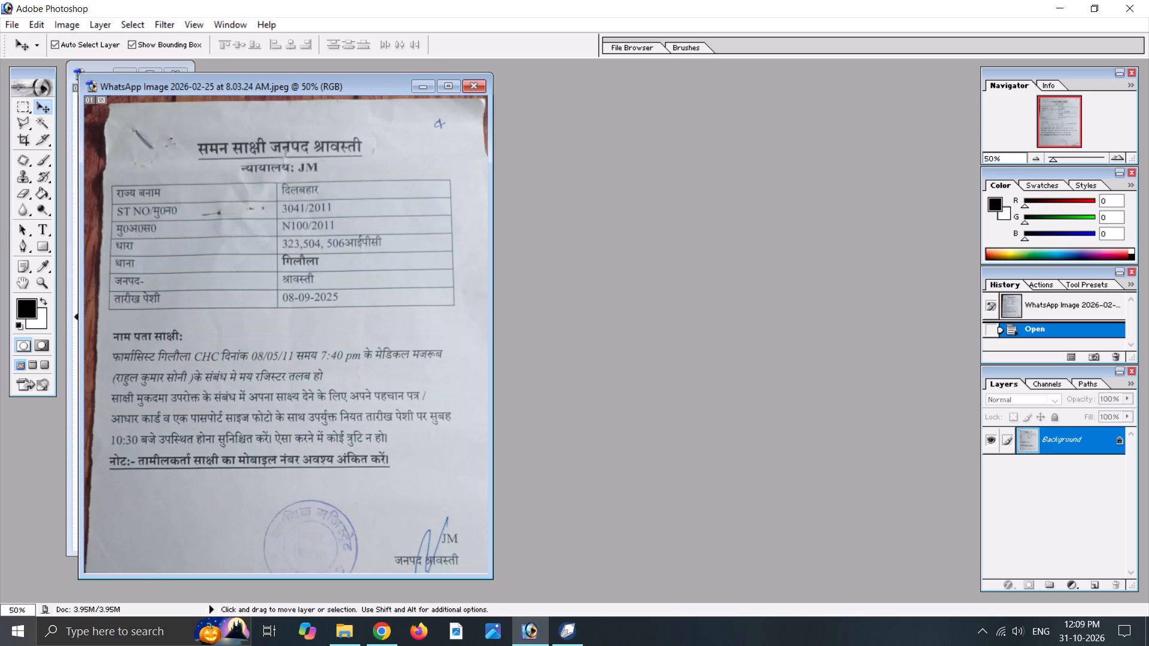
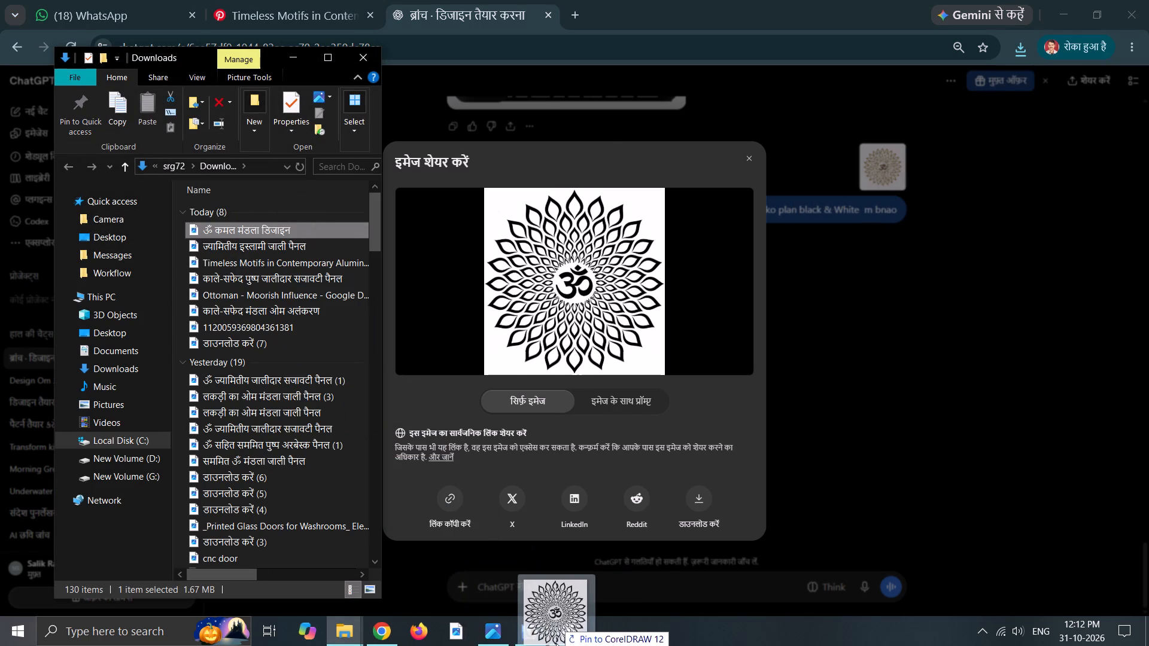
pyautogui.moveTo(556, 643); pyautogui.dragTo(570, 384)
pyautogui.moveTo(575, 362); pyautogui.dragTo(548, 310)
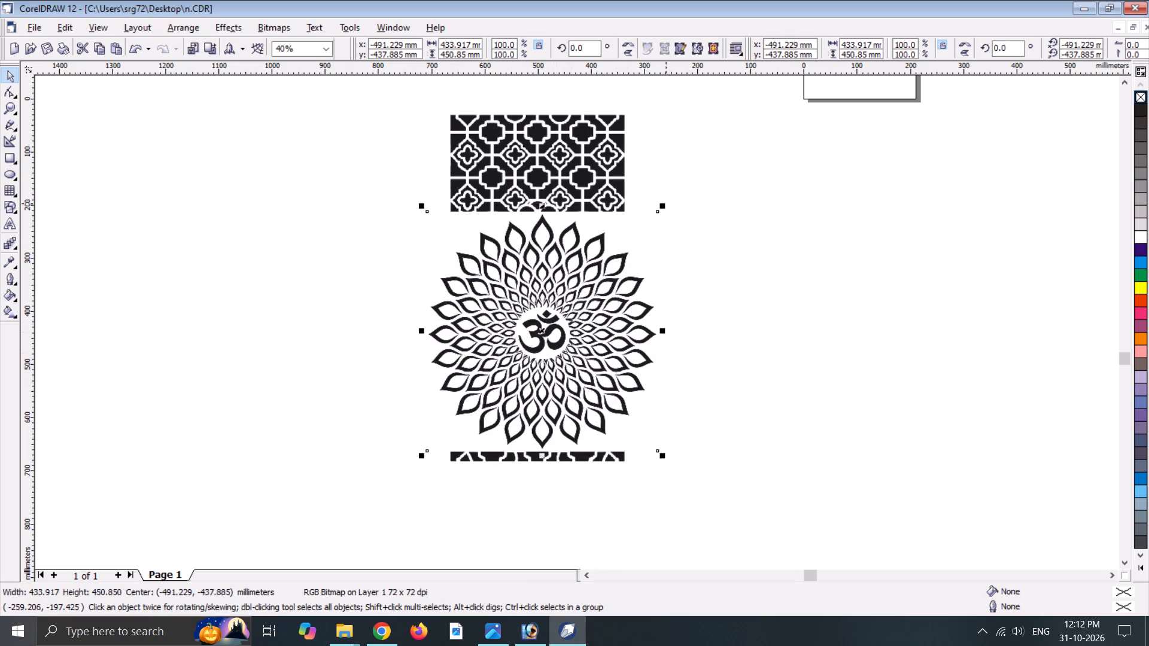
# Scale the Om mandala bitmap to about 152 × 158 mm, trying it over the upper flower motif, and place it left of the jali panel.
pyautogui.moveTo(666, 203); pyautogui.dragTo(486, 376)
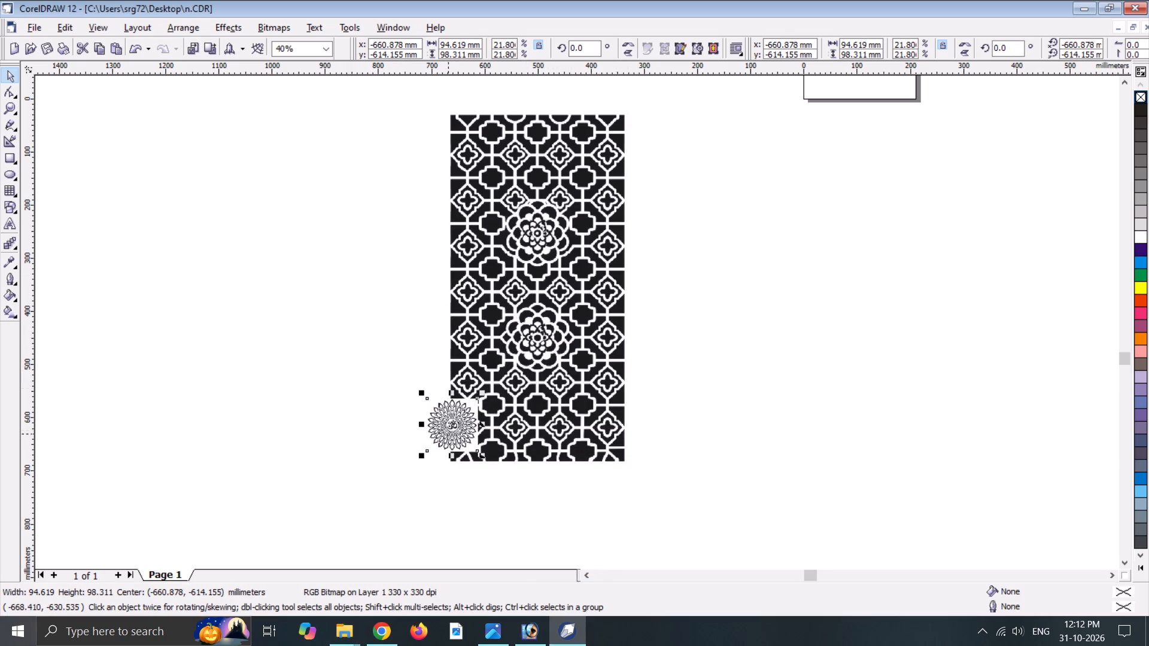
pyautogui.moveTo(448, 434); pyautogui.dragTo(534, 242)
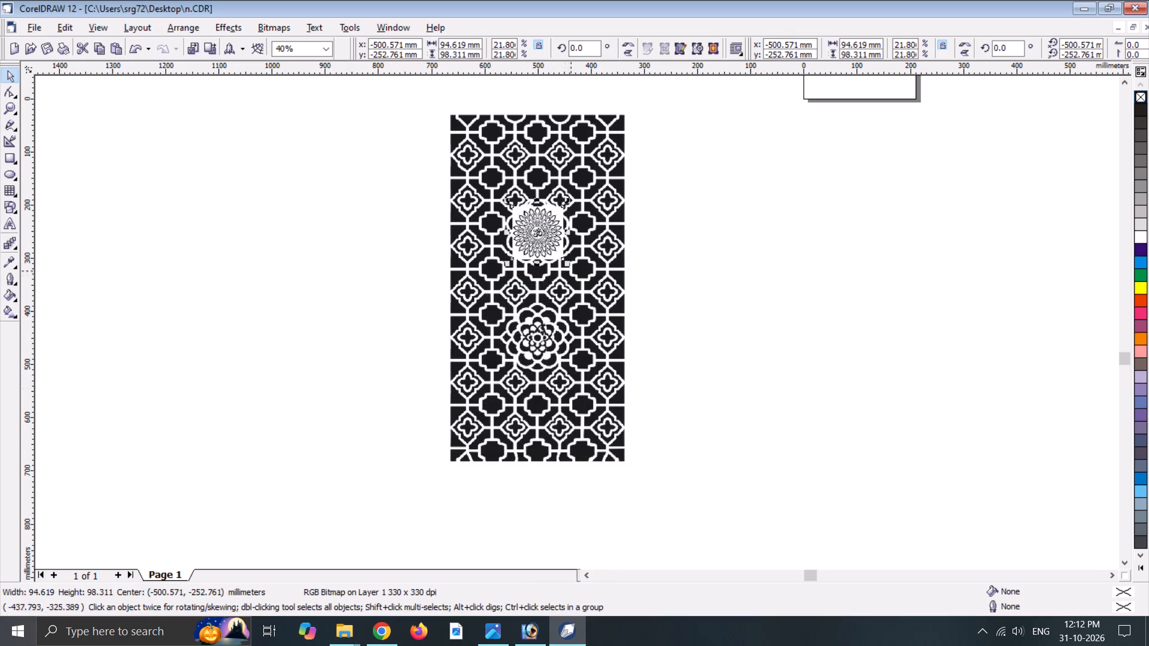
pyautogui.moveTo(570, 266); pyautogui.dragTo(604, 298)
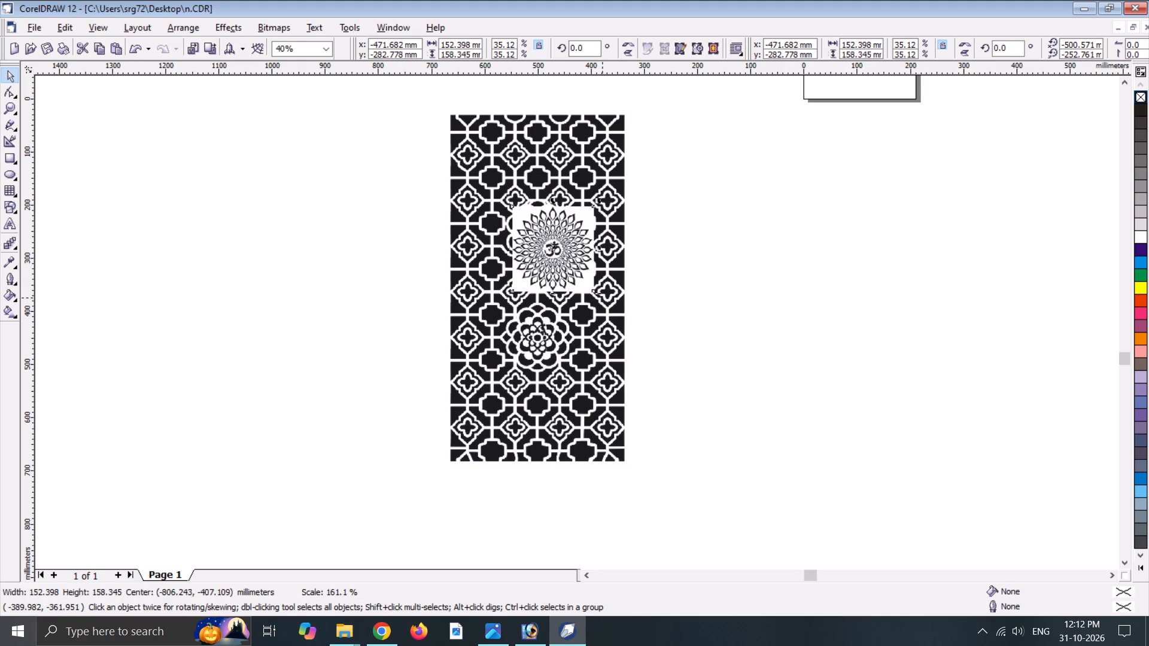
pyautogui.moveTo(558, 256); pyautogui.dragTo(543, 246)
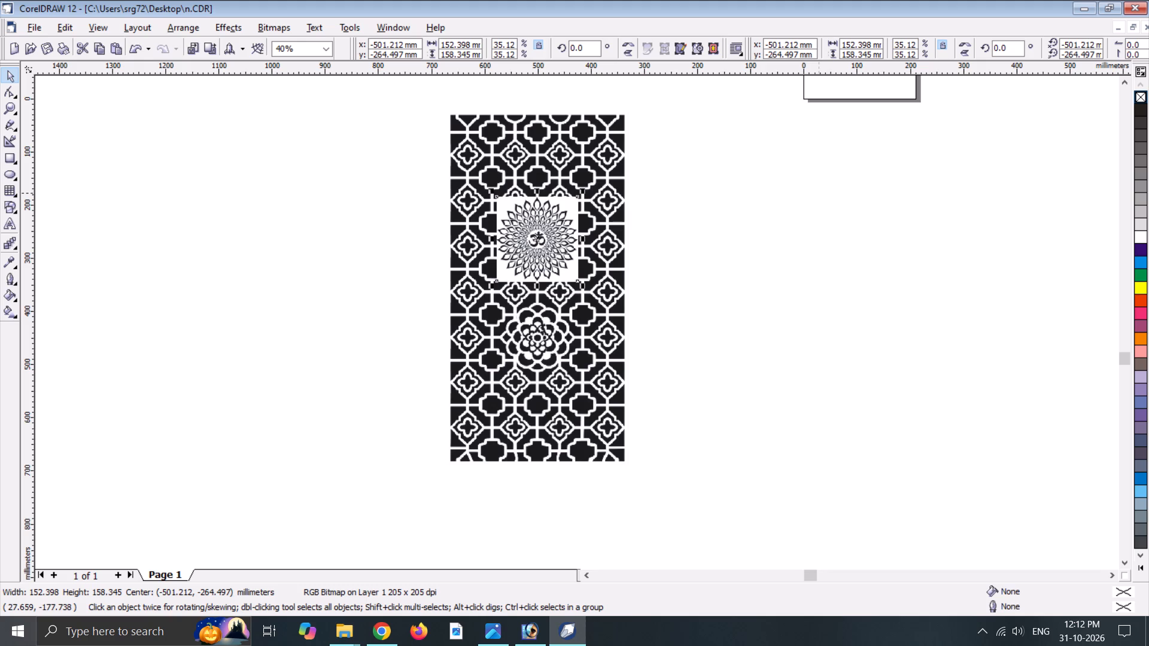
pyautogui.moveTo(551, 221); pyautogui.dragTo(328, 243)
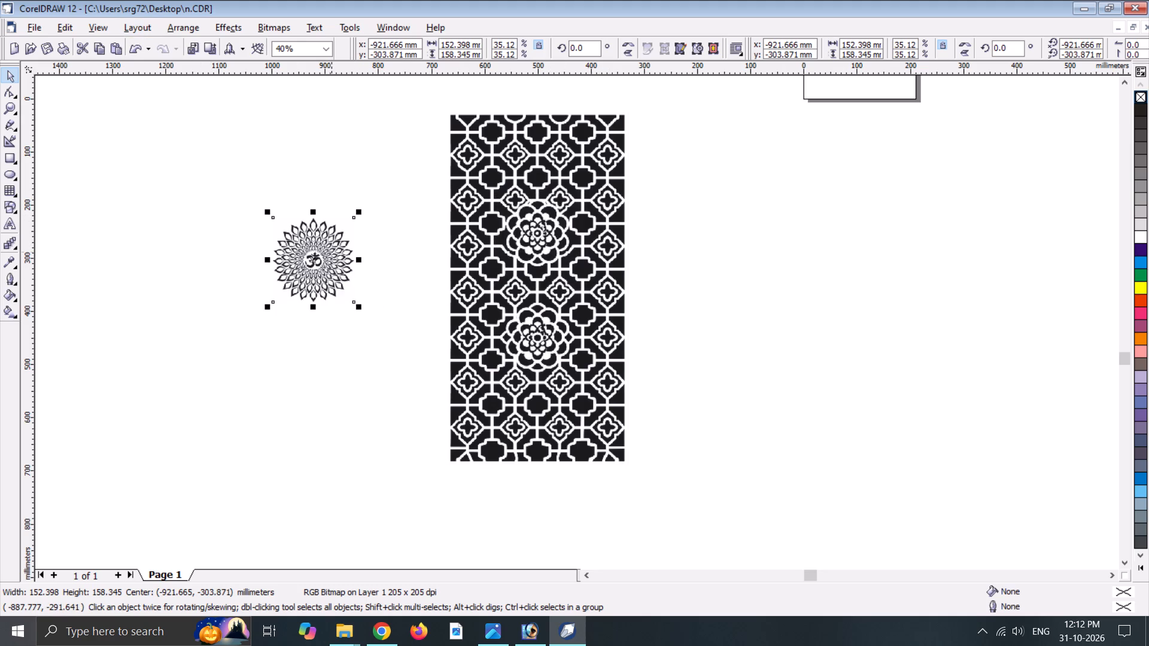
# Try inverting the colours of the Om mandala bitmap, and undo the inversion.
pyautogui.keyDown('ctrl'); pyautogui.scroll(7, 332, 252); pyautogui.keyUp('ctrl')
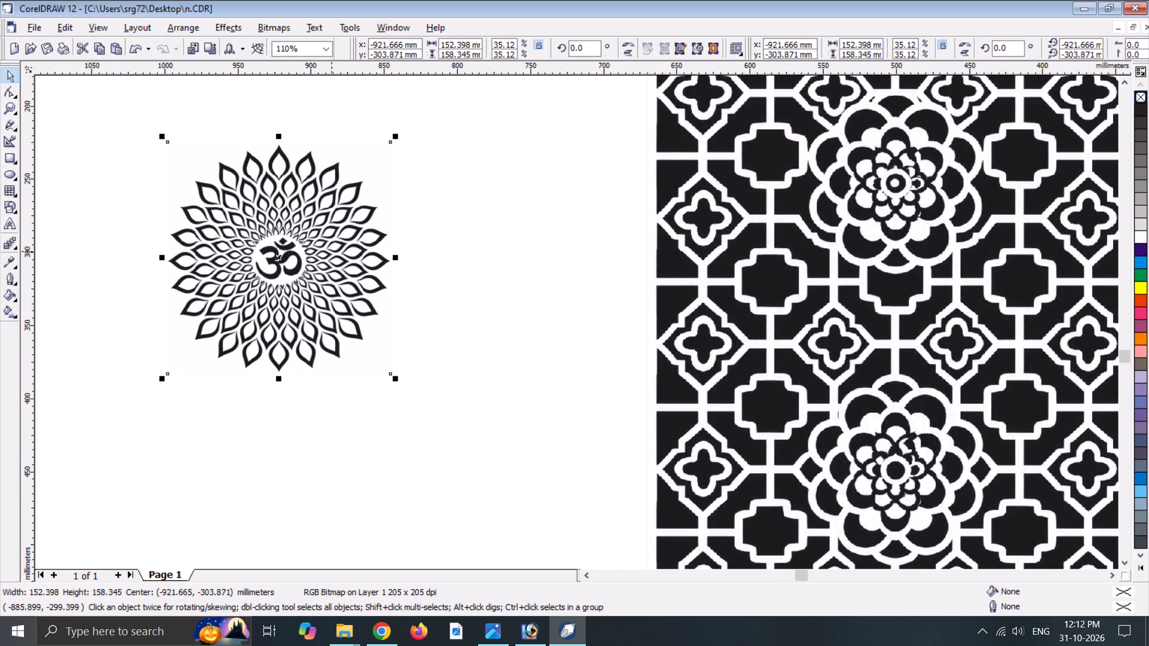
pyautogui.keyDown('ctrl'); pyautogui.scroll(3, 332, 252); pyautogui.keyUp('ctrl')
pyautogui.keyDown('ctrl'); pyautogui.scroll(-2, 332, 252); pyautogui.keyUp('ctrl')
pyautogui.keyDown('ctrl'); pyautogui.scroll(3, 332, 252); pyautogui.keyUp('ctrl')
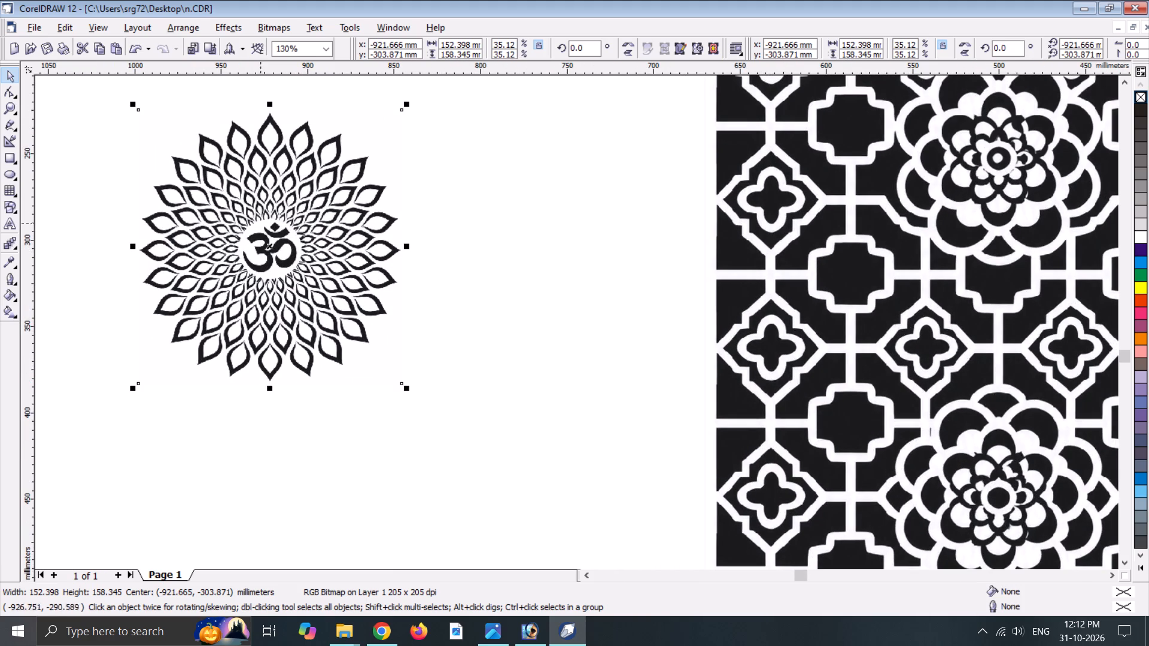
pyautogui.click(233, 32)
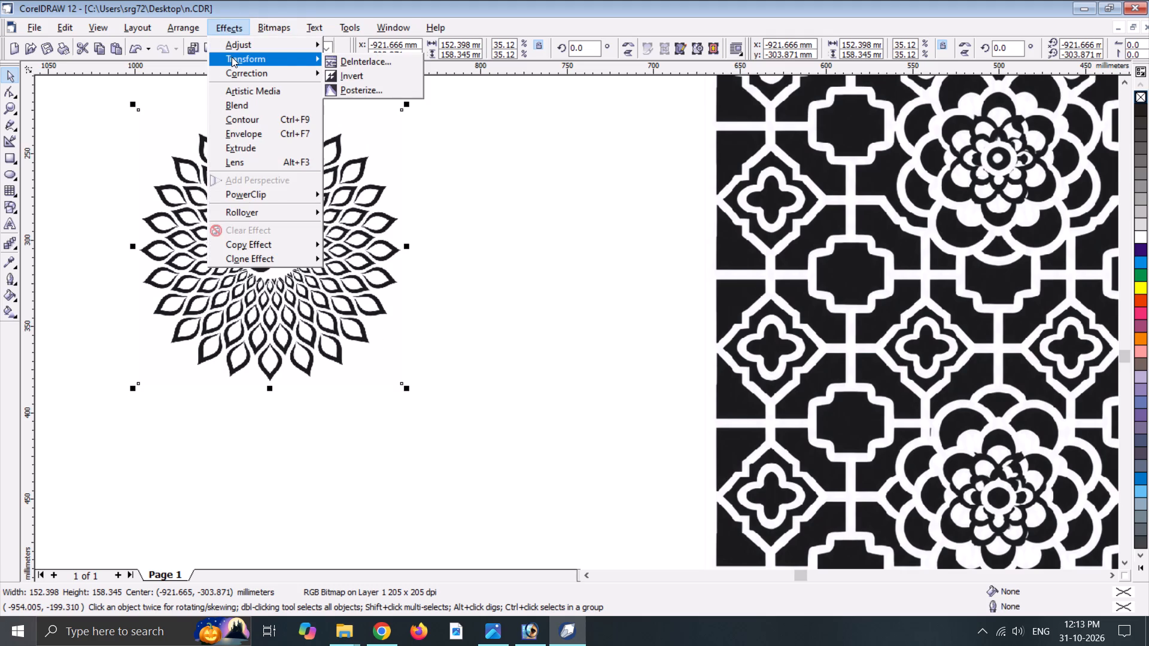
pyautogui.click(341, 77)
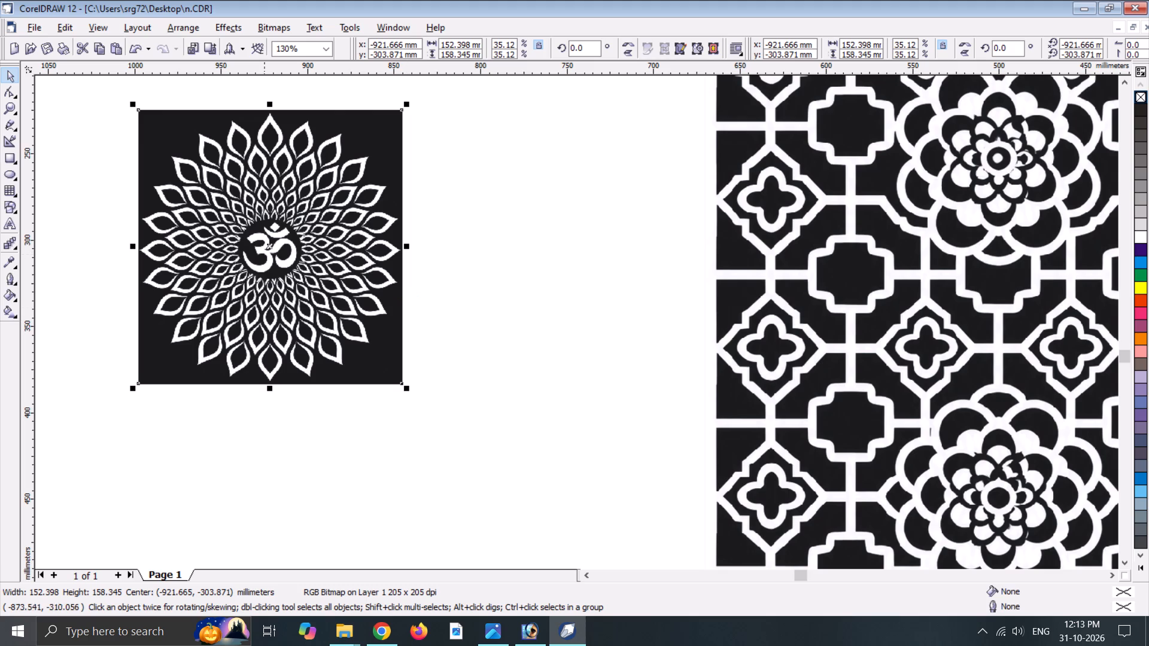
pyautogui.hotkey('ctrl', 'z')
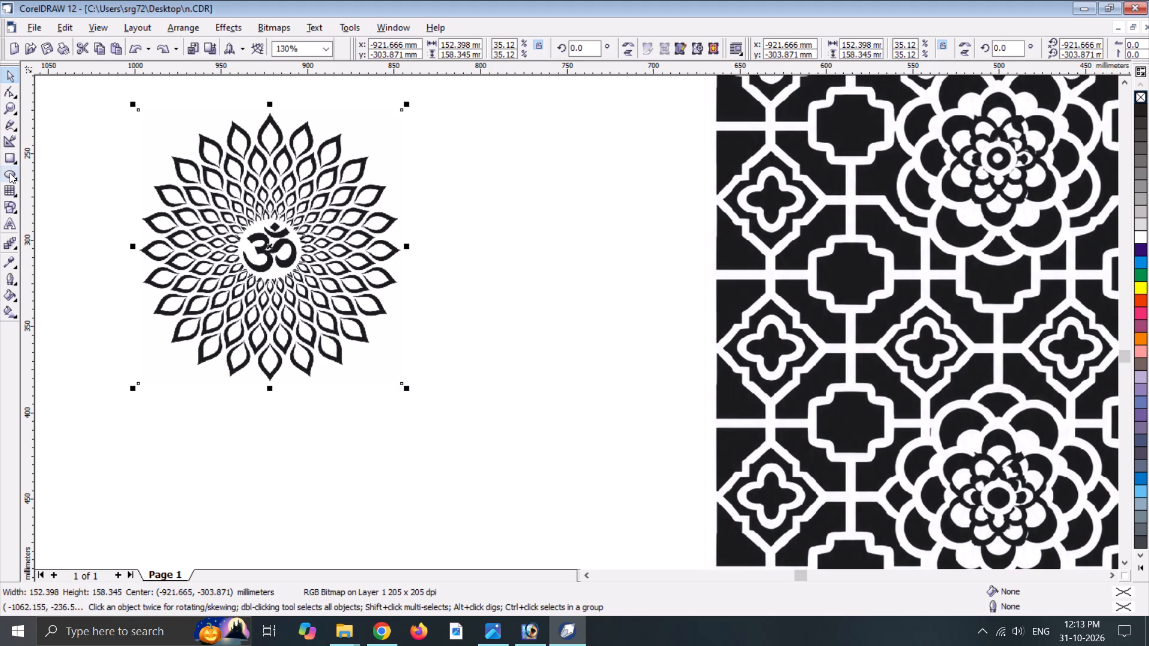
# Draw a circle about 160 mm in diameter over the Om mandala with the Ellipse tool.
pyautogui.moveTo(10, 173); pyautogui.dragTo(45, 182)
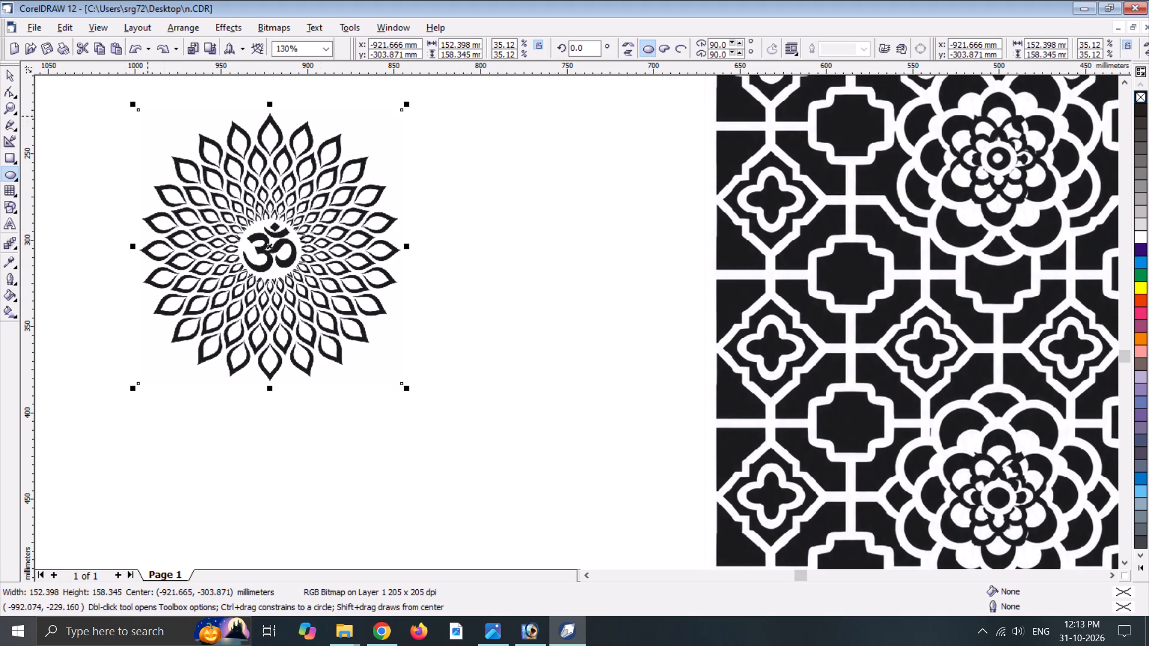
pyautogui.keyDown('shift'); pyautogui.moveTo(144, 126); pyautogui.dragTo(314, 215); pyautogui.keyUp('shift')
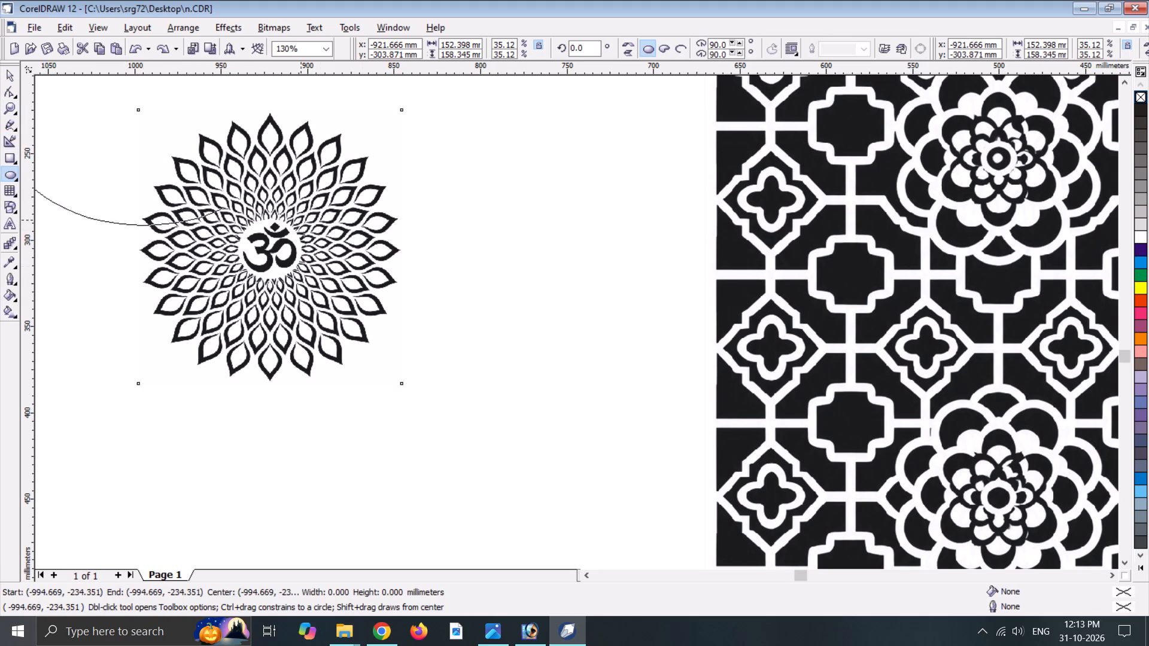
pyautogui.keyDown('shift'); pyautogui.moveTo(314, 215); pyautogui.dragTo(220, 185); pyautogui.keyUp('shift')
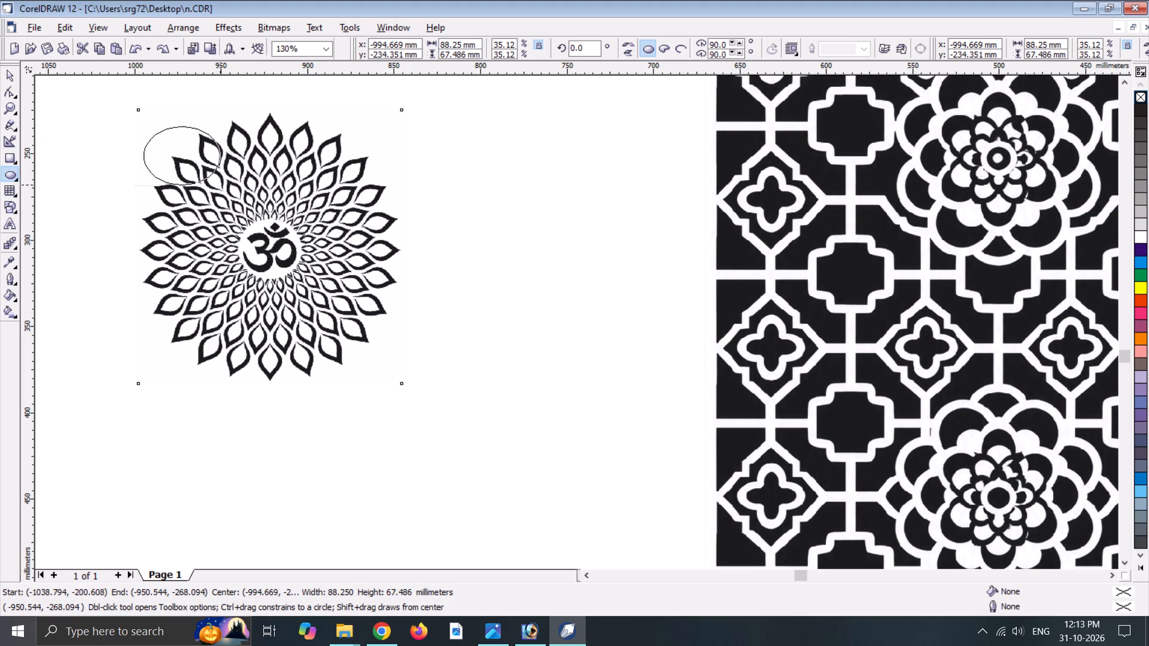
pyautogui.keyDown('shift'); pyautogui.moveTo(220, 185); pyautogui.dragTo(503, 397); pyautogui.keyUp('shift')
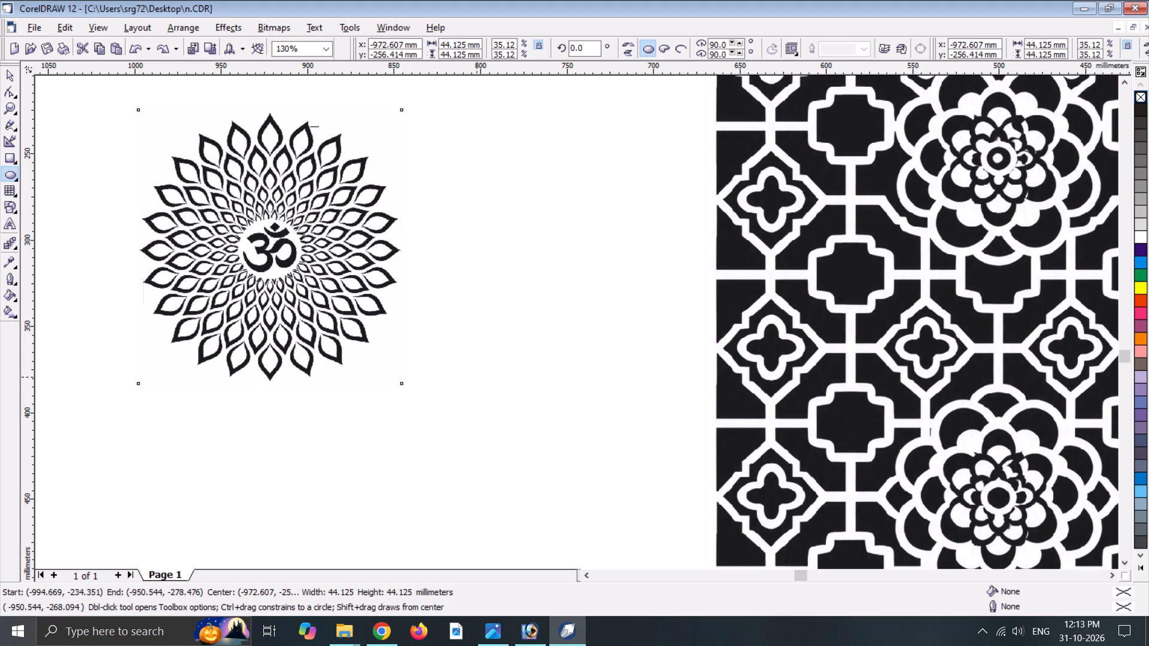
pyautogui.keyDown('shift'); pyautogui.moveTo(503, 397); pyautogui.dragTo(446, 421); pyautogui.keyUp('shift')
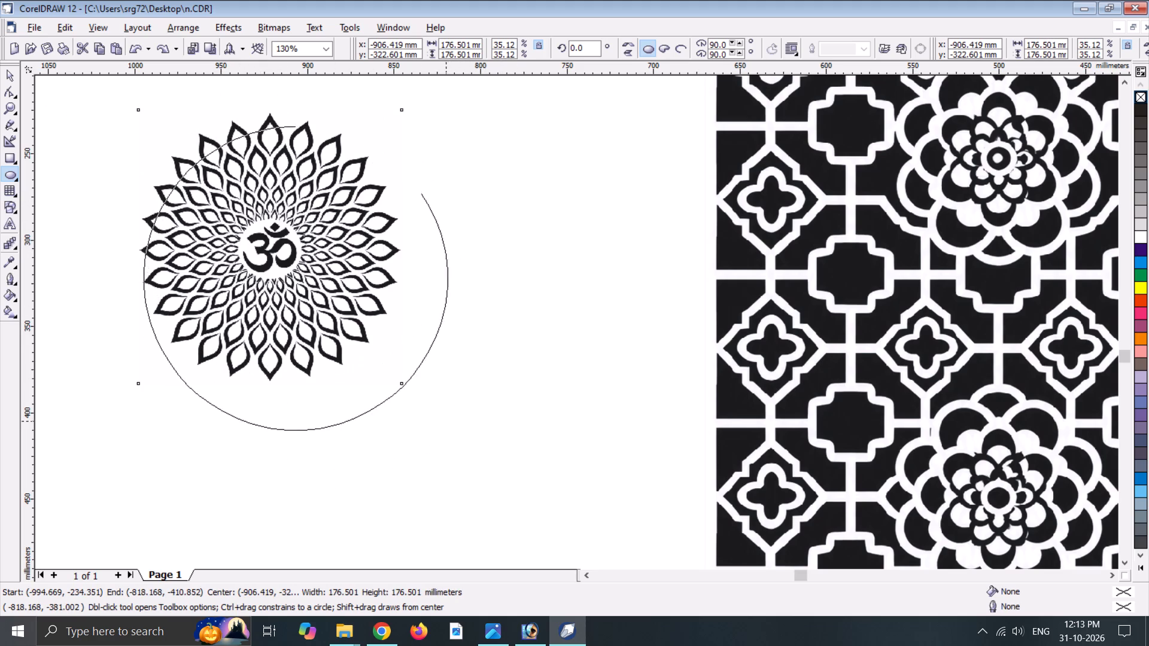
pyautogui.keyDown('shift'); pyautogui.moveTo(446, 421); pyautogui.dragTo(420, 401); pyautogui.keyUp('shift')
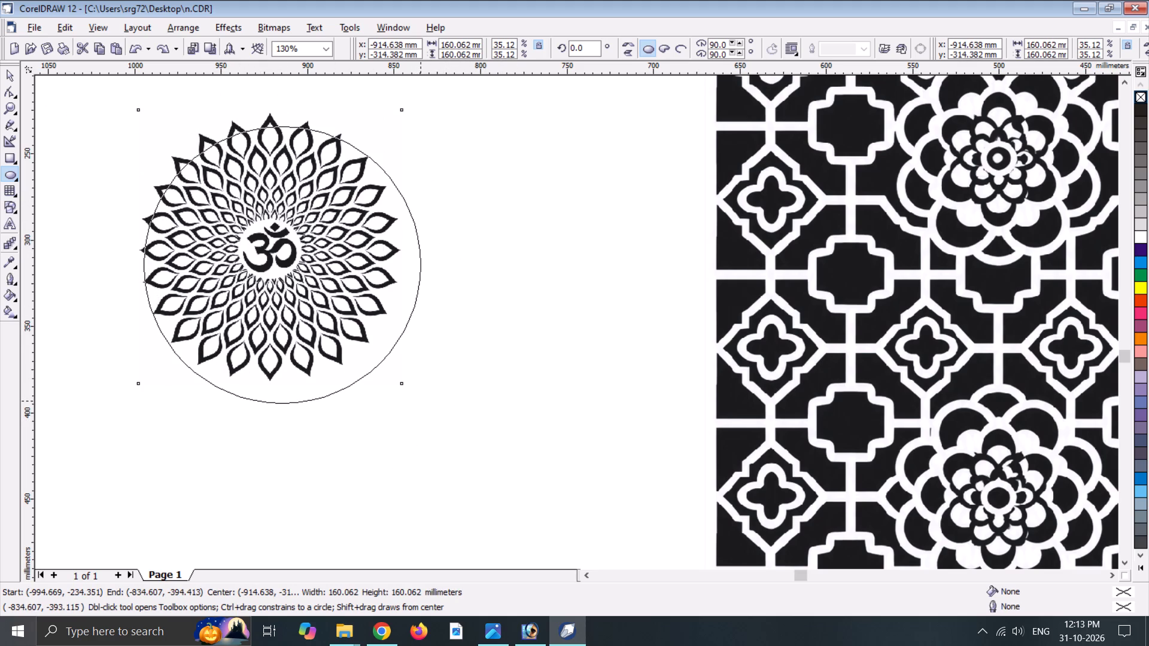
pyautogui.keyDown('shift'); pyautogui.moveTo(420, 401); pyautogui.dragTo(421, 400); pyautogui.keyUp('shift')
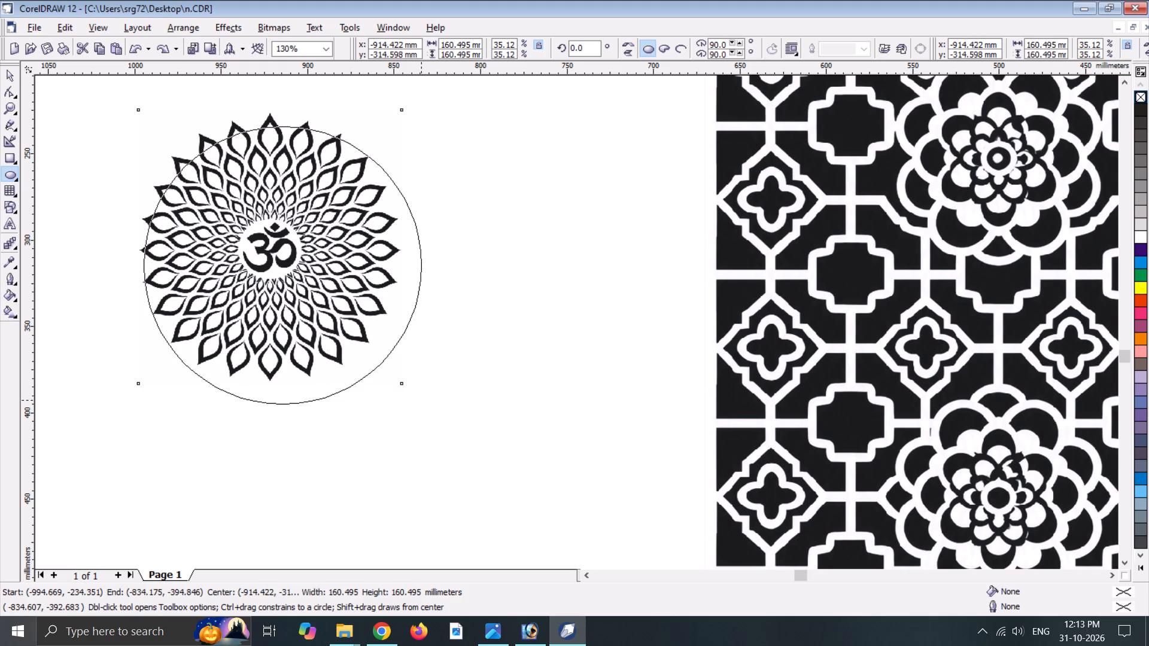
pyautogui.keyDown('shift'); pyautogui.moveTo(421, 400); pyautogui.dragTo(420, 396); pyautogui.keyUp('shift')
# Nudge the circle into place so that it is centred on the Om mandala and encloses all its petals.
pyautogui.press('Up')
pyautogui.press('Up')
pyautogui.press('Up')
pyautogui.press('Up')
pyautogui.press('Up')
pyautogui.press('Up')
pyautogui.press('Up')
pyautogui.press('Up')
pyautogui.press('Up')
pyautogui.press('Up')
pyautogui.press('Up')
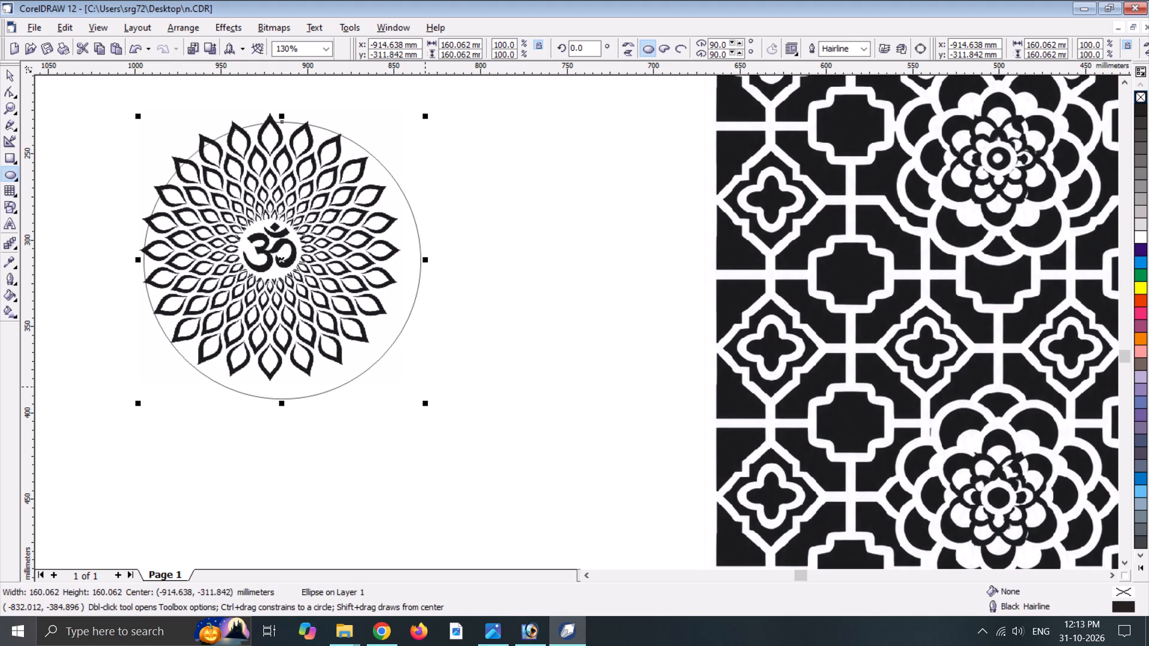
pyautogui.press('Left')
pyautogui.press('Left')
pyautogui.press('Left')
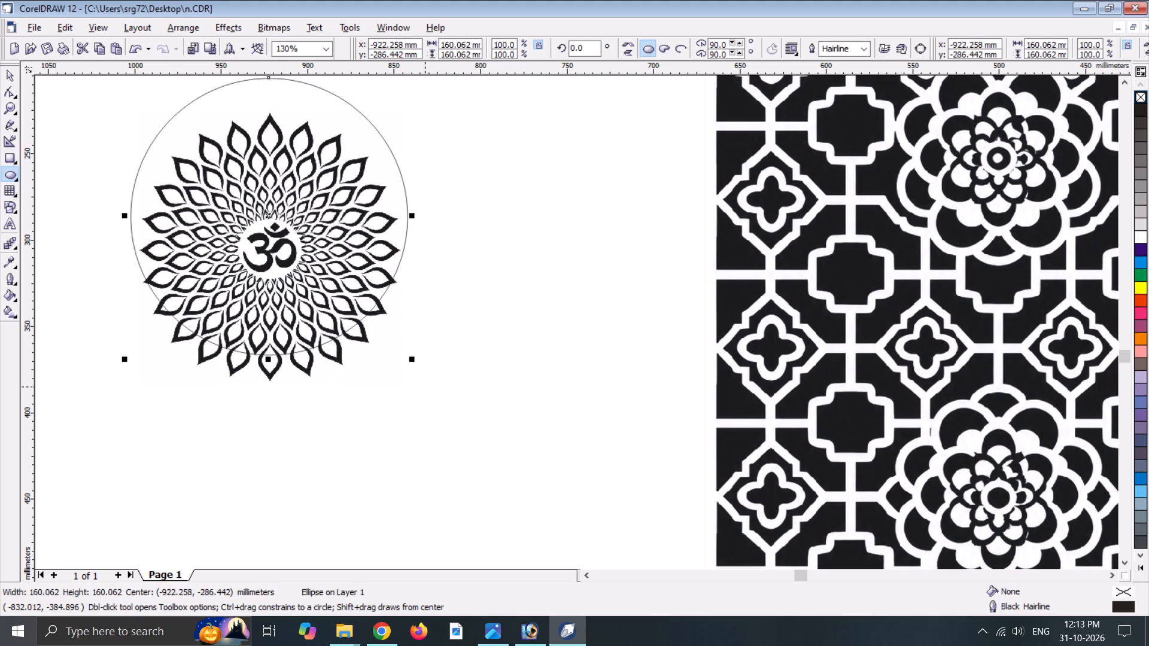
pyautogui.press('Down')
pyautogui.press('Down')
pyautogui.press('Down')
pyautogui.press('Down')
pyautogui.press('Down')
pyautogui.press('Down')
pyautogui.press('Down')
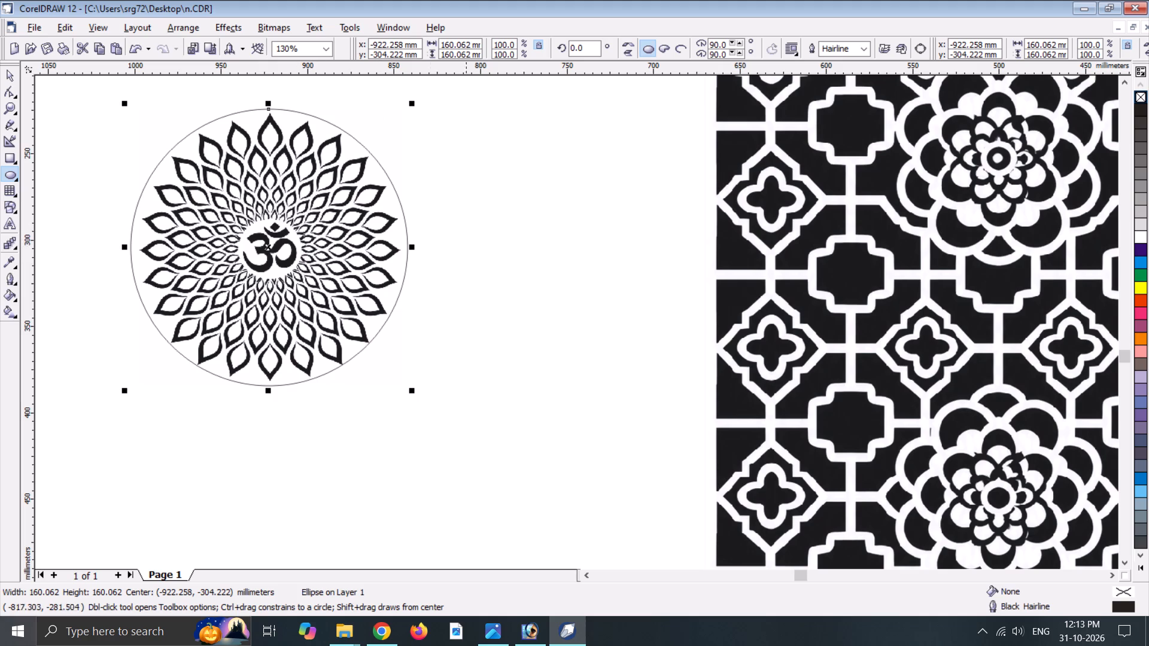
# Move the circle about 53 mm to the right so that it only partly overlaps the Om mandala.
pyautogui.hotkey('ctrl', 'space')
pyautogui.click(499, 190)
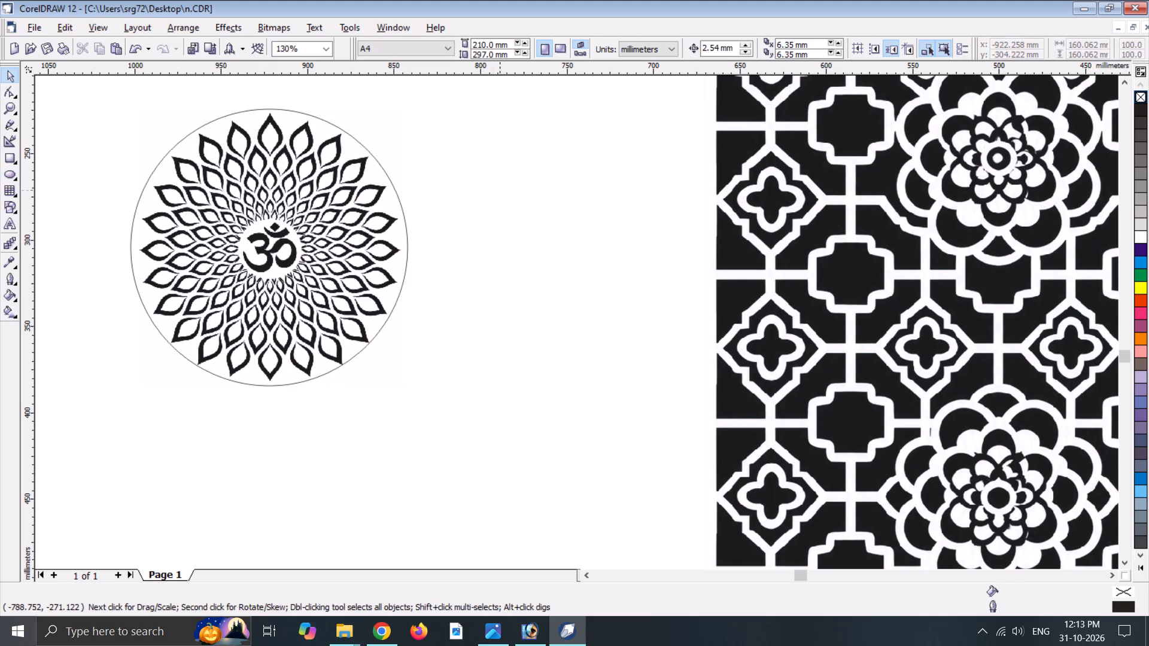
pyautogui.click(376, 215)
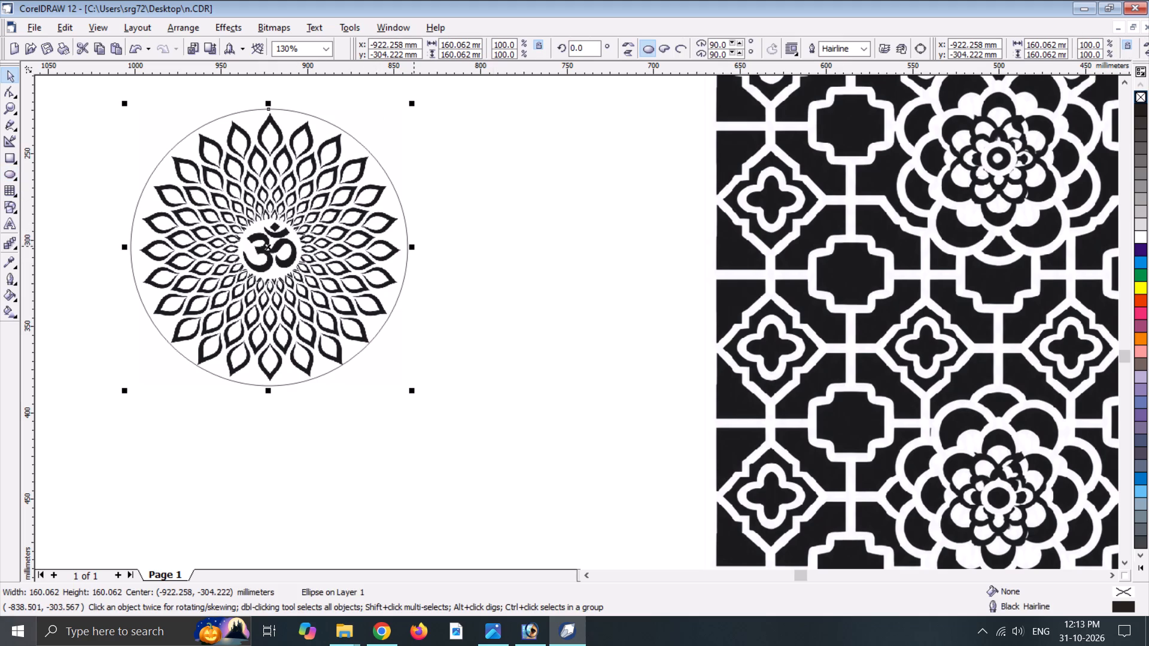
pyautogui.keyDown('shift'); pyautogui.moveTo(413, 245); pyautogui.dragTo(421, 248); pyautogui.keyUp('shift')
pyautogui.hotkey('ctrl', 'z')
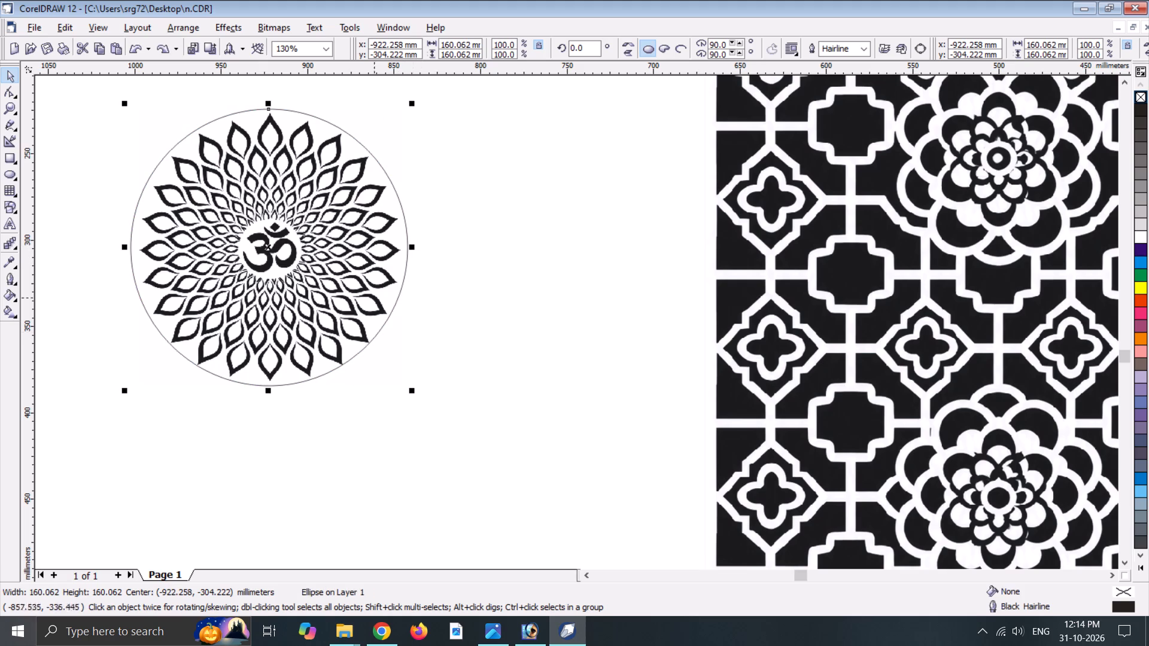
pyautogui.moveTo(396, 303); pyautogui.dragTo(488, 307)
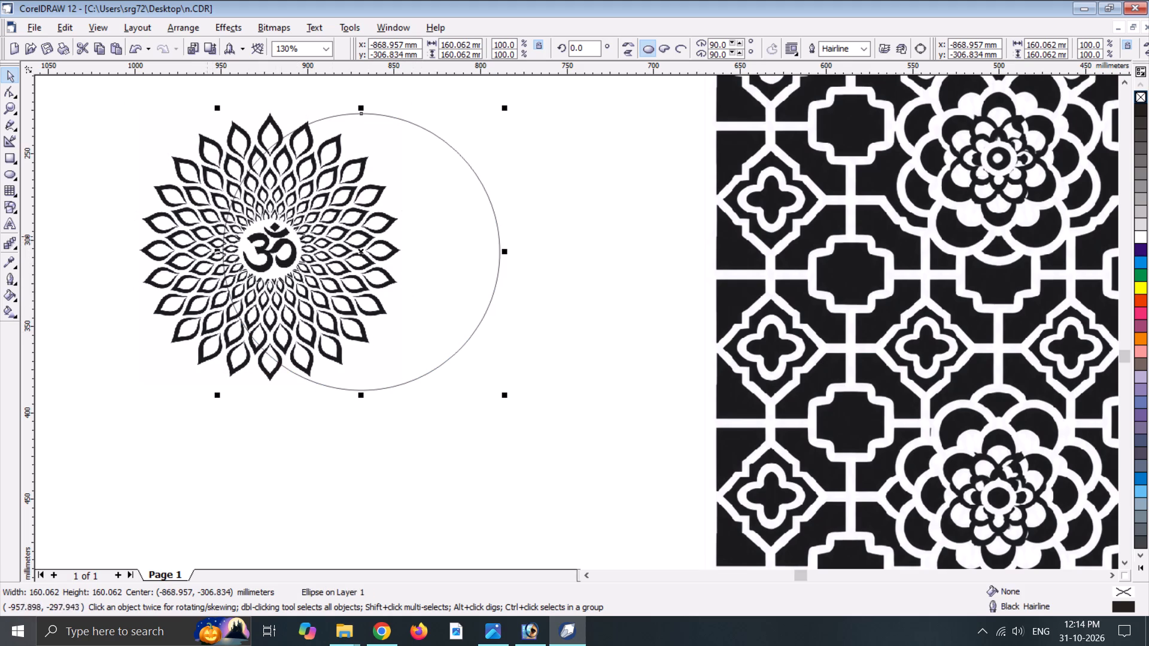
# PowerClip the Om mandala bitmap inside the 160 mm circle.
pyautogui.click(200, 230)
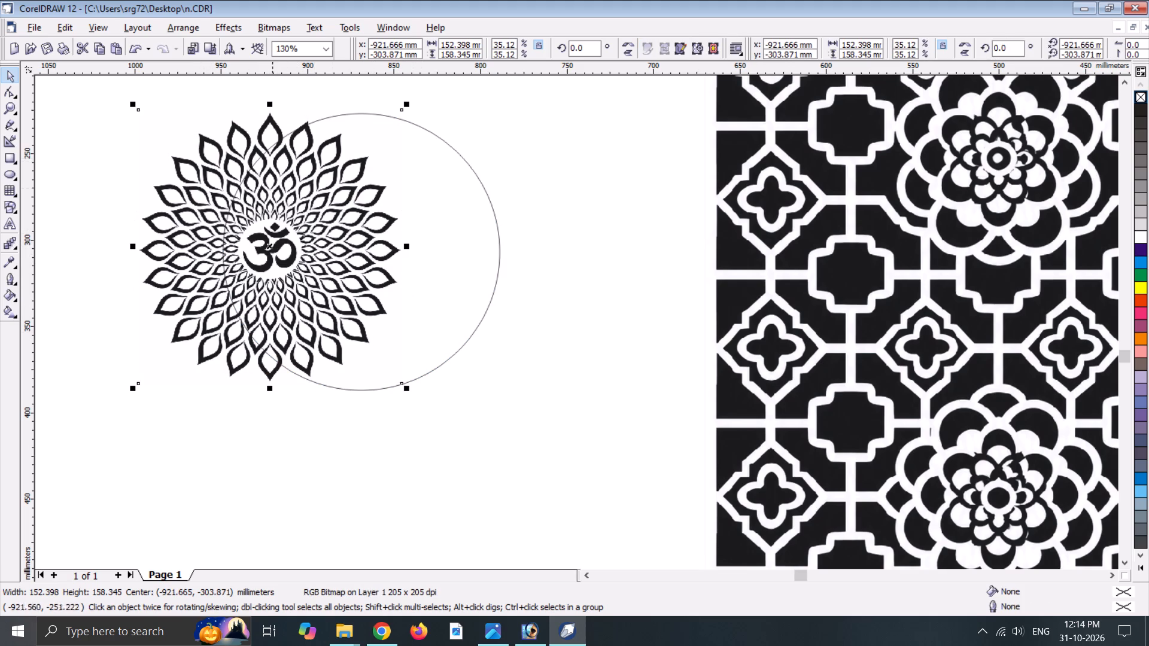
pyautogui.click(229, 31)
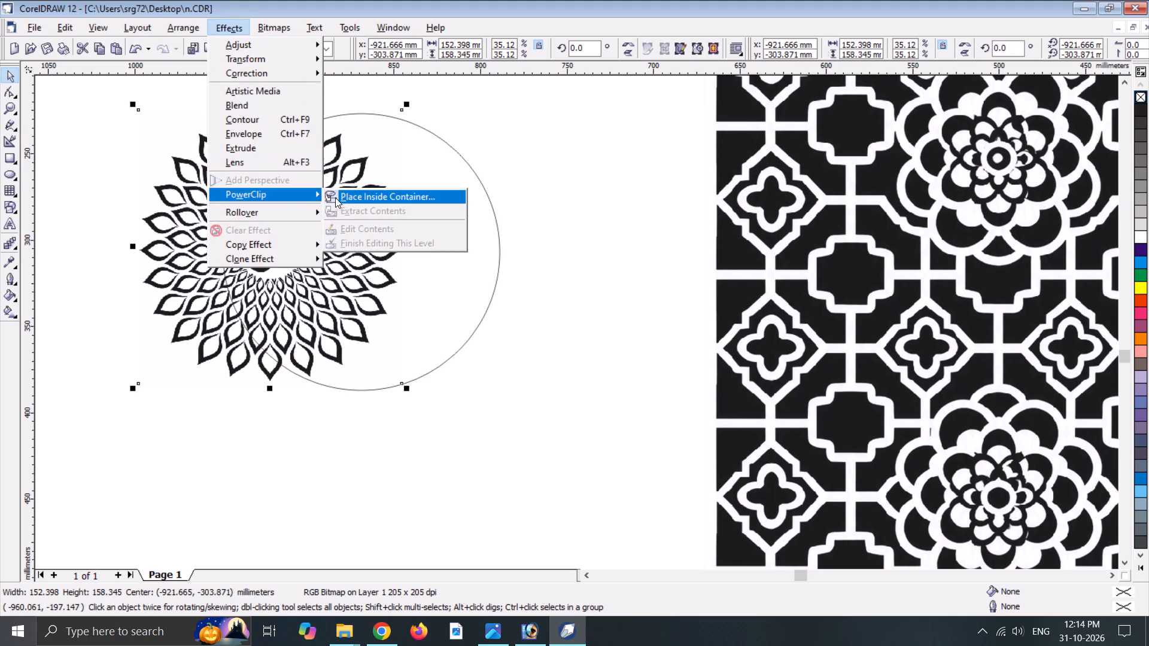
pyautogui.click(358, 197)
pyautogui.click(402, 200)
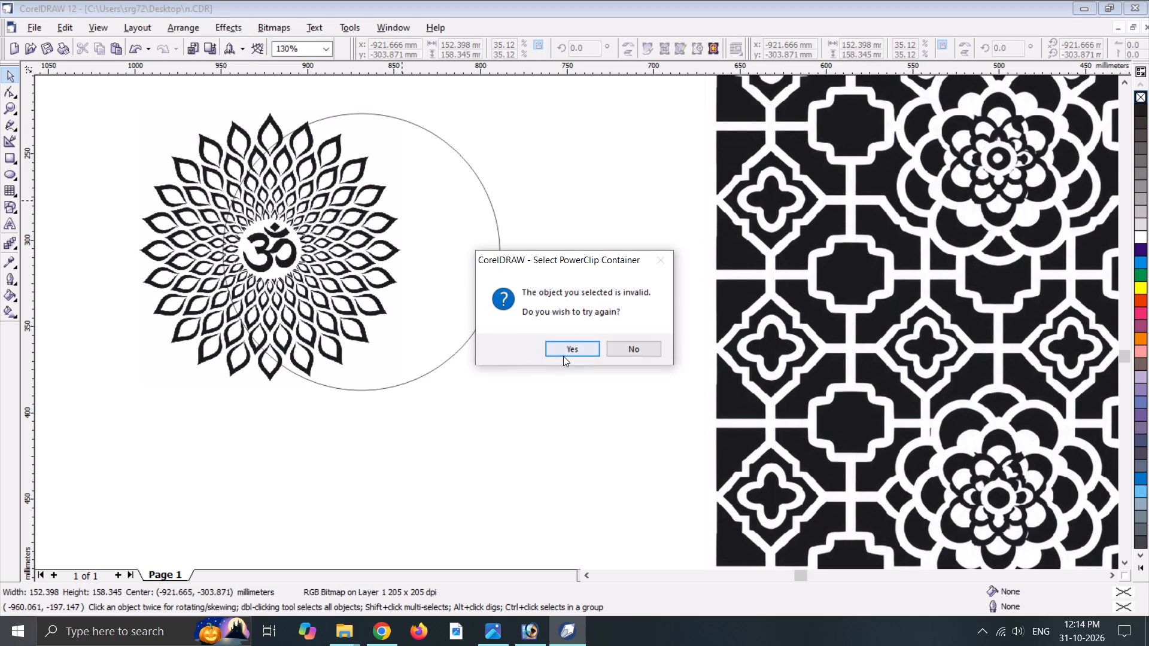
pyautogui.click(564, 350)
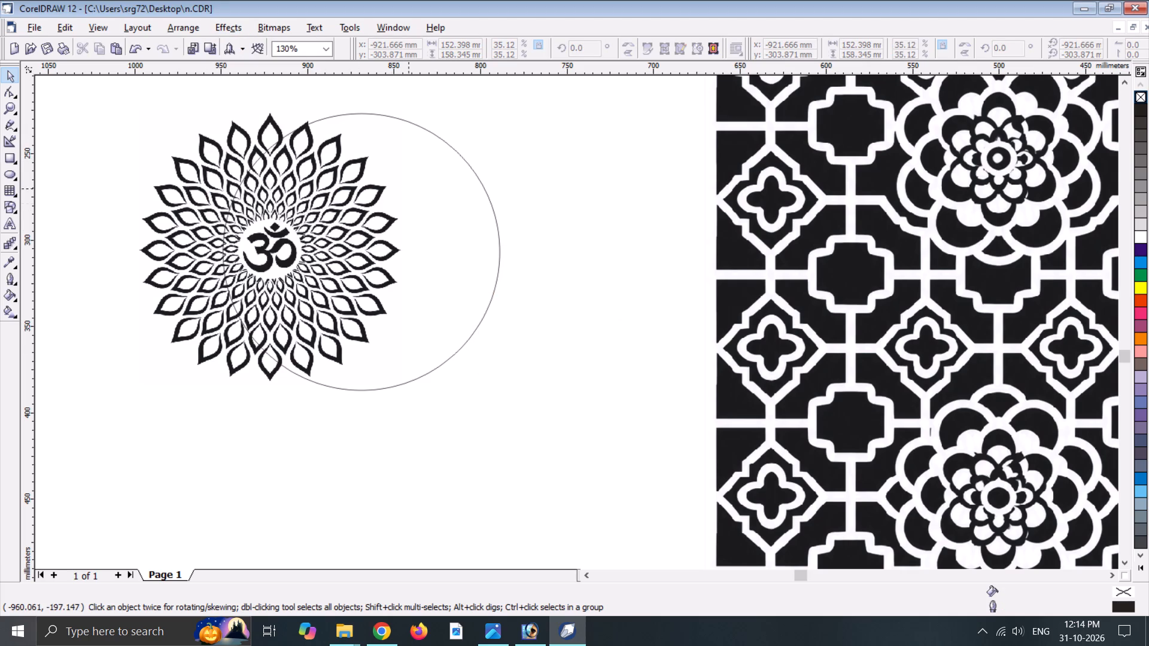
pyautogui.click(427, 136)
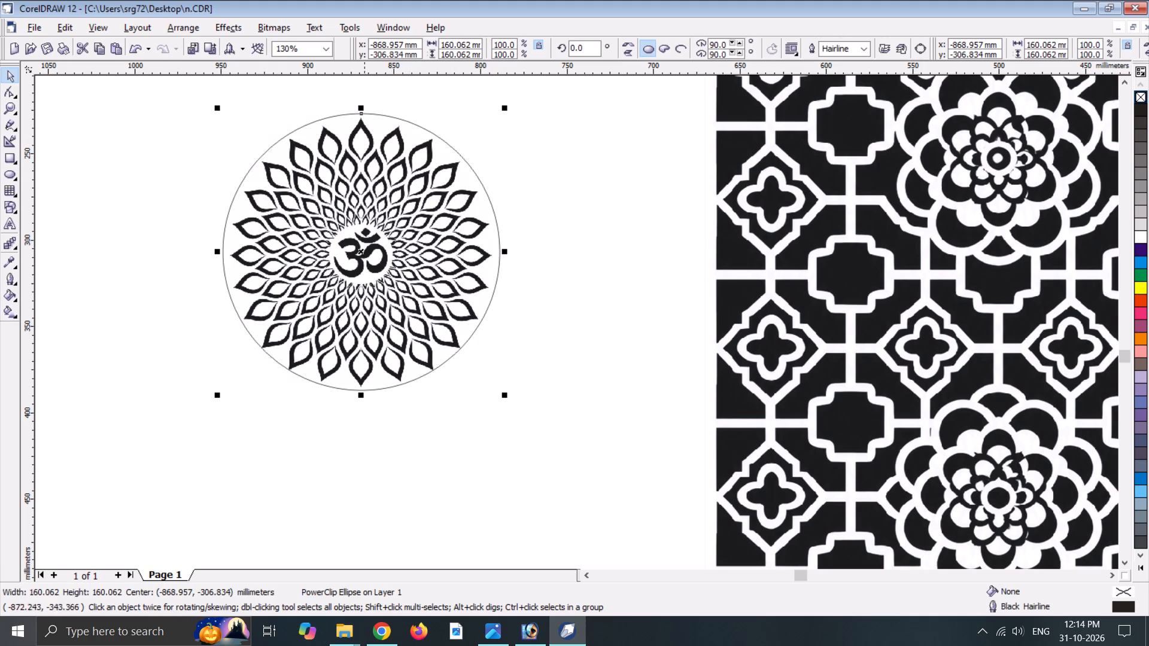
# Edit the contents of the circle's PowerClip and stretch the Om mandala bitmap to about 156 mm wide.
pyautogui.rightClick(373, 230)
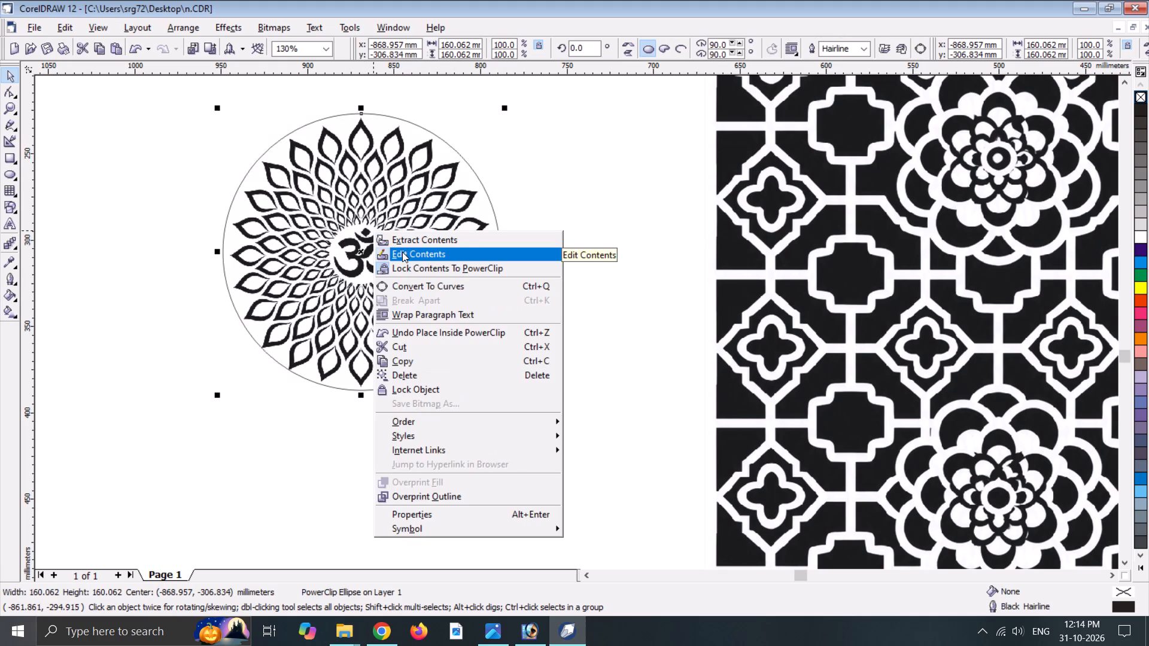
pyautogui.click(402, 252)
pyautogui.click(238, 255)
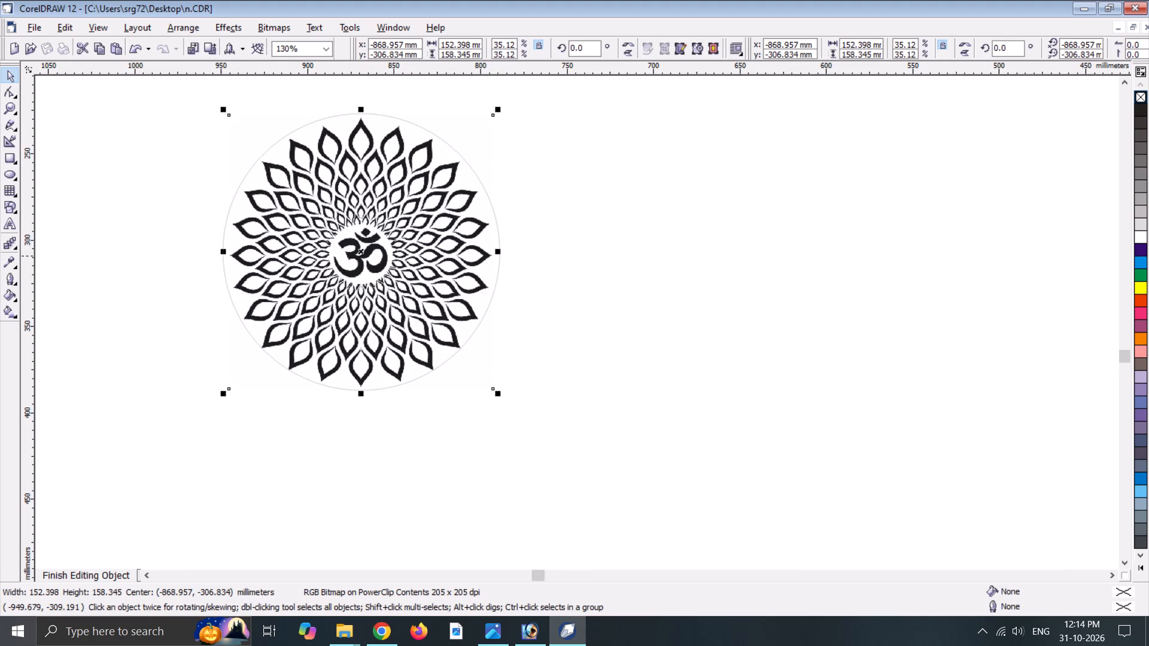
pyautogui.click(221, 251)
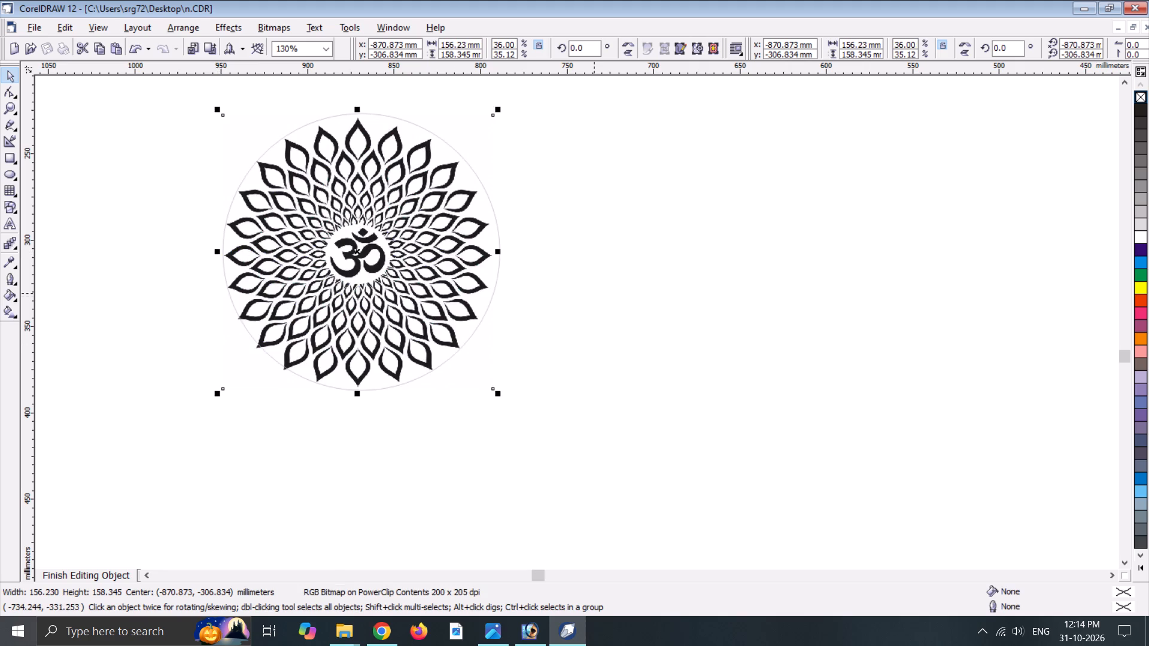
# Nudge the widened Om mandala horizontally to centre it within the circle, and finish editing the PowerClip contents.
pyautogui.press('Right')
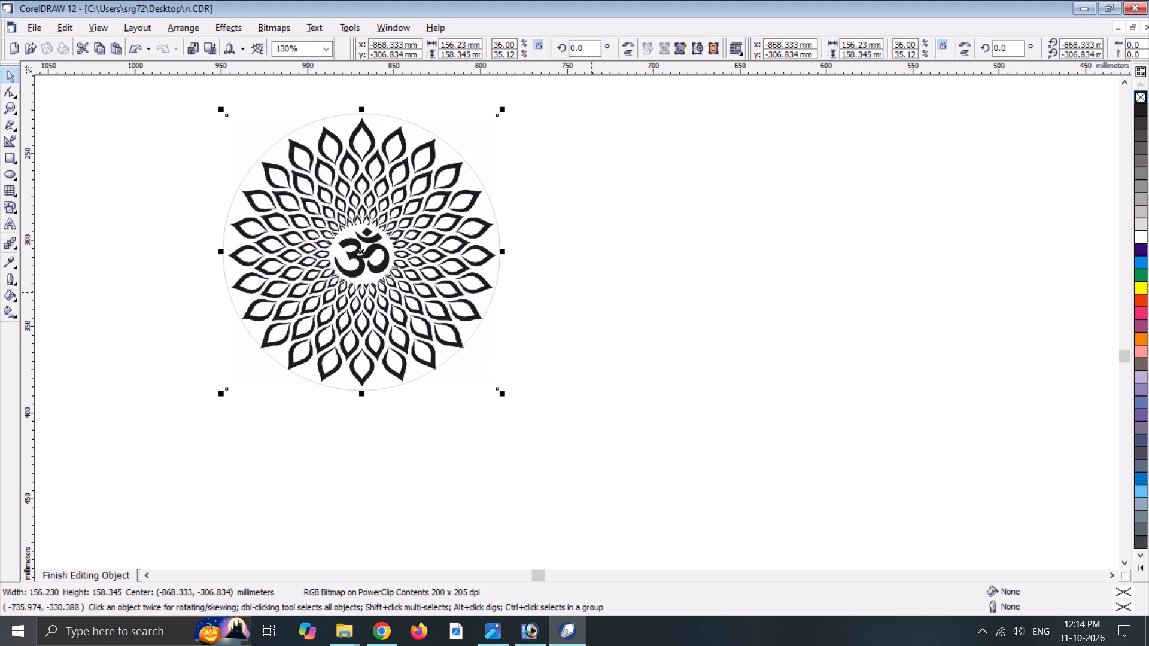
pyautogui.hotkey('ctrl', 'Left')
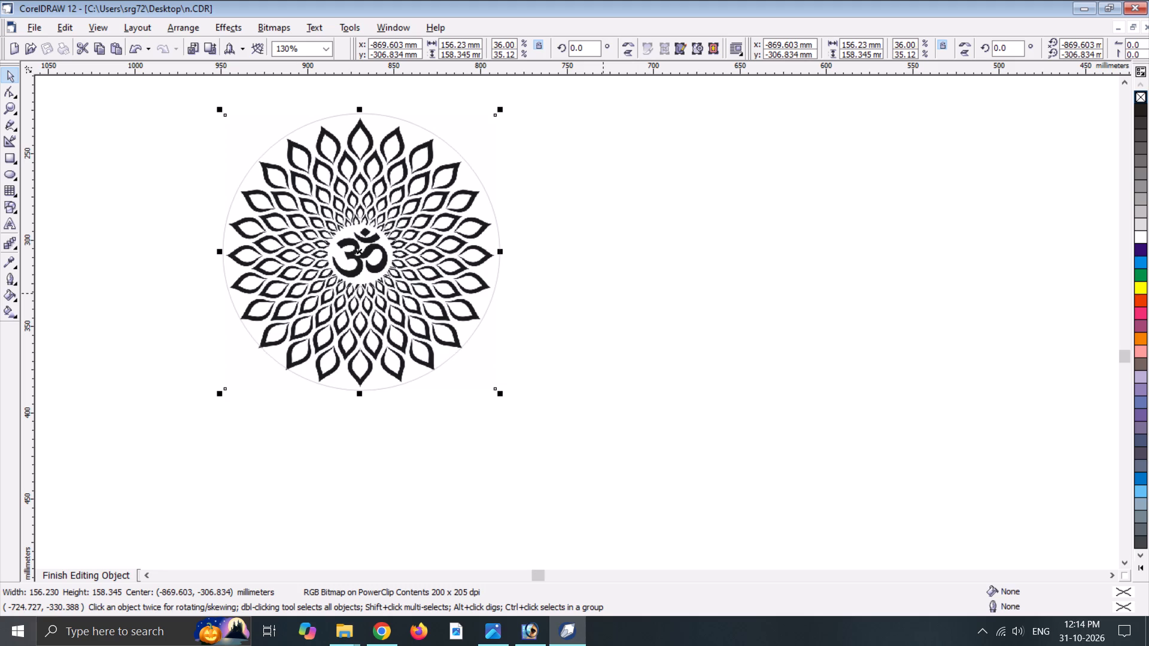
pyautogui.press('c')
pyautogui.click(620, 123)
pyautogui.click(448, 143)
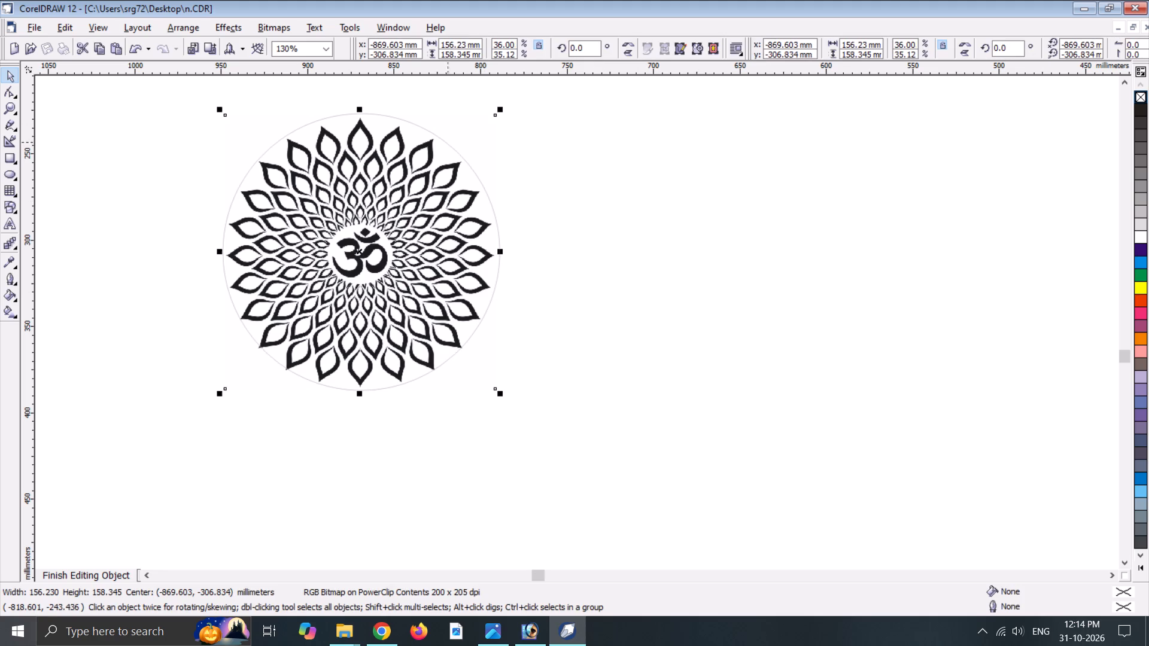
pyautogui.press('c')
pyautogui.press('c')
pyautogui.press('c')
pyautogui.click(424, 440)
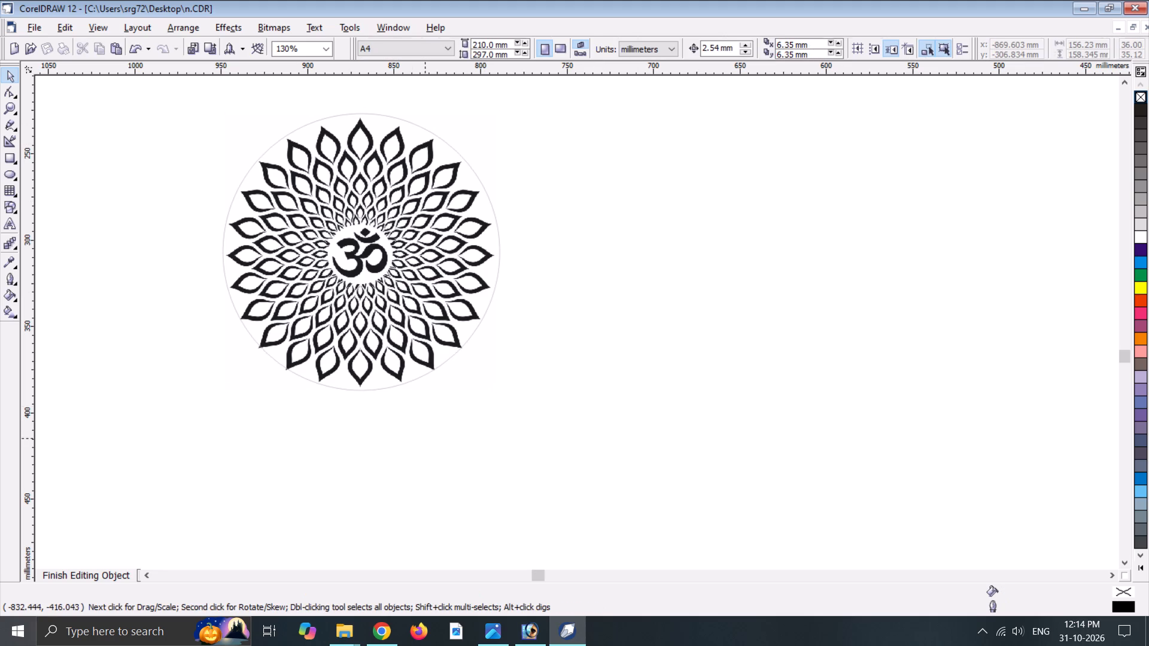
pyautogui.click(84, 580)
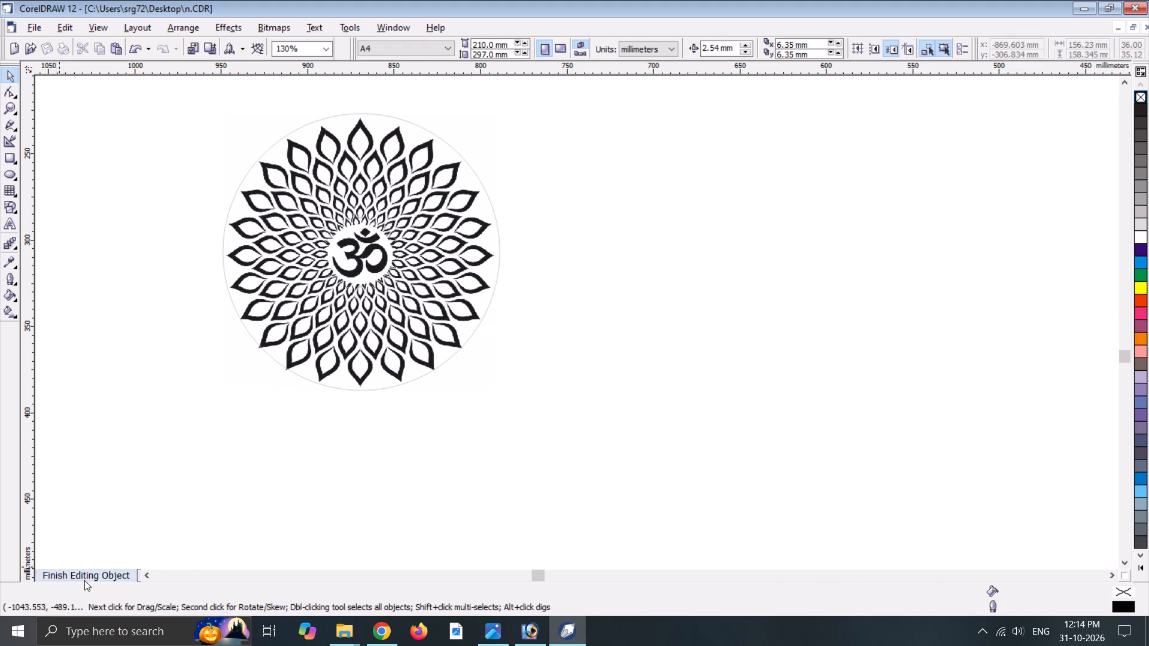
# Move the clipped Om mandala onto the jali panel, covering the upper flower motif on the panel's vertical centreline.
pyautogui.moveTo(412, 254); pyautogui.dragTo(1104, 351)
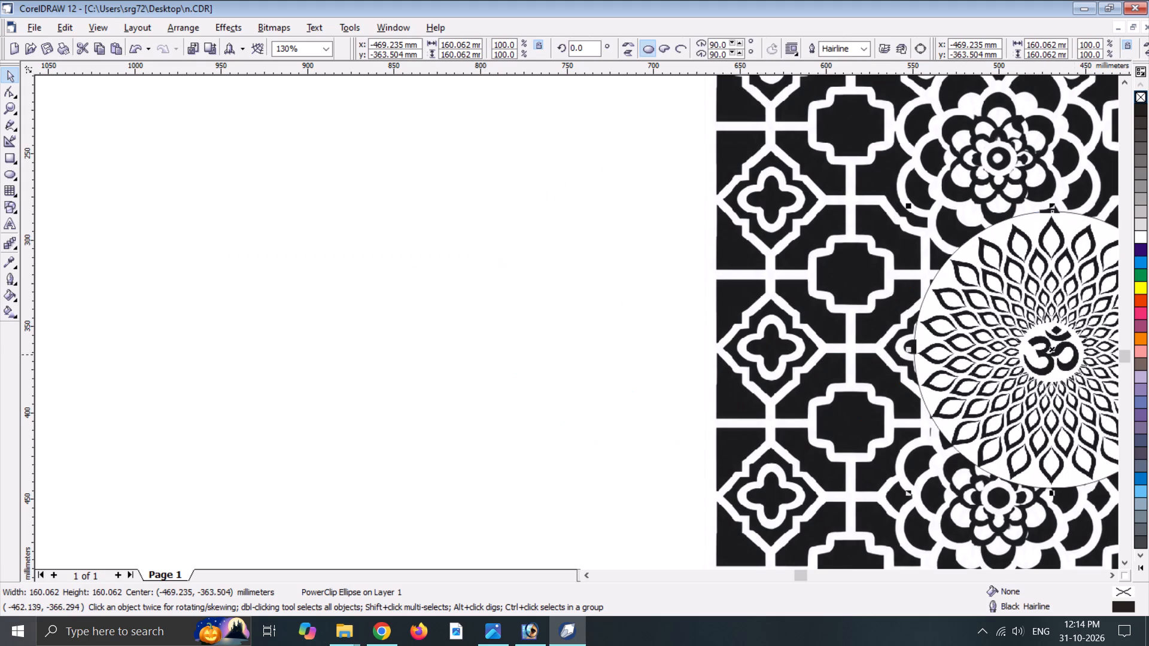
pyautogui.moveTo(1053, 333); pyautogui.dragTo(983, 339)
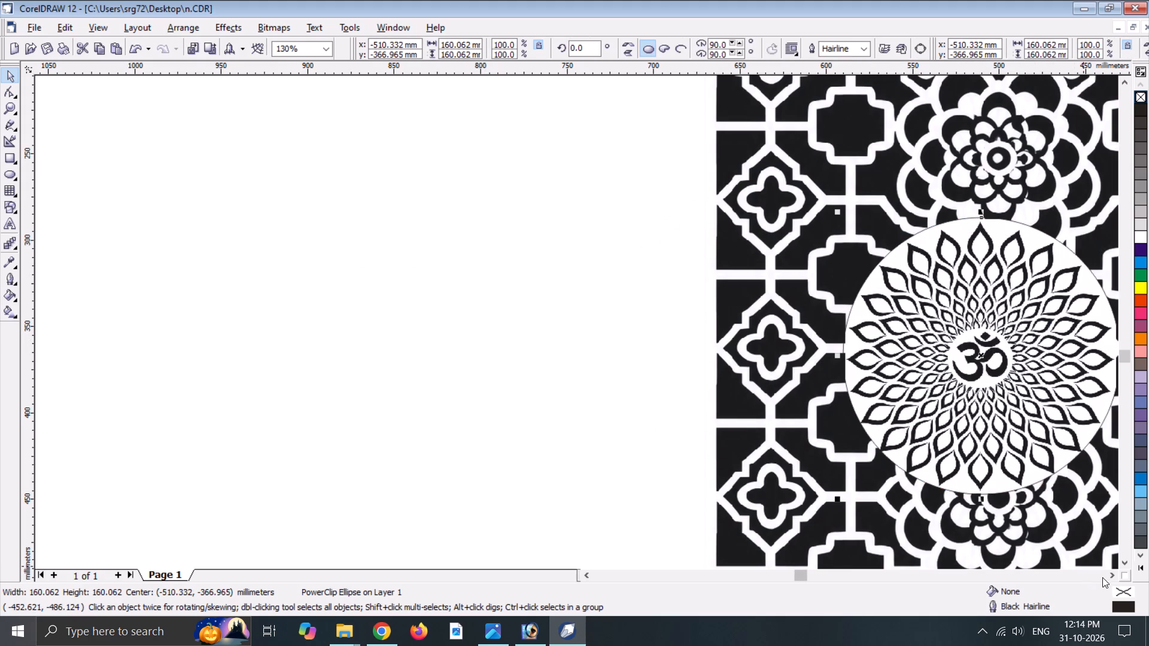
pyautogui.tripleClick(1112, 576)
pyautogui.moveTo(700, 383); pyautogui.dragTo(723, 397)
pyautogui.moveTo(714, 390); pyautogui.dragTo(716, 370)
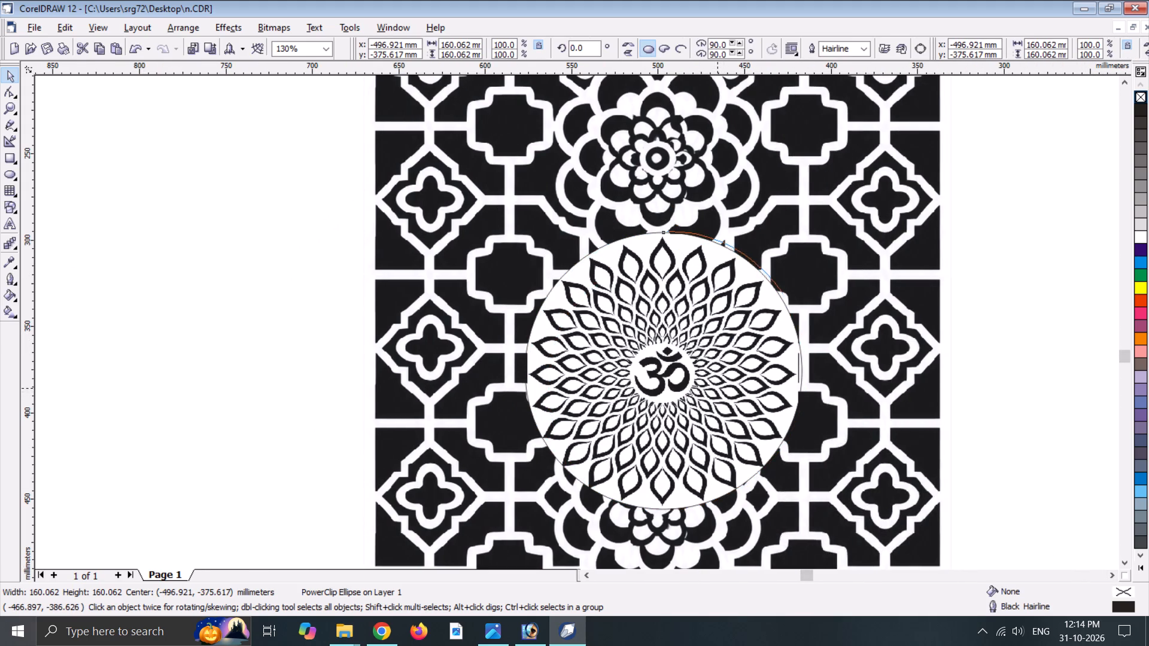
pyautogui.moveTo(716, 370); pyautogui.dragTo(709, 210)
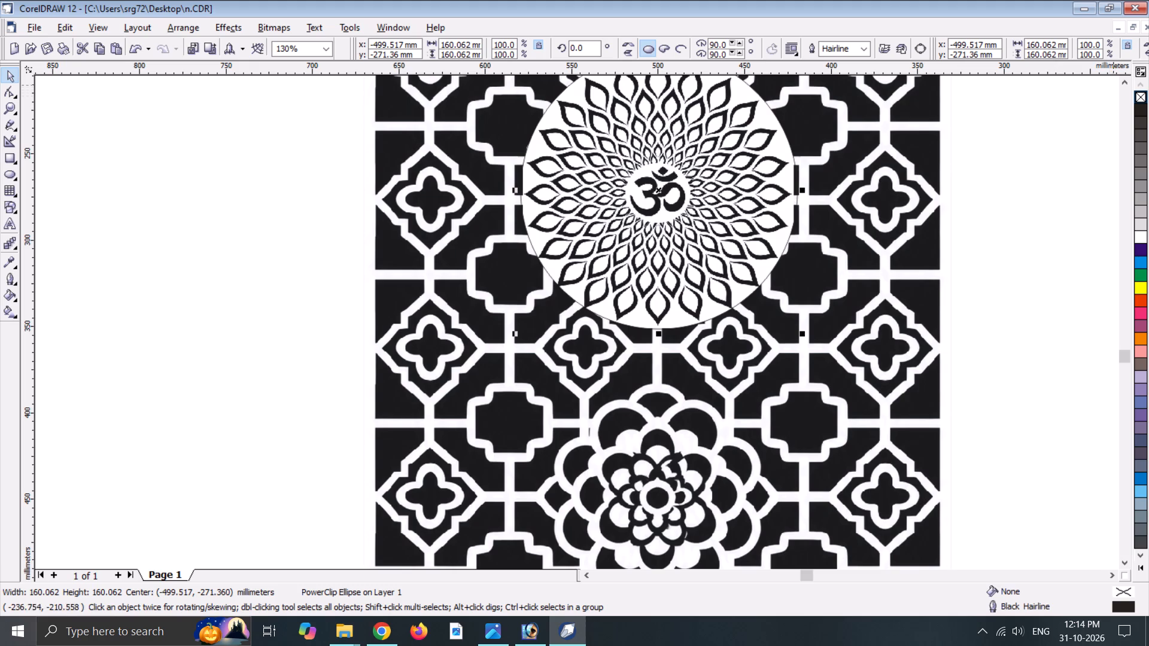
# Examine how the Om mandala sits on the jali panel, both close up and across the whole panel.
pyautogui.keyDown('ctrl'); pyautogui.scroll(-2, 760, 291); pyautogui.keyUp('ctrl')
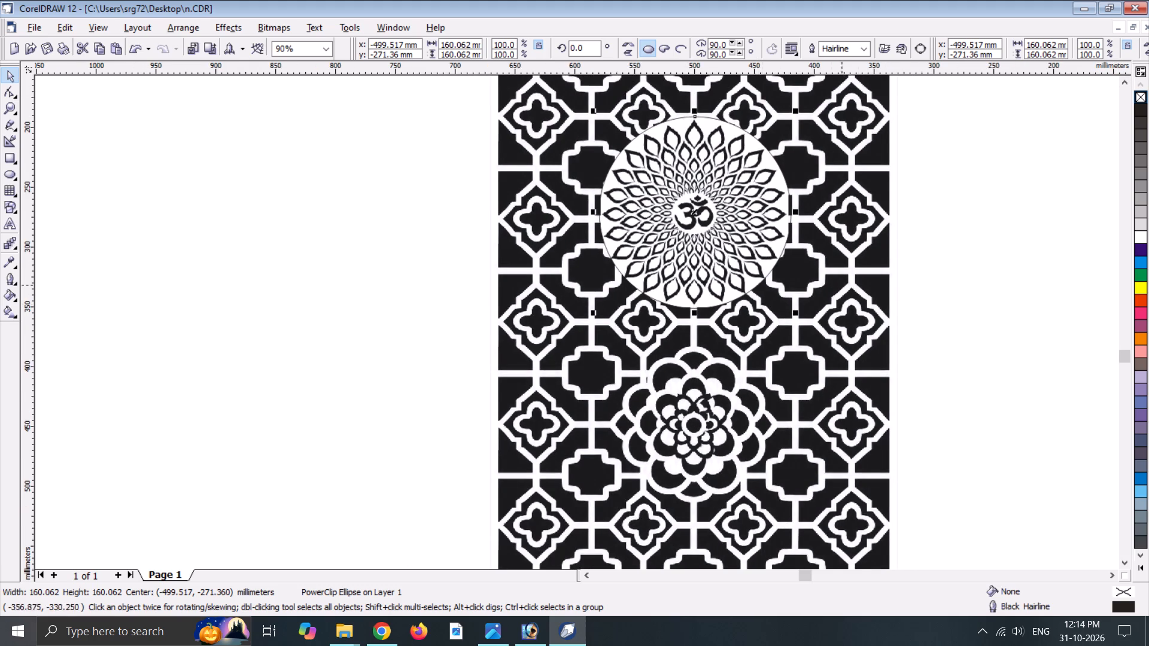
pyautogui.keyDown('ctrl'); pyautogui.scroll(-1, 773, 294); pyautogui.keyUp('ctrl')
pyautogui.press('F2')
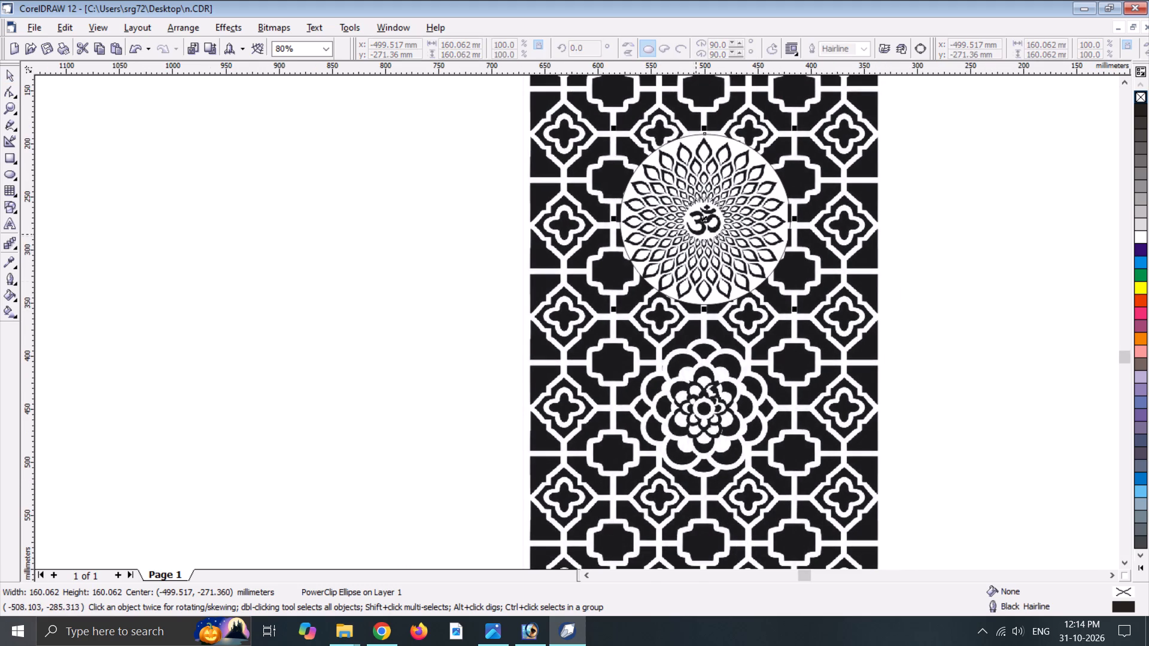
pyautogui.press('space')
pyautogui.press('F4')
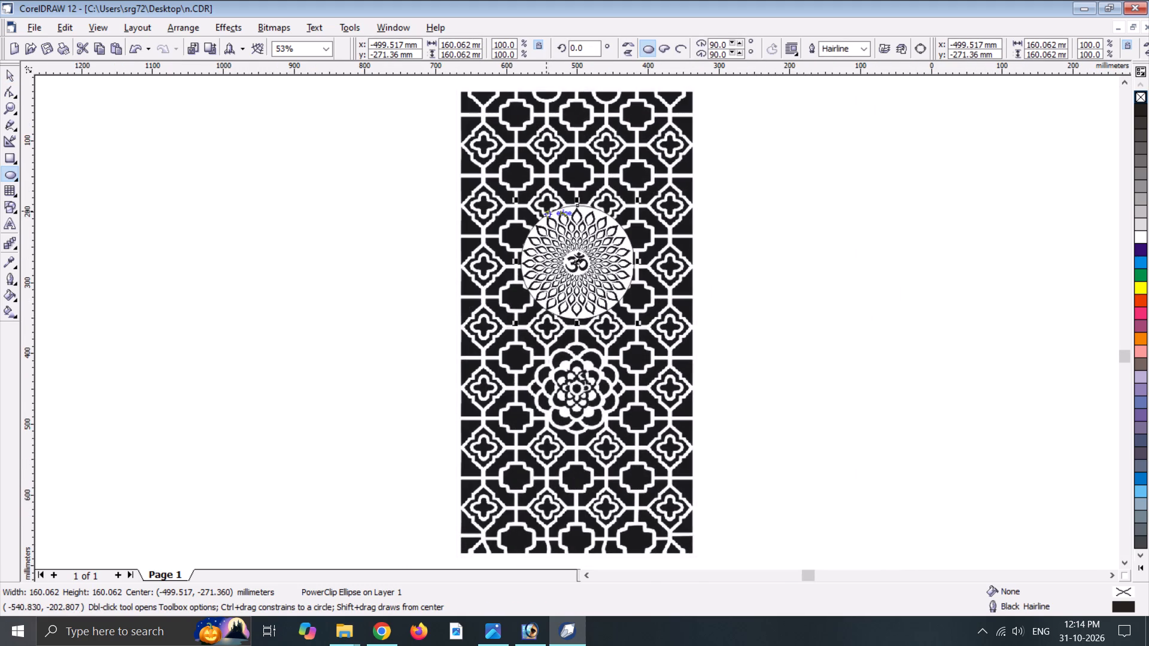
pyautogui.press('F2')
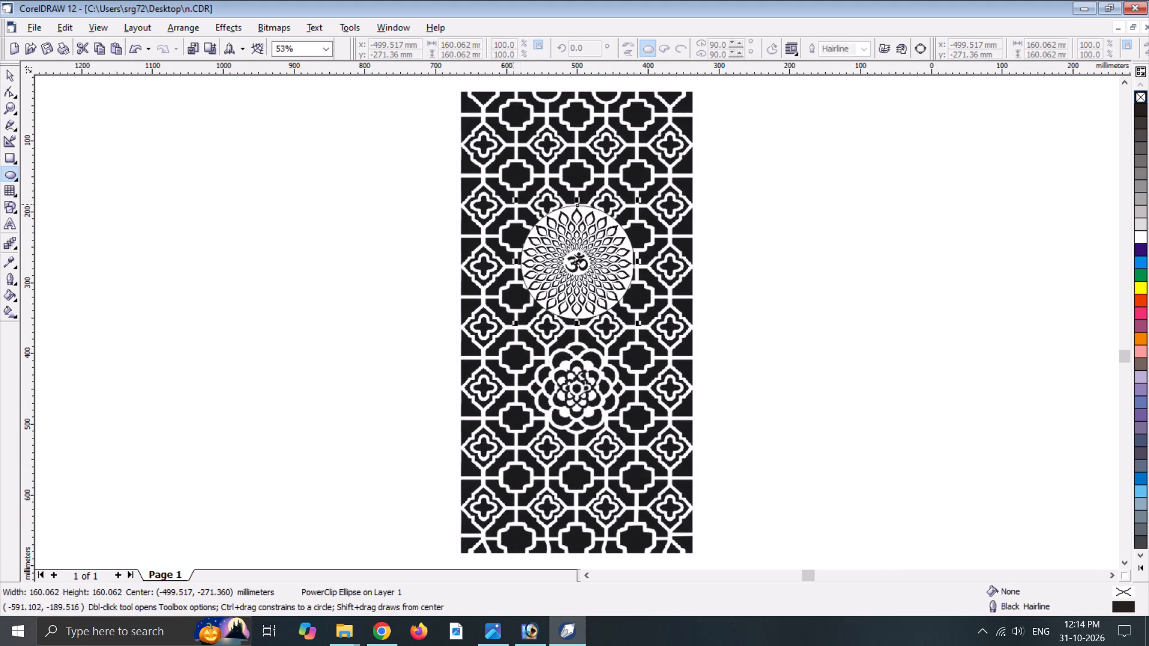
pyautogui.moveTo(513, 204); pyautogui.dragTo(640, 335)
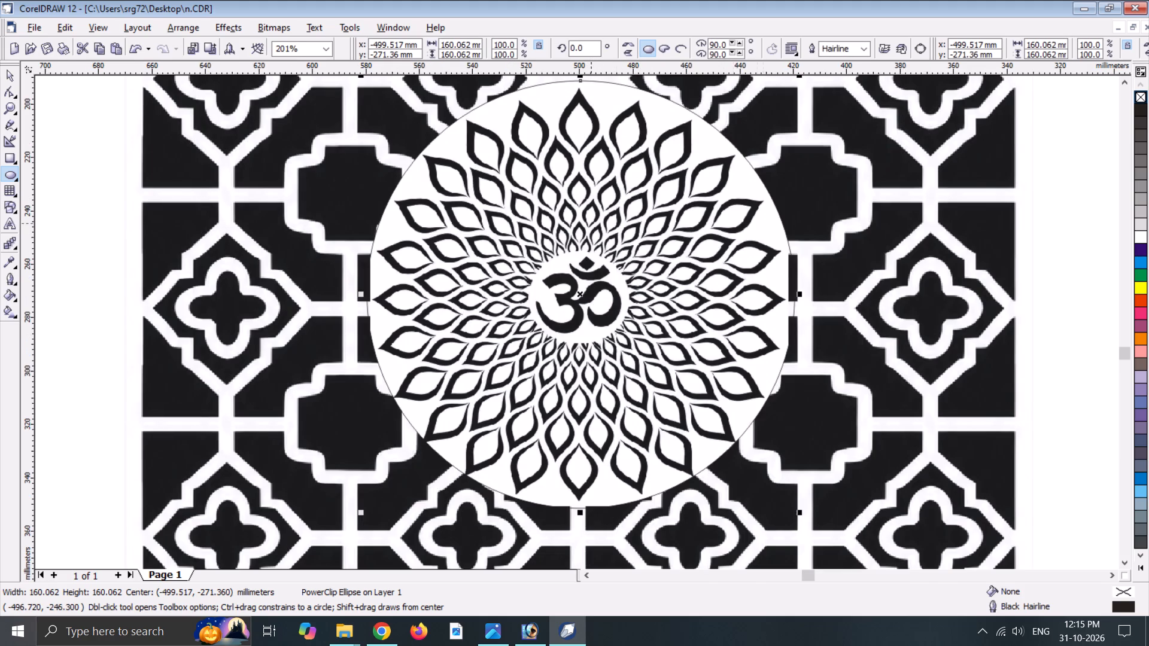
pyautogui.press('F4')
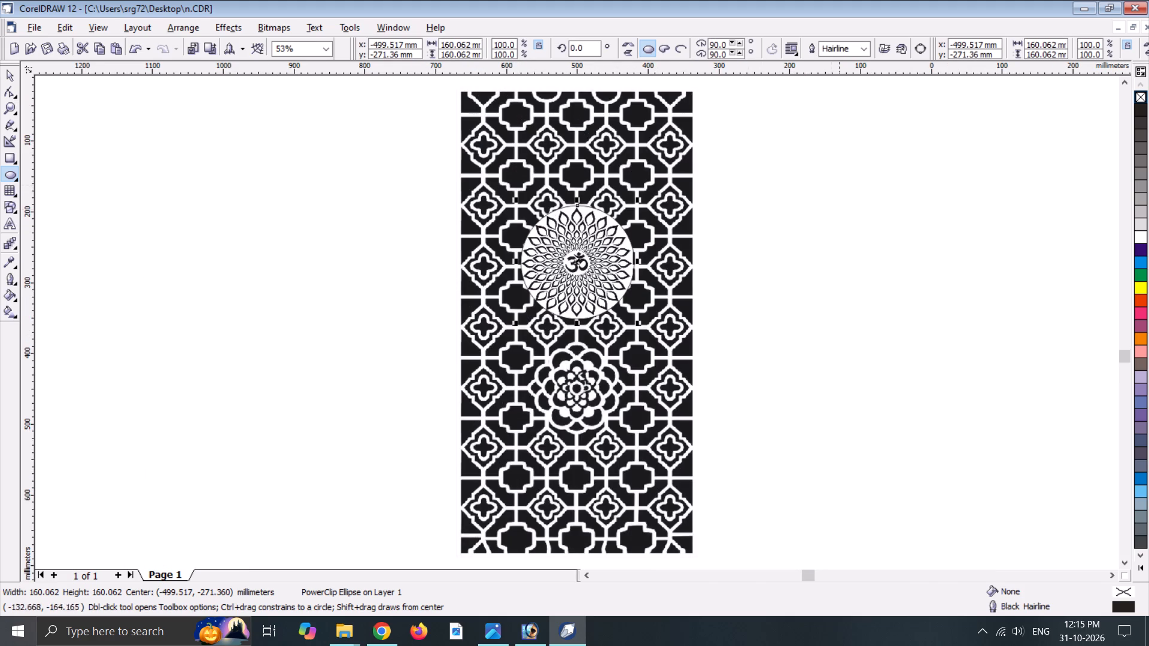
pyautogui.click(839, 187)
pyautogui.click(5, 78)
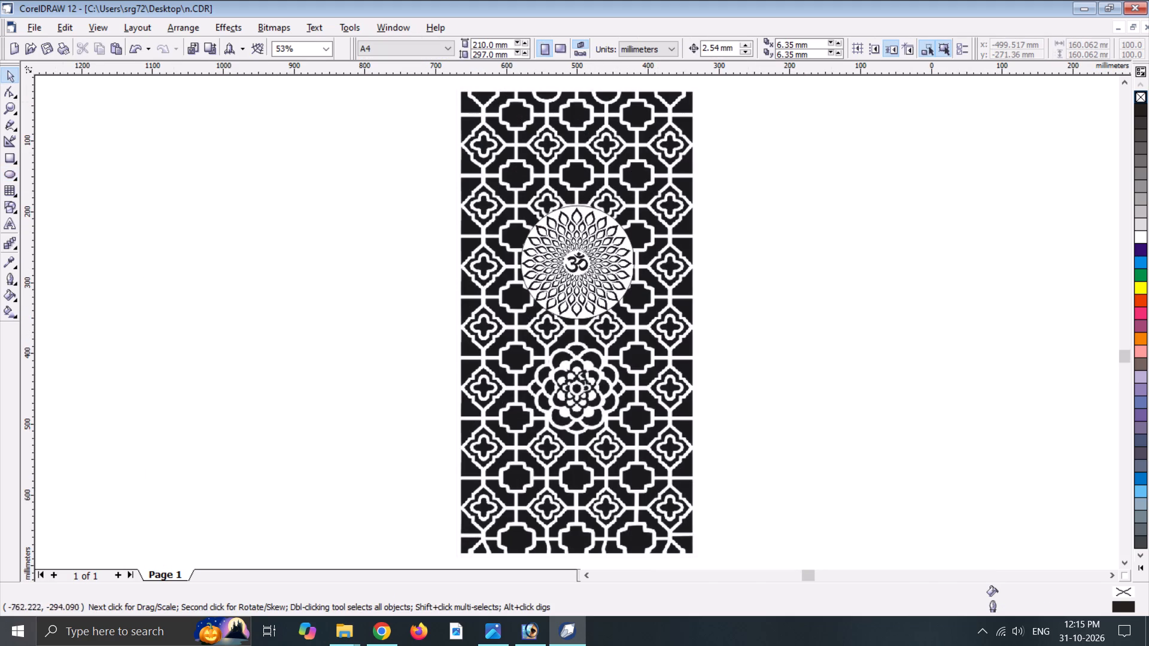
# Move the clipped Om mandala off the panel to uncover the upper flower motif, and place it back centred on that motif.
pyautogui.moveTo(583, 261); pyautogui.dragTo(418, 318)
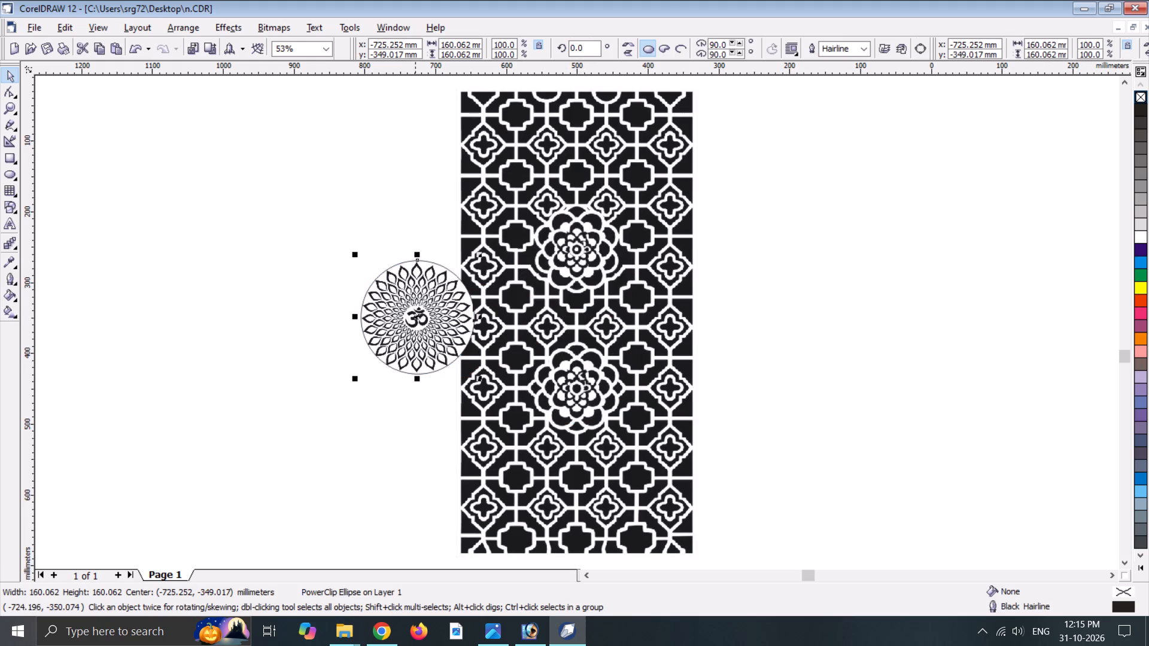
pyautogui.moveTo(409, 317); pyautogui.dragTo(573, 268)
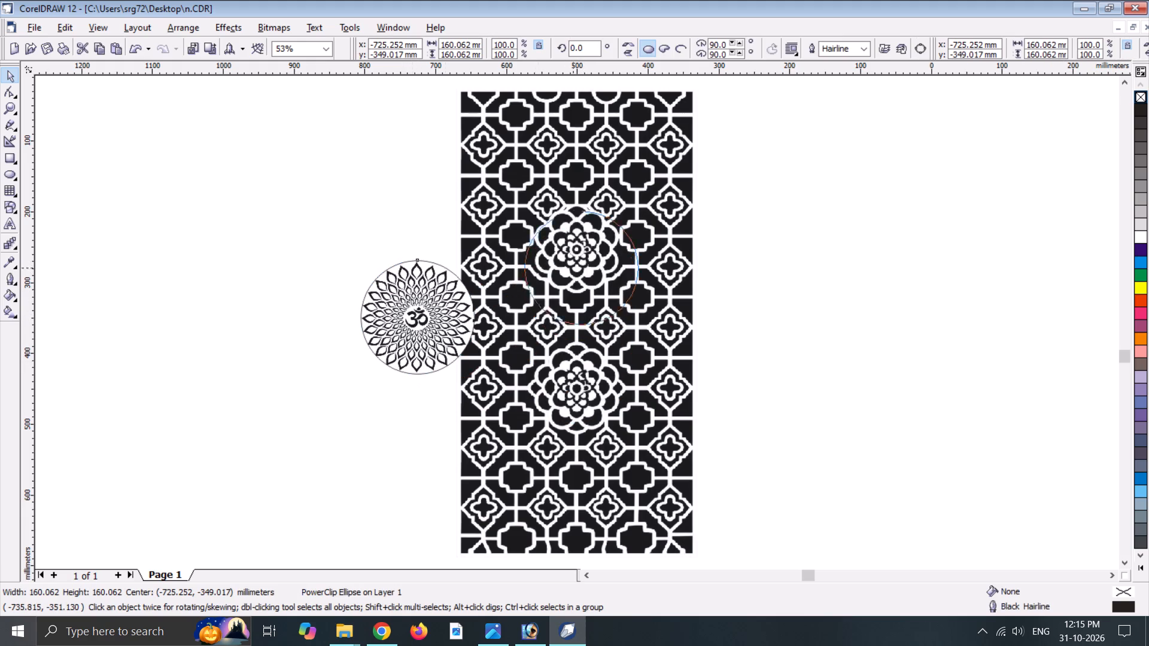
pyautogui.moveTo(573, 268); pyautogui.dragTo(567, 248)
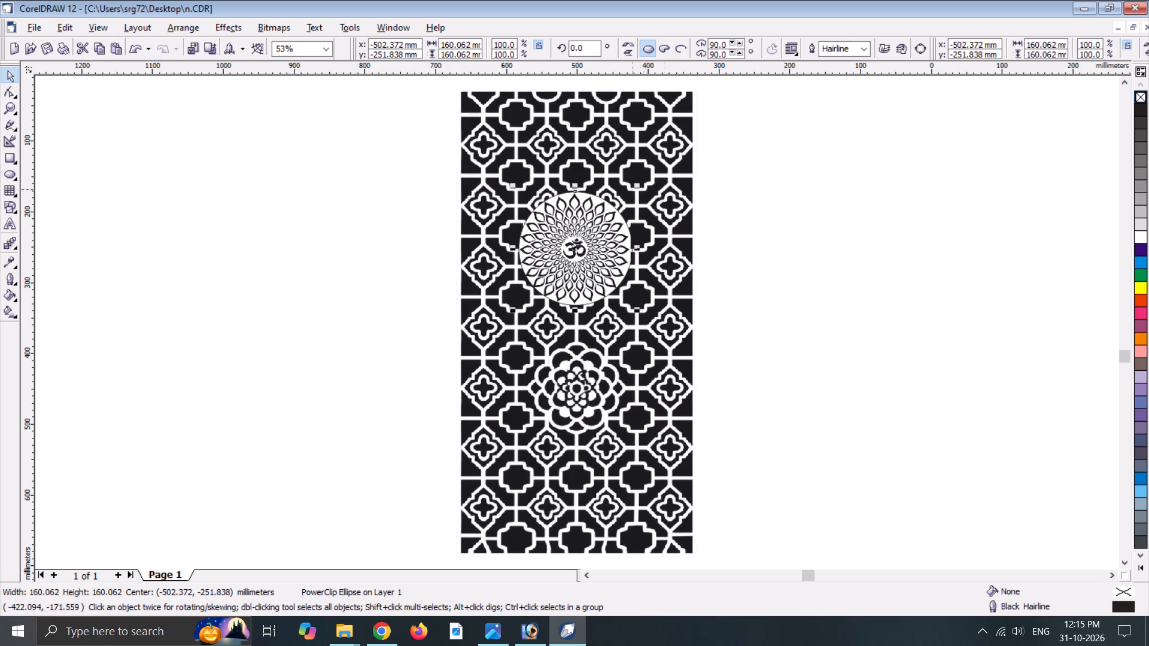
# Enlarge the clipped Om mandala about its centre, trying about 260 mm and settling on about 232 mm in diameter.
pyautogui.keyDown('shift'); pyautogui.moveTo(636, 187); pyautogui.dragTo(737, 152); pyautogui.keyUp('shift')
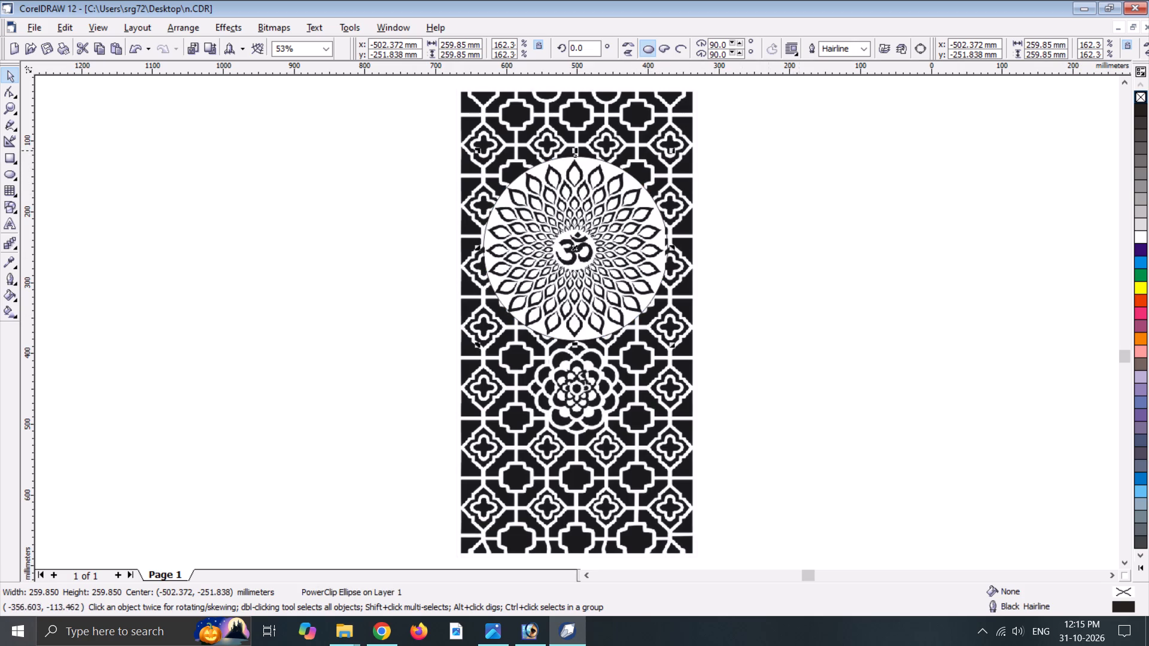
pyautogui.keyDown('shift'); pyautogui.moveTo(673, 152); pyautogui.dragTo(665, 164); pyautogui.keyUp('shift')
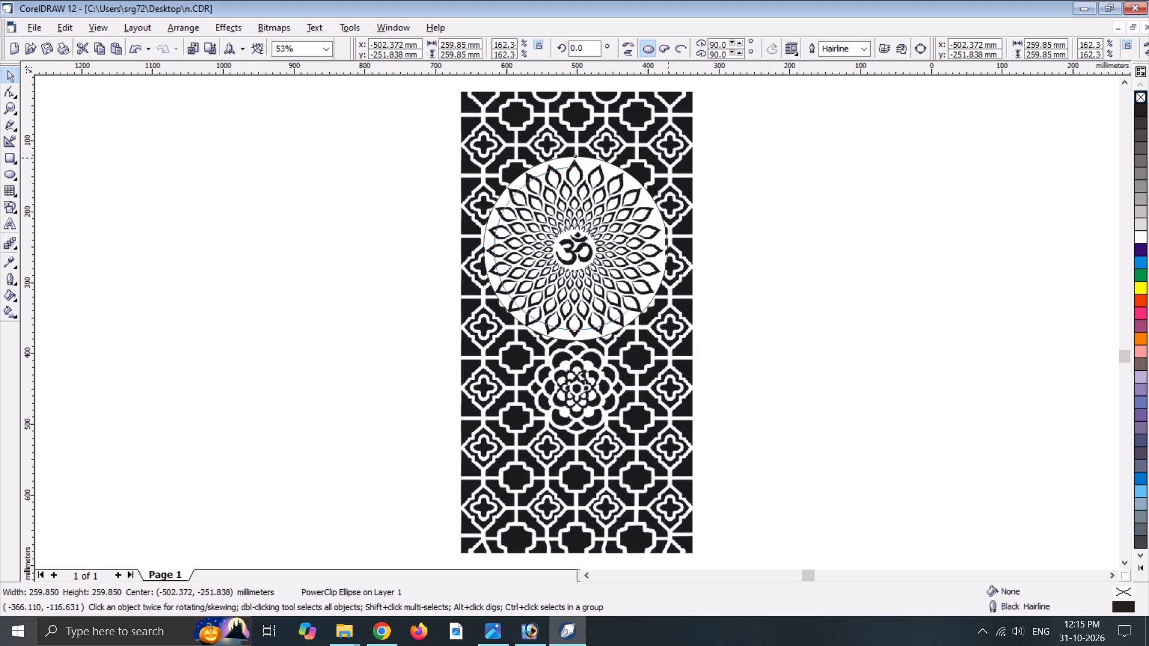
pyautogui.keyDown('shift'); pyautogui.moveTo(665, 164); pyautogui.dragTo(668, 163); pyautogui.keyUp('shift')
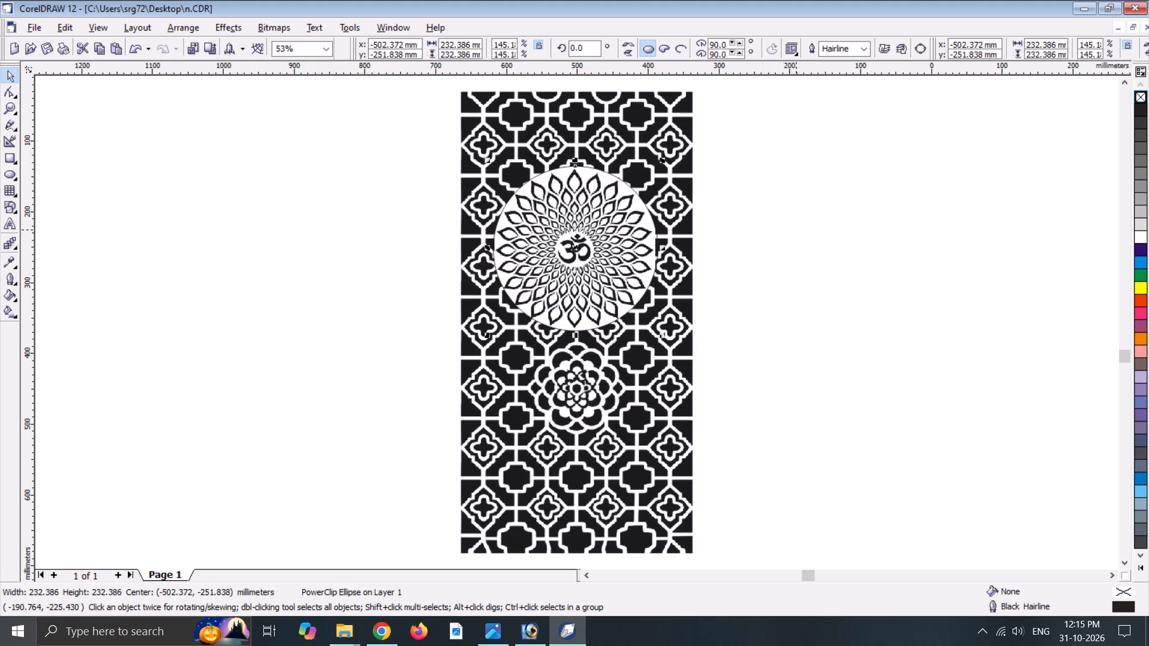
pyautogui.click(796, 229)
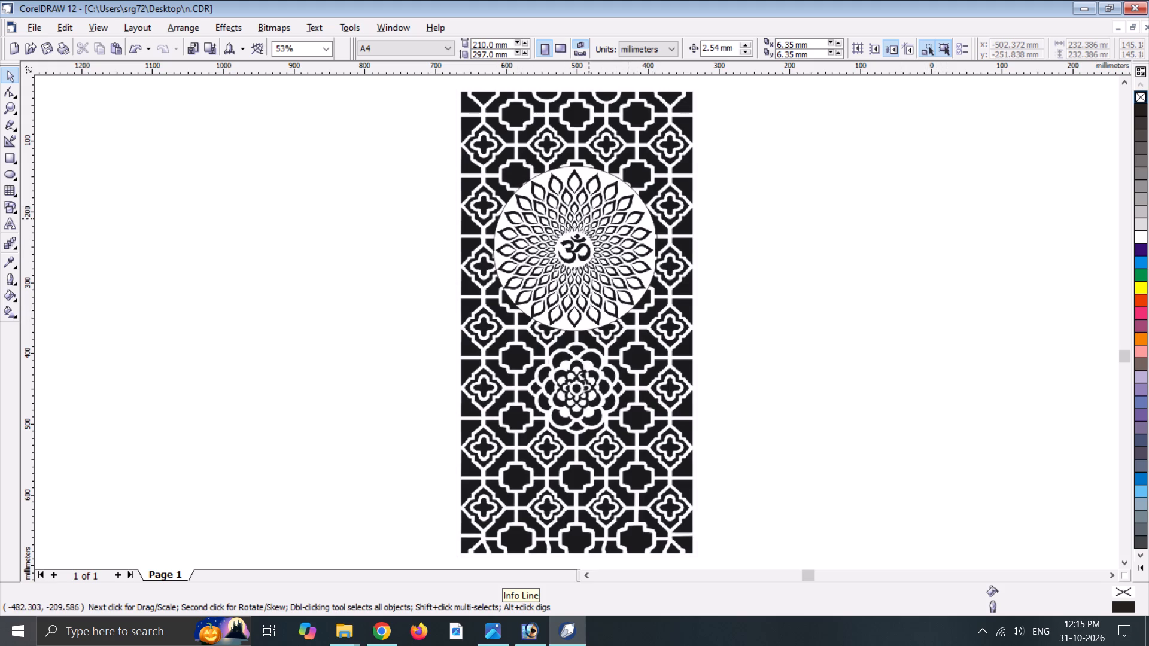
# Move the clipped Om mandala off the jali panel into the empty area to the panel's left.
pyautogui.moveTo(589, 219); pyautogui.dragTo(332, 270)
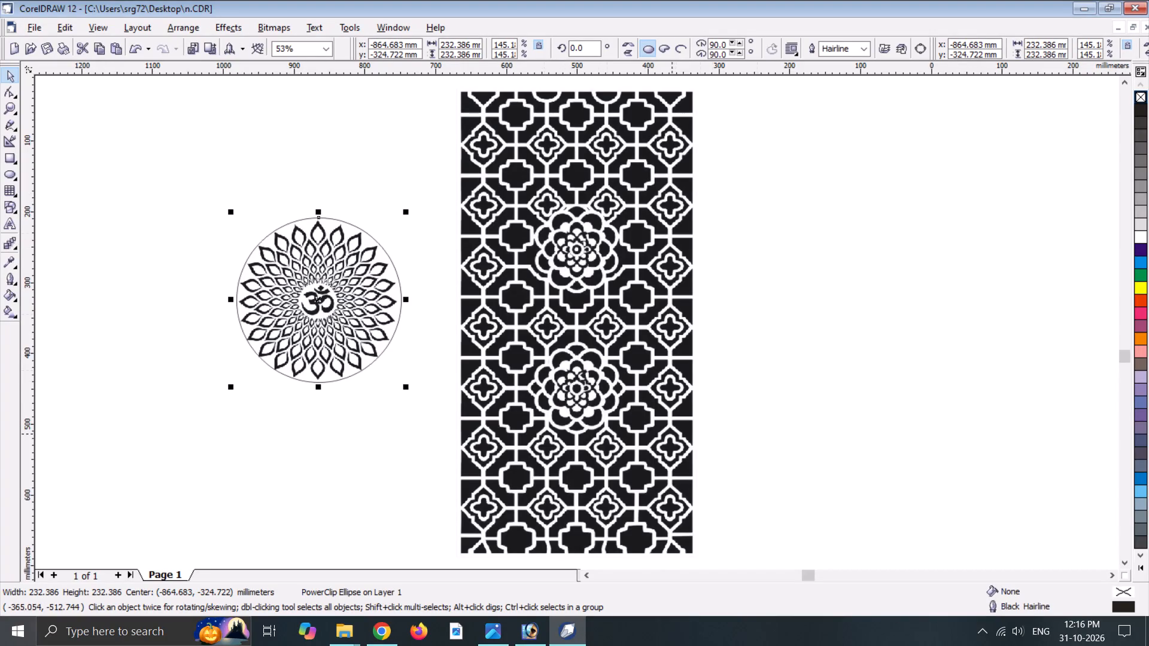